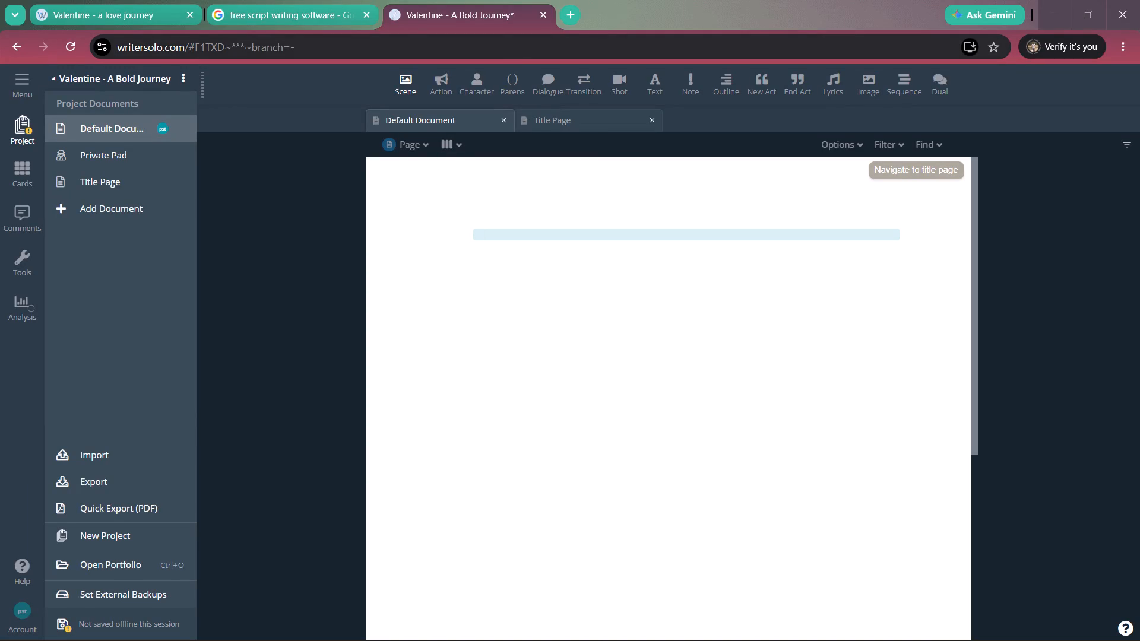
Open a new incognito window and enter google.com as the address to visit.
left_click(566, 12)
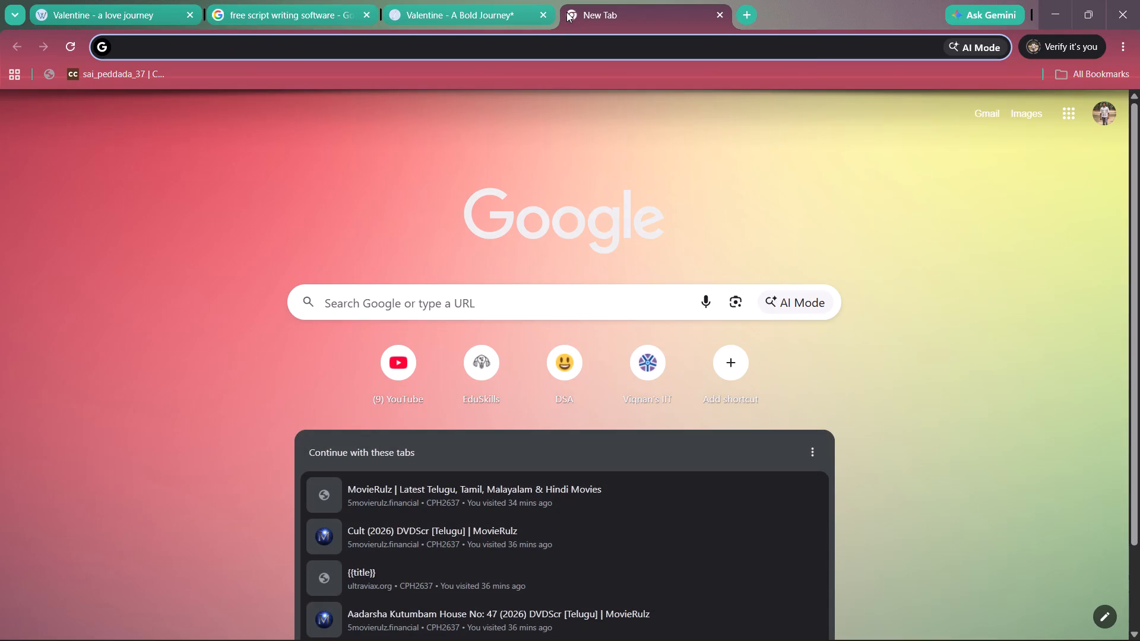
key("ctrl+shift+n")
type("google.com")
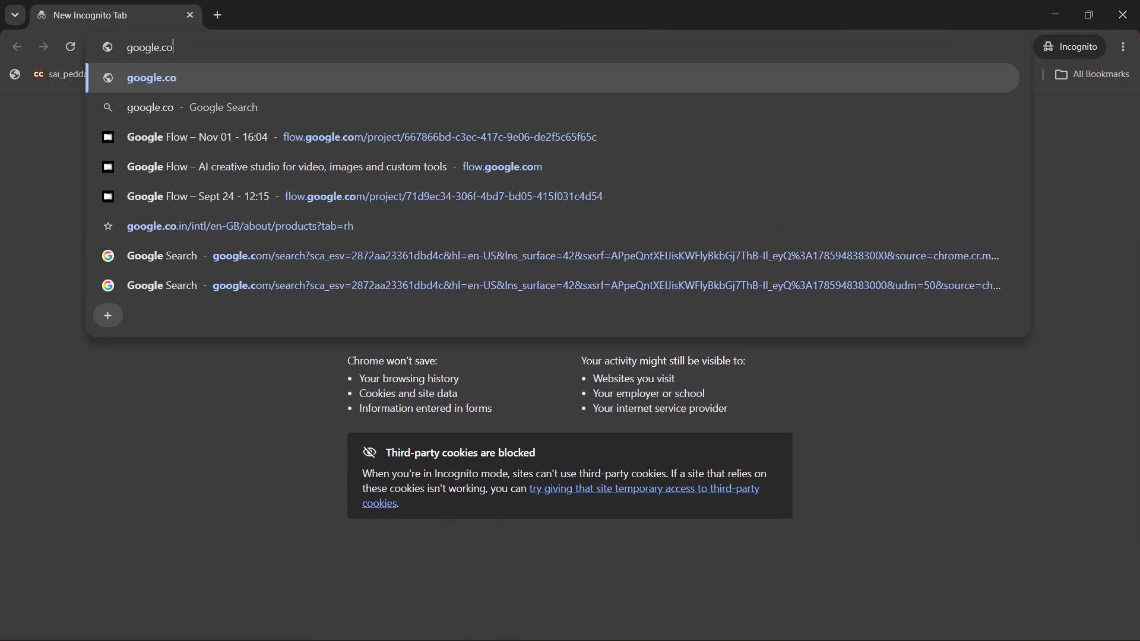
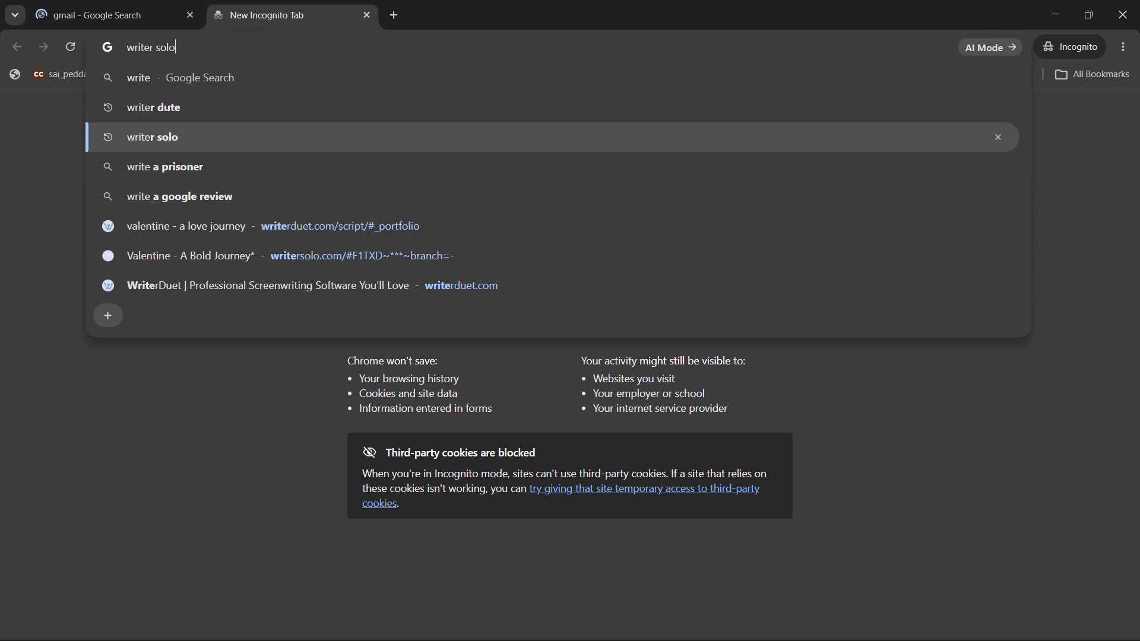
Search Google for the suggested query "writer dute".
key("Up")
key("Return")
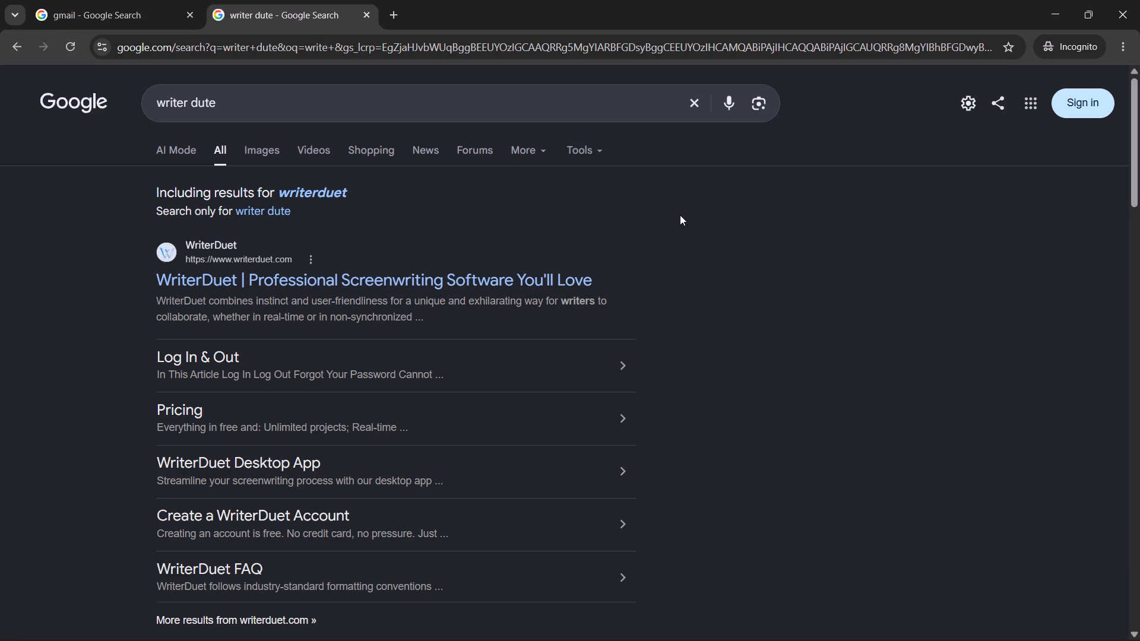
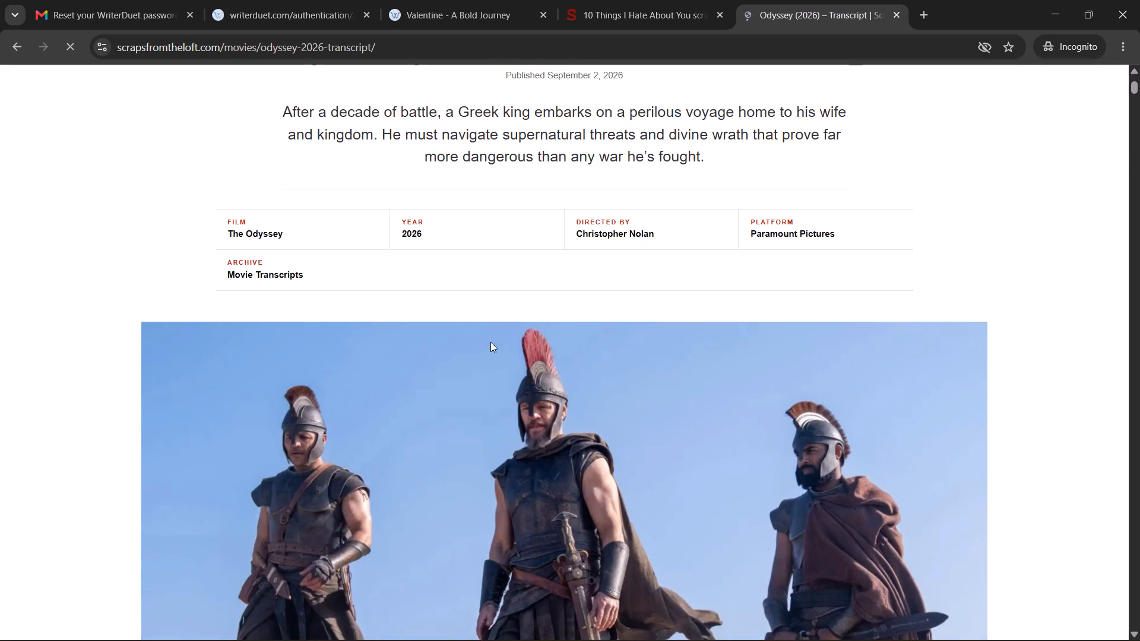
Skim the Odyssey (2026) transcript page for the film's script text and return to the search results.
scroll(436, 347, "down", 9)
scroll(277, 349, "down", 9)
scroll(151, 353, "down", 3)
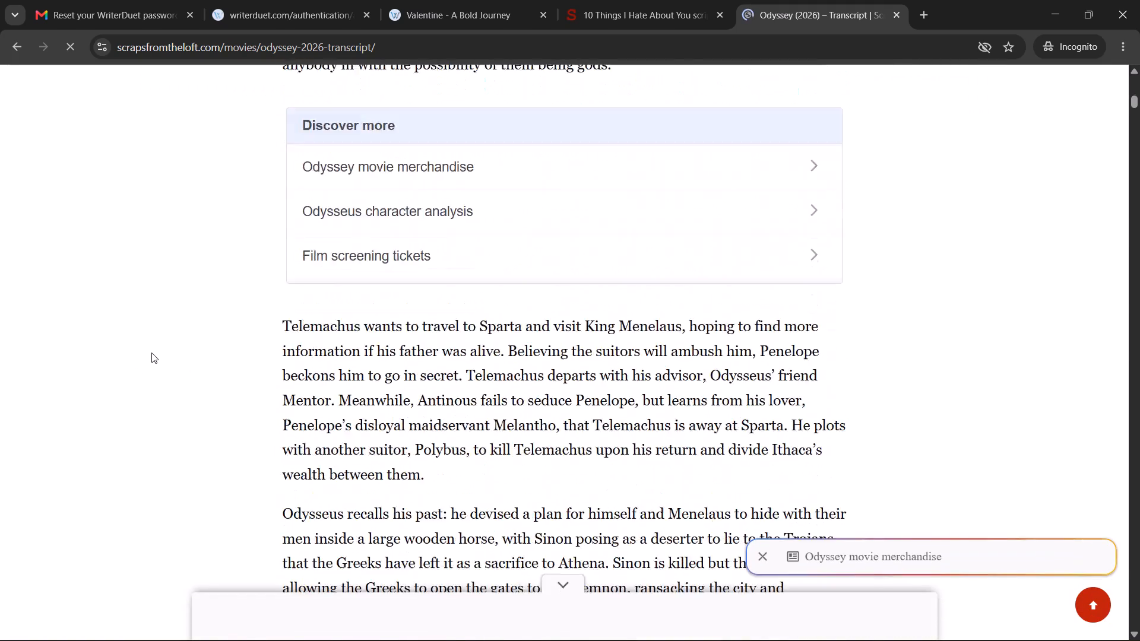
scroll(151, 353, "down", 20)
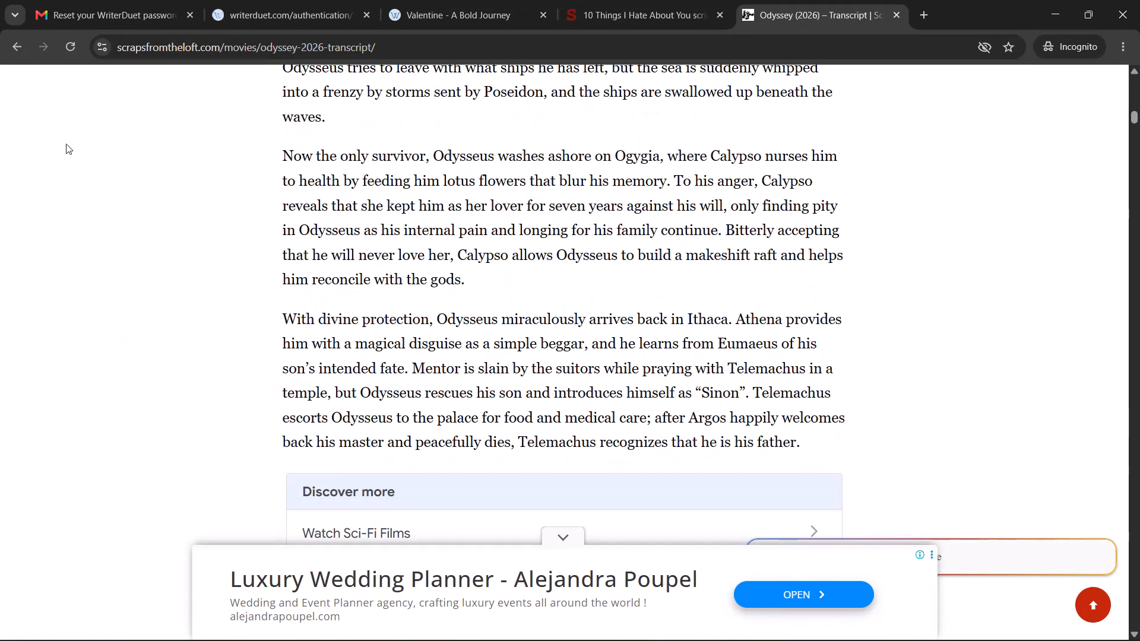
left_click(23, 49)
Look through the "odyssey script" search results for another source of the screenplay.
scroll(210, 389, "down", 5)
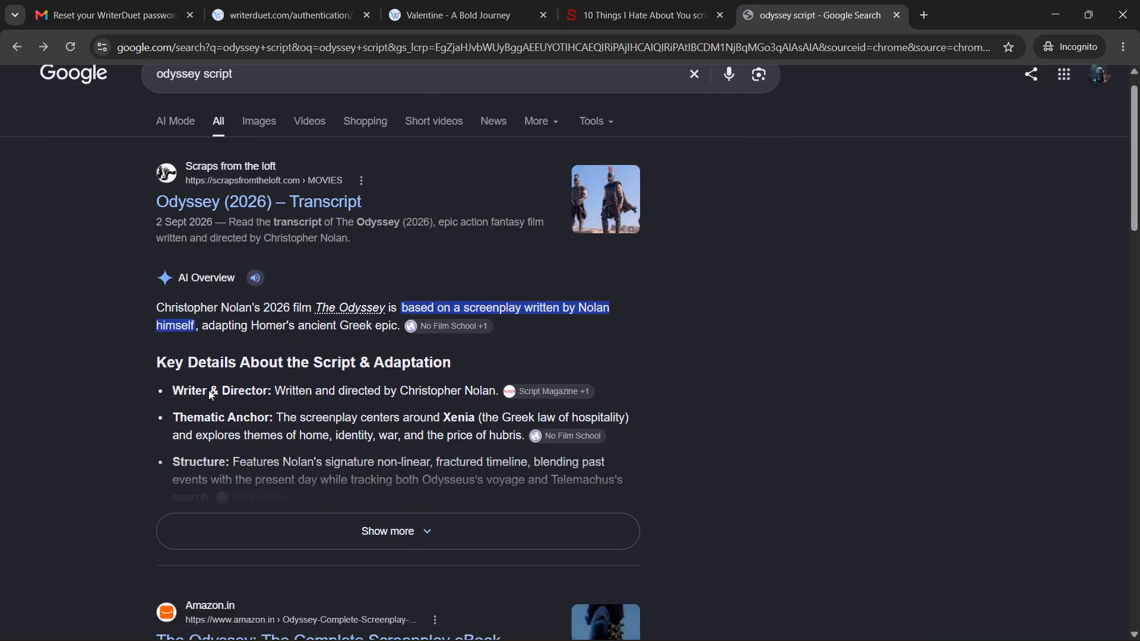
Open the No Film School article "Read 'The Odyssey' Screenplay" from the search results.
scroll(208, 390, "down", 1)
scroll(248, 291, "down", 1)
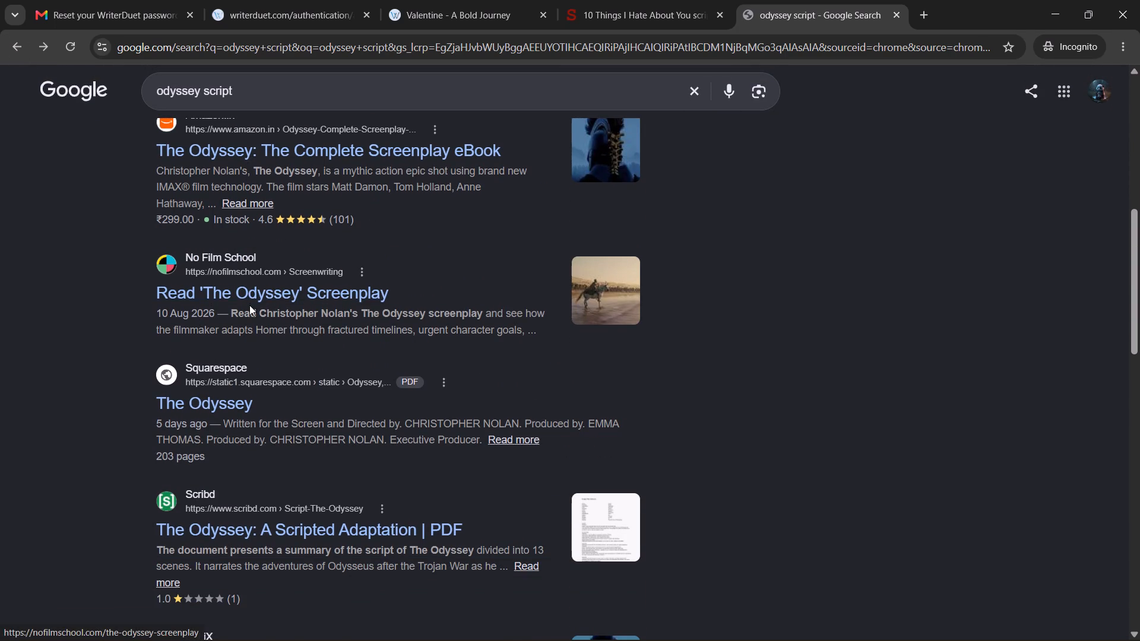
left_click(264, 293)
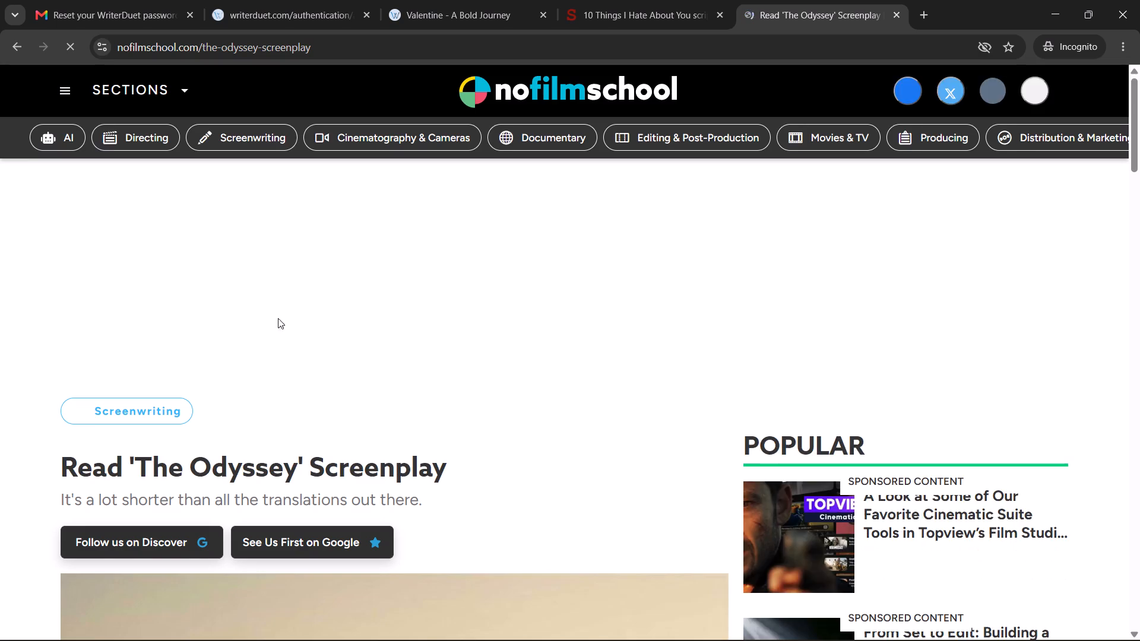
Look through the No Film School article for the embedded or linked Odyssey screenplay.
scroll(227, 370, "down", 10)
scroll(65, 362, "down", 7)
scroll(69, 360, "up", 5)
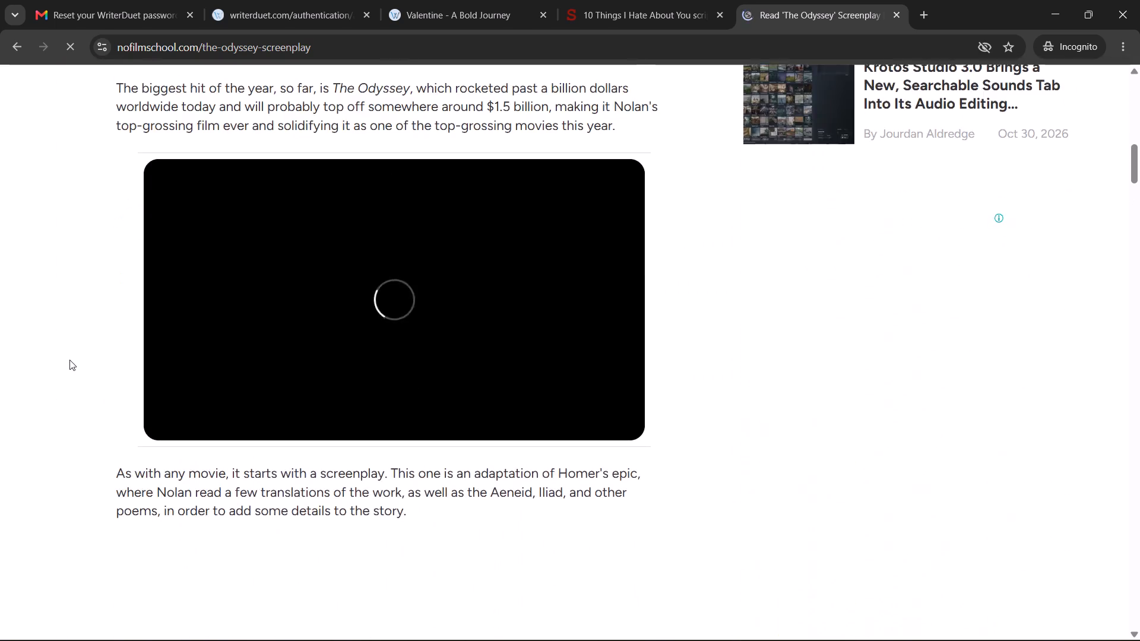
scroll(69, 360, "up", 10)
scroll(69, 360, "down", 10)
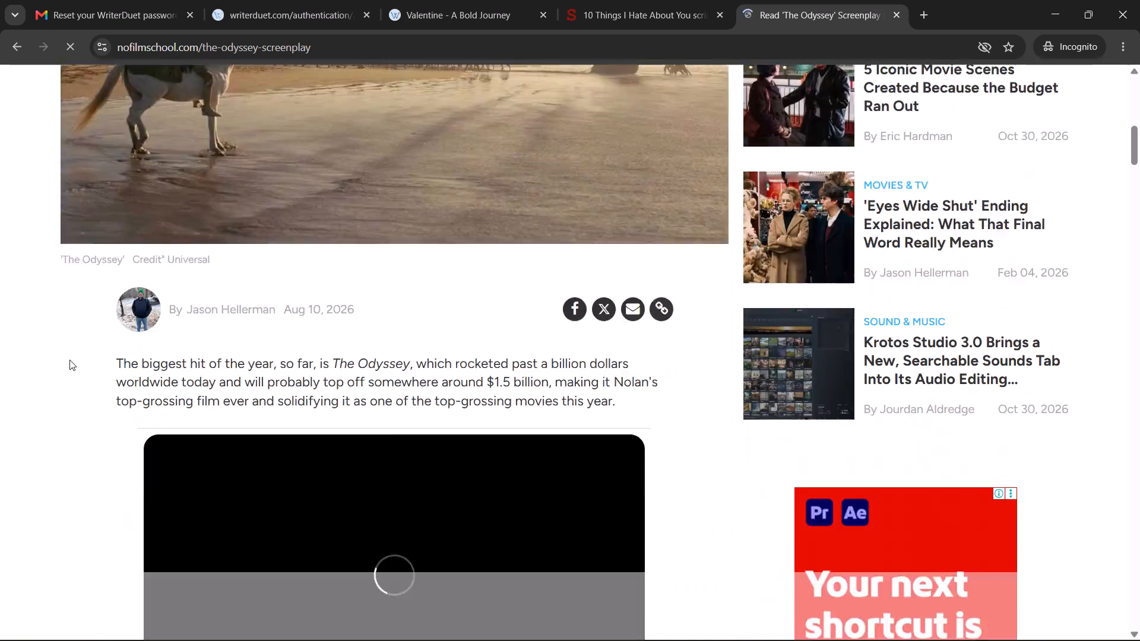
scroll(69, 360, "down", 15)
scroll(69, 360, "down", 6)
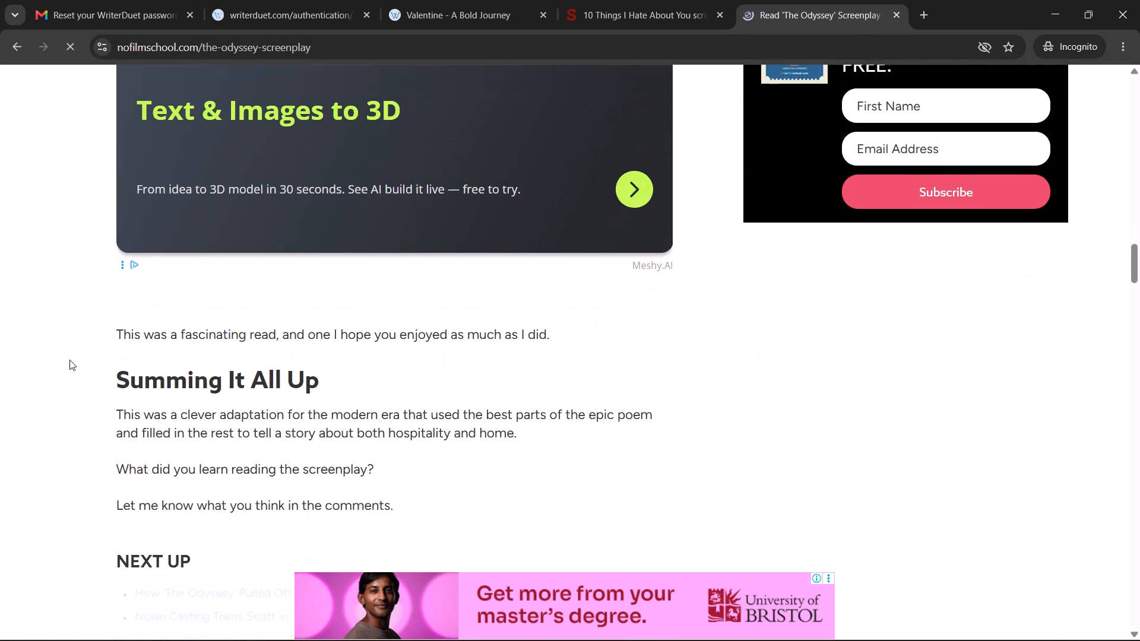
scroll(69, 360, "down", 20)
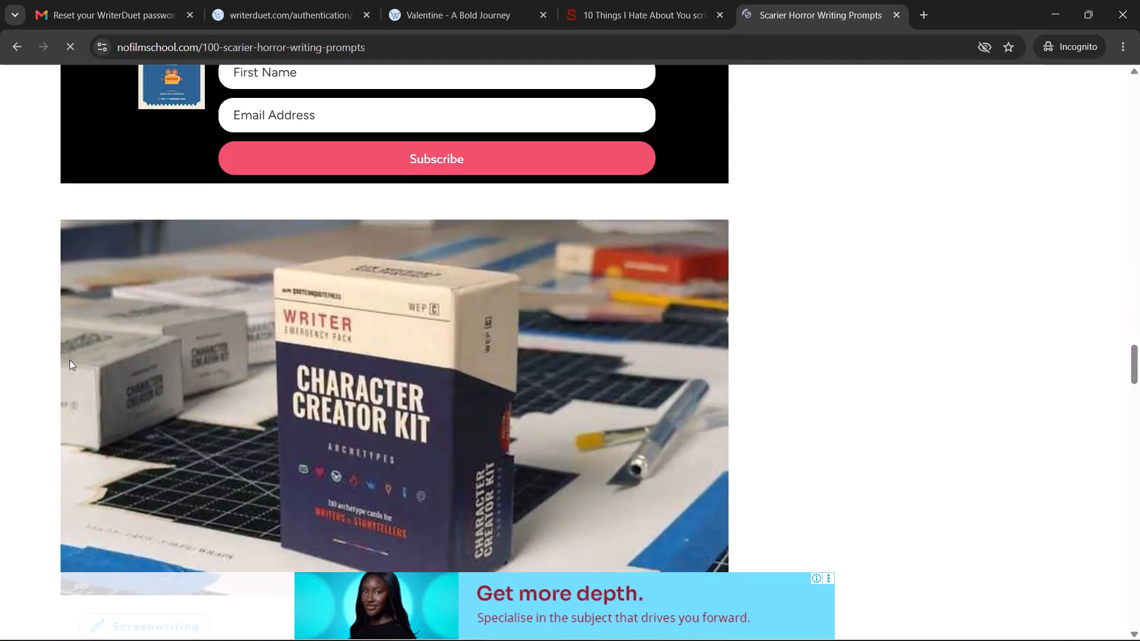
scroll(69, 360, "down", 5)
Return to the search results and open the Squarespace-hosted PDF of The Odyssey screenplay.
left_click(8, 53)
scroll(84, 341, "down", 1)
left_click(175, 329)
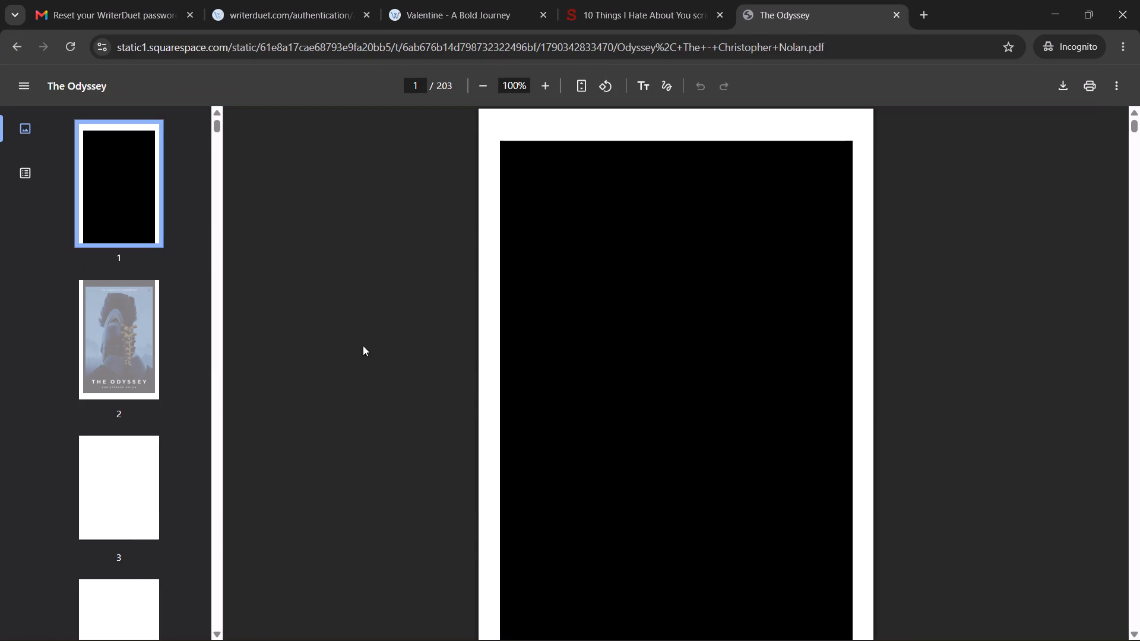
Examine the PDF's front matter, from the cover through the contents, cast and credits to the screenplay's title page.
scroll(709, 371, "down", 10)
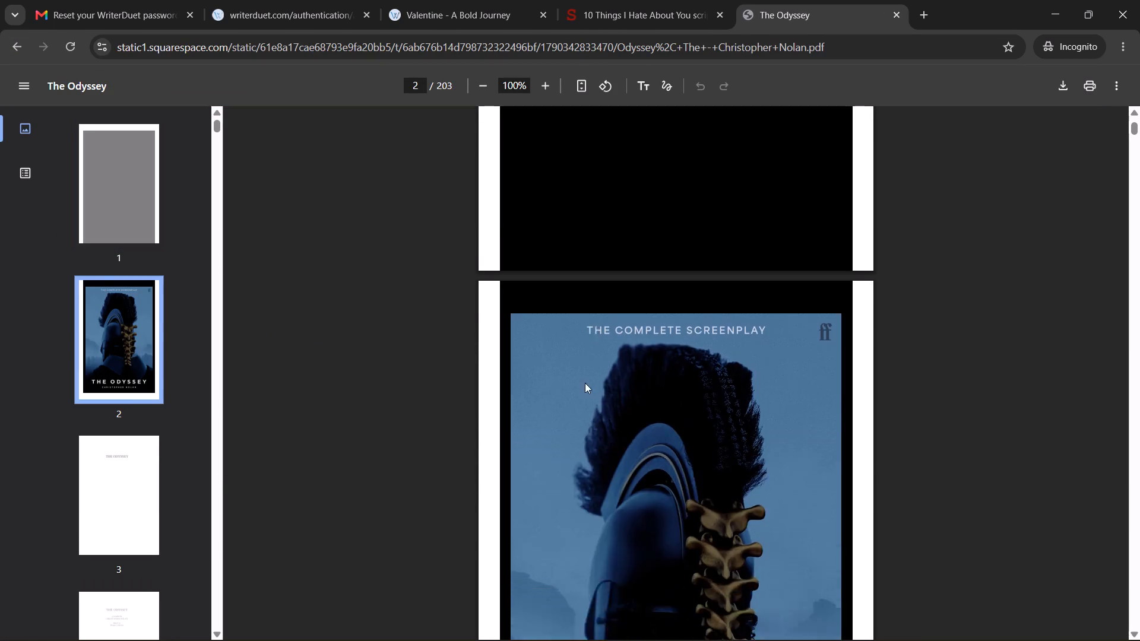
scroll(495, 377, "down", 15)
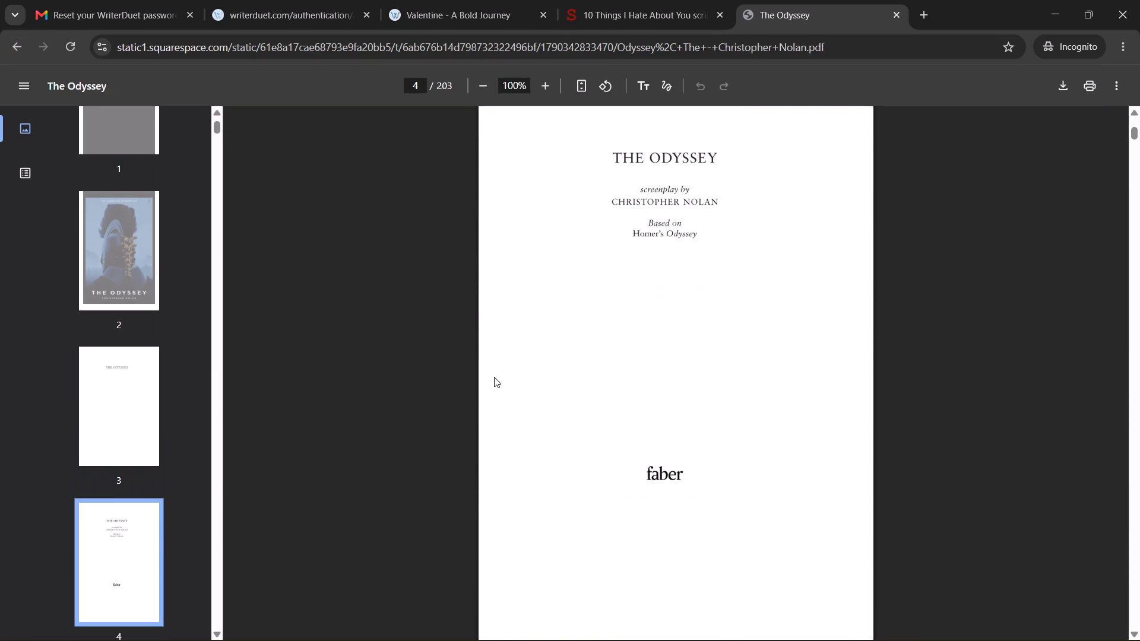
scroll(499, 353, "down", 3)
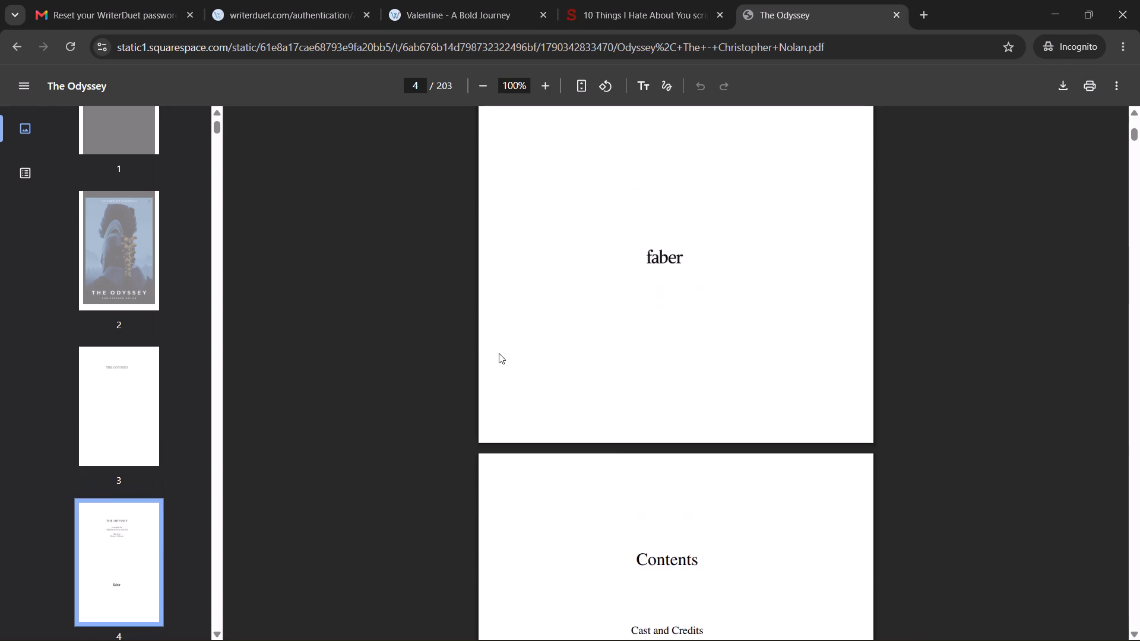
scroll(499, 353, "down", 16)
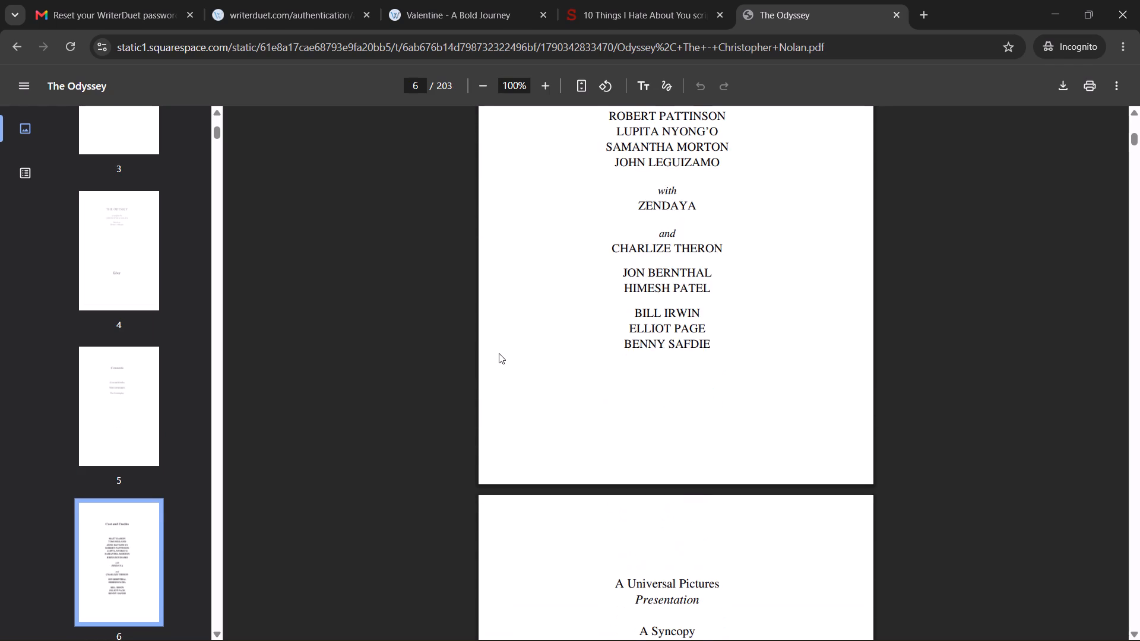
scroll(499, 353, "up", 2)
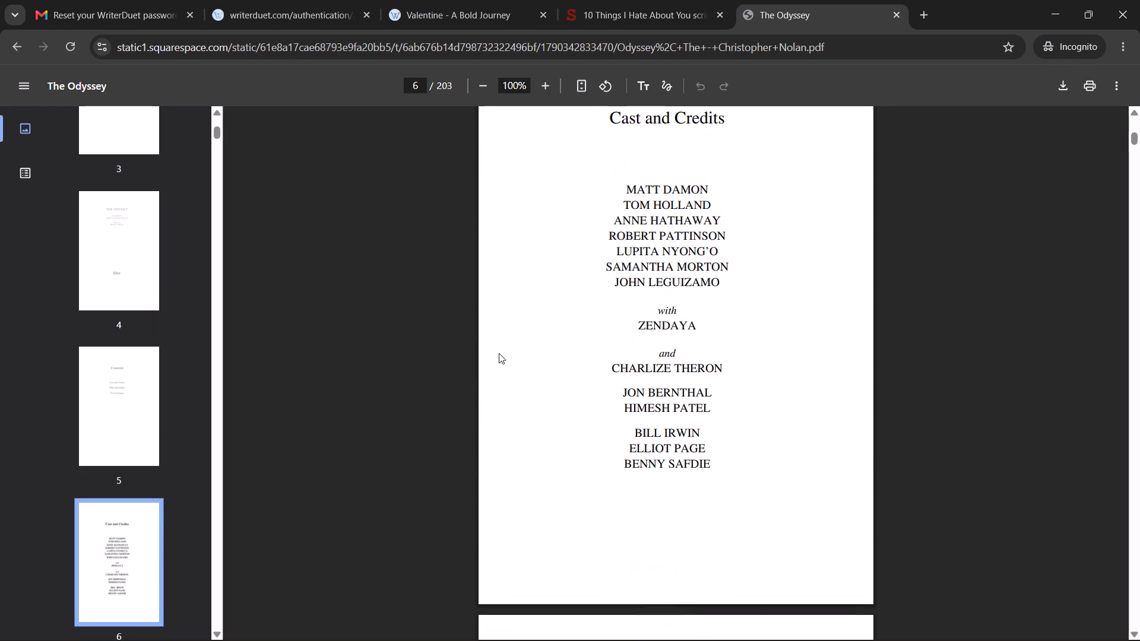
scroll(499, 353, "down", 2)
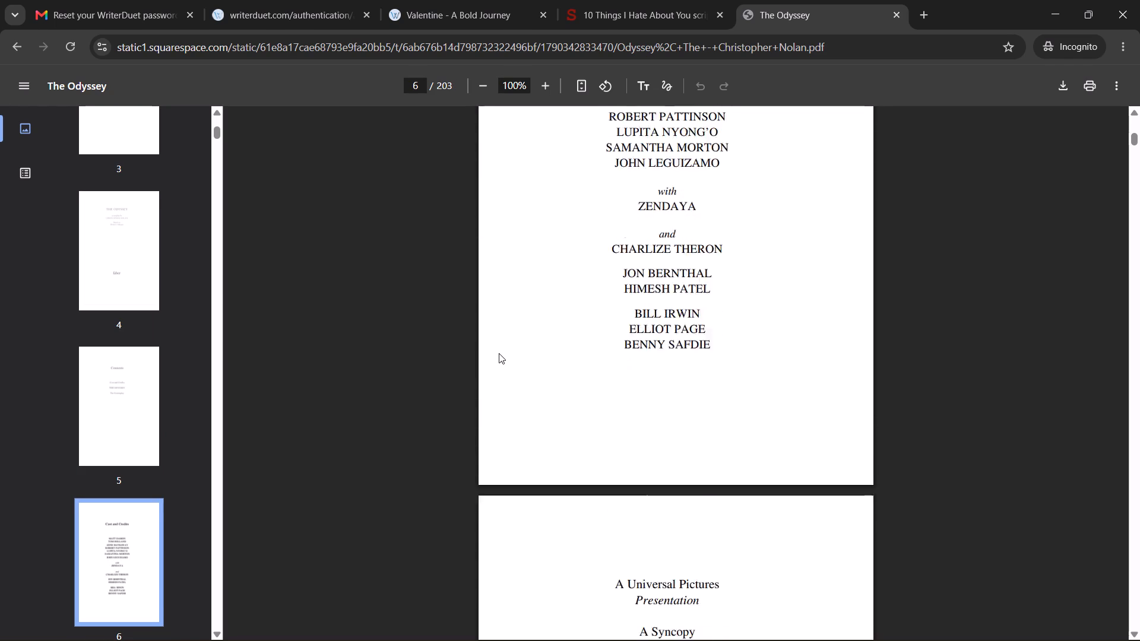
scroll(499, 353, "down", 12)
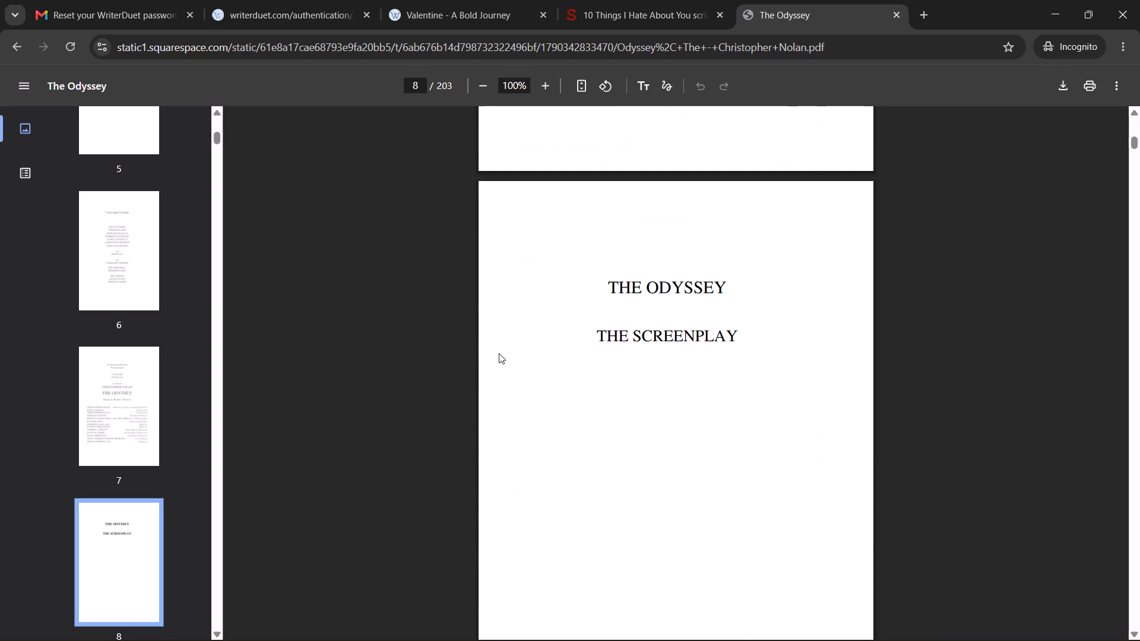
Read the opening Bard sequence on pages 9 and 10, examining how action and dialogue are formatted.
scroll(499, 353, "down", 13)
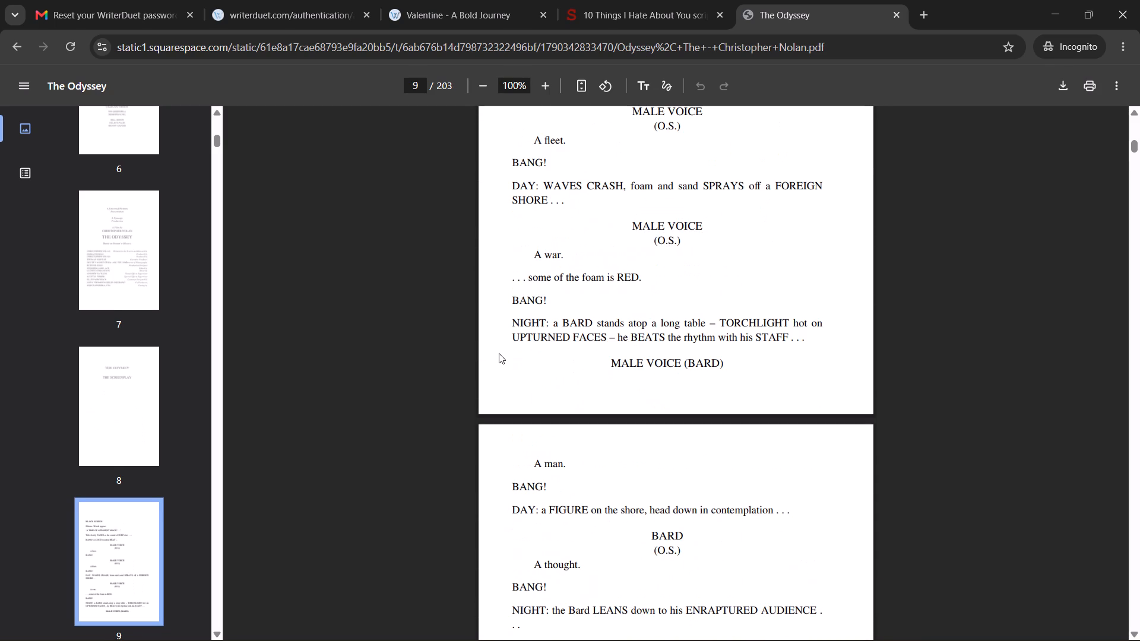
scroll(499, 353, "down", 6)
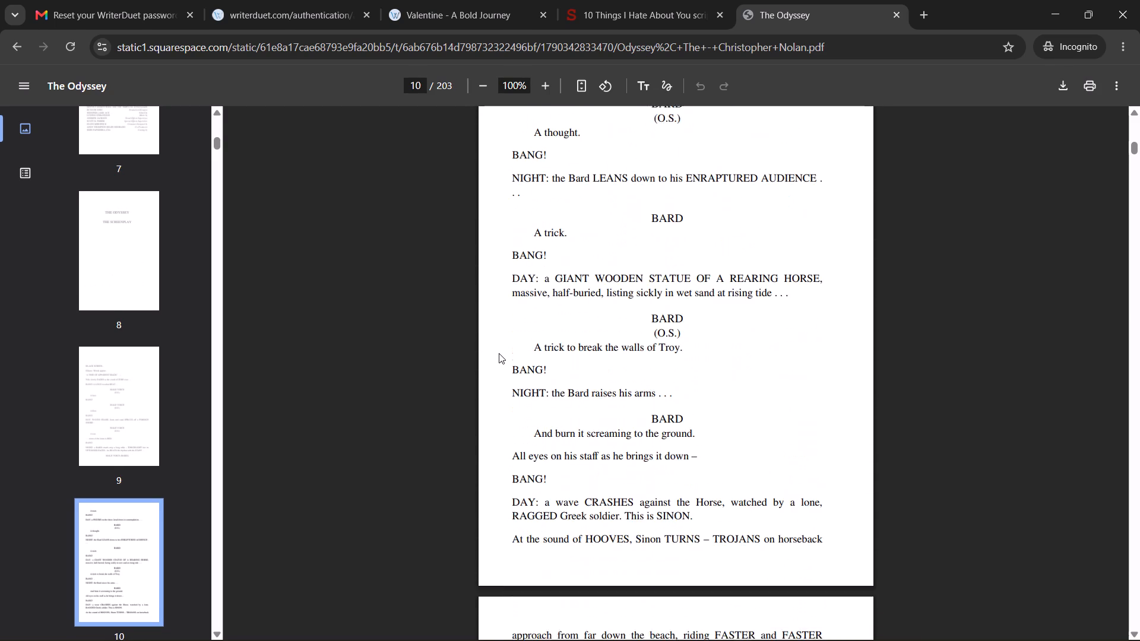
scroll(499, 353, "down", 2)
scroll(499, 353, "up", 3)
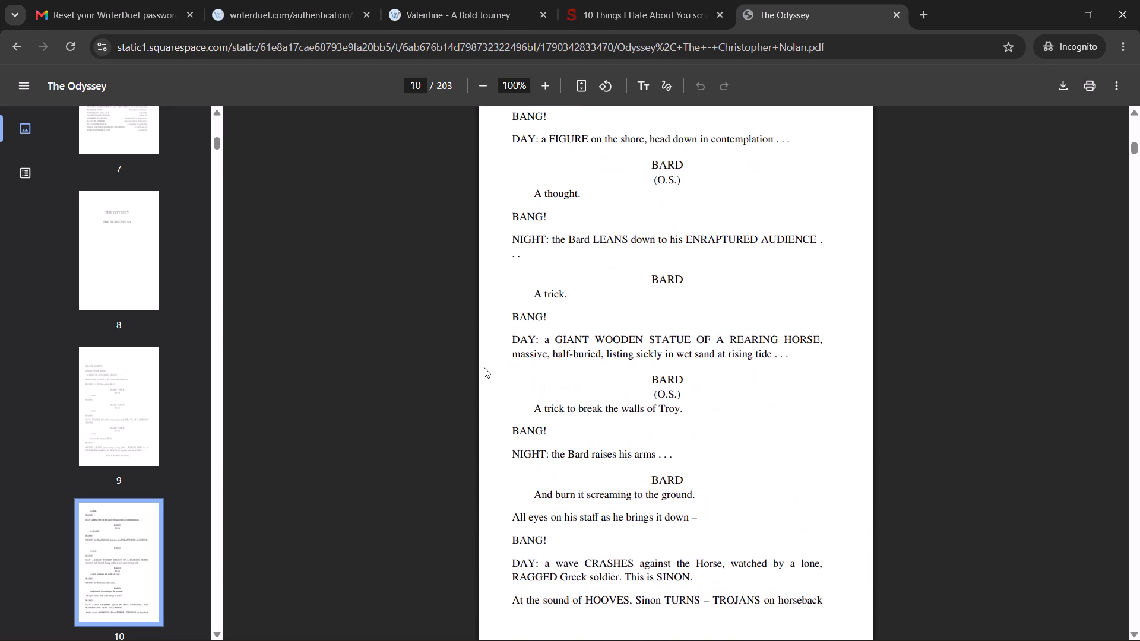
Read the scene with Sinon and the Trojans on page 11, examining its action lines and dialogue.
scroll(484, 367, "down", 6)
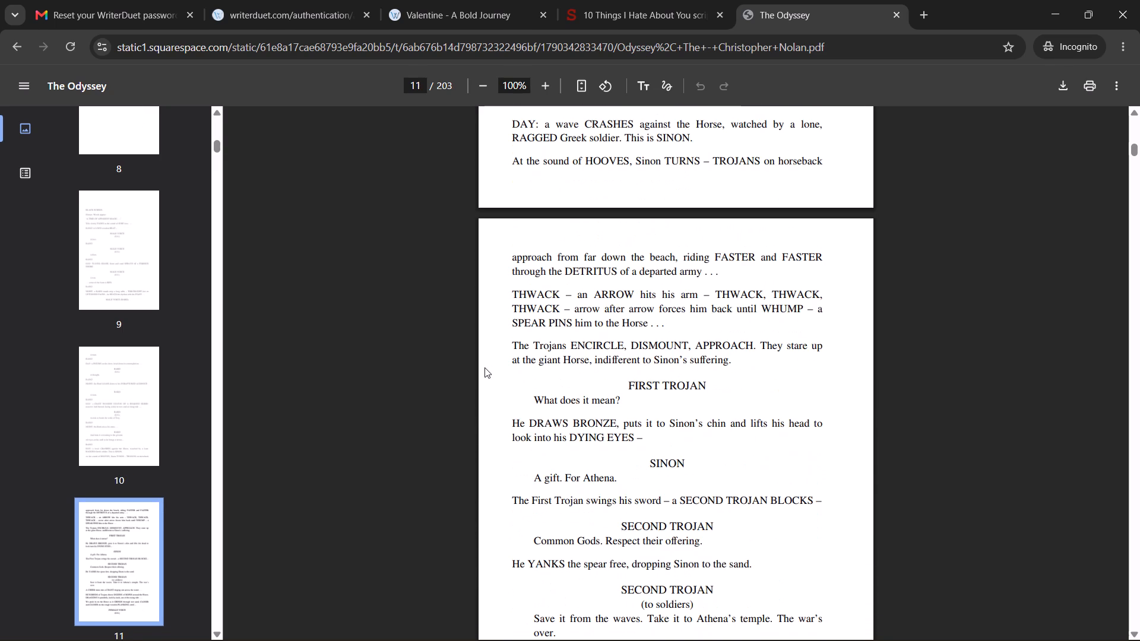
scroll(484, 367, "down", 5)
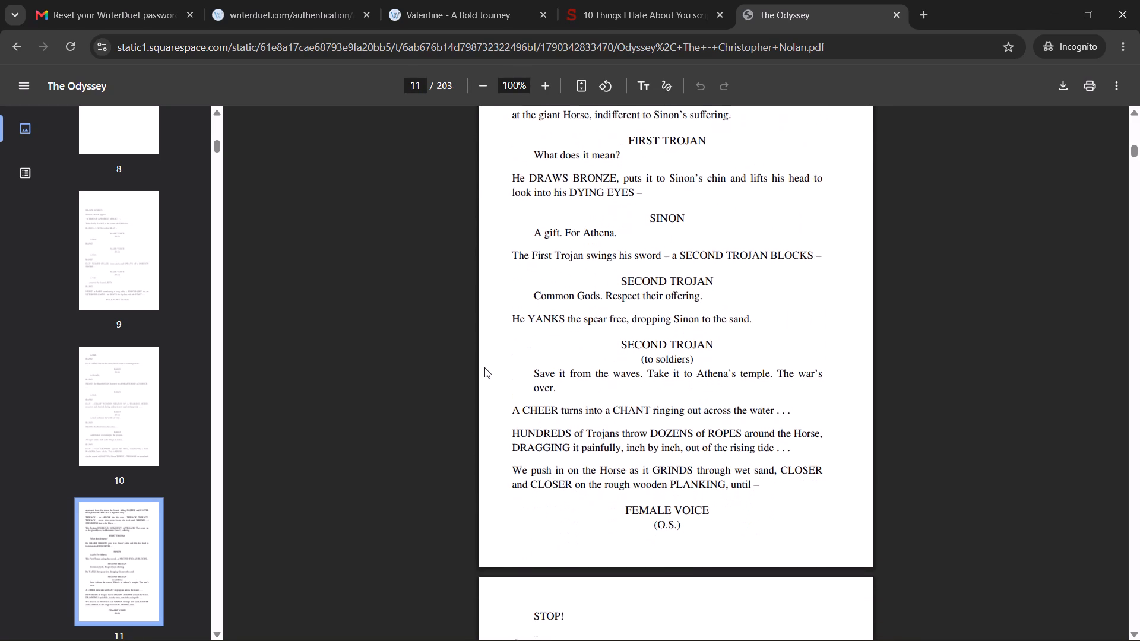
scroll(484, 367, "down", 1)
scroll(499, 373, "up", 4)
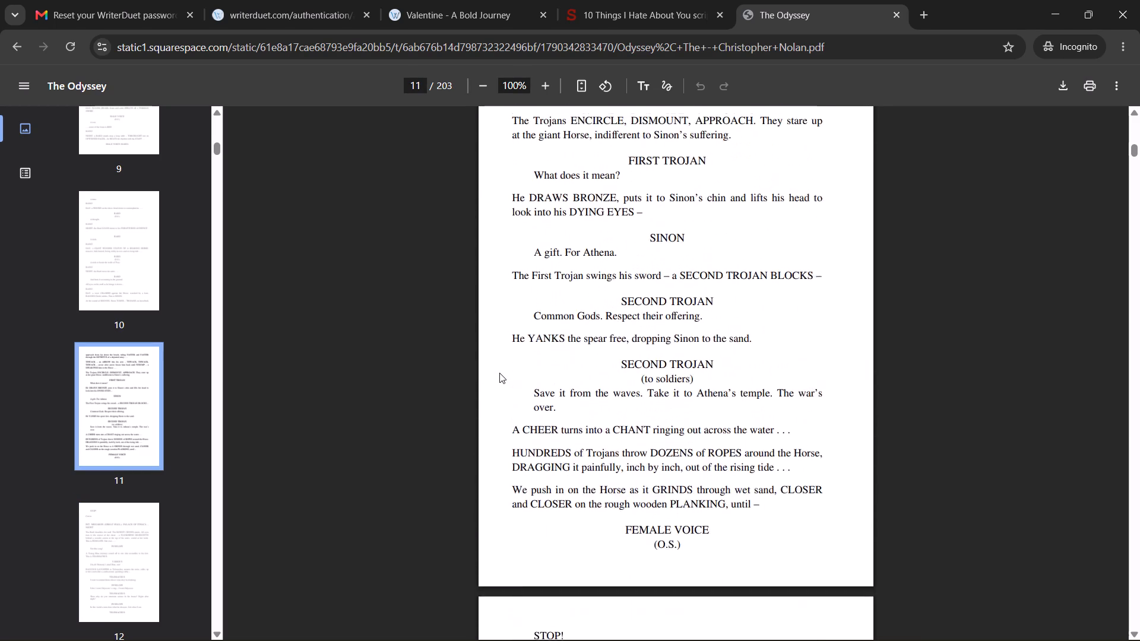
scroll(499, 373, "up", 1)
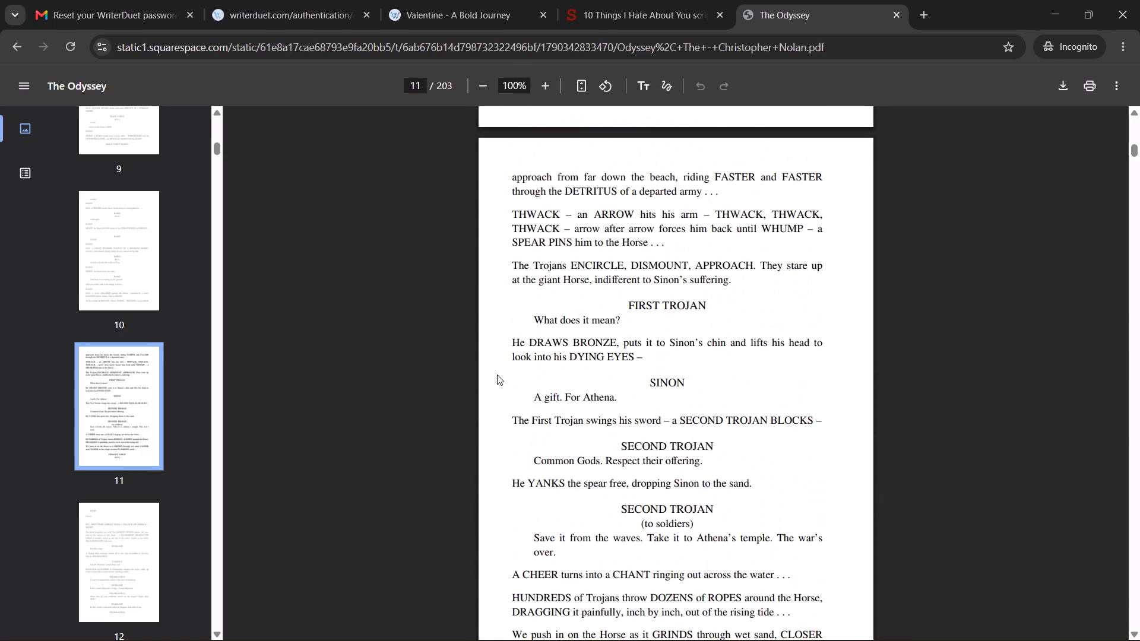
scroll(492, 377, "down", 2)
scroll(492, 377, "up", 1)
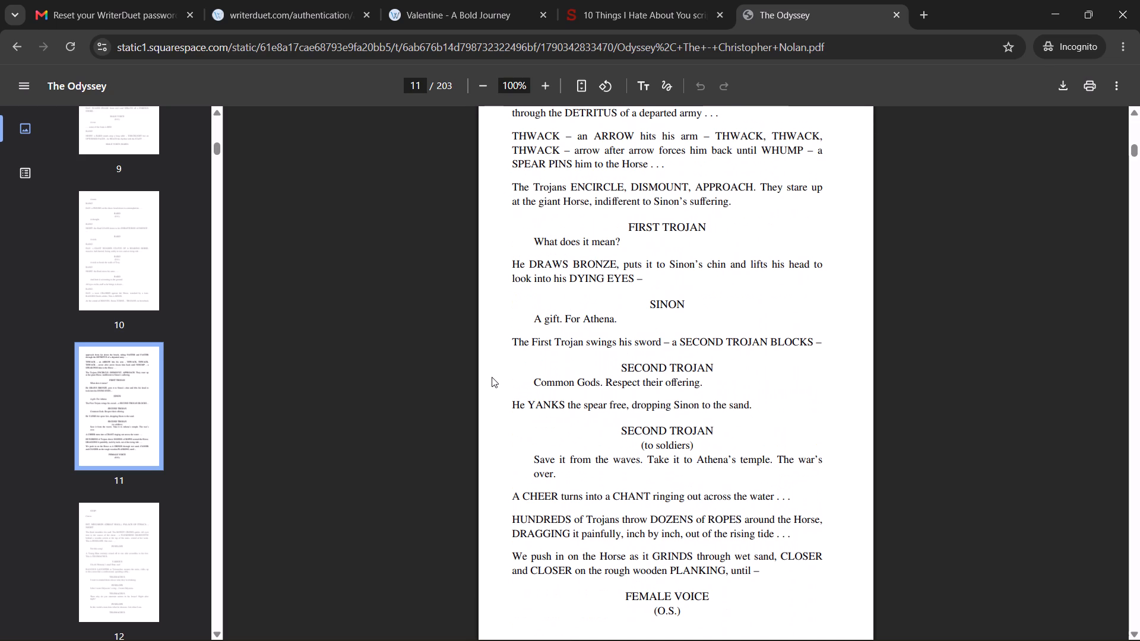
Highlight the action line "He YANKS the spear free, dropping Sinon to the sand." on page 11, then clear the selection.
left_click_drag(503, 405, 762, 404)
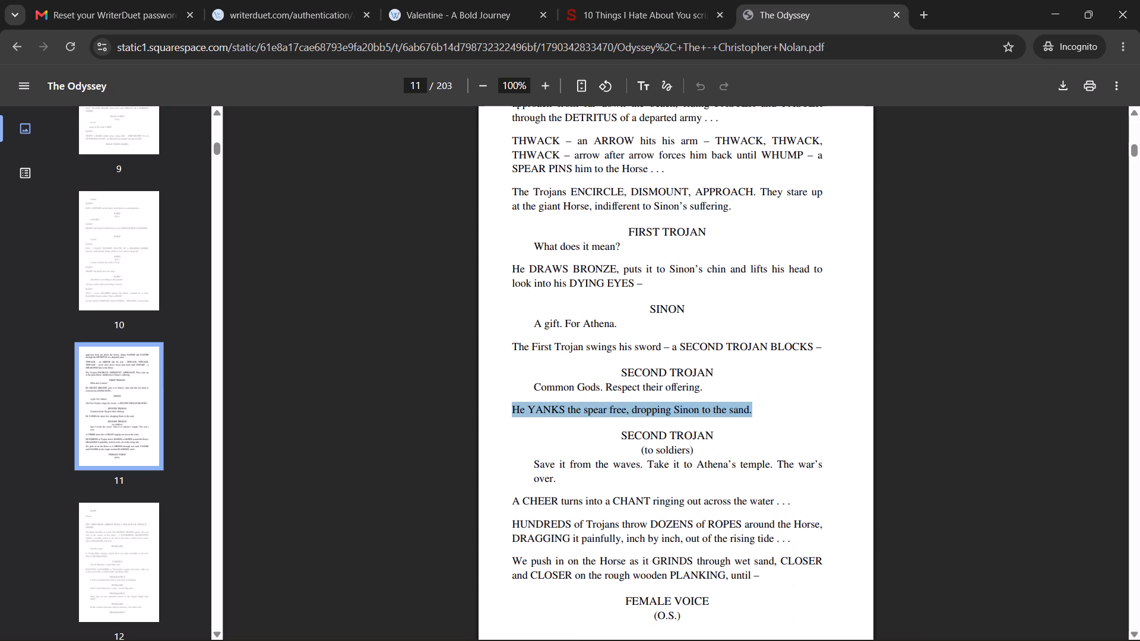
left_click_drag(762, 404, 765, 408)
left_click(521, 383)
left_click_drag(499, 407, 674, 395)
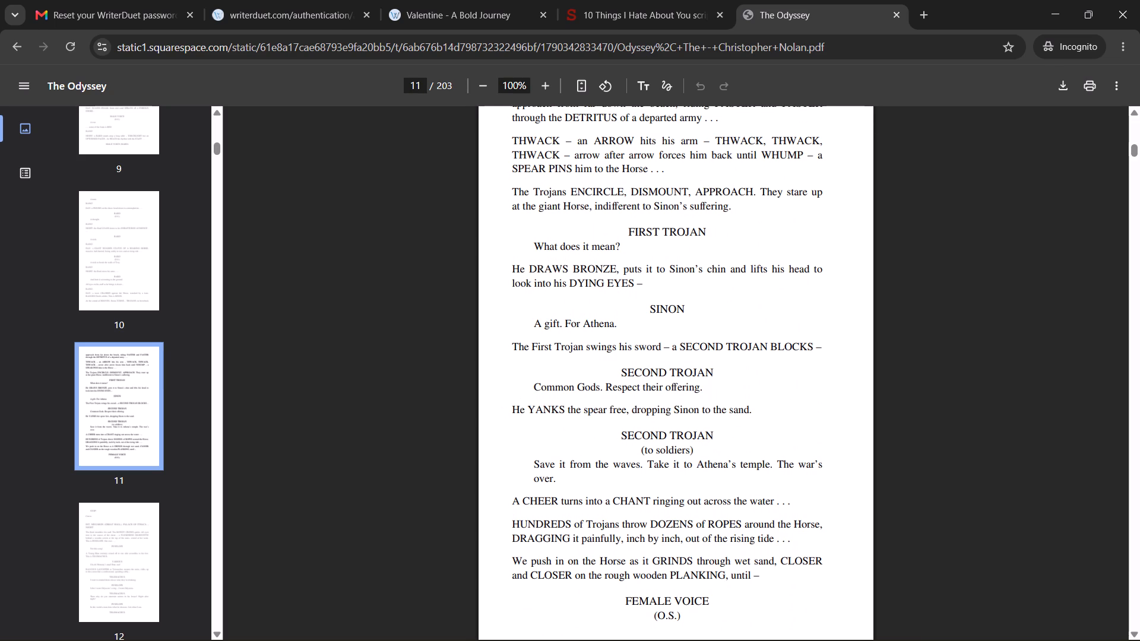
left_click_drag(511, 410, 771, 400)
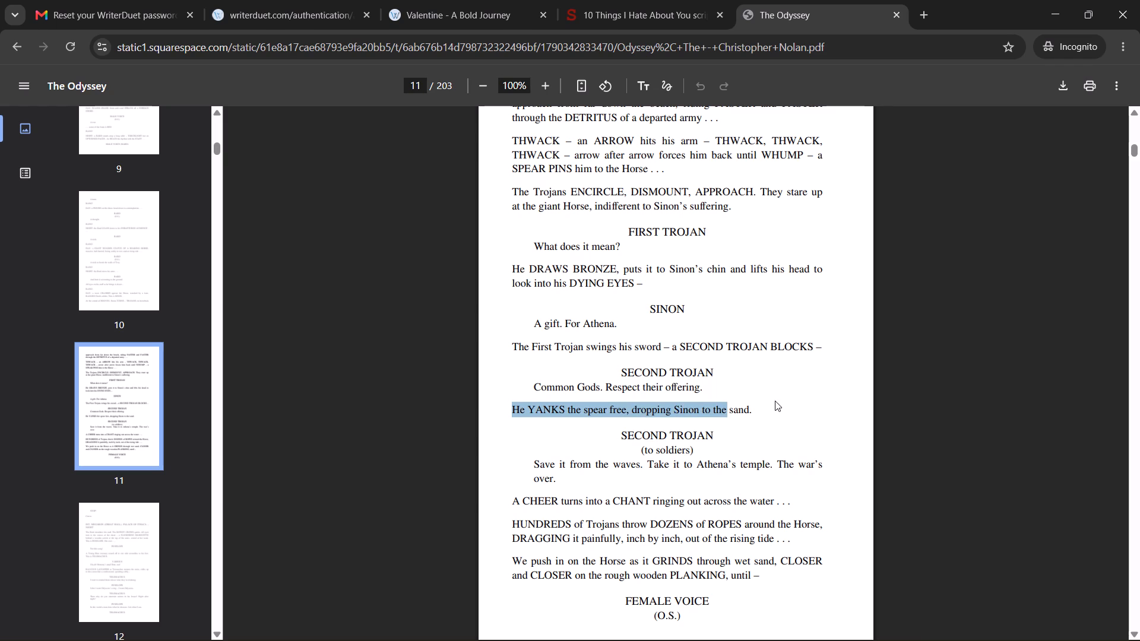
left_click(775, 401)
Highlight the action paragraphs on page 11 from "A CHEER turns into a CHANT" to "PLANKING, until", then clear the selection.
left_click_drag(512, 502, 764, 583)
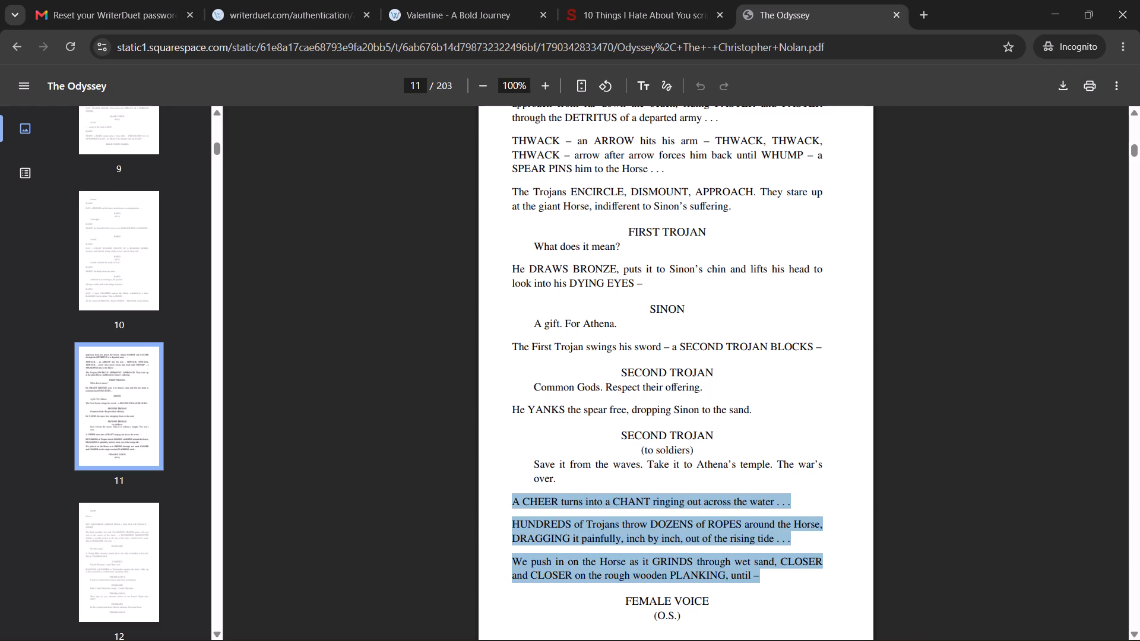
left_click_drag(764, 583, 791, 595)
left_click(536, 527)
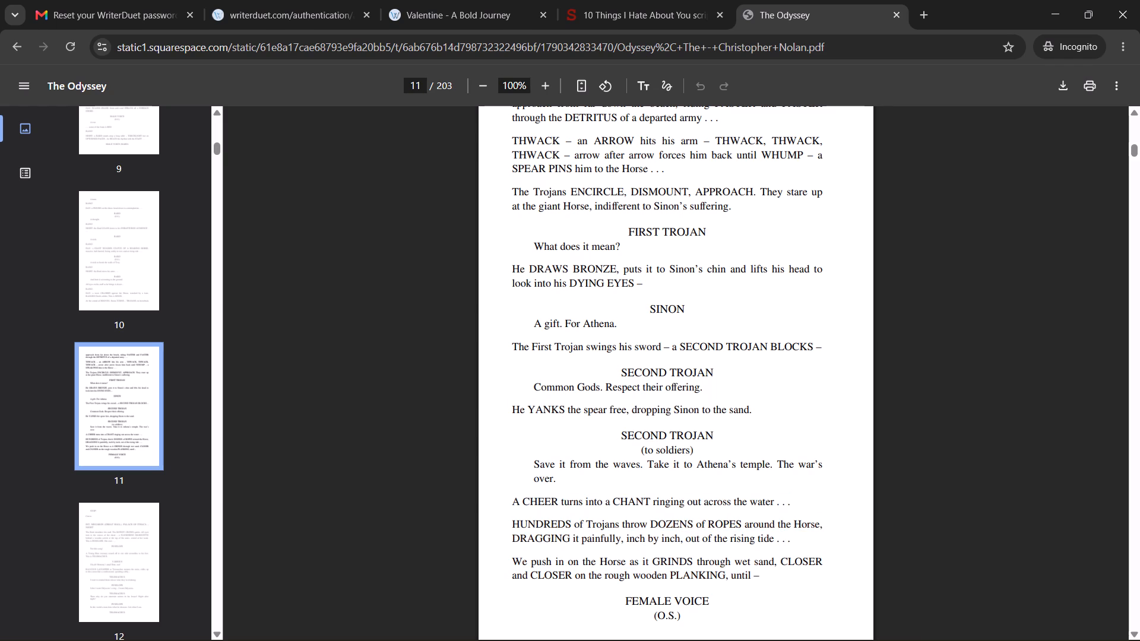
Highlight the action paragraph introducing Penelope, beginning "The Bard shoulders his staff", under the Megaron scene heading on page 12.
scroll(520, 519, "down", 6)
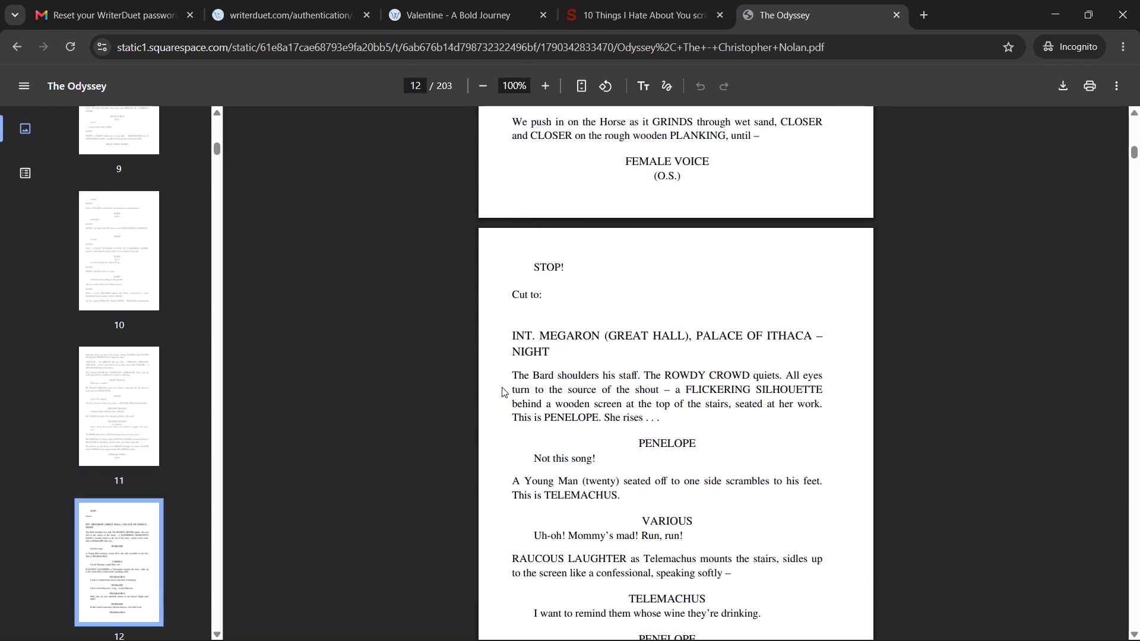
left_click_drag(512, 369, 742, 407)
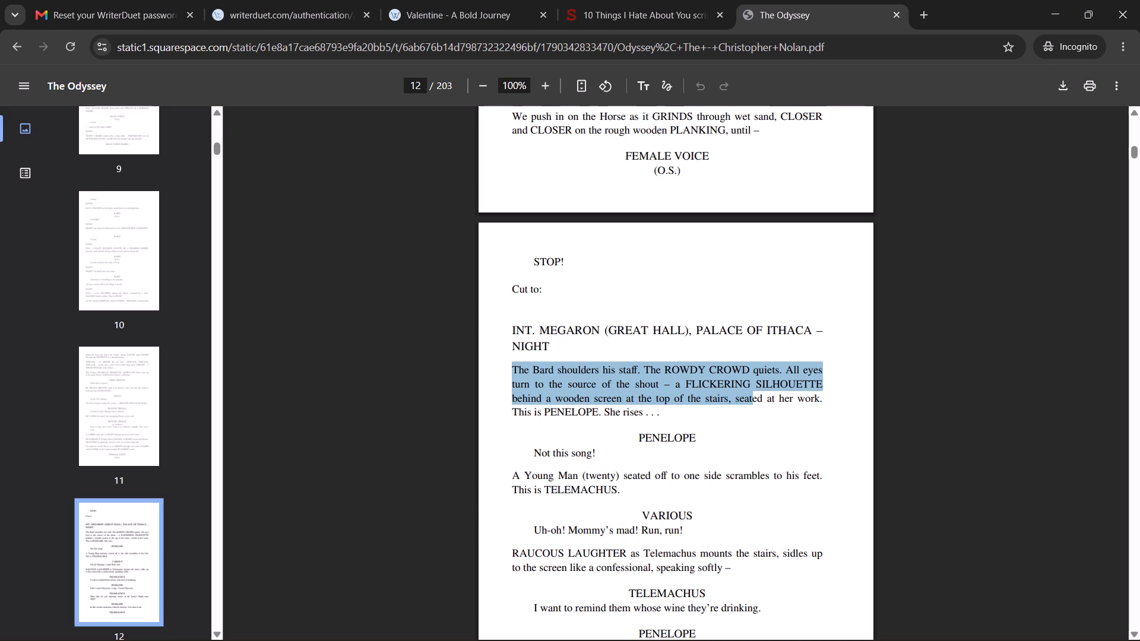
left_click_drag(742, 407, 651, 412)
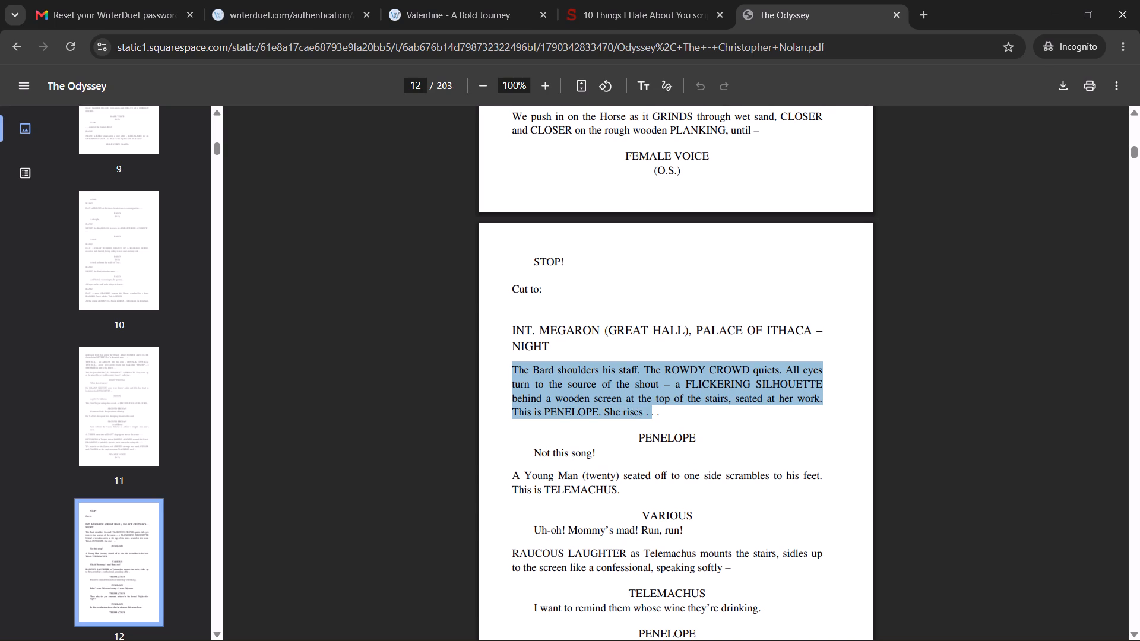
left_click_drag(651, 412, 651, 424)
Highlight the "RAUCOUS LAUGHTER as Telemachus mounts the stairs" action paragraph on page 12, then clear the selection.
scroll(566, 449, "down", 2)
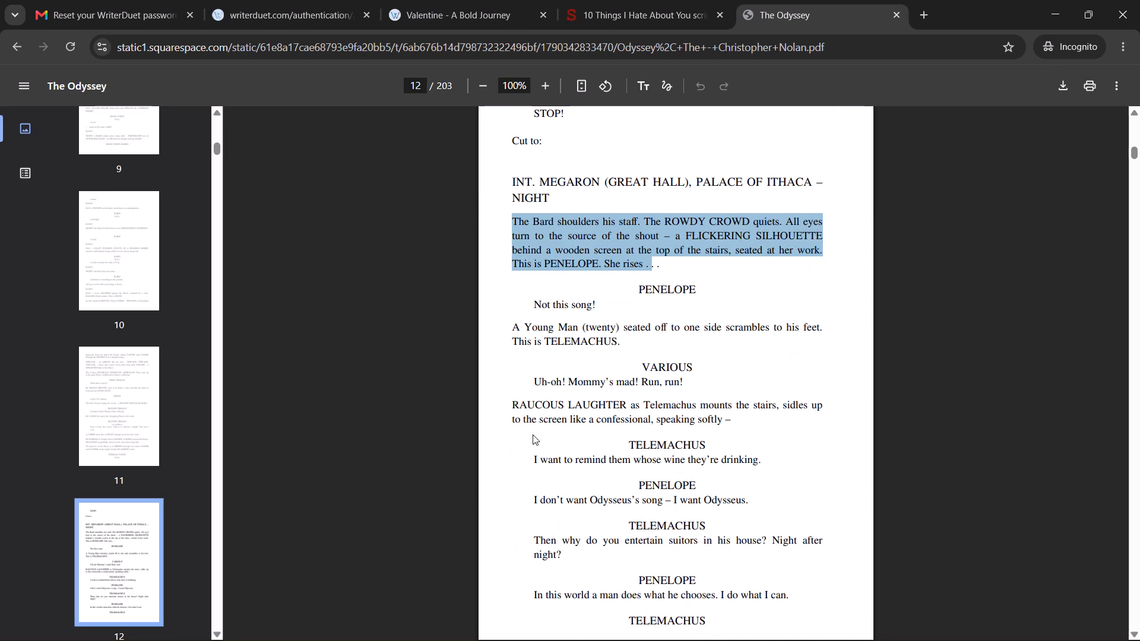
left_click_drag(512, 407, 743, 422)
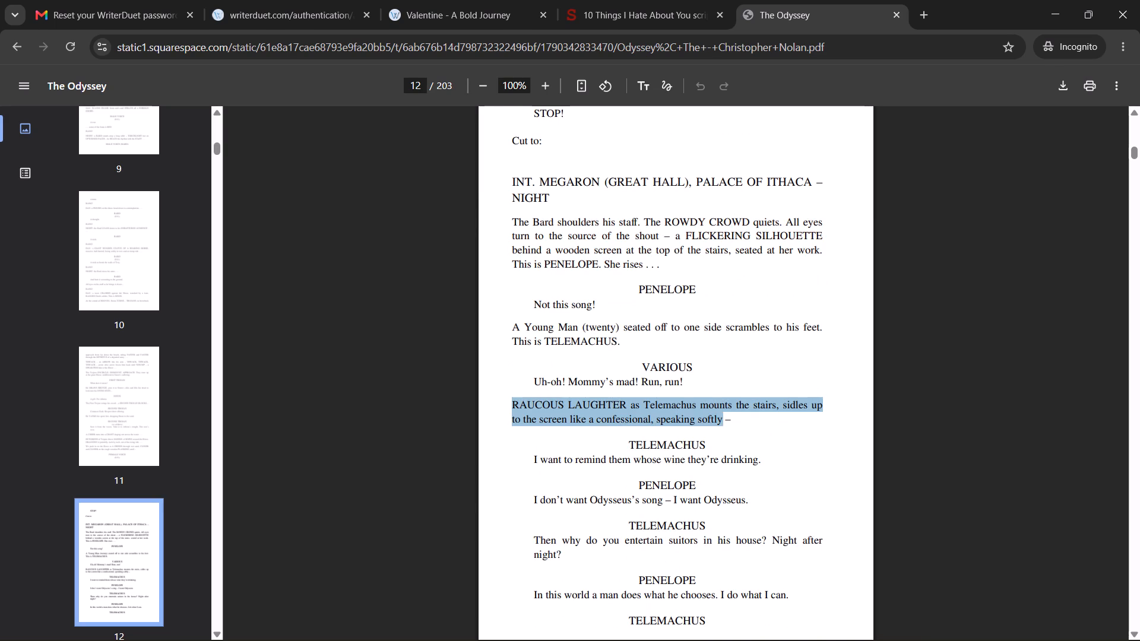
left_click(584, 448)
Highlight the action paragraph beginning "At the sound of JEERS and SHOUTS" on page 13.
scroll(529, 461, "down", 6)
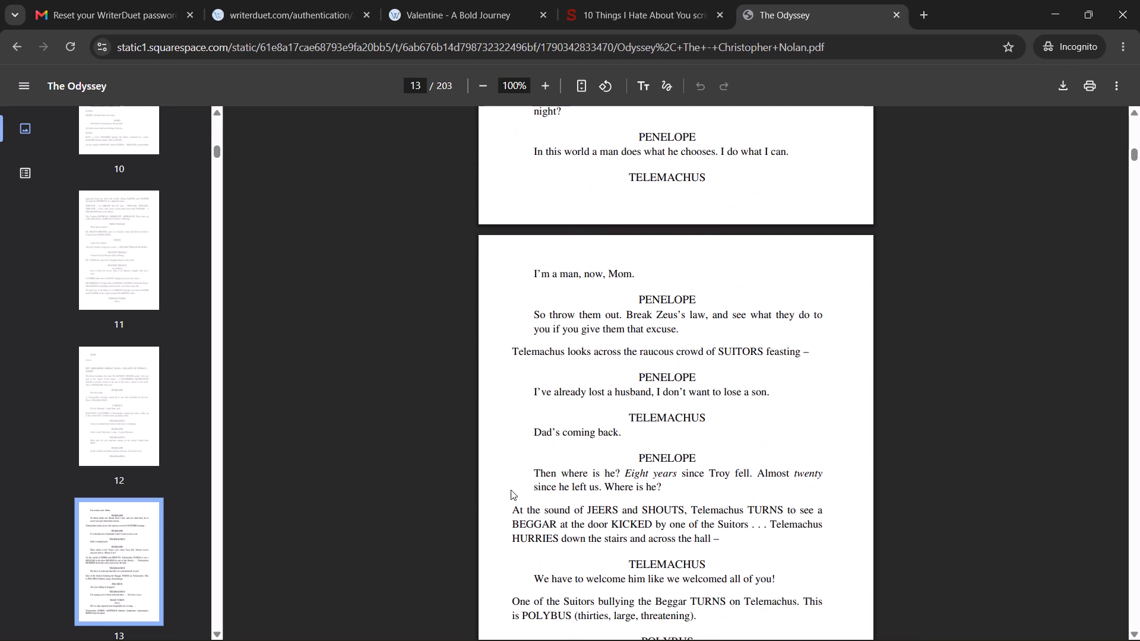
left_click_drag(509, 499, 749, 546)
scroll(615, 525, "down", 4)
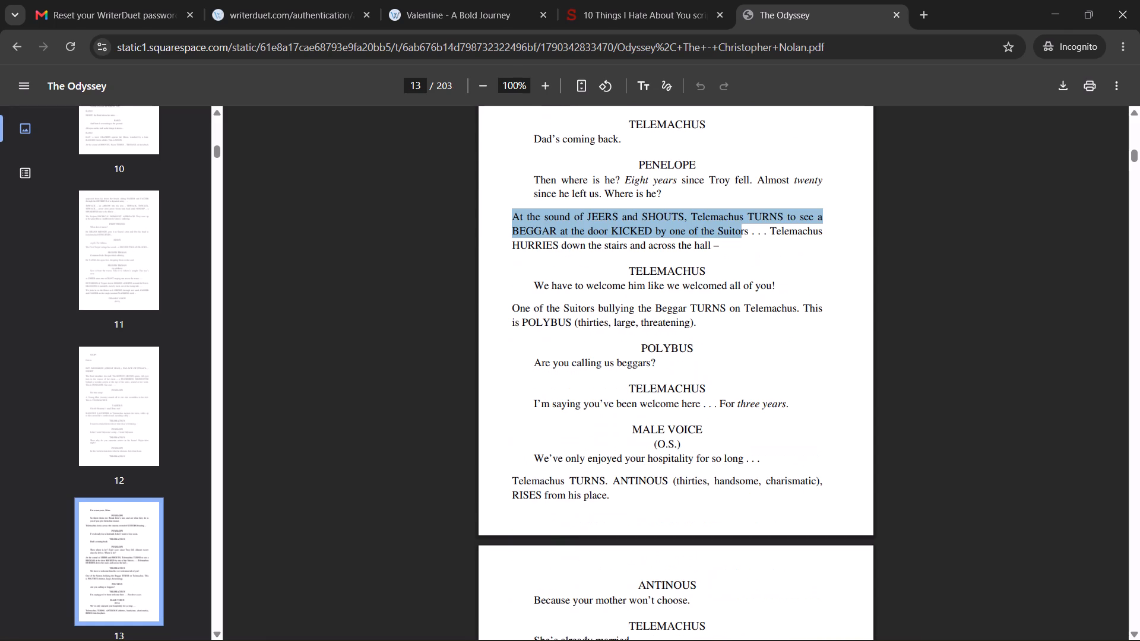
Switch to the Valentine - A Bold Journey script in WriterDuet and dismiss the multiple-file download request.
left_click(485, 0)
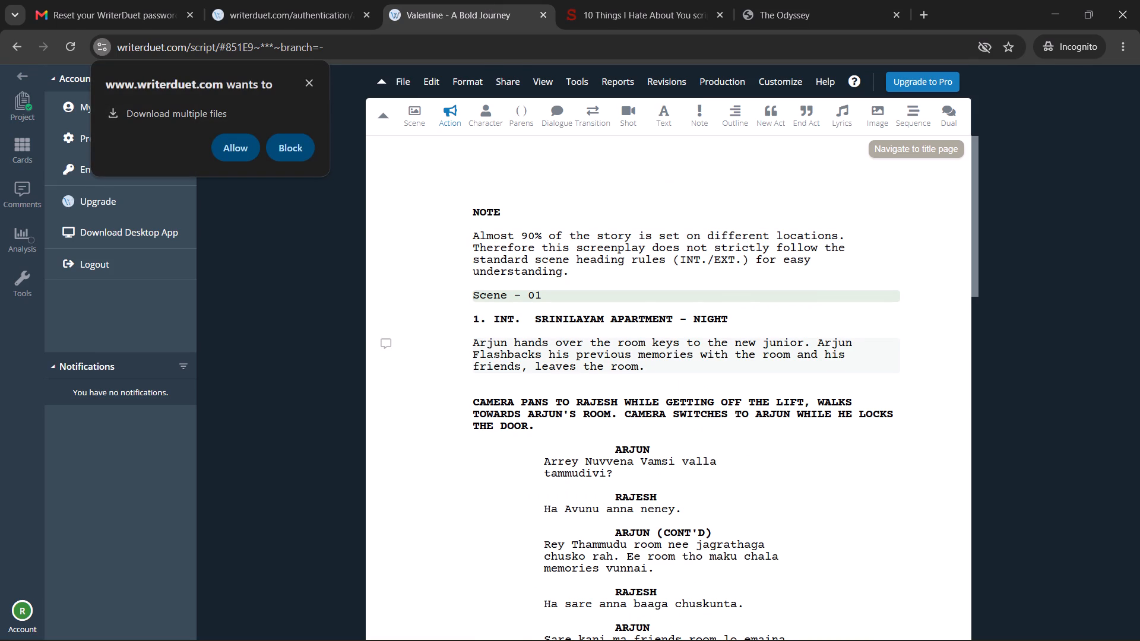
scroll(607, 386, "down", 1)
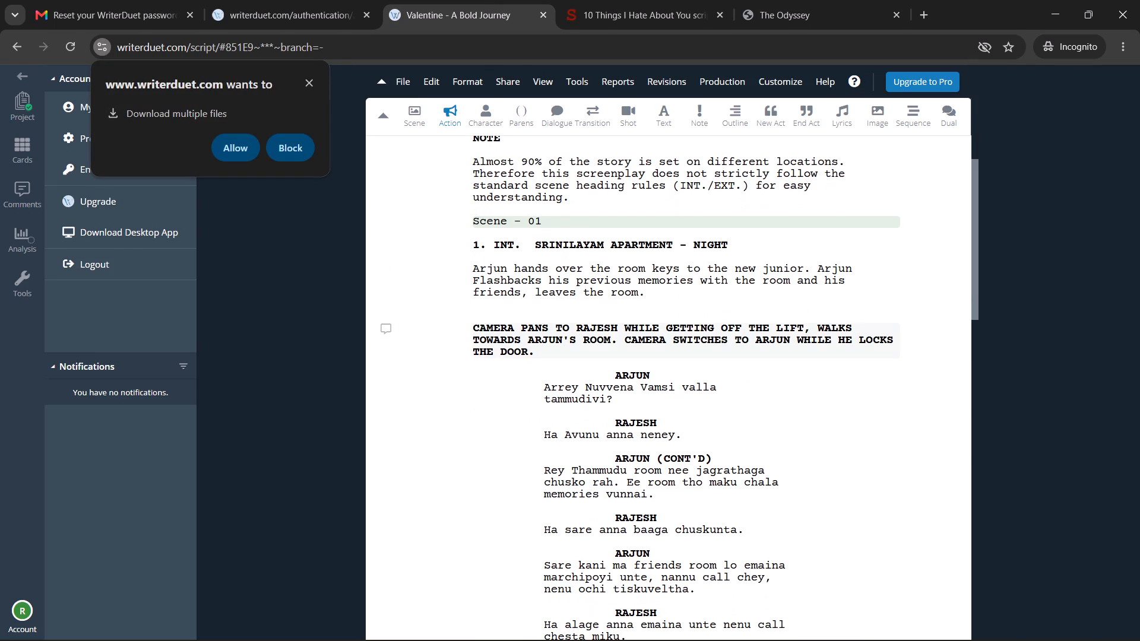
left_click(306, 78)
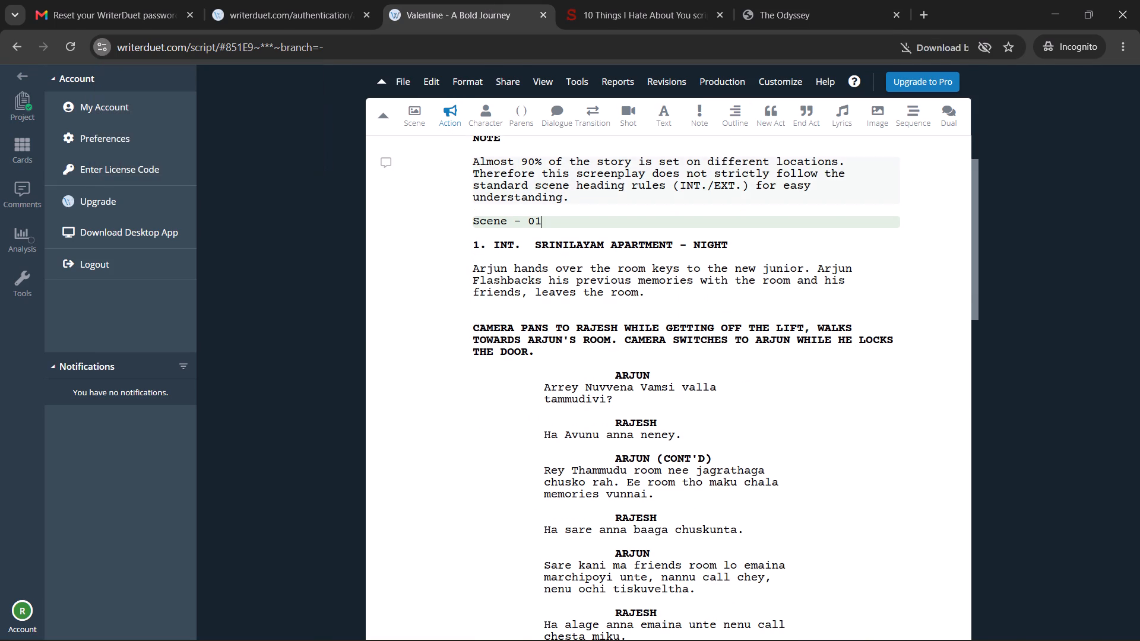
Review both pages of the Valentine script, examining its note, scene headings, camera directions, action lines and dialogue.
scroll(480, 373, "down", 6)
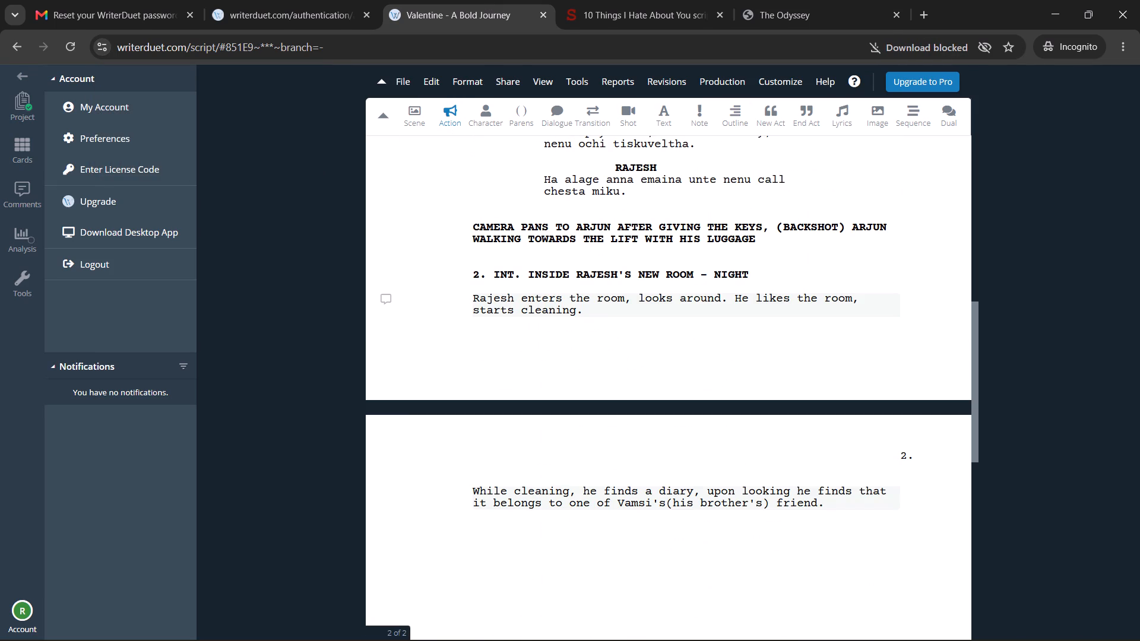
scroll(527, 290, "up", 12)
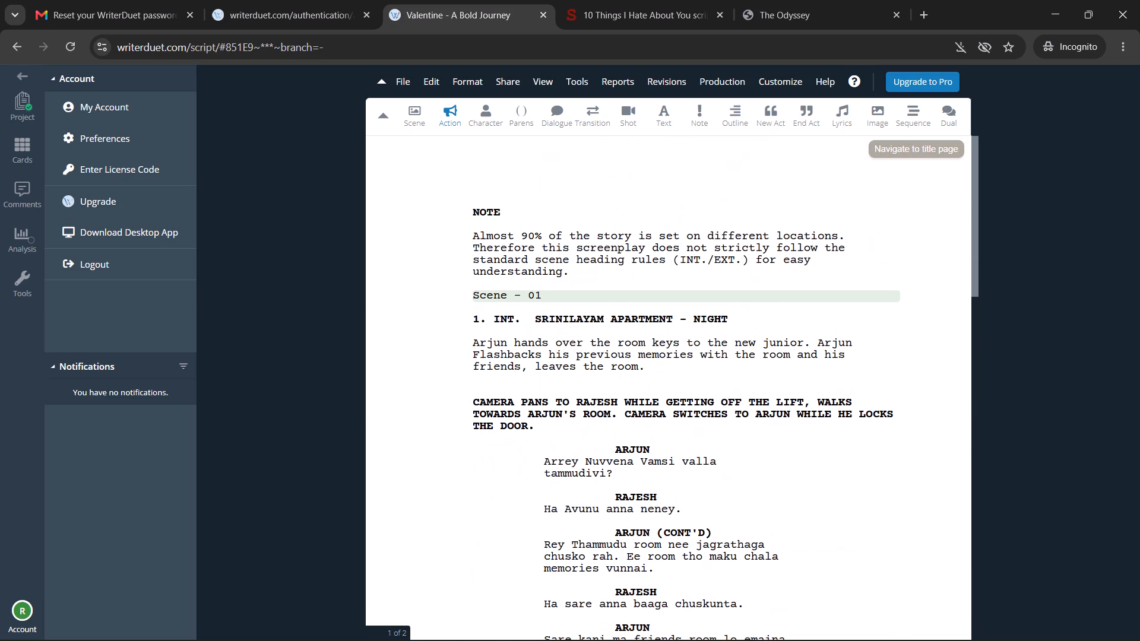
scroll(673, 473, "up", 2)
scroll(731, 530, "down", 4)
scroll(533, 495, "up", 1)
scroll(533, 495, "down", 5)
scroll(634, 474, "down", 3)
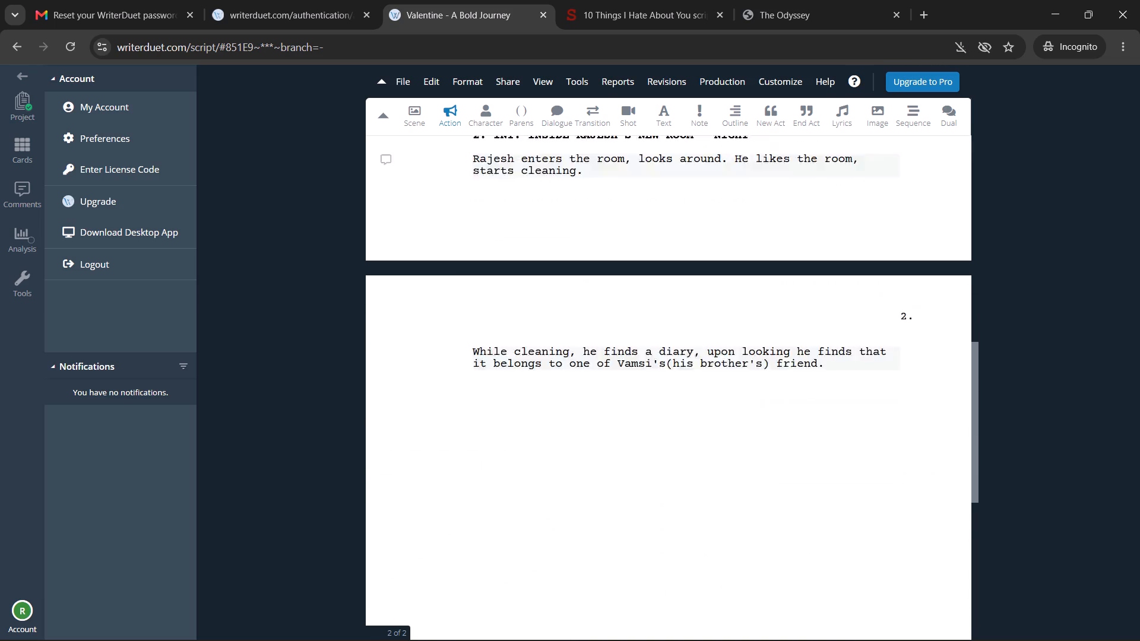
scroll(774, 328, "up", 7)
scroll(769, 331, "down", 3)
scroll(768, 334, "up", 2)
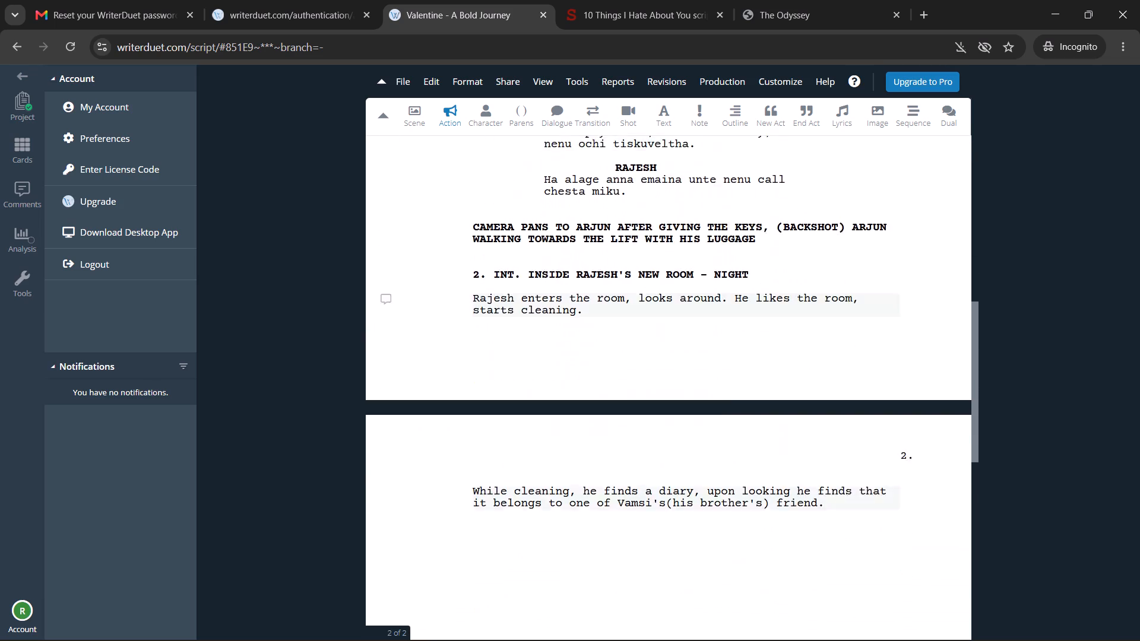
scroll(768, 334, "up", 6)
scroll(543, 322, "down", 2)
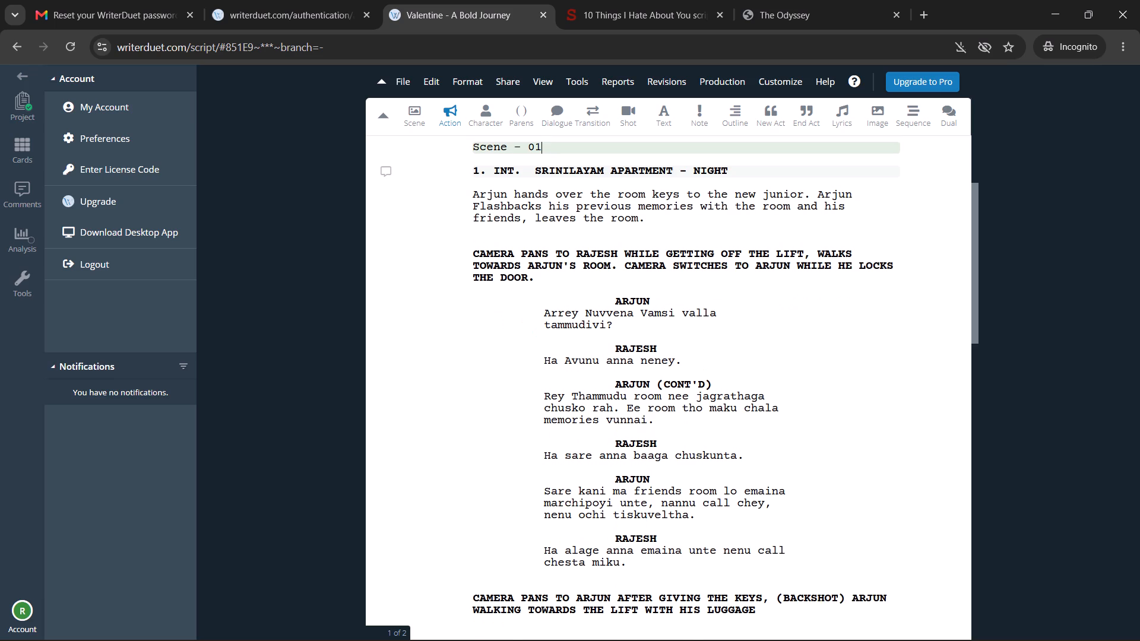
scroll(543, 322, "down", 2)
scroll(543, 322, "up", 6)
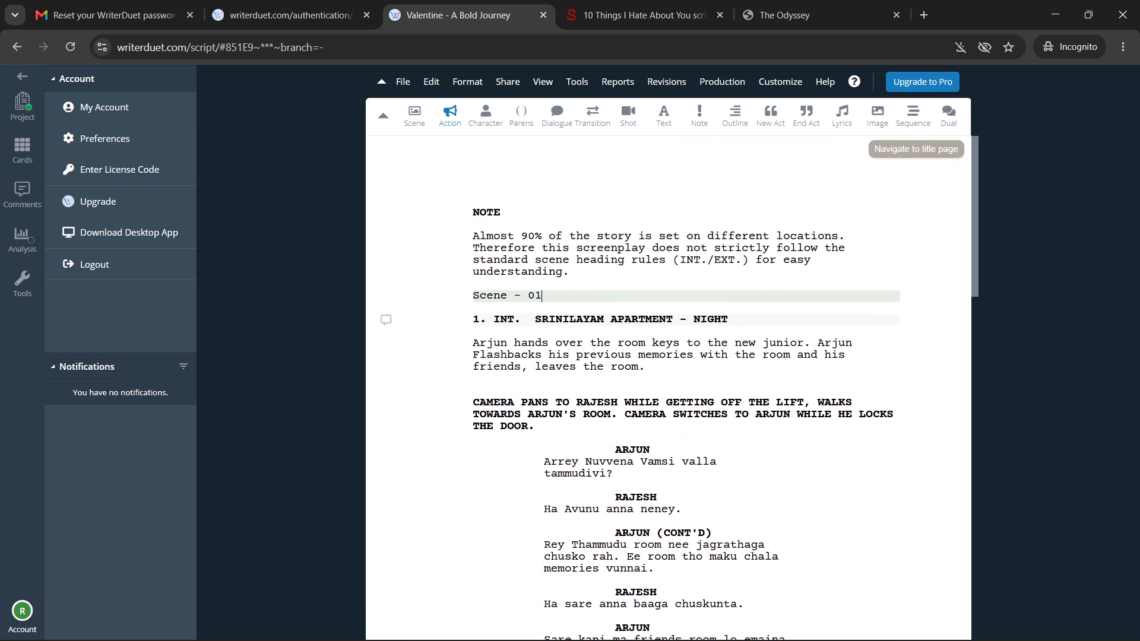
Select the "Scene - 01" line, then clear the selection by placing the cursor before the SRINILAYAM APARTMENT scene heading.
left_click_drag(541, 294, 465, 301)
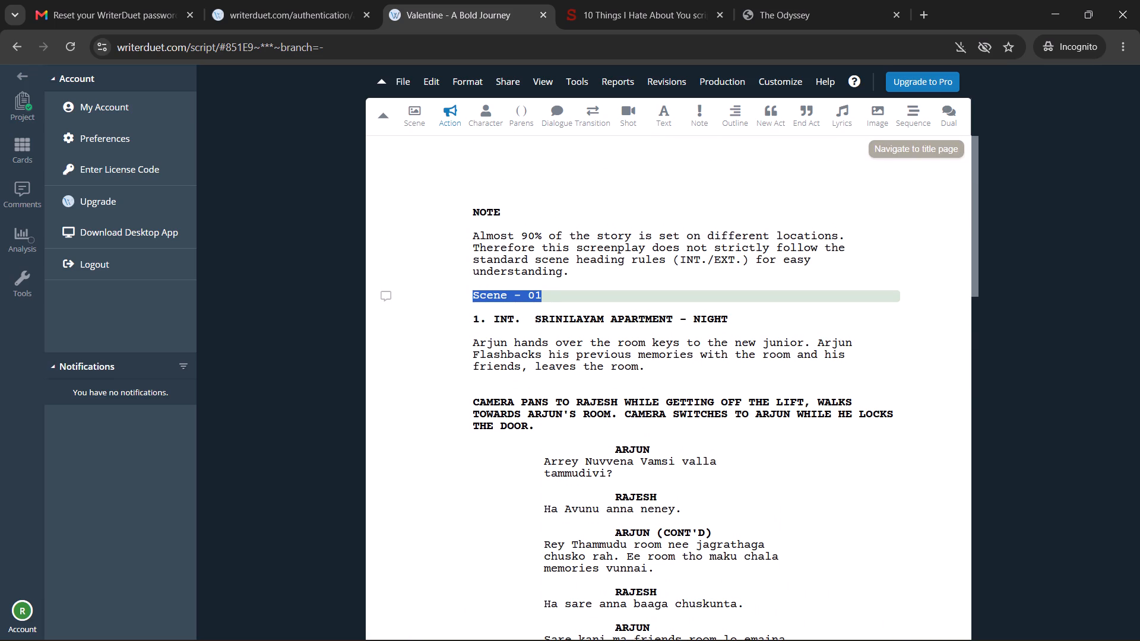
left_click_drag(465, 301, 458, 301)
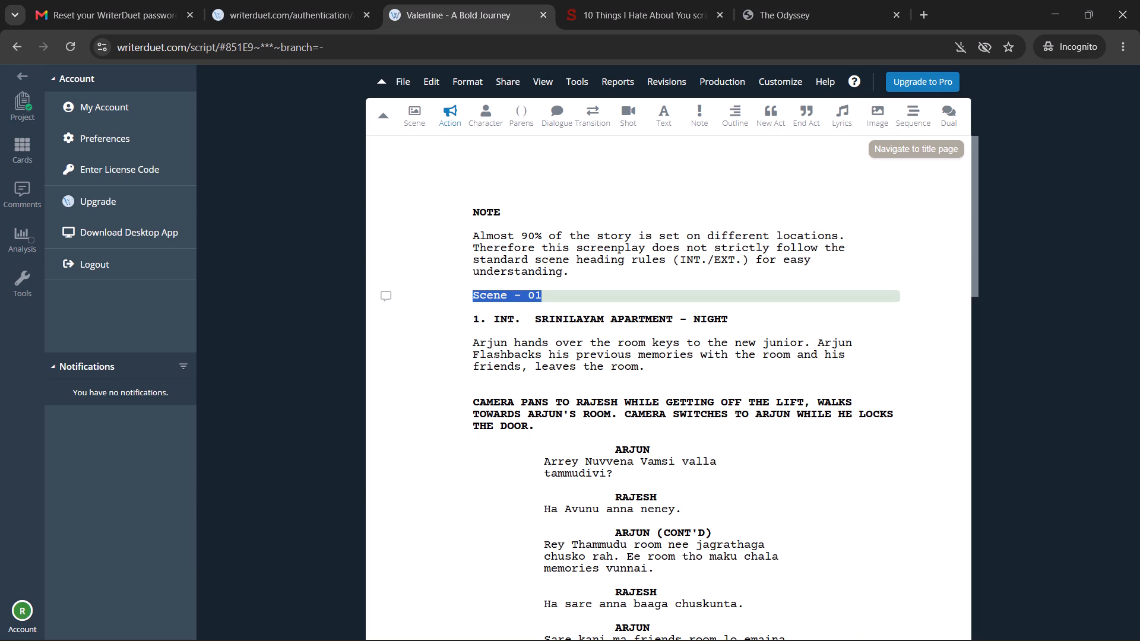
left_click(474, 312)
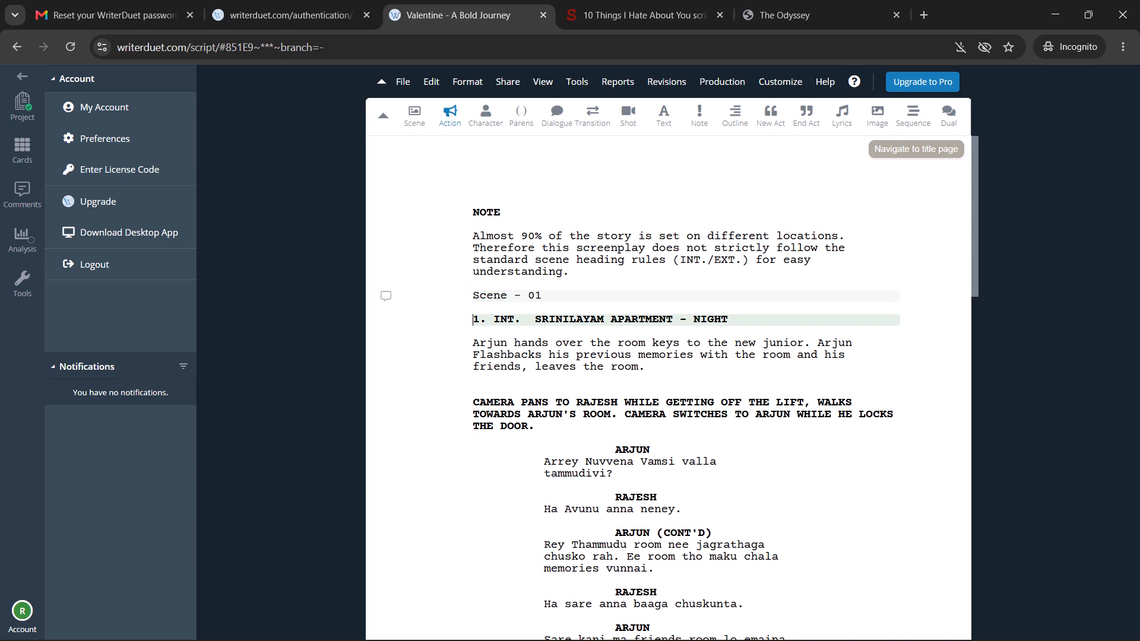
Place the text cursor at the end of the script's last action paragraph, beginning "While cleaning, he finds a diary", on page 2.
scroll(439, 446, "down", 1)
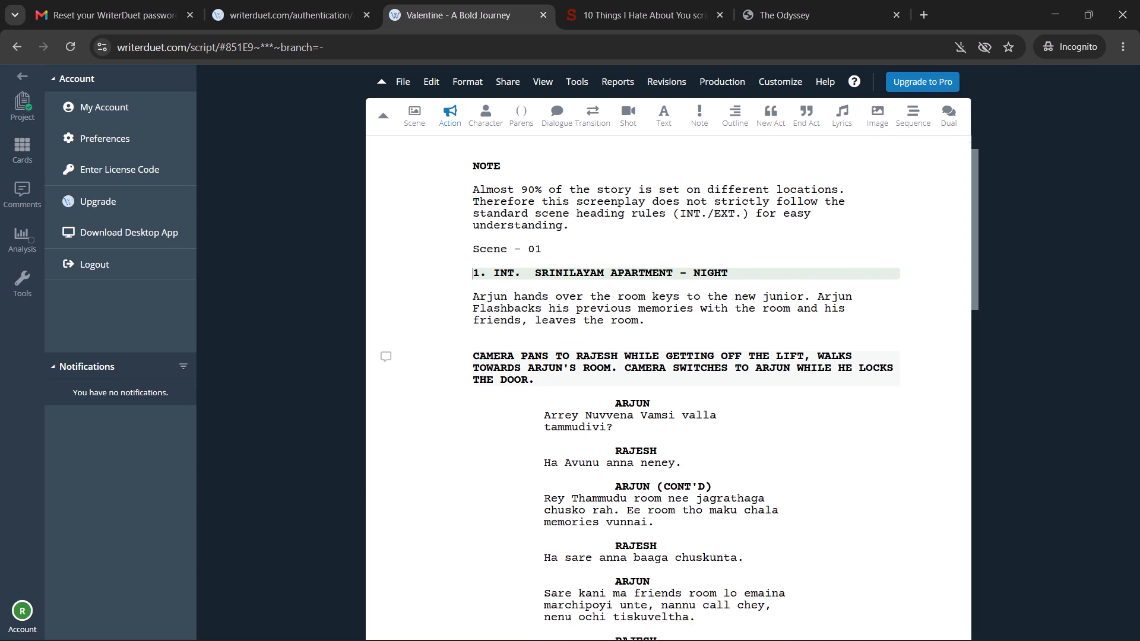
scroll(439, 446, "down", 2)
scroll(439, 446, "up", 3)
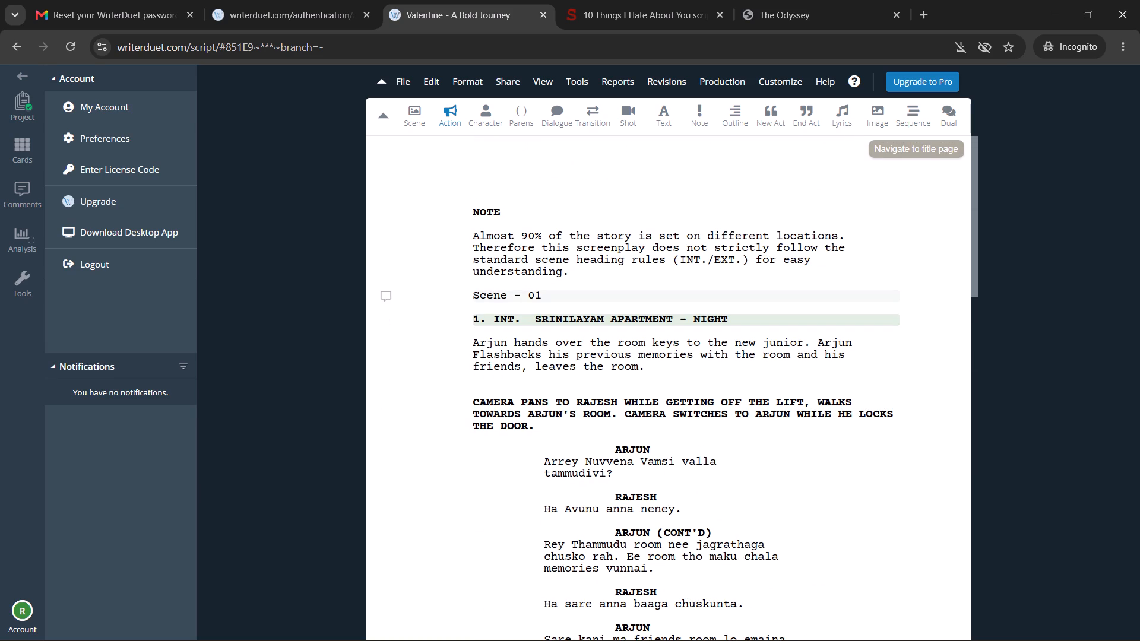
scroll(501, 380, "down", 7)
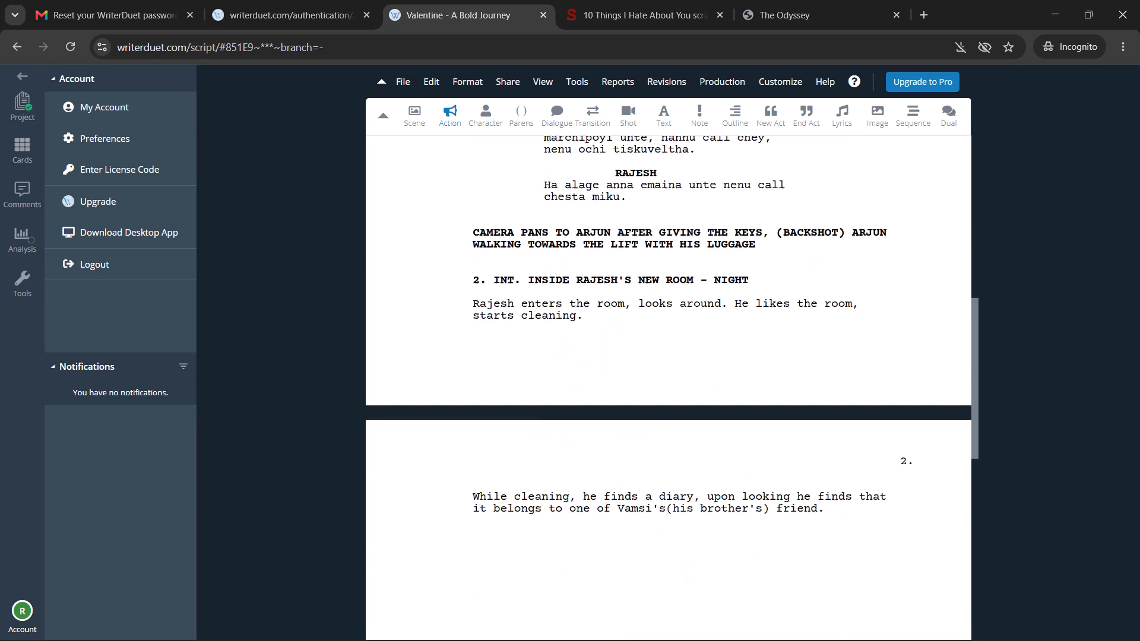
scroll(500, 384, "down", 3)
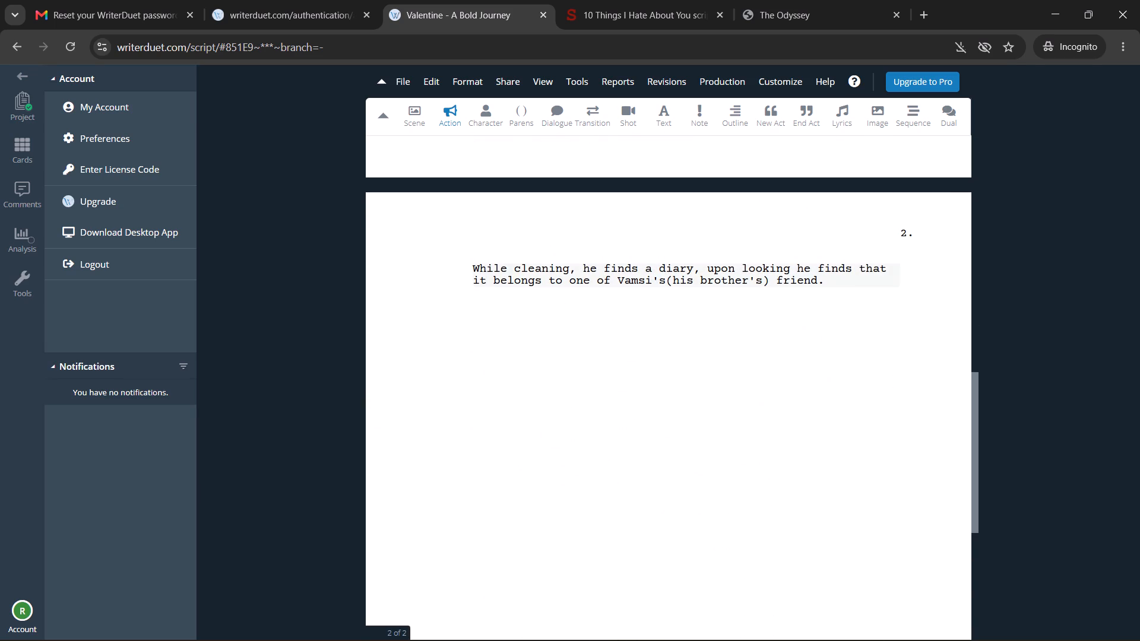
left_click(827, 284)
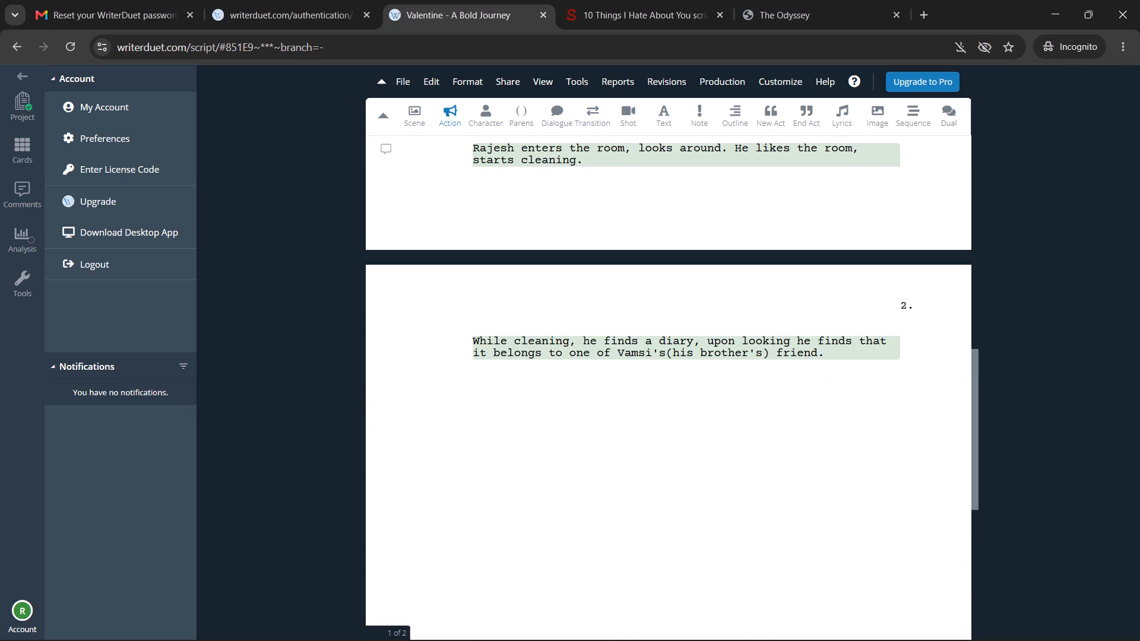
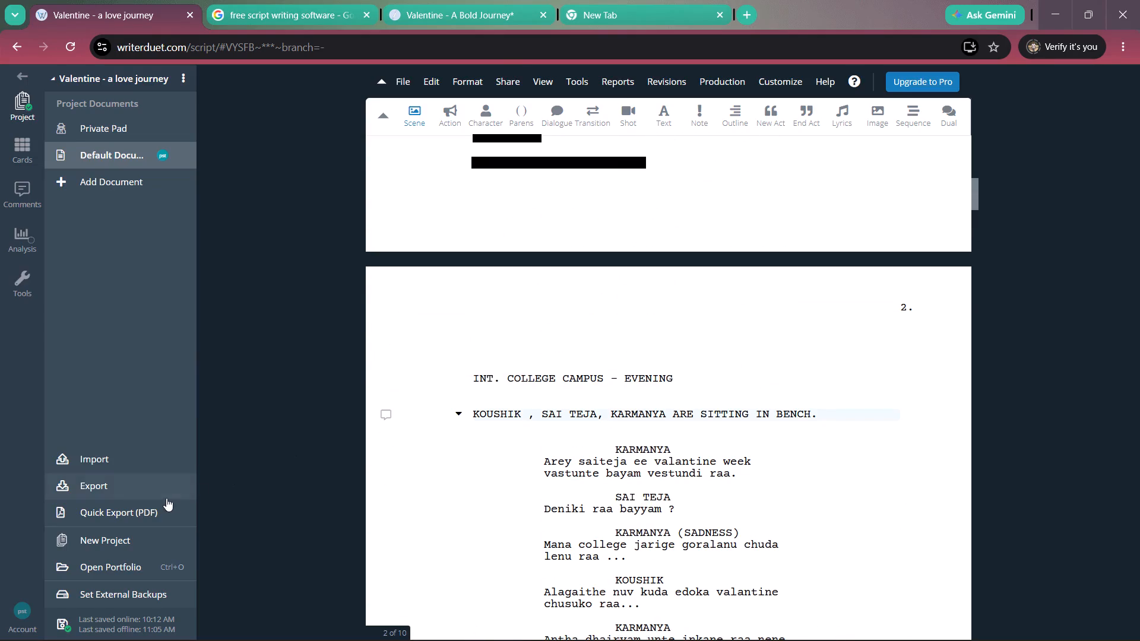
Open the 3-page "valentine - a love journey" project from the WriterDuet portfolio.
left_click(122, 565)
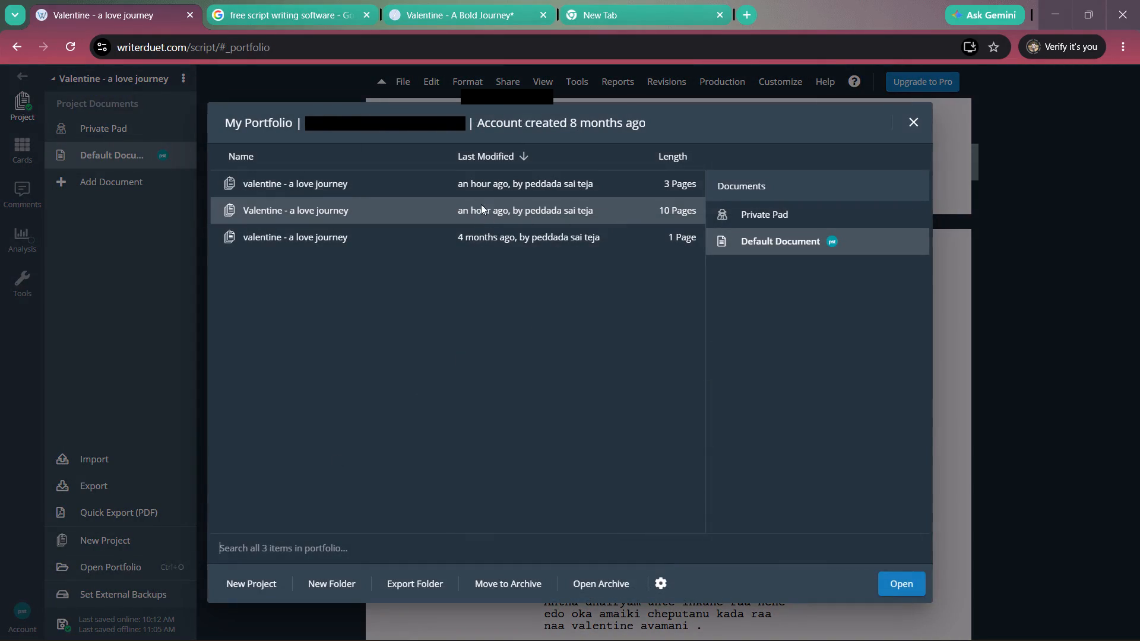
left_click(478, 189)
double_click(478, 188)
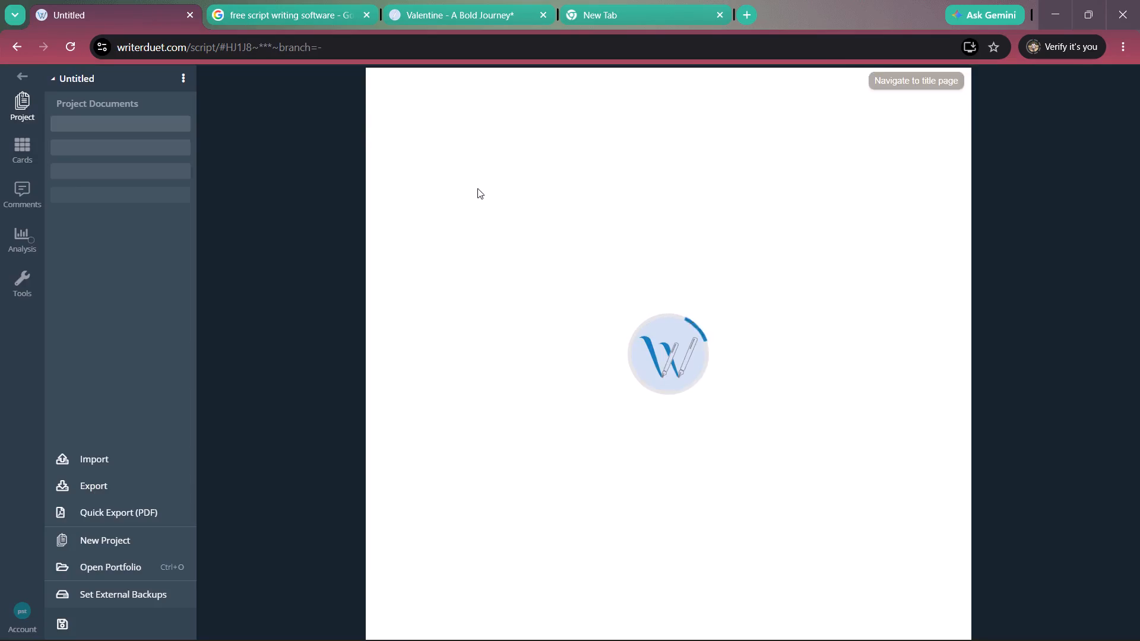
Change "CAN SIT" to "SITS" in the script's opening line, so it starts "A MAN SITS ALONE AT MIDNIGHT".
scroll(484, 404, "up", 11)
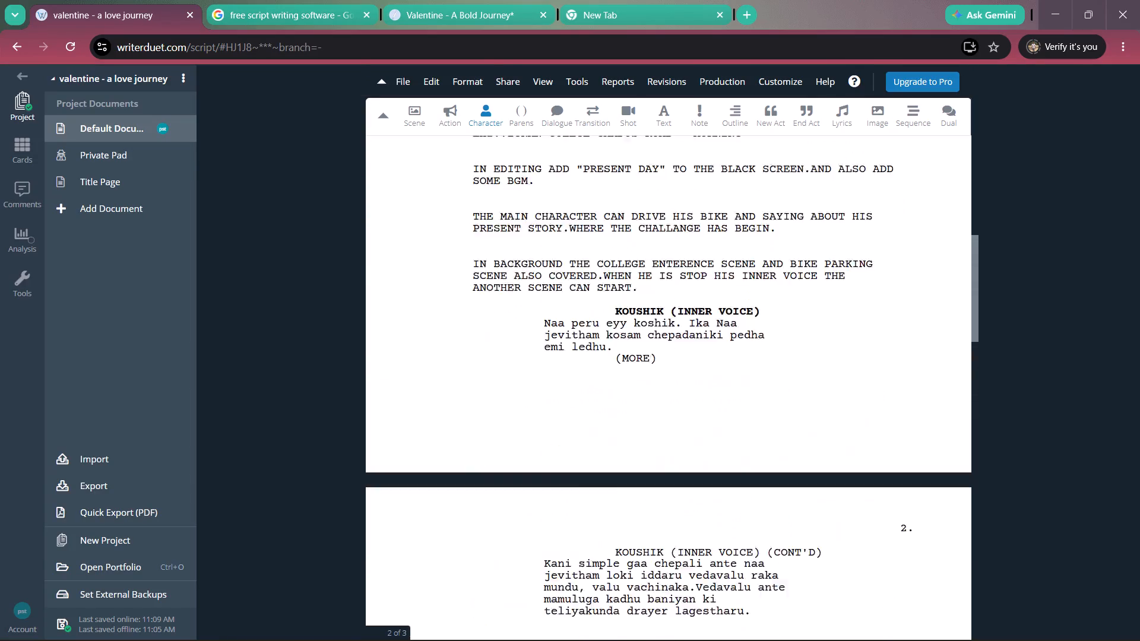
scroll(483, 404, "up", 6)
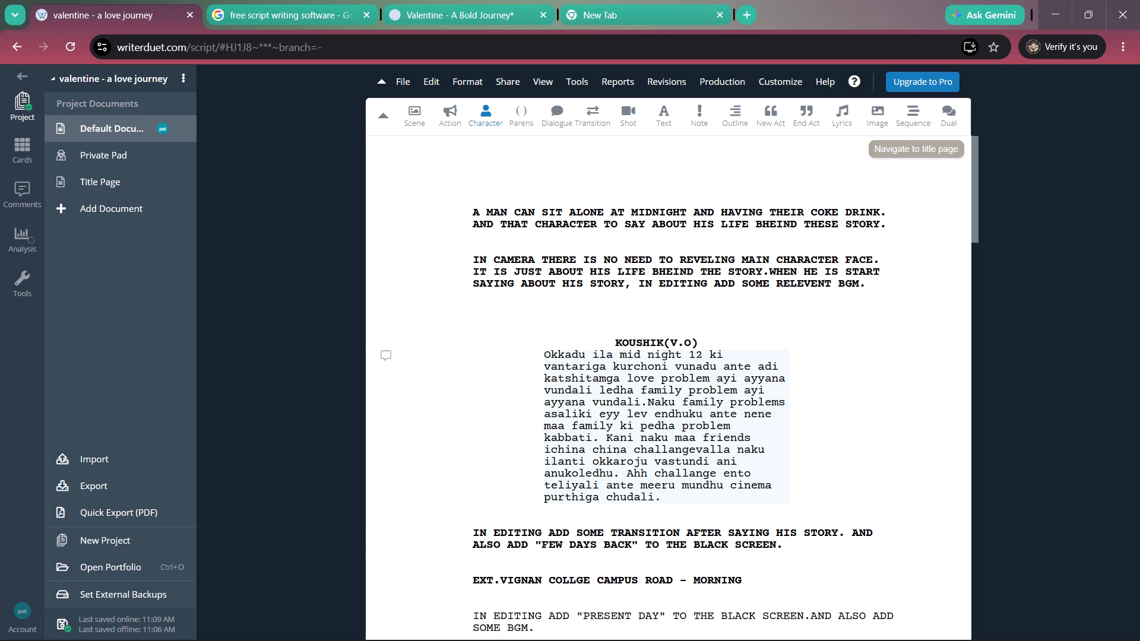
scroll(553, 394, "up", 8)
scroll(831, 359, "up", 6)
scroll(628, 353, "up", 6)
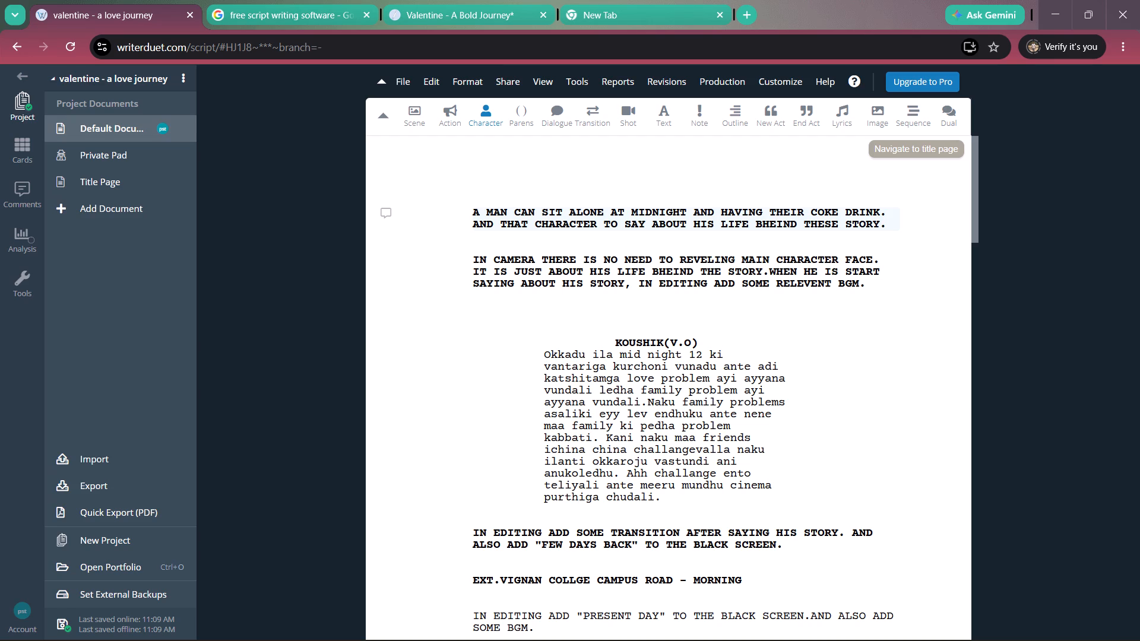
left_click_drag(537, 210, 517, 213)
key("BackSpace")
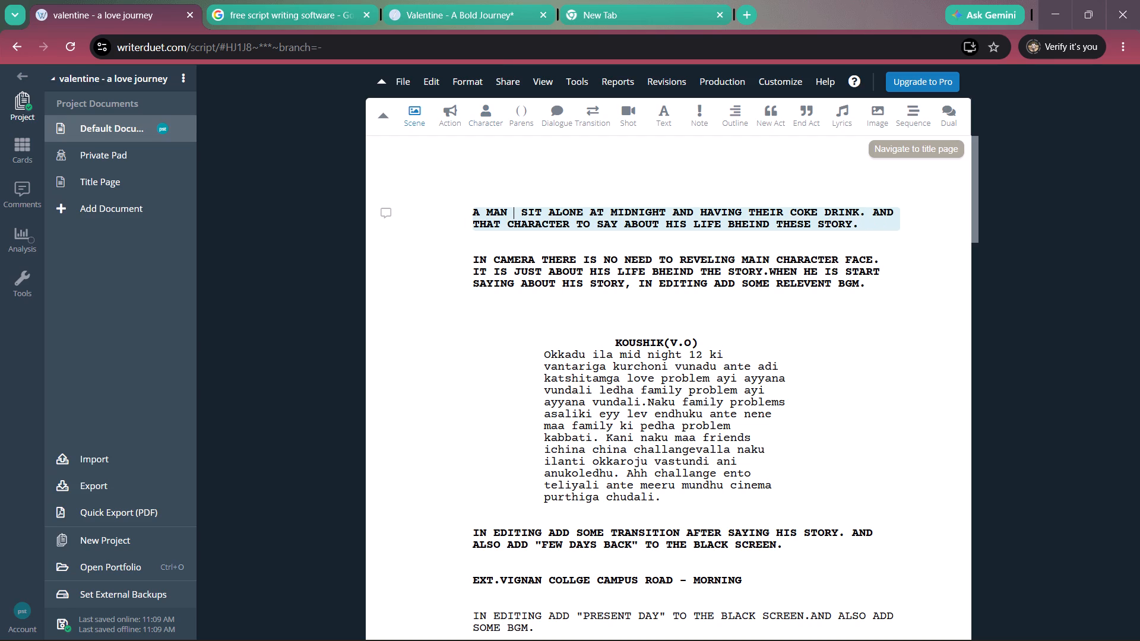
key("BackSpace")
key("Right")
key("Right")
key("Right")
key("Right")
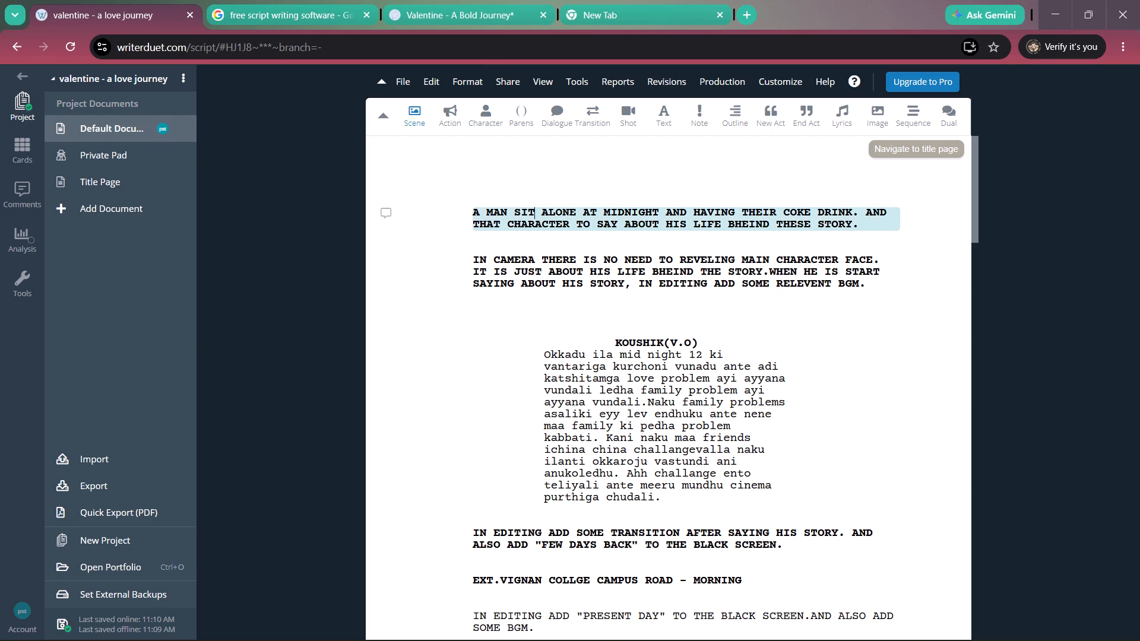
key("s")
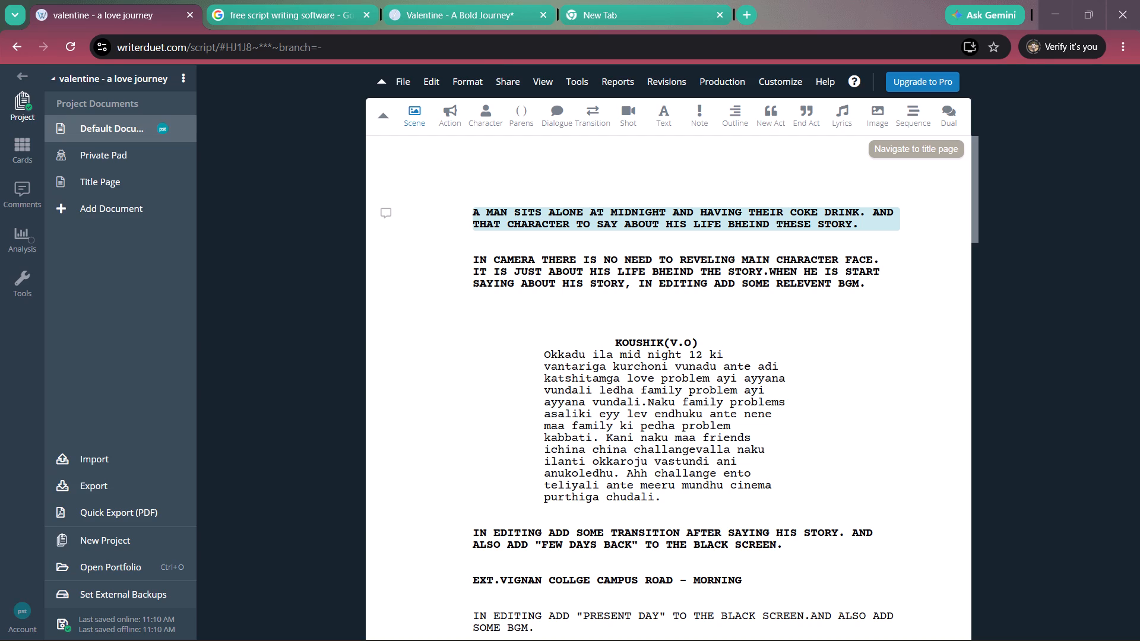
Replace "AND HAVING THEIR COKE DRINK." in the opening line with "SIPPING COKE," followed by a single space.
left_click_drag(676, 212, 693, 215)
left_click(666, 212)
left_click_drag(670, 212, 784, 210)
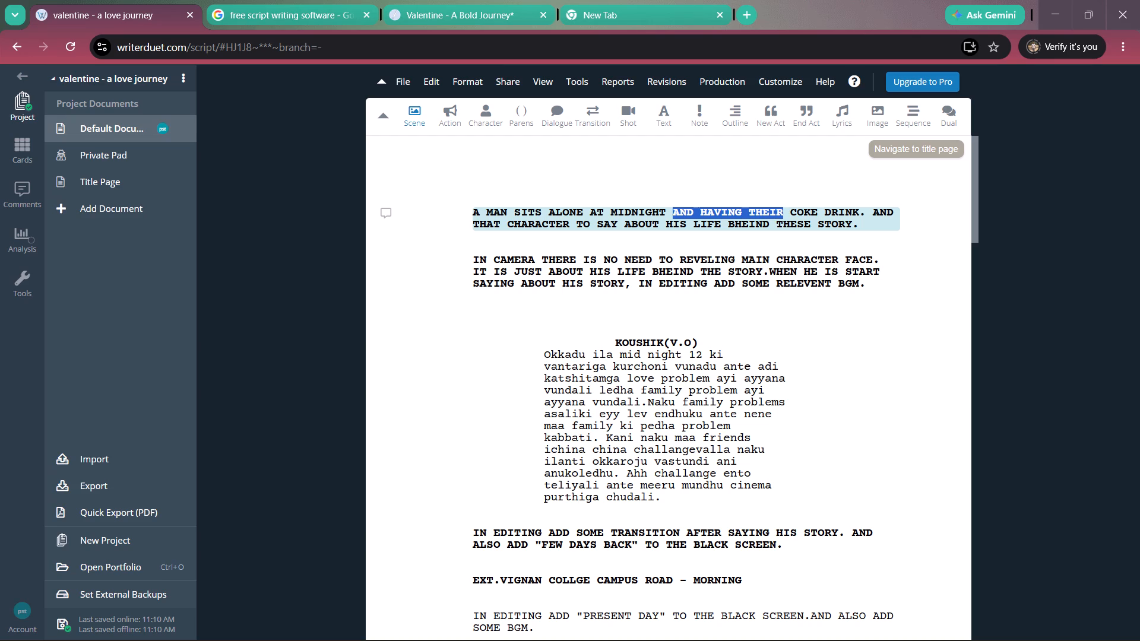
left_click_drag(784, 210, 784, 210)
type("sipping")
key("ctrl+Right")
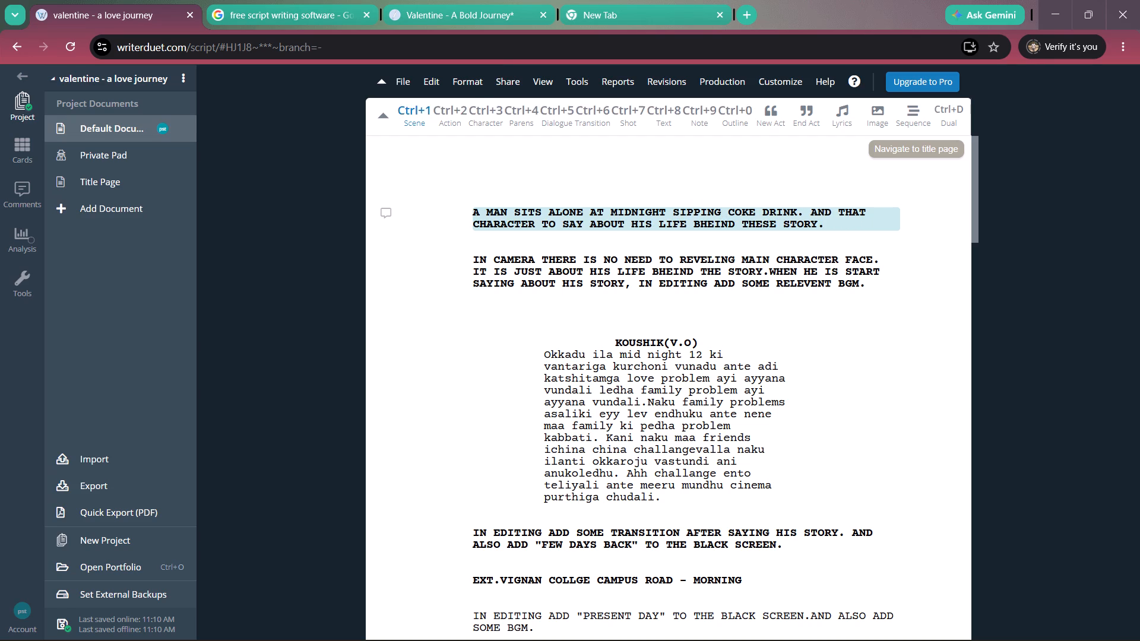
key("ctrl+Right")
key("ctrl+Delete")
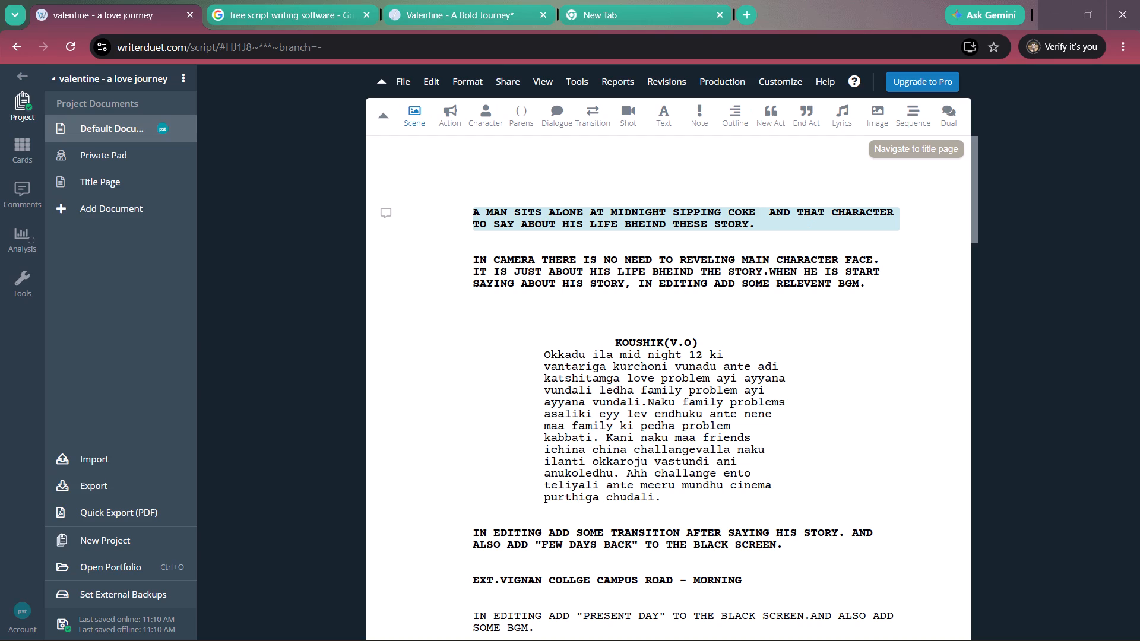
key("Delete")
key("comma")
key("Left")
key("BackSpace")
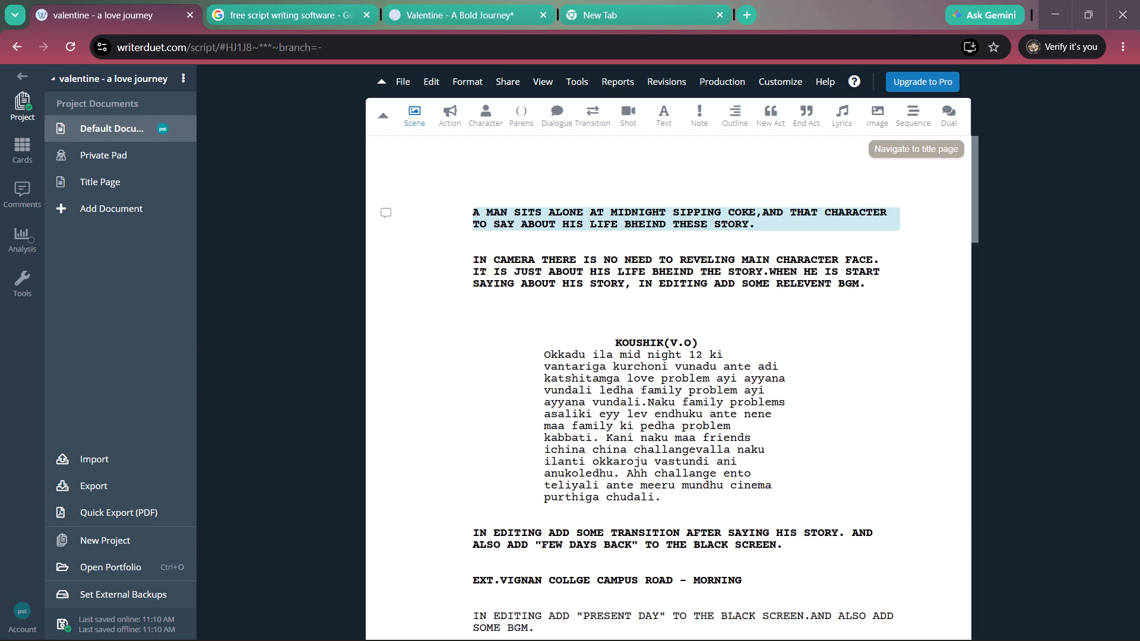
key("Right")
key("space")
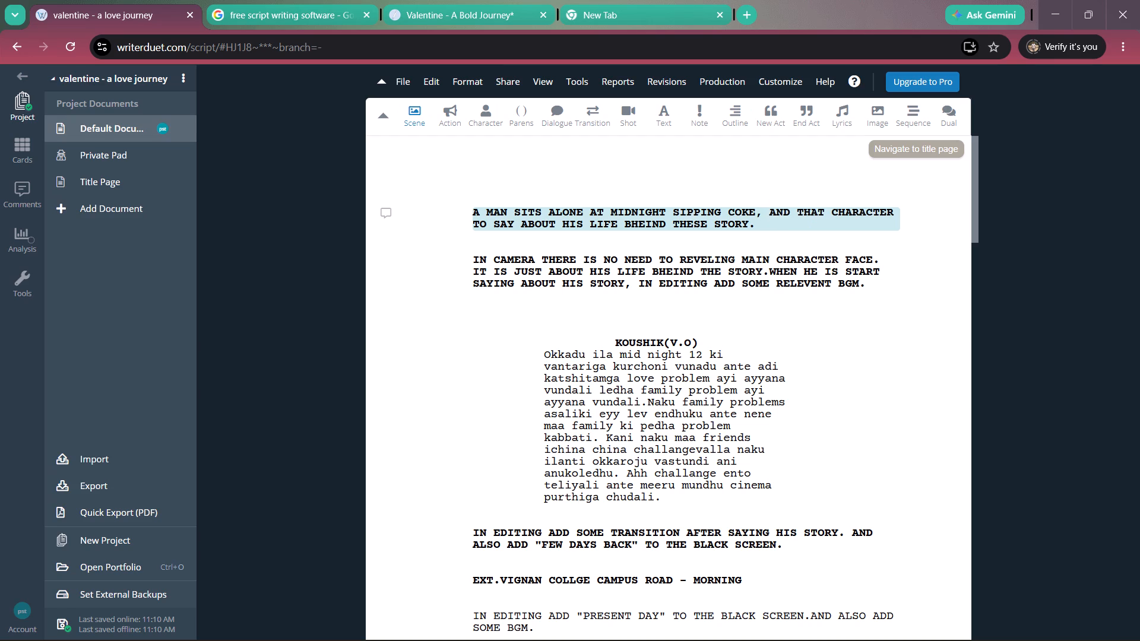
Delete "THAT CHARACTER TO" from the opening line, leaving one space between "AND" and "SAY".
key("Right")
key("Right")
key("Right")
key("Right")
key("Right")
key("Right")
key("Right")
key("Right")
key("Right")
key("Left")
key("ctrl+BackSpace")
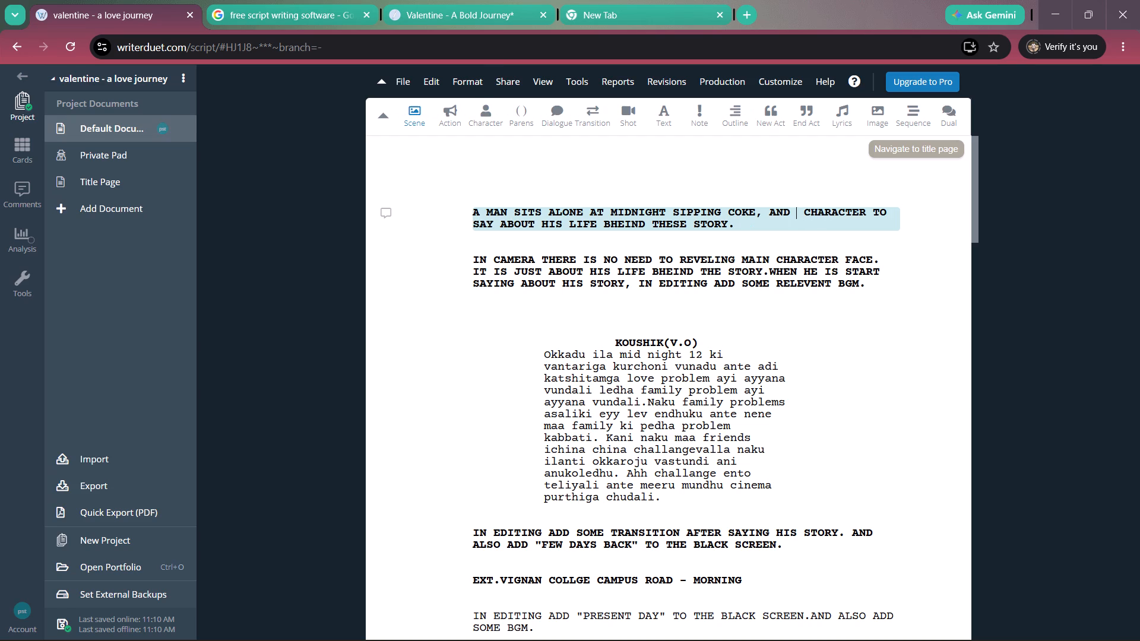
key("Delete")
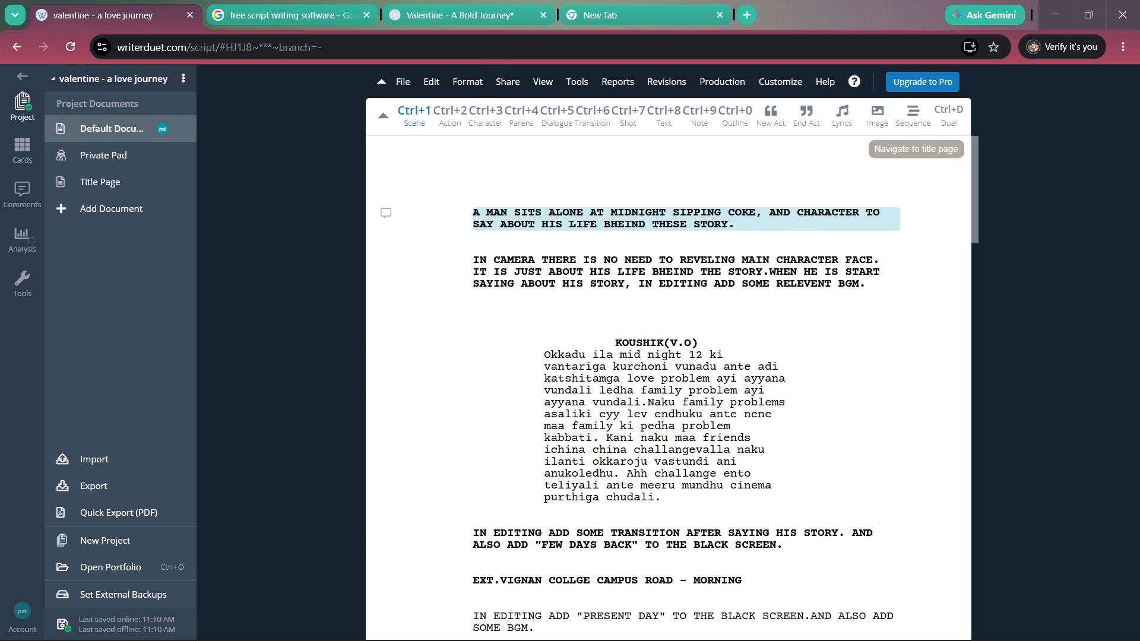
key("ctrl+Delete")
key("ctrl+Delete")
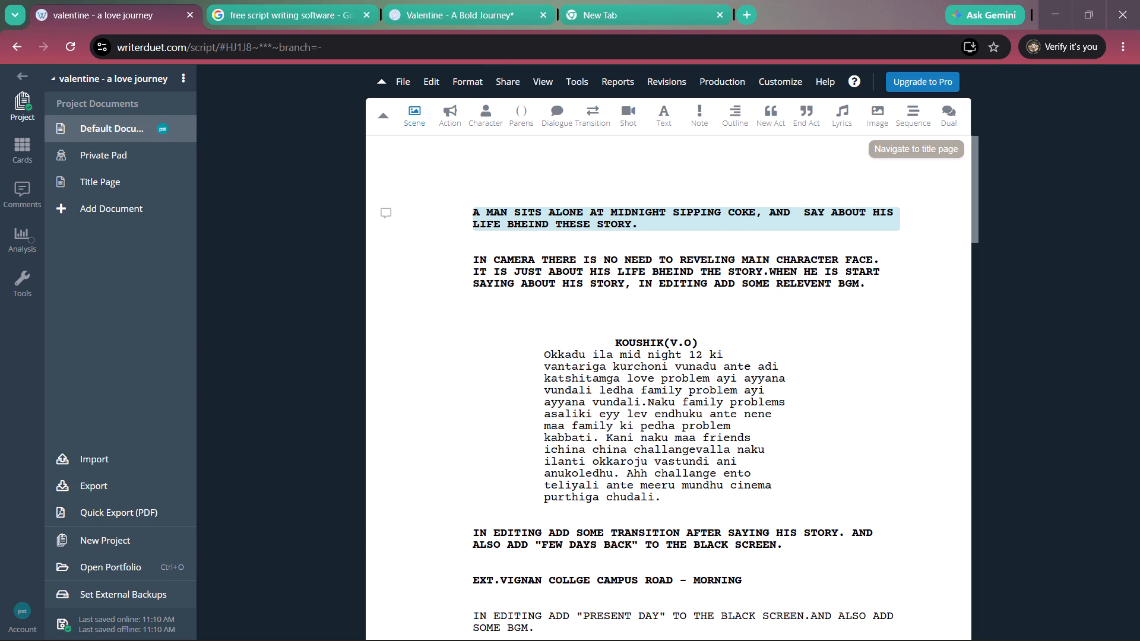
key("BackSpace")
key("BackSpace")
key("d")
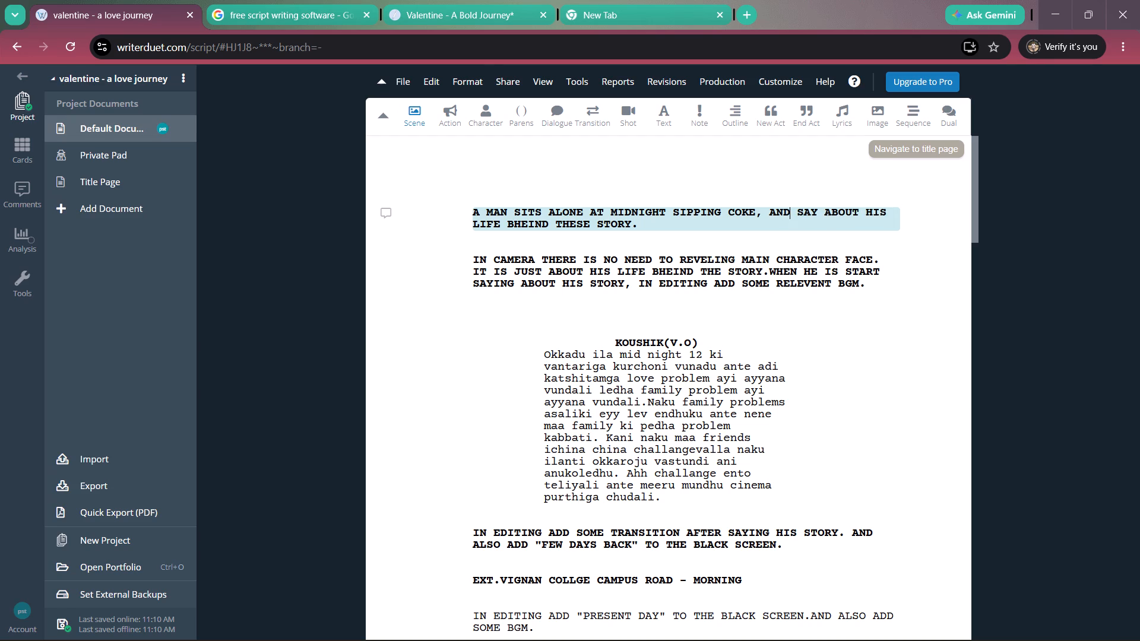
Change "SAY" to "SAYS" in the opening paragraph, giving "AND SAYS ABOUT HIS LIFE".
key("Right")
key("Right")
key("Right")
key("Right")
key("s")
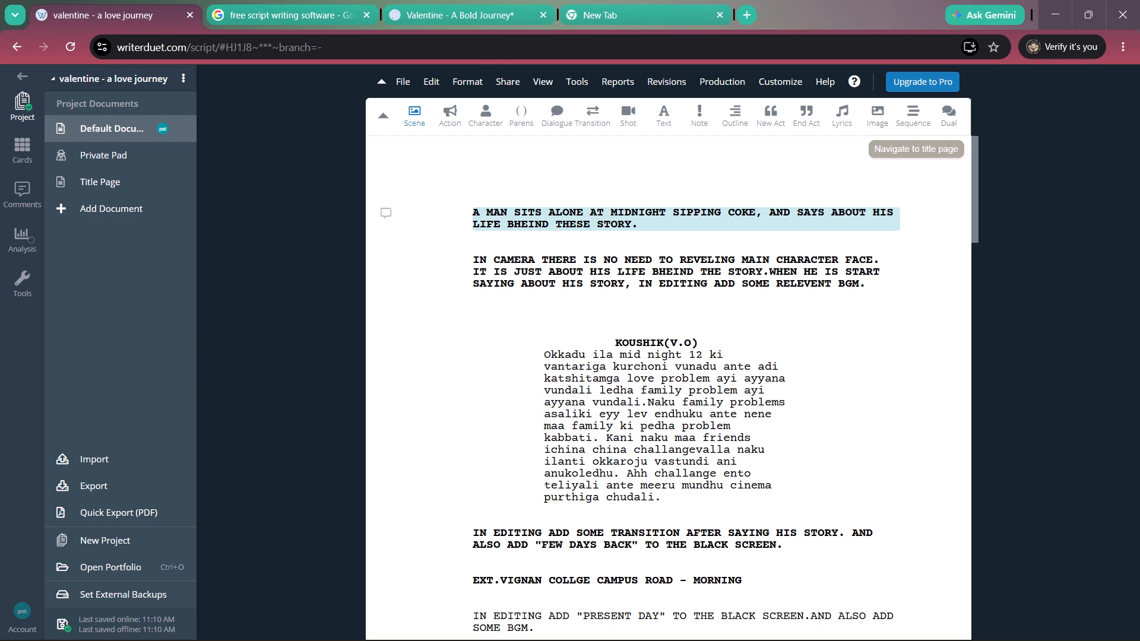
Replace "THESE" with "THIS" before "STORY" at the end of the opening paragraph.
key("Left")
key("Left")
key("Left")
key("Left")
key("Left")
key("Down")
key("Left")
key("Left")
key("Left")
key("Left")
key("Left")
key("Left")
key("Left")
key("Left")
key("Right")
key("ctrl+BackSpace")
type("this")
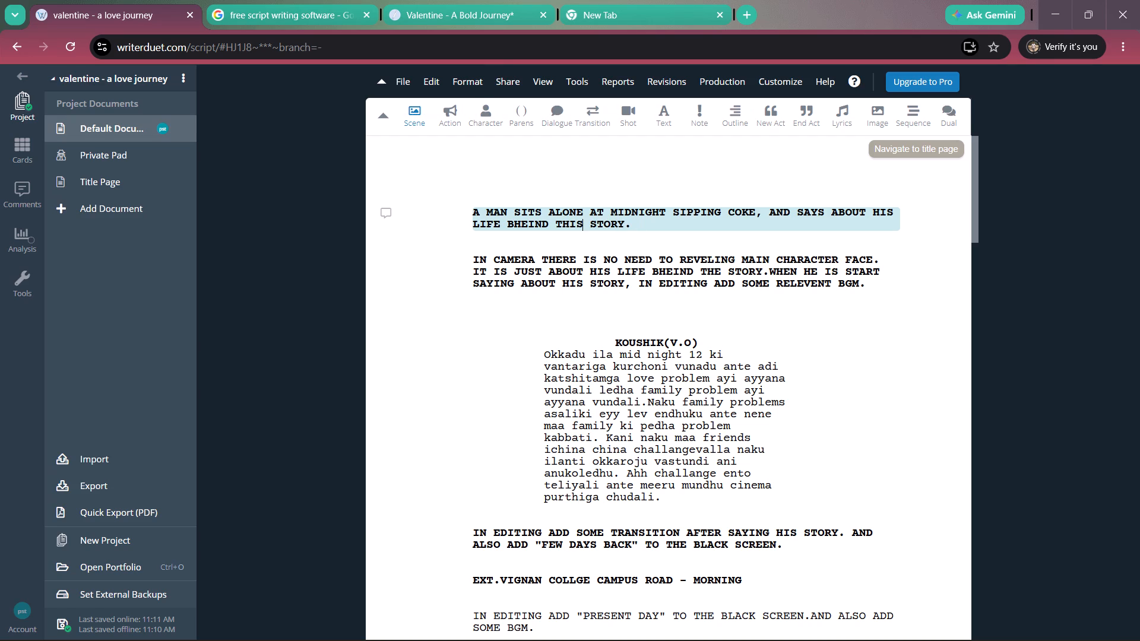
Insert a comma after "LIFE" in the opening paragraph, giving "LIFE, BHEIND THIS STORY".
key("Right")
key("Right")
key("Right")
key("Right")
key("Right")
key("Right")
key("Left")
key("Left")
key("Left")
key("Left")
key("Left")
key("Left")
key("Left")
key("Left")
key("Left")
key("Left")
key("Left")
key("Left")
key("Left")
key("Left")
key("Left")
key("Left")
key("Left")
key("Left")
key("Left")
key("Left")
key("Right")
key("Right")
key("comma")
Delete the leading word "IN" and its space from the second paragraph, so it begins with "CAMERA".
key("Down")
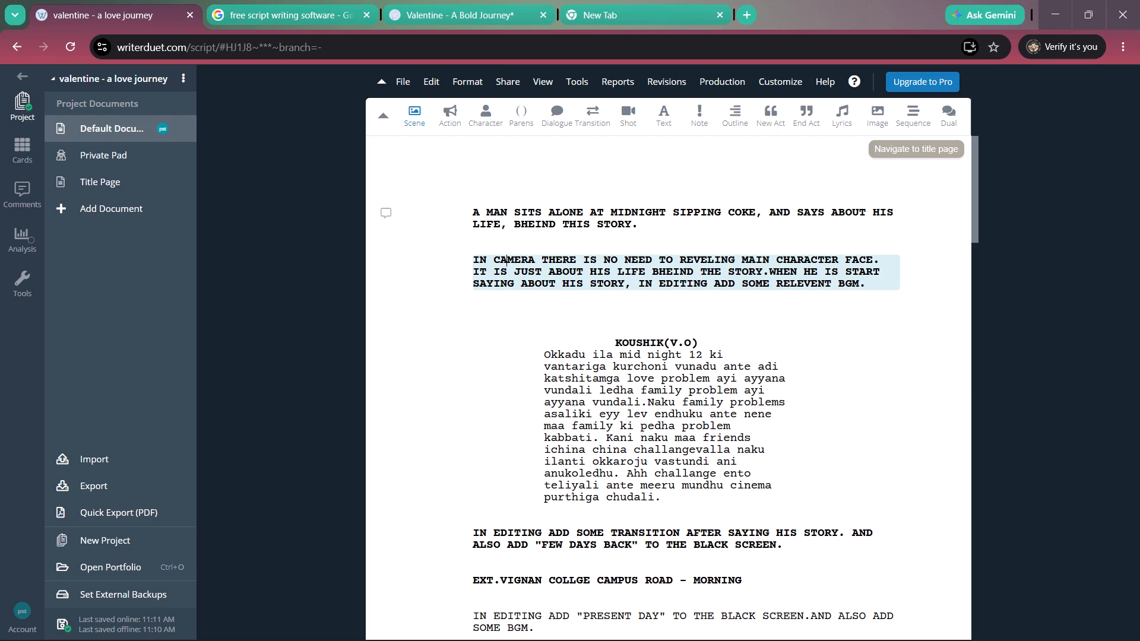
key("ctrl+Right")
key("ctrl+Left")
key("Left")
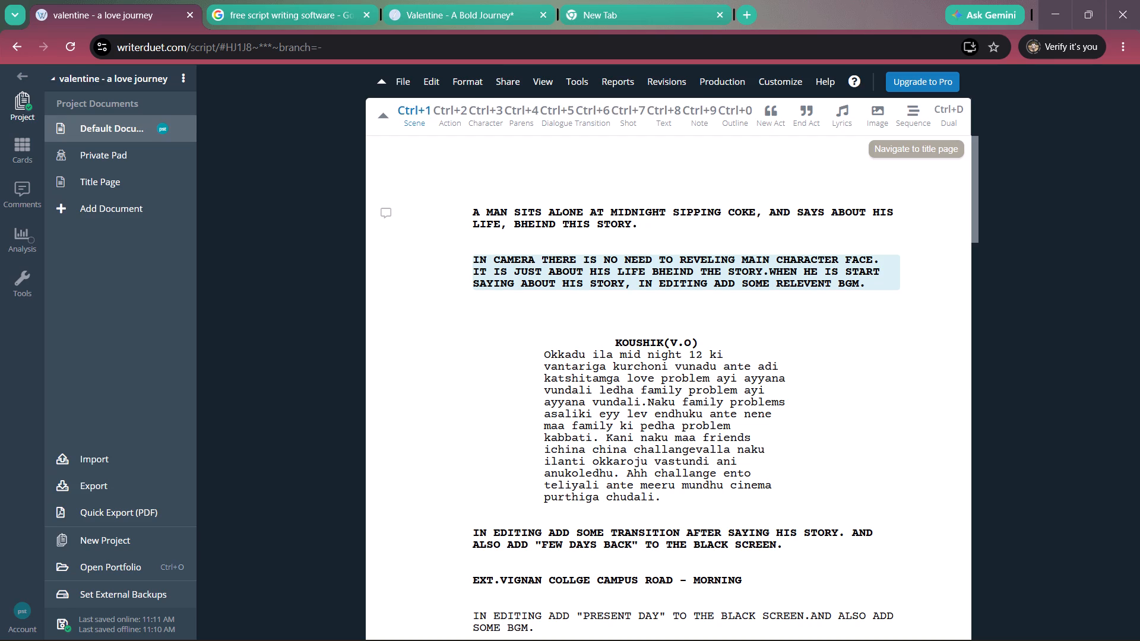
key("ctrl+BackSpace")
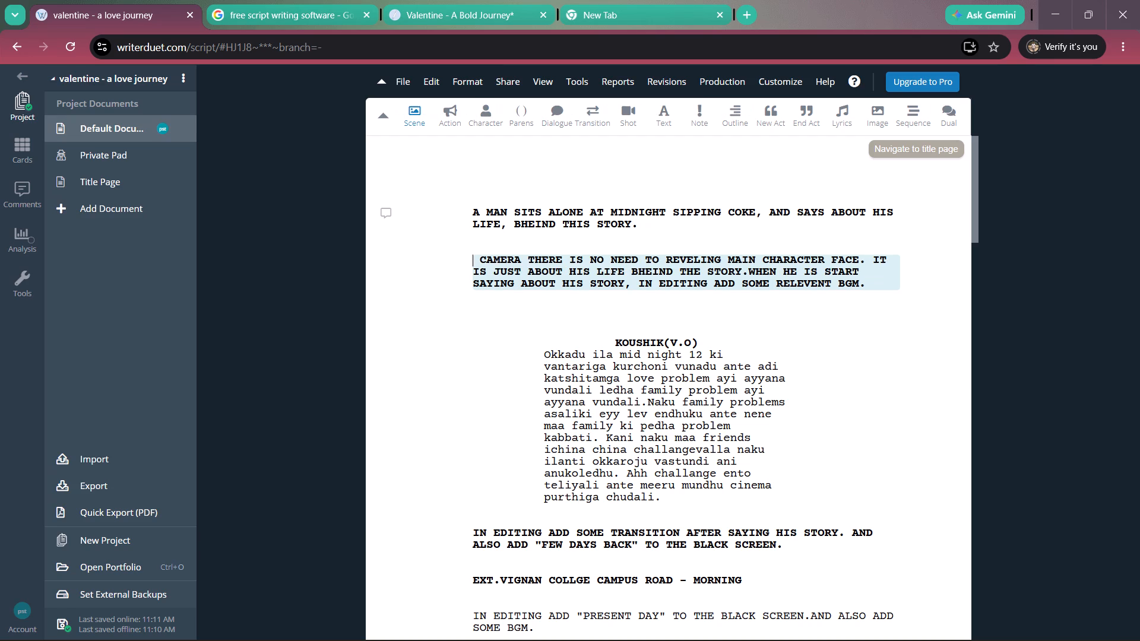
key("Delete")
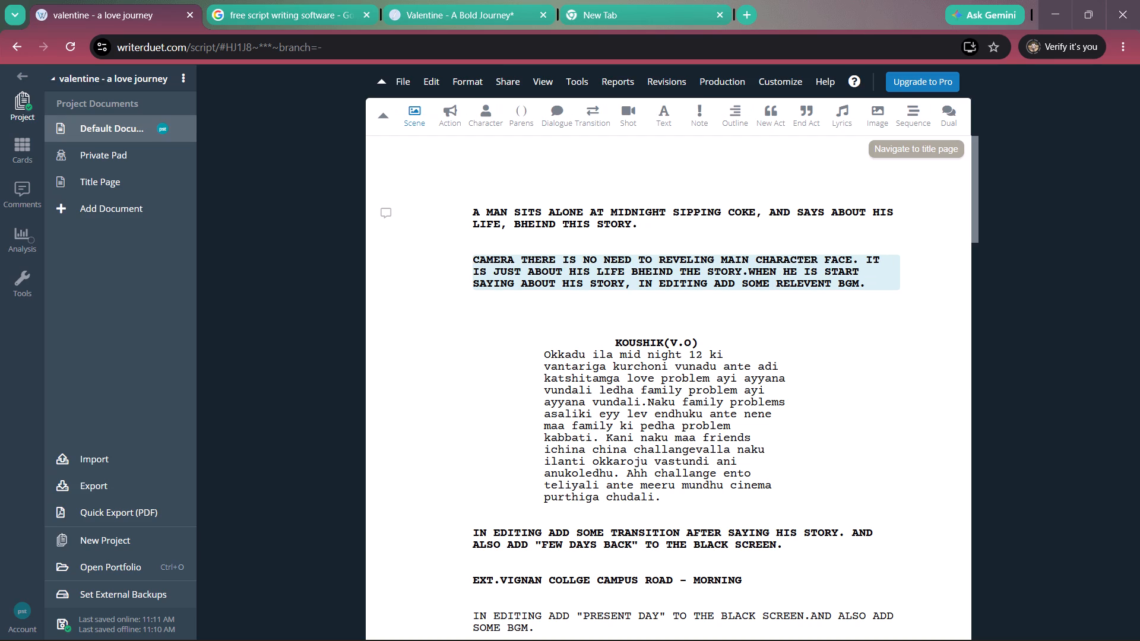
Insert a colon after "CAMERA" at the start of the second paragraph.
key("ctrl+Right")
key("Left")
key("shift+colon")
Delete "THERE IS" and its surrounding spaces after "CAMERA:" in the second paragraph, giving "CAMERA:NO NEED".
key("Right")
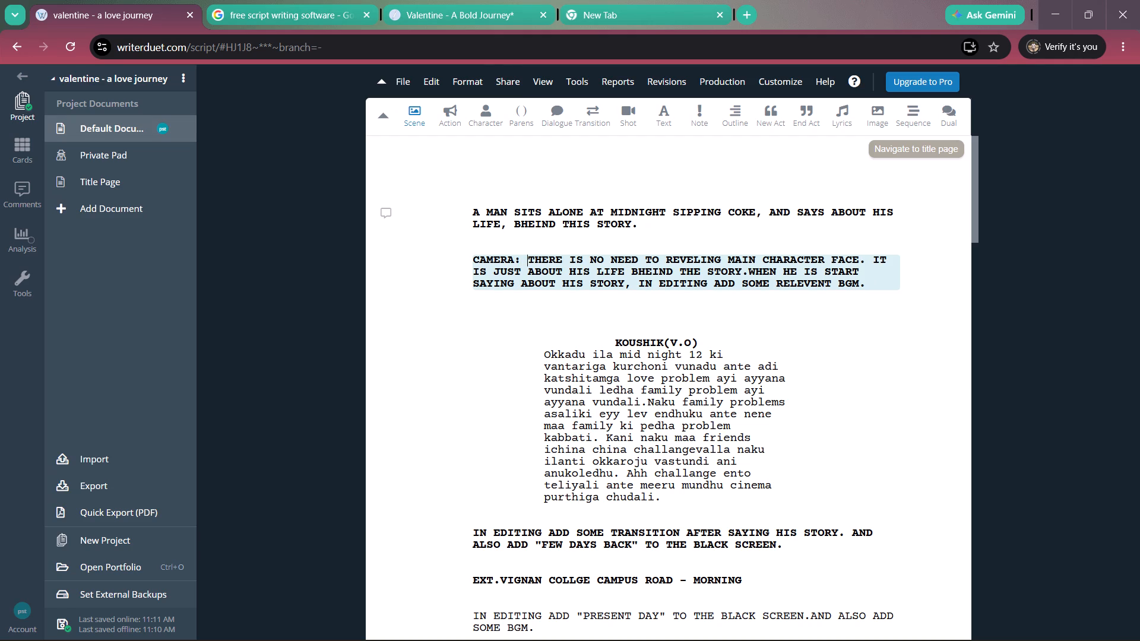
key("Right")
key("Right")
key("Right")
key("Right")
key("Right")
key("Right")
key("Right")
key("Right")
key("ctrl+BackSpace")
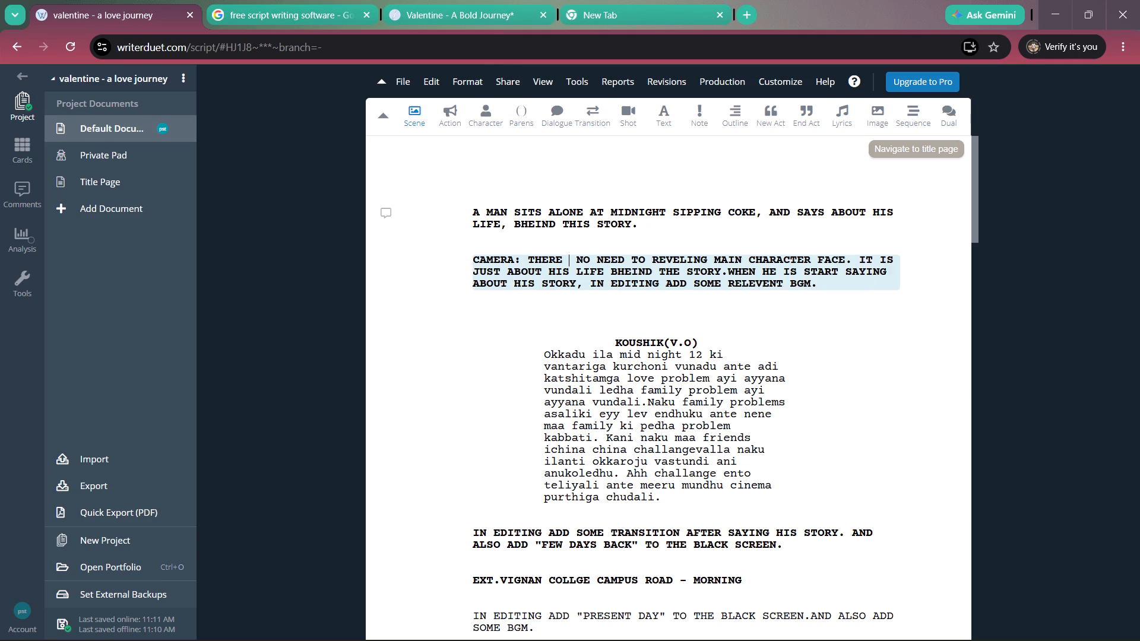
key("ctrl+BackSpace")
key("BackSpace")
key("Delete")
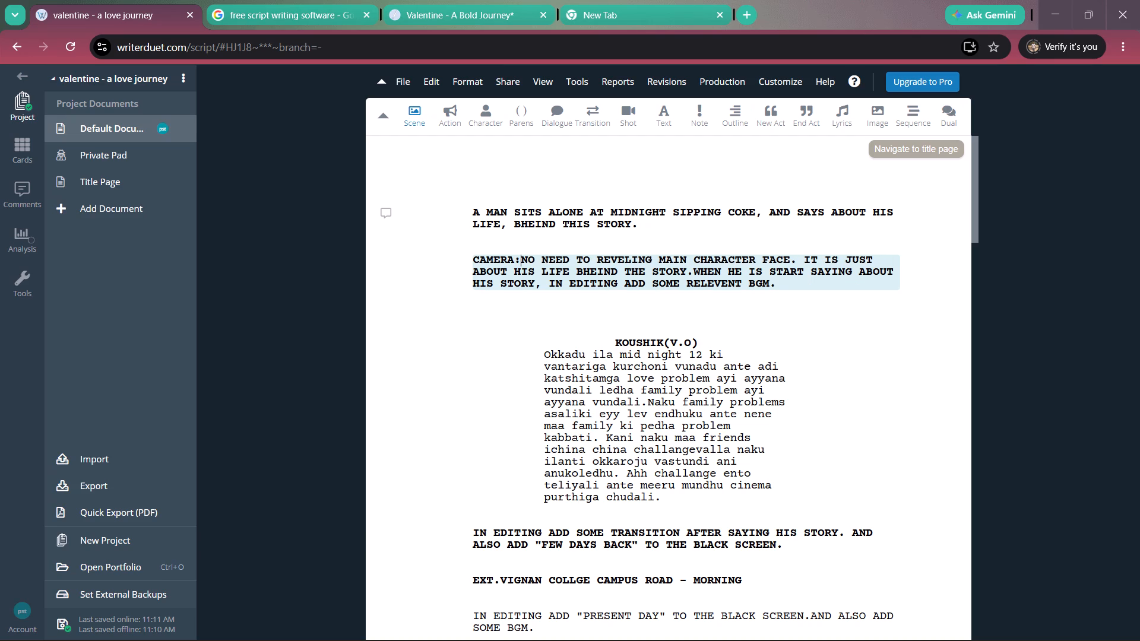
Replace "REVELING" with "REVEAL THE" in the camera paragraph, giving "NO NEED TO REVEAL THE MAIN CHARACTER FACE".
key("ctrl+Right")
key("ctrl+Right")
key("ctrl+Right")
key("ctrl+Right")
key("BackSpace")
key("BackSpace")
key("BackSpace")
key("BackSpace")
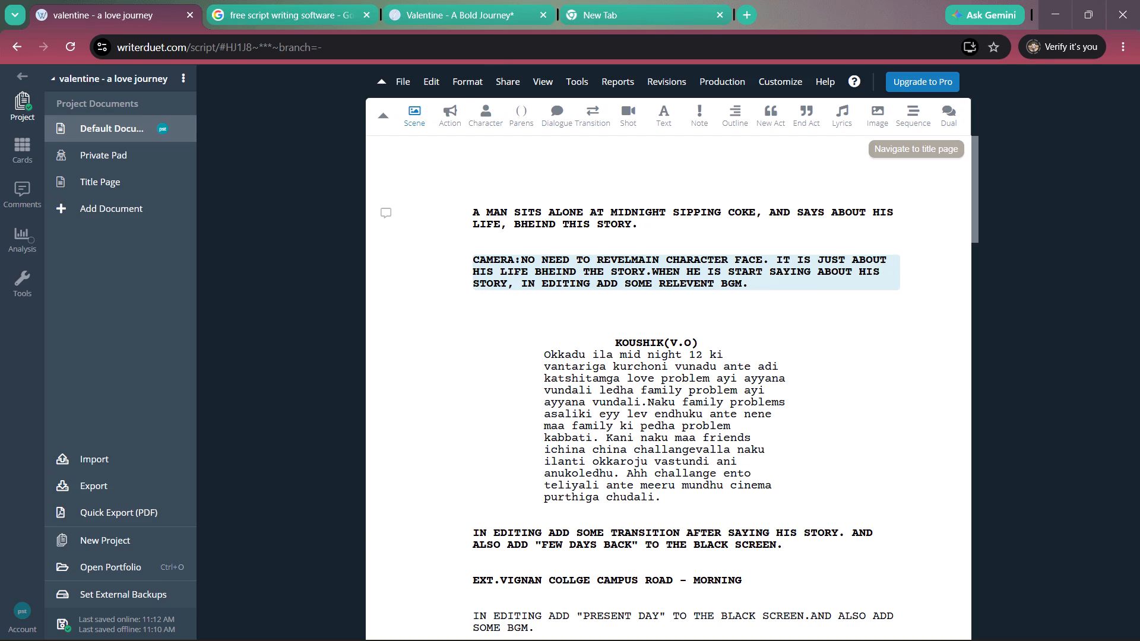
key("BackSpace")
type("ea")
key("BackSpace")
key("BackSpace")
type("al")
key("space")
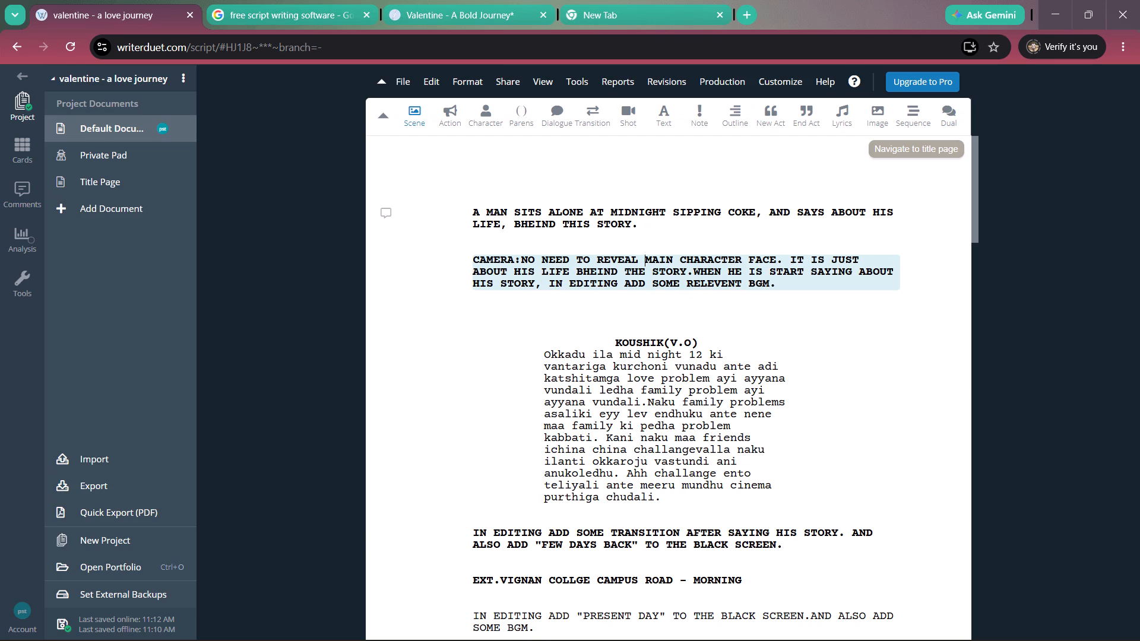
type("the")
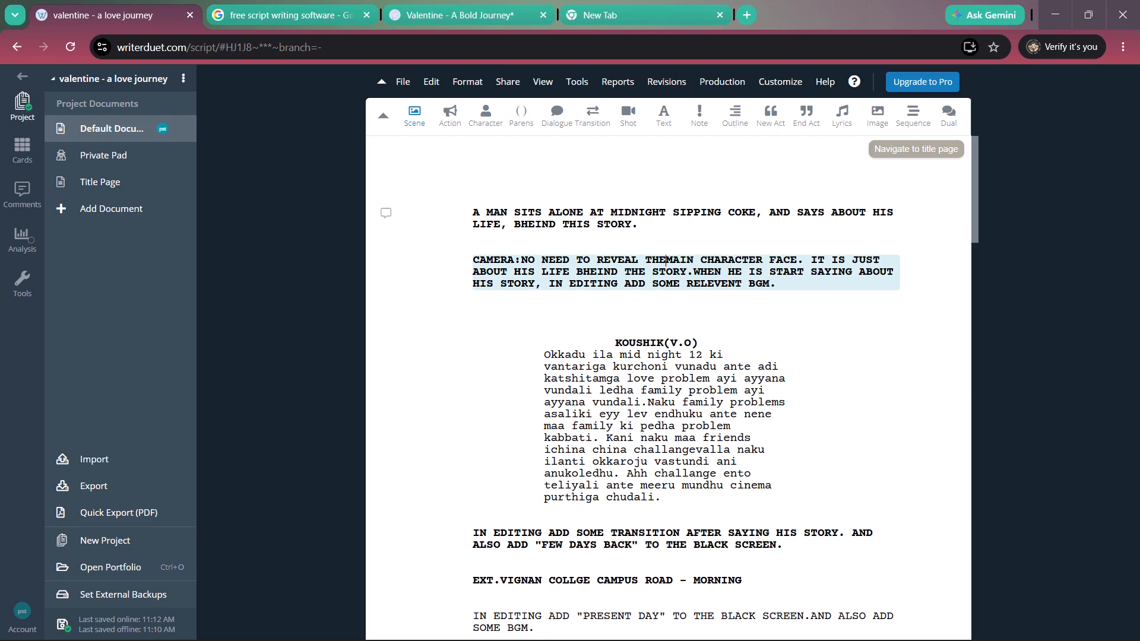
key("space")
Insert a space between "STORY." and "WHEN" in the camera paragraph.
key("ctrl+Right")
key("ctrl+Right")
key("ctrl+Right")
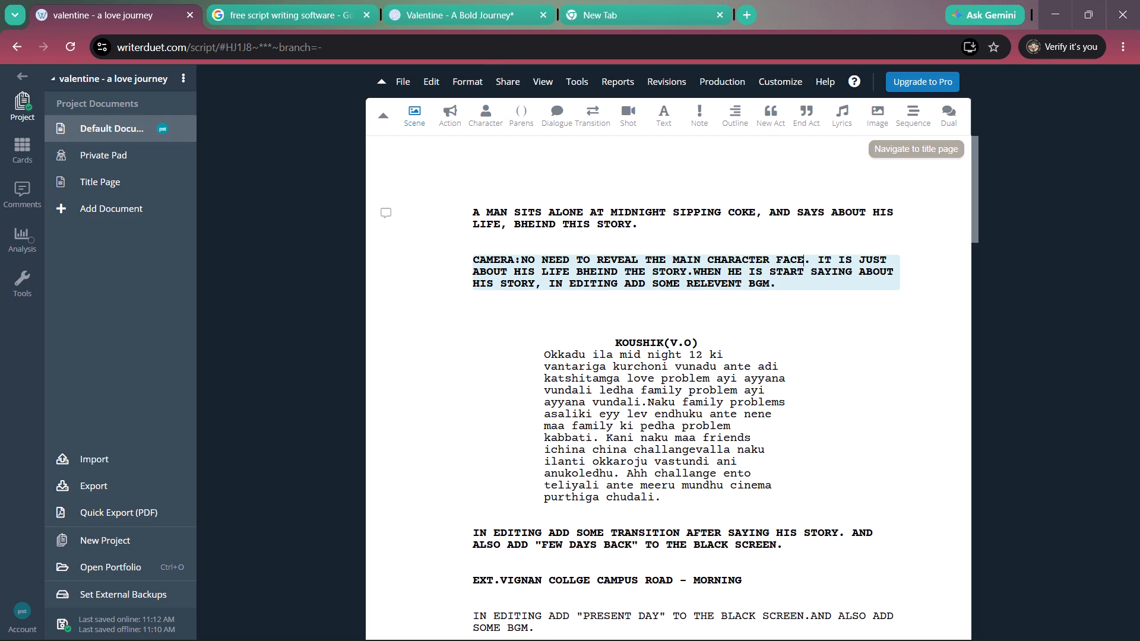
key("Right")
key("Down")
key("Left")
key("Left")
key("Left")
key("Left")
key("Left")
key("Left")
key("Left")
key("Left")
key("Left")
key("Left")
key("Left")
key("Left")
key("Left")
key("Left")
key("Left")
key("Left")
key("Left")
key("space")
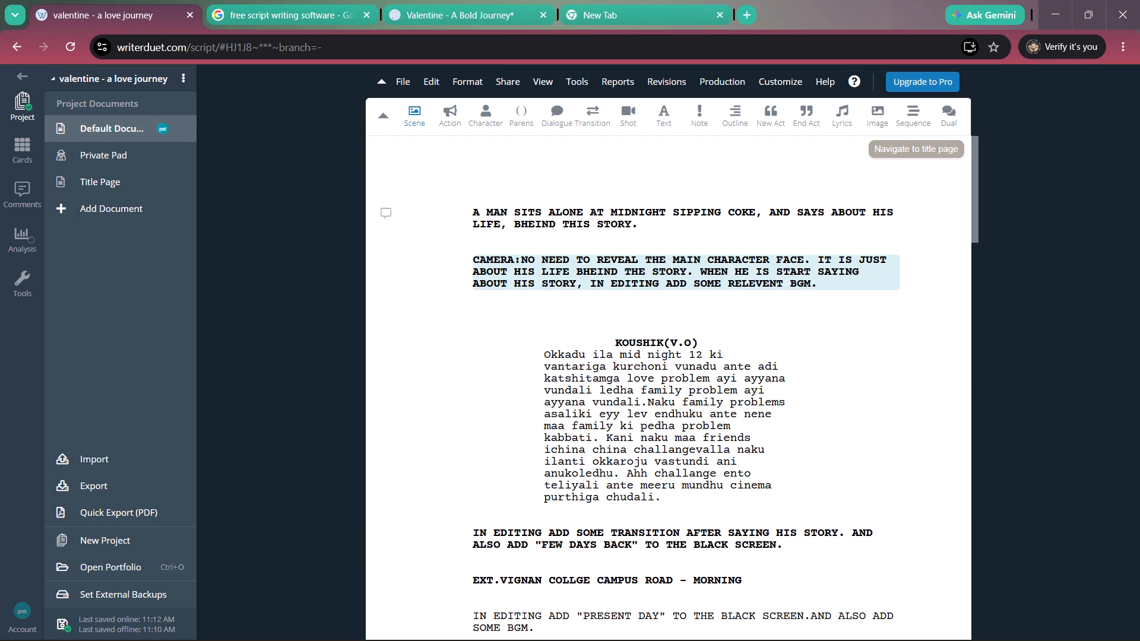
Change "IS START" to "STARTS" in the camera paragraph, giving "WHEN HE STARTS SAYING".
key("Right")
key("Right")
key("Right")
key("Right")
key("Right")
key("Right")
key("Right")
key("Right")
key("Right")
key("Right")
key("Right")
key("Right")
key("Left")
key("Left")
key("Left")
key("Right")
key("ctrl+BackSpace")
key("BackSpace")
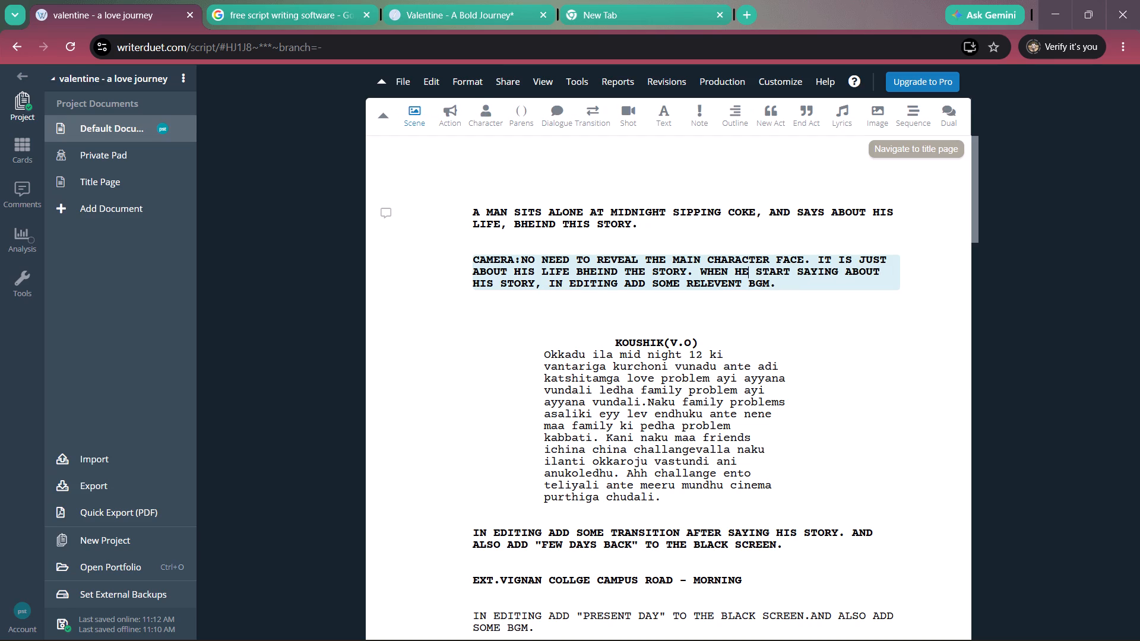
key("Right")
key("ctrl+Right")
key("Left")
key("s")
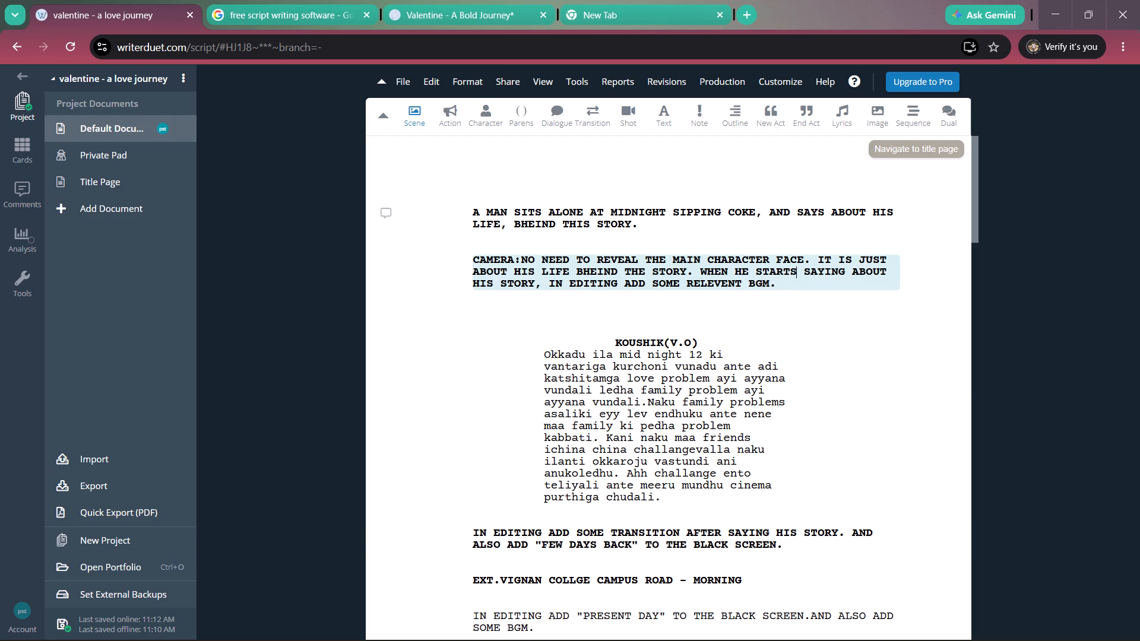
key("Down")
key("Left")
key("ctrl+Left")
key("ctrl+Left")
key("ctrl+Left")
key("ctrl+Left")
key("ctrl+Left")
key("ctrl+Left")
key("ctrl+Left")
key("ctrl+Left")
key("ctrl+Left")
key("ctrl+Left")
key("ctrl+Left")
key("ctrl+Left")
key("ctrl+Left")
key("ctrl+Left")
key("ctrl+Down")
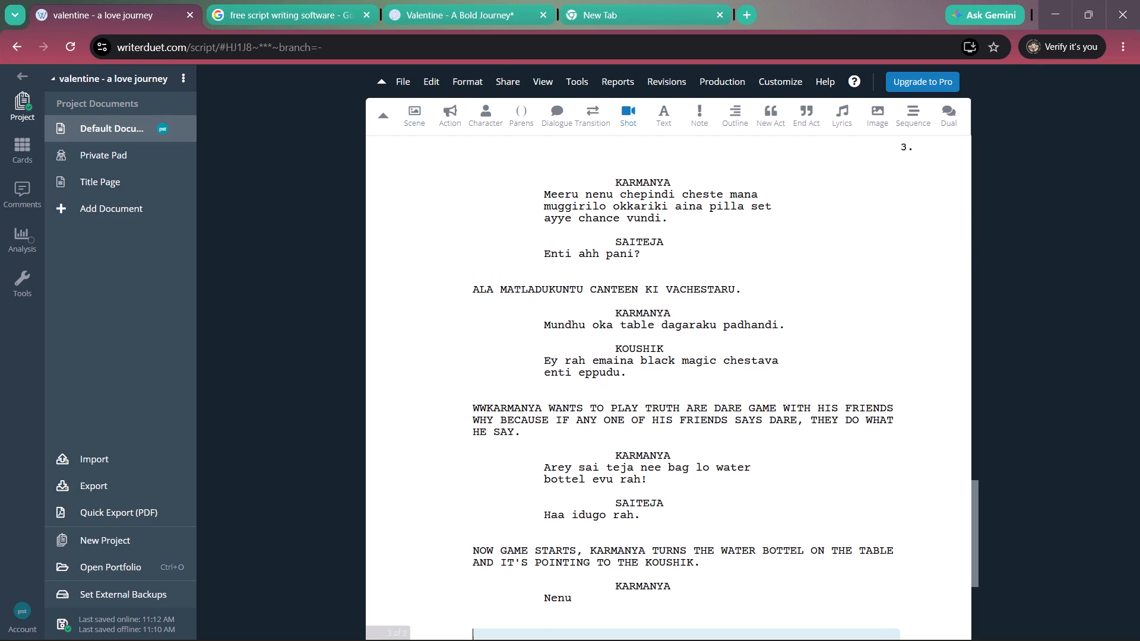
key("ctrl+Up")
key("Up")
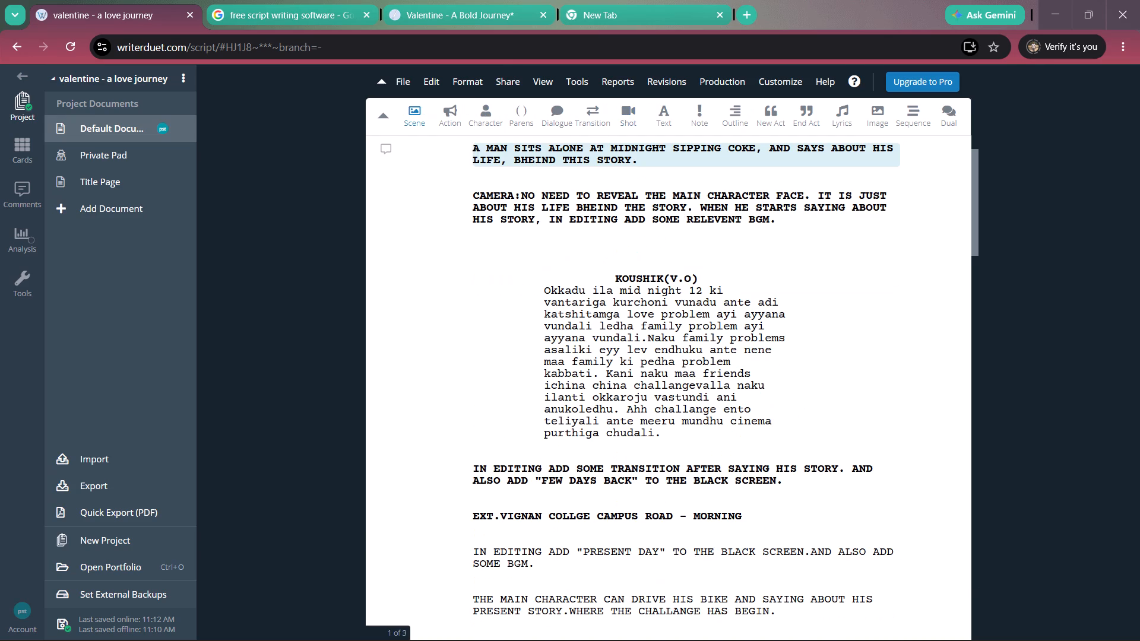
Replace "SOME" with "A" in the camera paragraph's last line, giving "IN EDITING ADD A RELEVENT BGM".
key("Down")
key("Down")
key("Up")
key("Down")
key("Down")
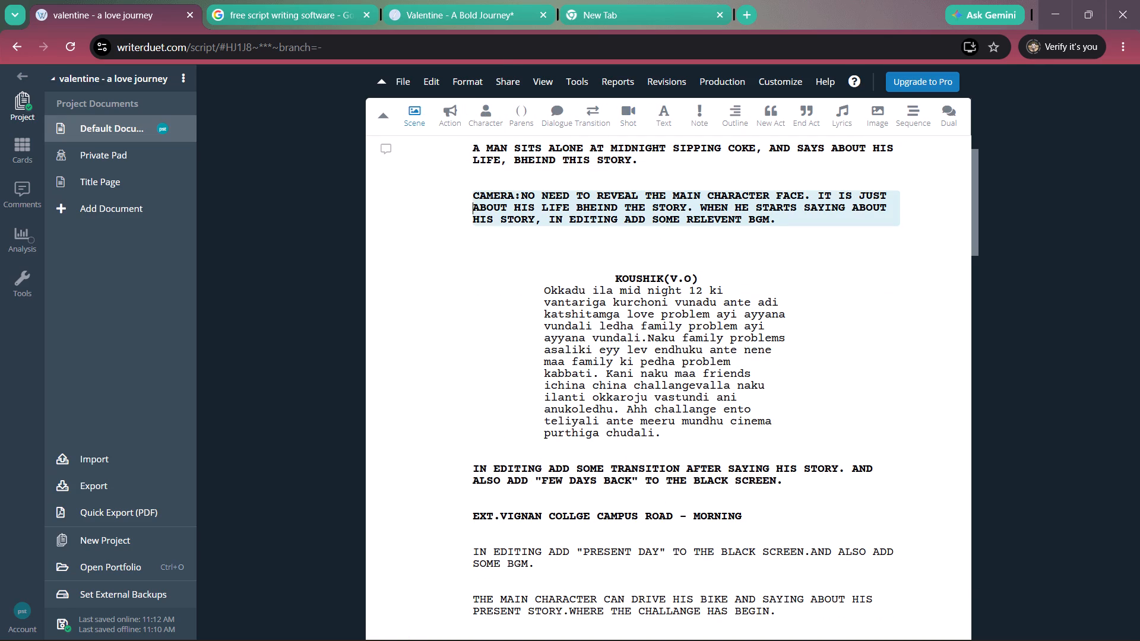
key("Down")
key("Right")
key("Right")
key("Right")
key("Right")
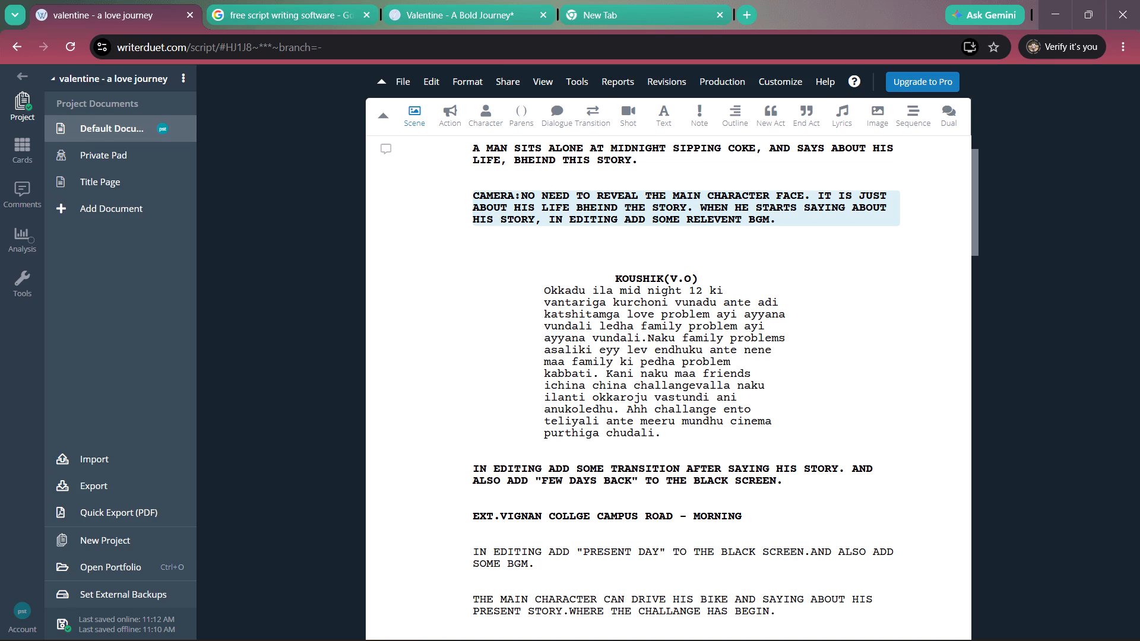
key("Right")
key("Right")
key("Right")
key("Right")
key("Right")
key("Right")
key("Right")
key("Right")
key("Right")
key("Right")
key("Right")
key("Right")
key("Right")
key("Right")
key("Right")
key("Right")
key("Right")
key("Right")
key("Right")
key("Right")
key("Right")
key("Right")
key("Right")
key("Right")
key("Right")
key("Right")
key("Right")
key("Right")
key("Right")
key("Right")
key("Right")
key("Right")
key("Right")
key("Right")
key("Right")
key("Right")
key("Left")
key("Left")
key("Left")
key("Left")
key("Left")
key("ctrl+Left")
key("ctrl+BackSpace")
type("a")
key("space")
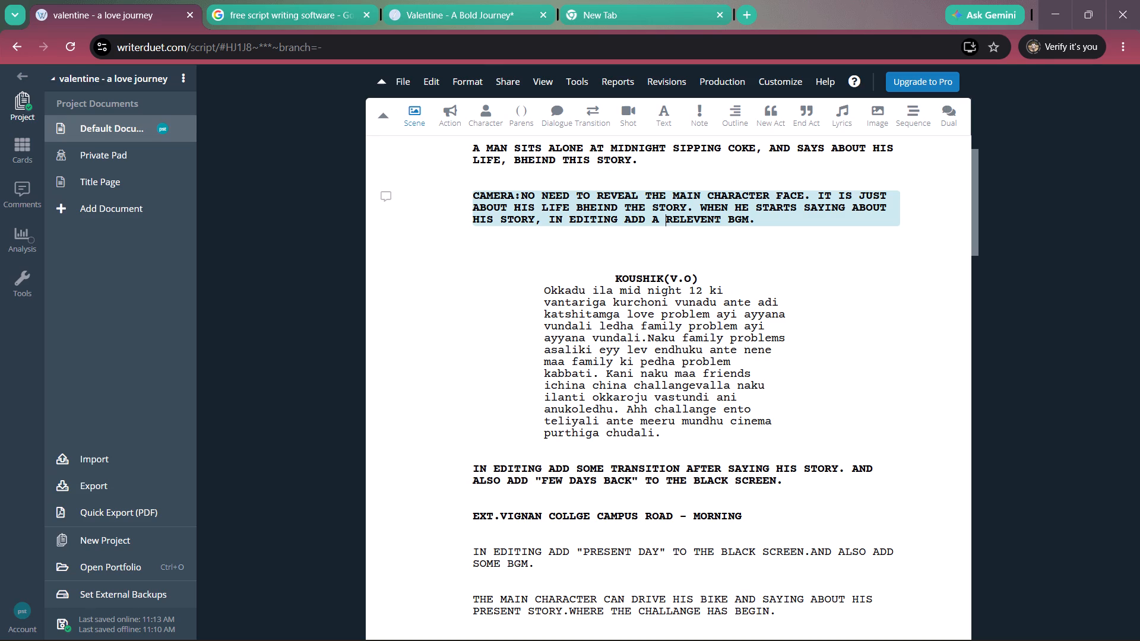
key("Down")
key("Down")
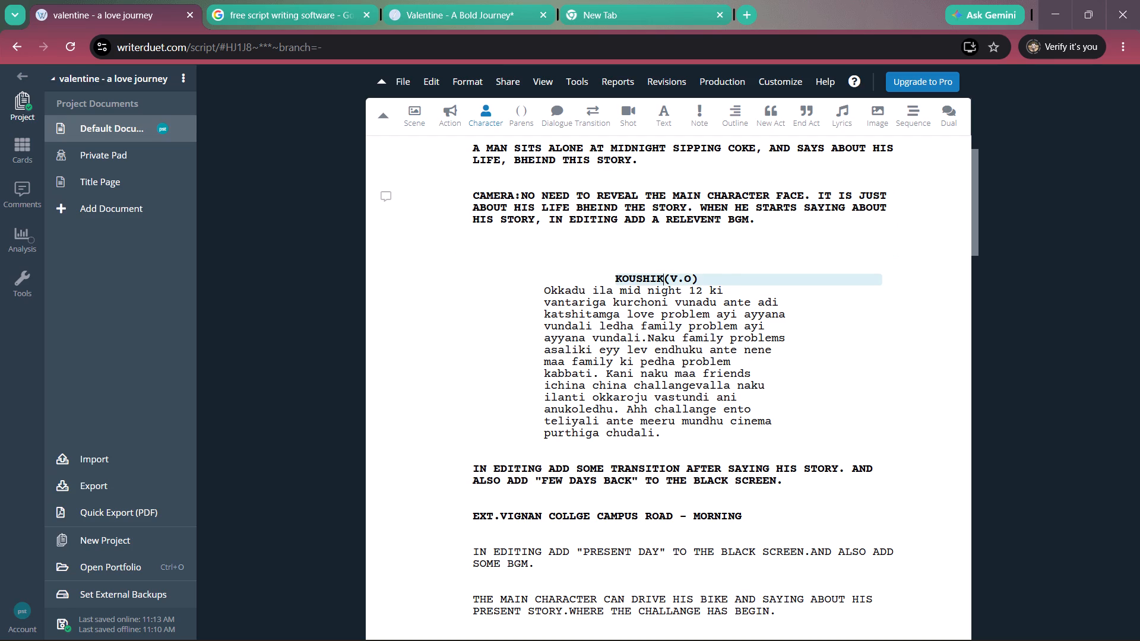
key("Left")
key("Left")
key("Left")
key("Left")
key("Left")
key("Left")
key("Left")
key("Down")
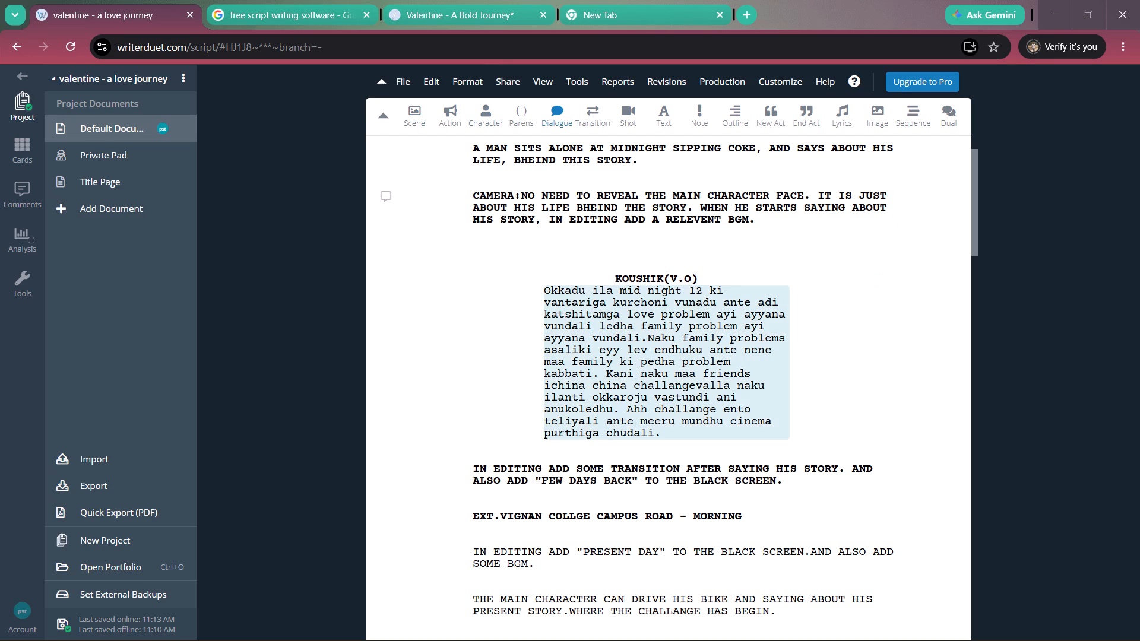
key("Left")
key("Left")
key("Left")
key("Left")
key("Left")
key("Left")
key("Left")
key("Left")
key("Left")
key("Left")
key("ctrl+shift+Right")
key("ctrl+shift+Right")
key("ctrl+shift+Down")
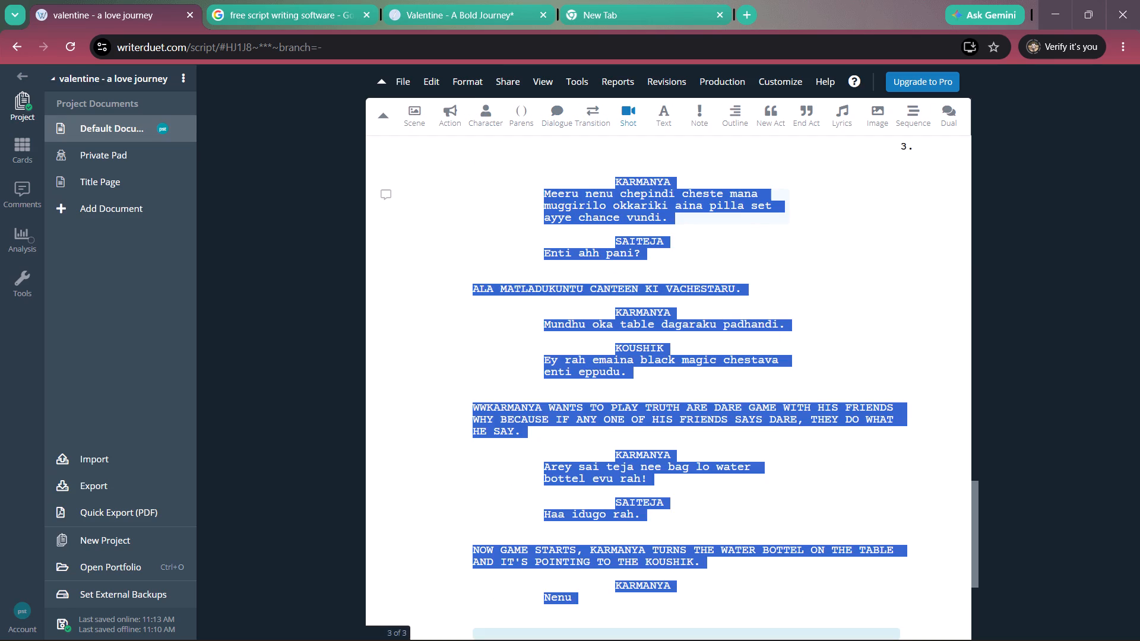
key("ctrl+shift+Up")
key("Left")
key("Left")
Copy the whole KOUSHIK(V.O) dialogue paragraph, from "Okkadu ila mid night" through "purthiga chudali.".
key("Down")
key("Down")
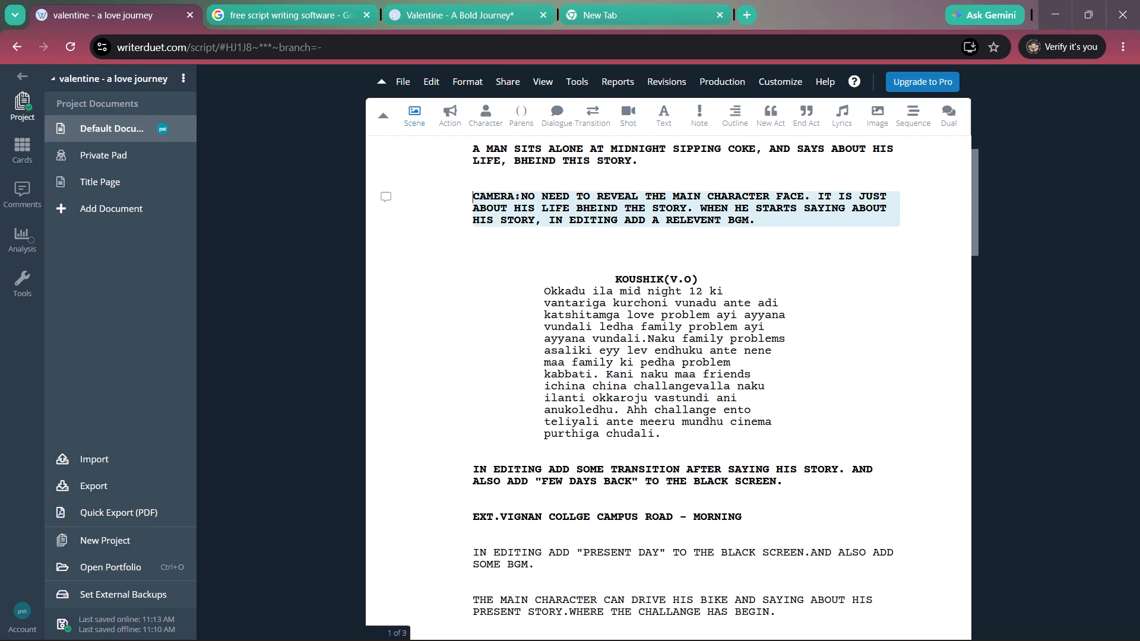
key("Down")
key("Down")
key("Down")
key("Down")
key("Down")
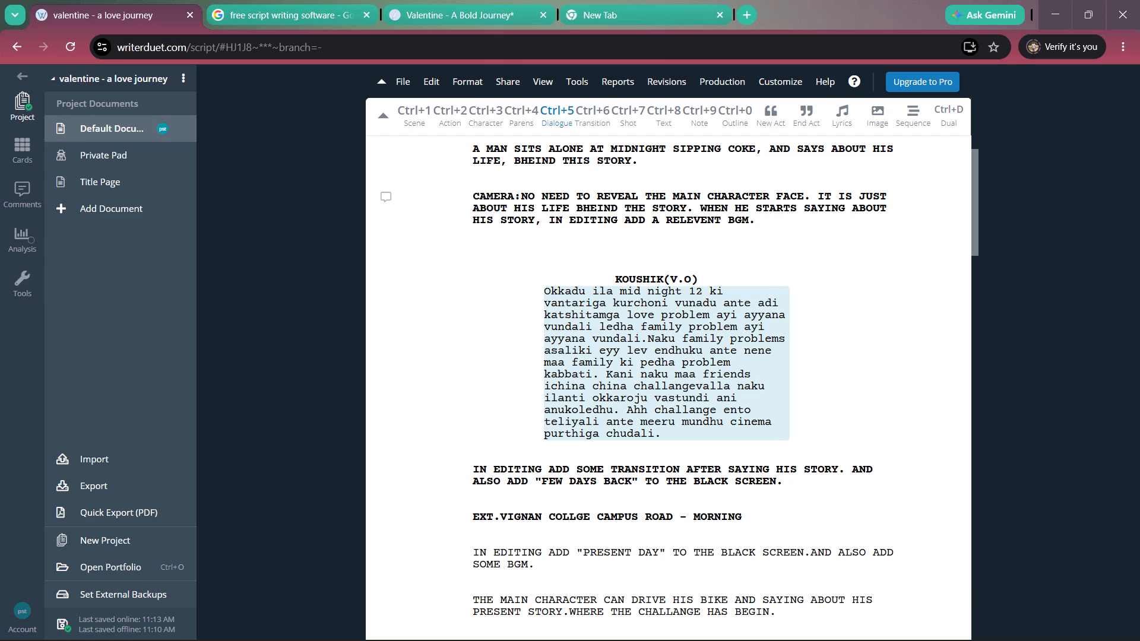
key("shift+Right")
key("shift+Right")
key("shift+Right")
key("shift+Right")
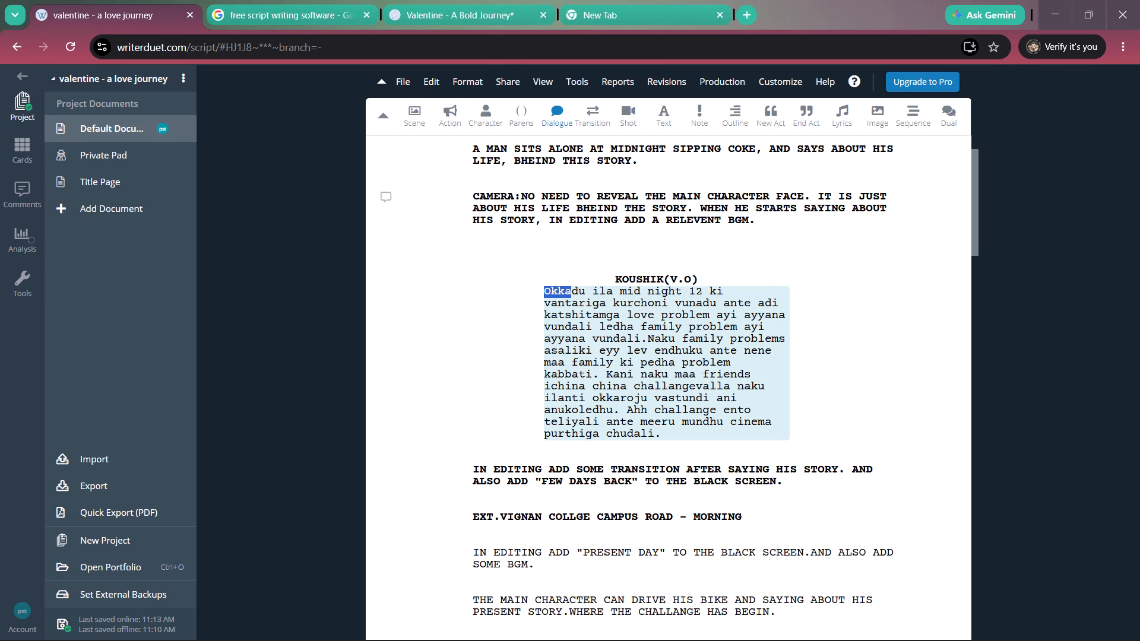
key("shift+Right")
key("shift+Right")
key("shift+Right")
key("shift+Right")
key("shift+Right")
key("shift+Right")
key("shift+Right")
key("shift+Right")
key("shift+Right")
key("shift+Right")
key("shift+Right")
key("shift+Right")
key("shift+Right")
key("shift+Right")
key("shift+Right")
key("shift+Right")
key("shift+Right")
key("shift+Right")
key("shift+Right")
key("shift+Right")
key("shift+Right")
key("shift+Right")
key("shift+Right")
key("shift+Right")
key("shift+Right")
key("shift+Right")
key("shift+Right")
key("shift+Right")
key("shift+Right")
key("shift+Right")
key("shift+Right")
key("shift+Right")
key("shift+Right")
key("shift+Right")
key("shift+Right")
key("shift+Right")
key("shift+Right")
key("shift+Right")
key("shift+Right")
key("shift+Right")
key("shift+Right")
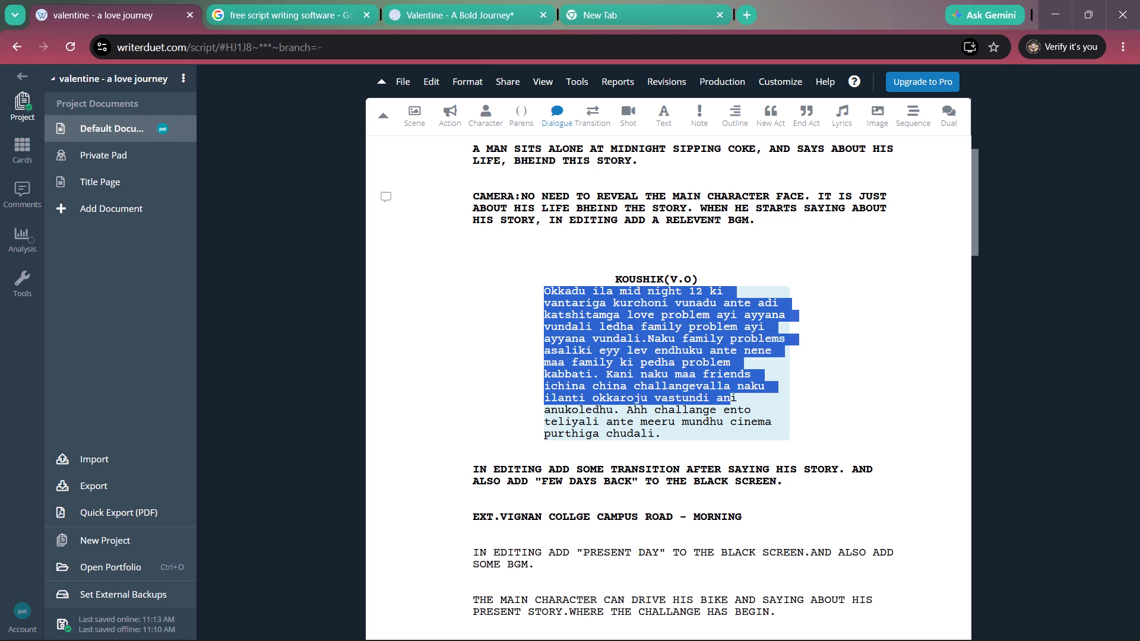
key("shift+Right")
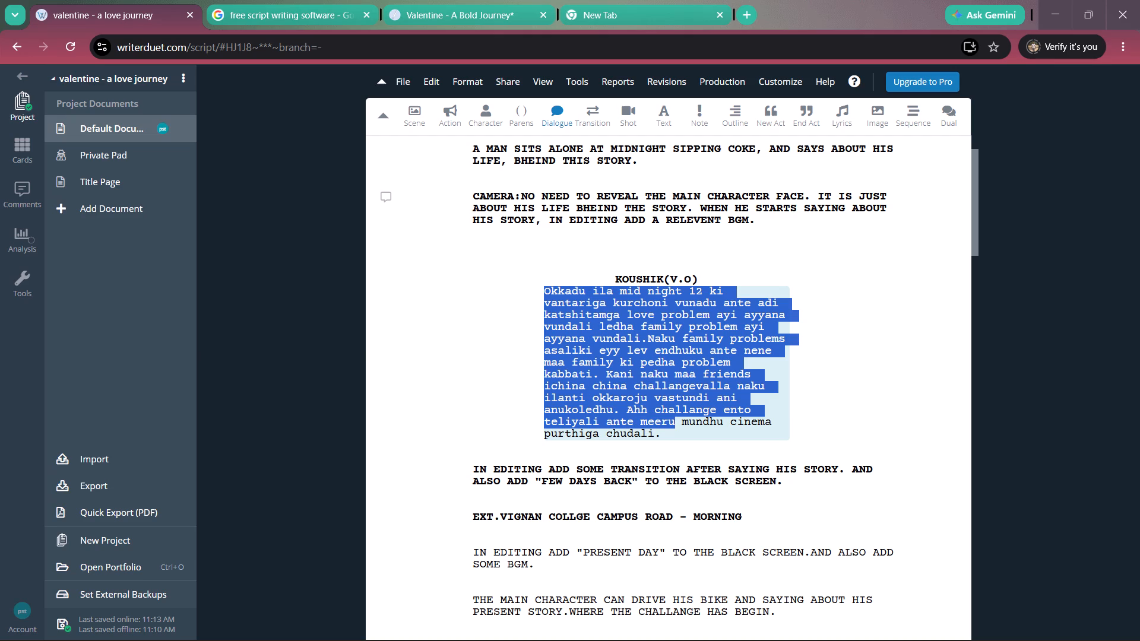
key("shift+Right")
key("shift+Right")
key("shift+Right")
key("shift+Right")
key("shift+Right")
key("shift+Right")
key("shift+Right")
key("shift+Right")
key("shift+Right")
key("shift+Right")
key("shift+Right")
key("shift+Right")
key("shift+Right")
key("shift+Right")
key("shift+Right")
key("shift+Right")
key("shift+Right")
key("shift+Right")
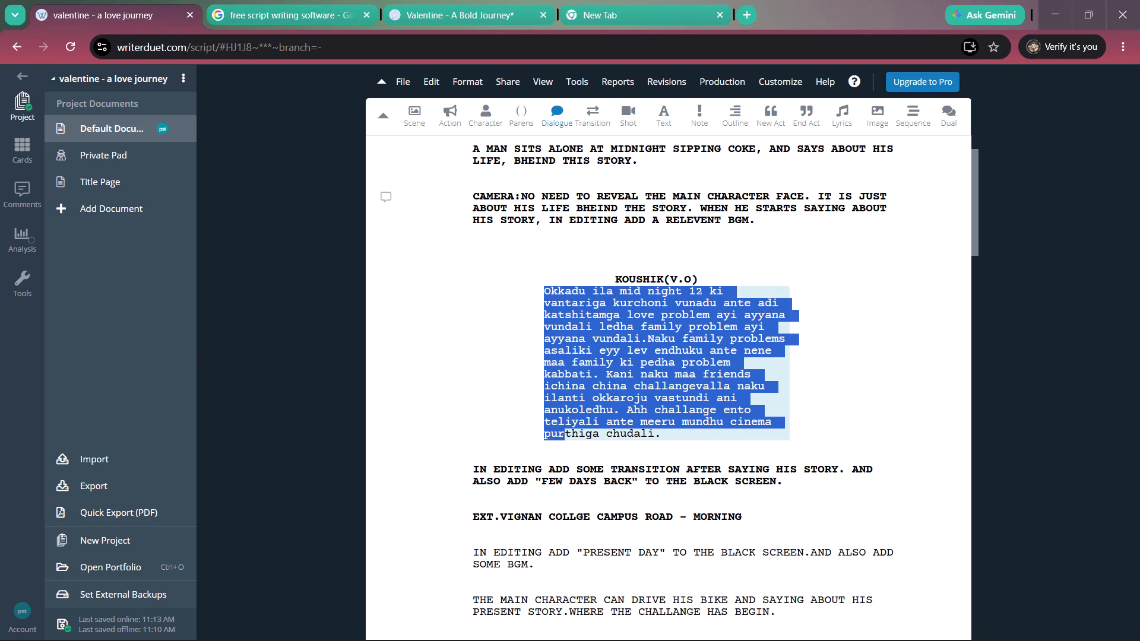
key("shift+Right")
key("shift+Right")
key("shift+Right")
key("shift+Right")
key("shift+Right")
key("shift+Right")
key("shift+Right")
key("shift+Right")
key("shift+Right")
key("shift+Right")
key("shift+Right")
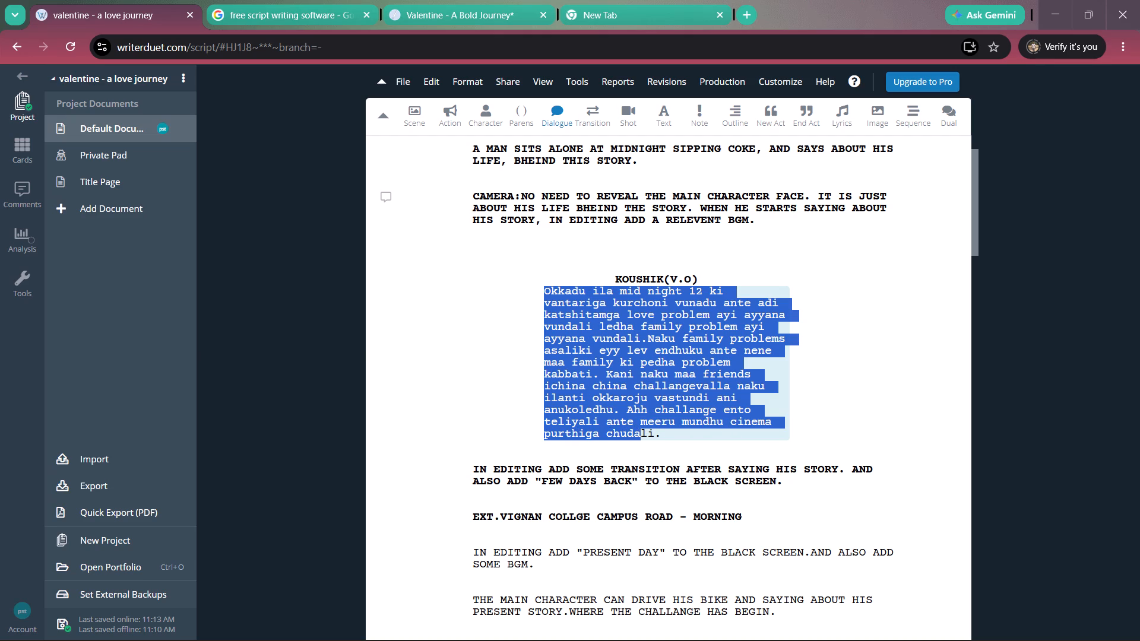
key("shift+Right")
key("shift+Right")
key("shift+Right")
key("ctrl+c")
key("ctrl+c")
key("ctrl+c")
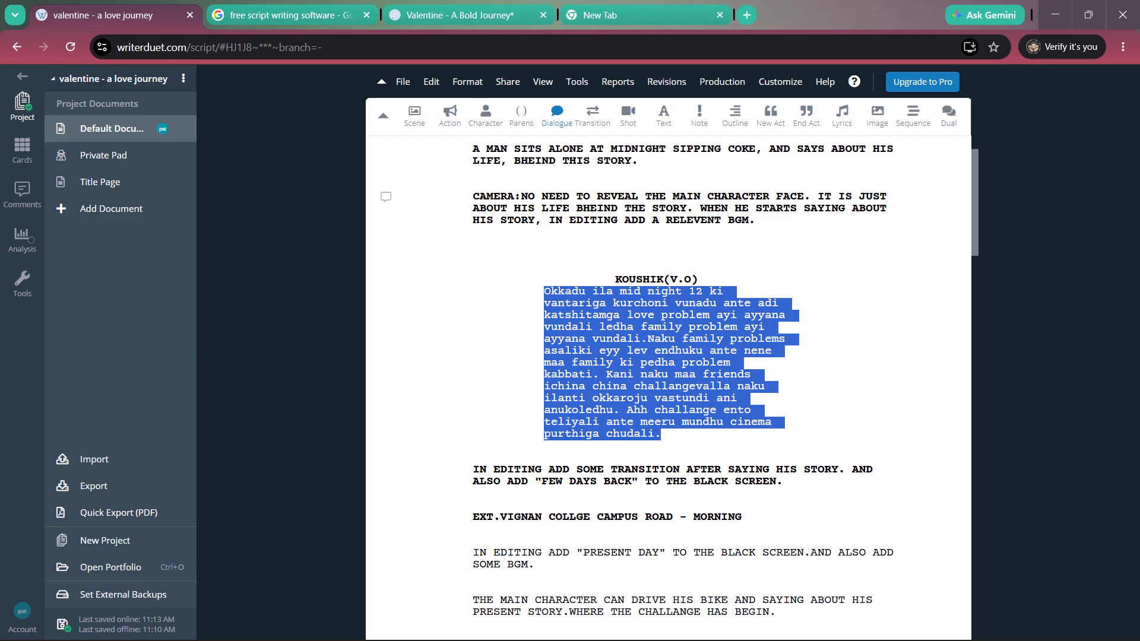
key("ctrl+c")
key("Right")
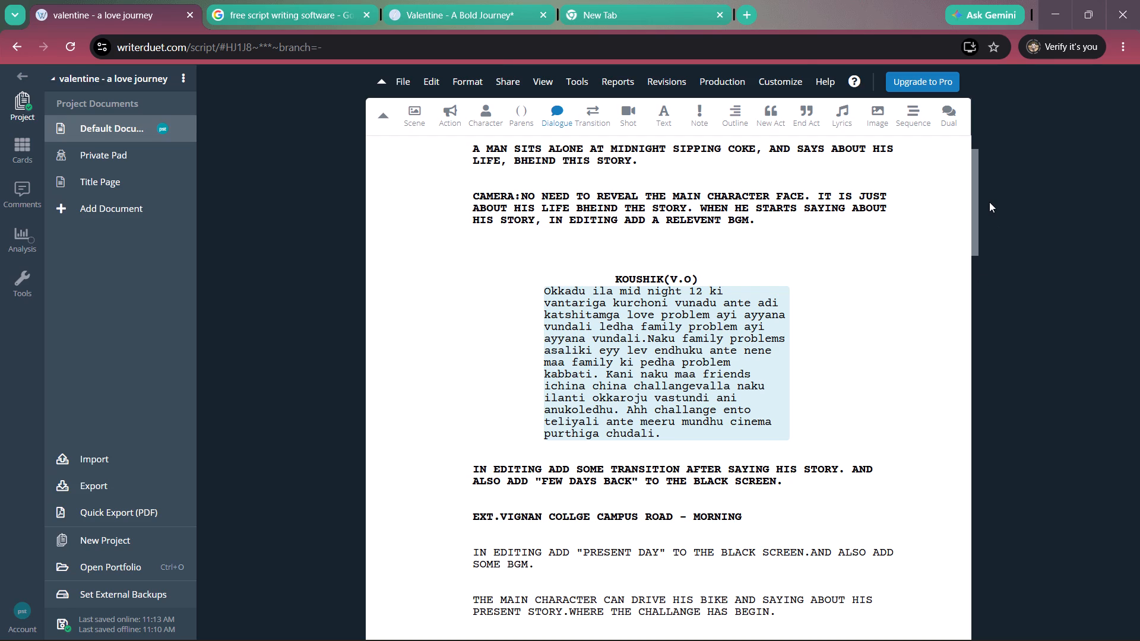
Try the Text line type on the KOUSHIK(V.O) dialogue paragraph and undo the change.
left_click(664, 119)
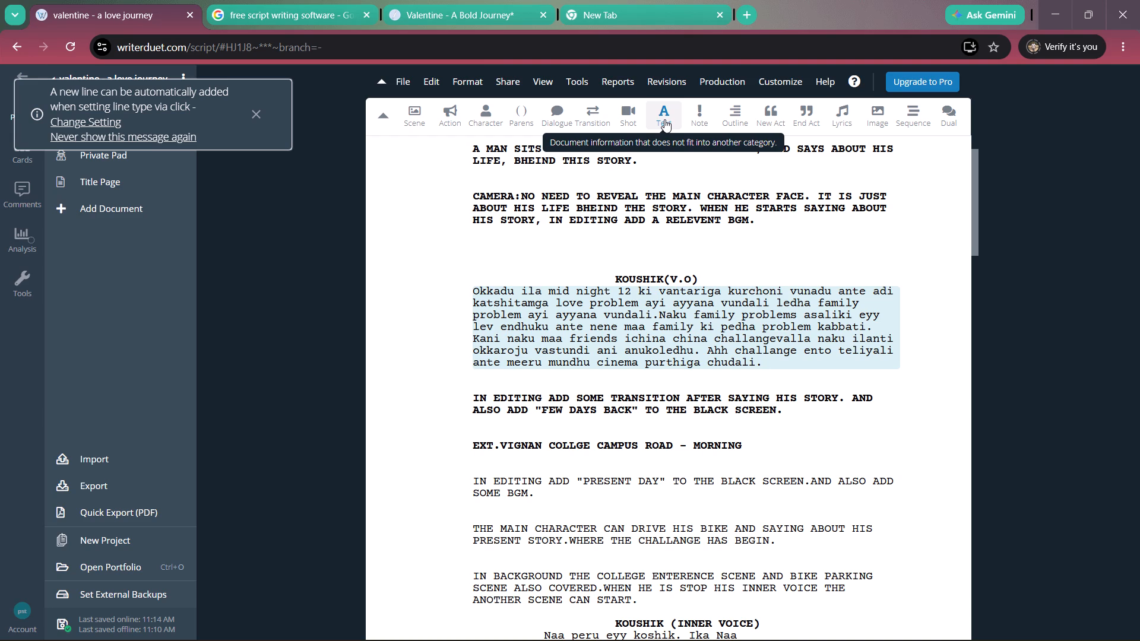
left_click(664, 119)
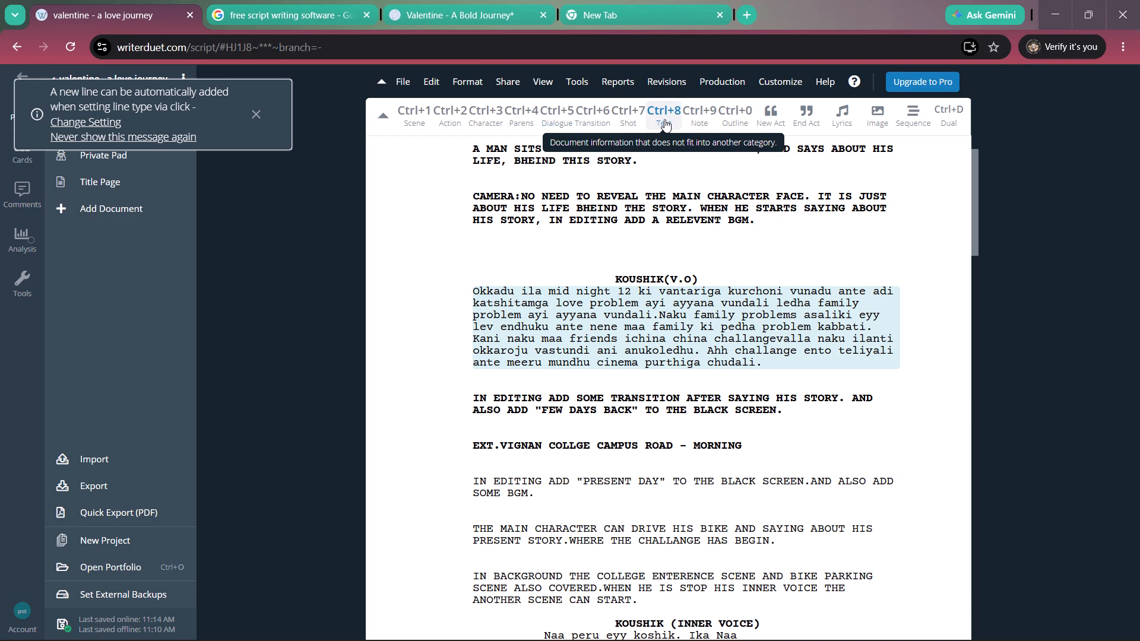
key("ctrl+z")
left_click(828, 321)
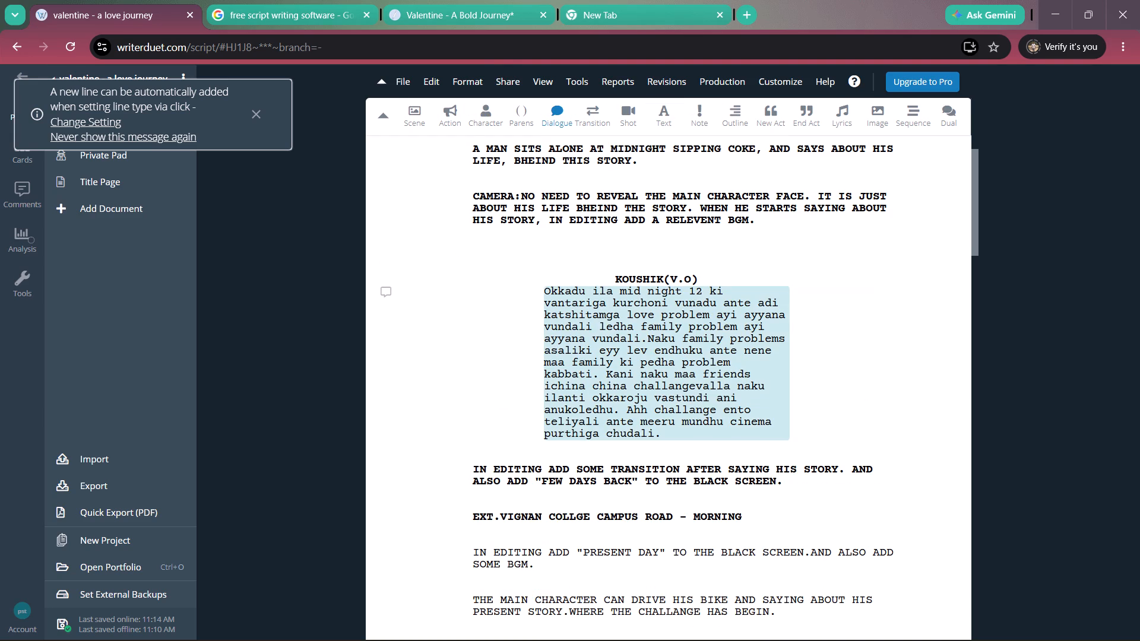
Correct "katshitamga" to "katchitamga" in the KOUSHIK(V.O) dialogue.
left_click(550, 295)
left_click(496, 294)
scroll(496, 294, "down", 3)
scroll(496, 294, "up", 3)
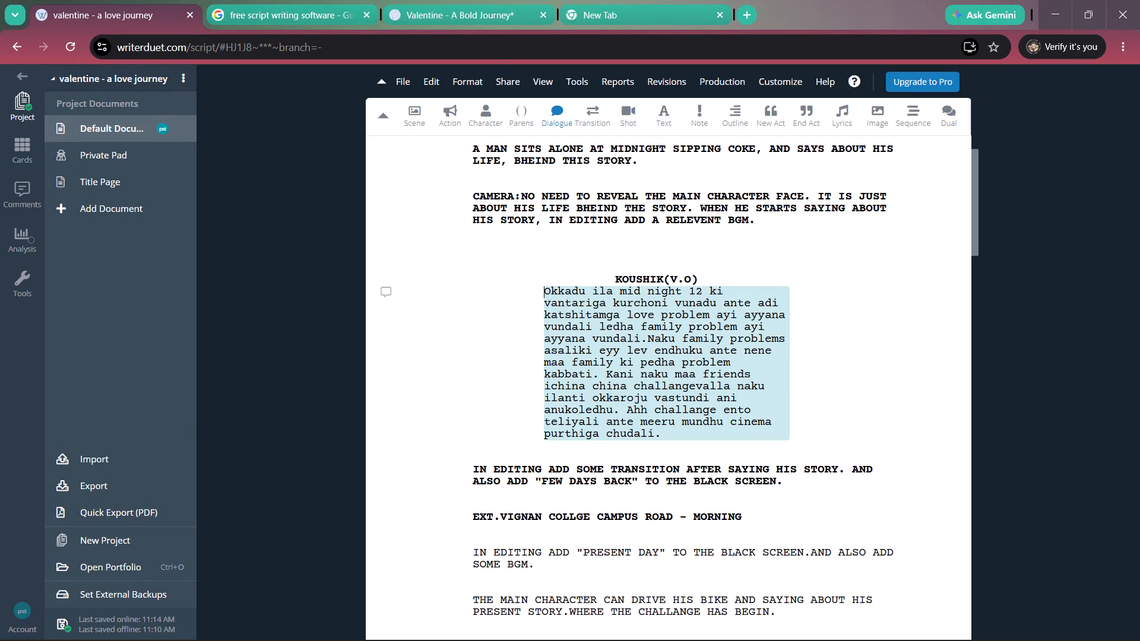
left_click(592, 315)
key("ctrl+Left")
key("Left")
key("Left")
key("Down")
key("Up")
key("Down")
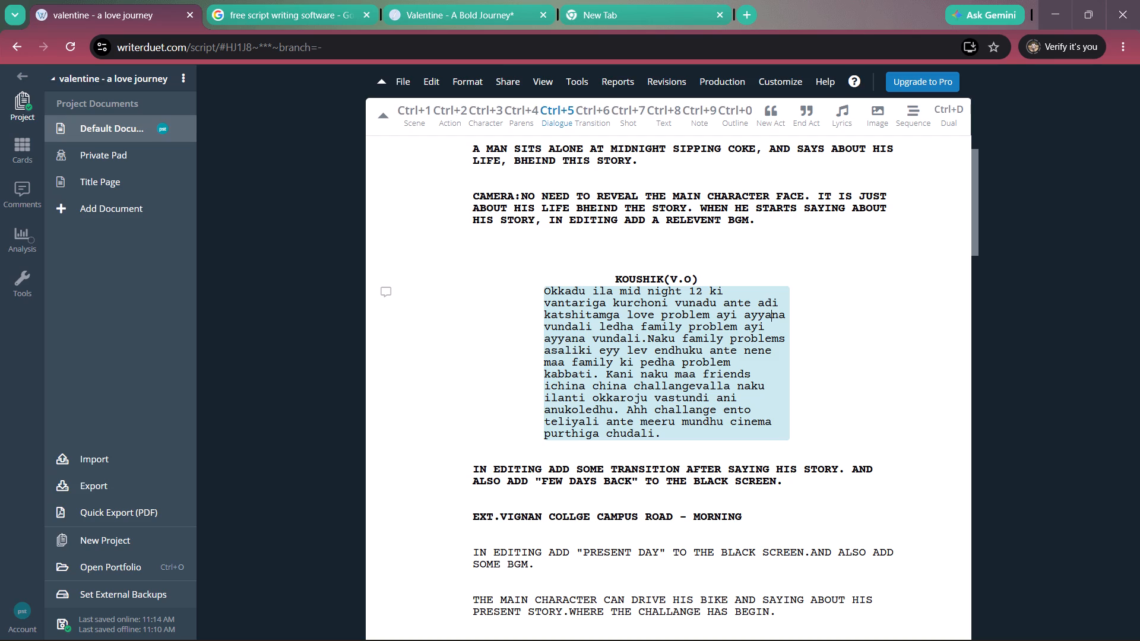
key("ctrl+Left")
key("ctrl+Left")
key("ctrl+Left")
key("ctrl+Left")
key("ctrl+Left")
key("Right")
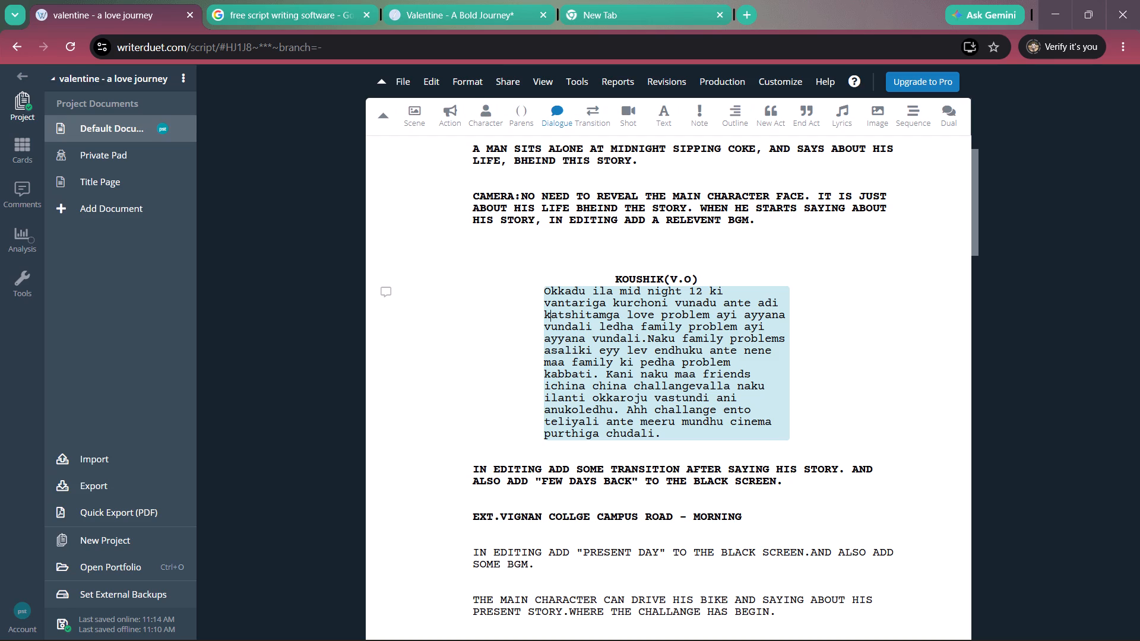
key("Right")
key("Right")
key("Right")
key("BackSpace")
key("c")
Insert a comma after "vundali" and before "ledha family problem" in the KOUSHIK(V.O) dialogue.
key("Right")
key("Right")
key("Right")
key("Right")
key("Right")
key("Right")
key("Right")
key("Right")
key("Right")
key("Right")
key("Right")
key("Right")
key("Right")
key("Right")
key("Right")
key("Right")
key("Right")
key("Right")
key("Right")
key("Right")
key("Right")
key("Right")
key("Right")
key("Right")
key("Down")
key("Up")
key("Down")
key("Left")
key("Left")
key("Left")
key("Left")
key("Left")
key("Left")
key("Left")
key("Left")
key("Left")
key("Left")
key("Left")
key("Left")
key("Left")
key("Left")
key("Left")
key("Left")
key("Left")
key("Left")
key("Left")
key("Left")
key("Left")
key("comma")
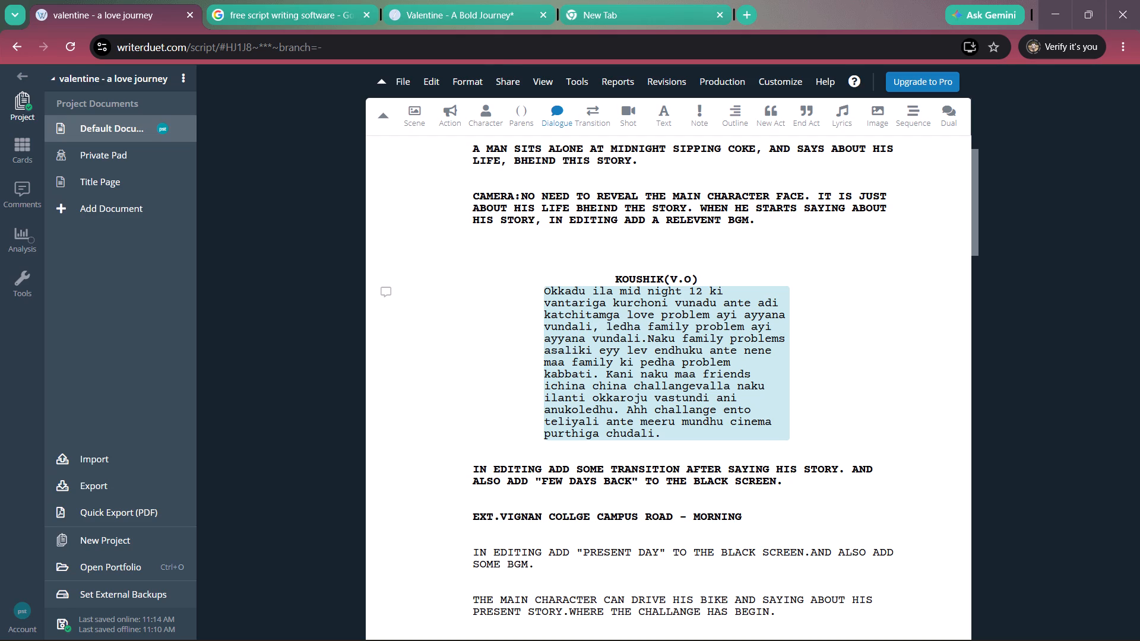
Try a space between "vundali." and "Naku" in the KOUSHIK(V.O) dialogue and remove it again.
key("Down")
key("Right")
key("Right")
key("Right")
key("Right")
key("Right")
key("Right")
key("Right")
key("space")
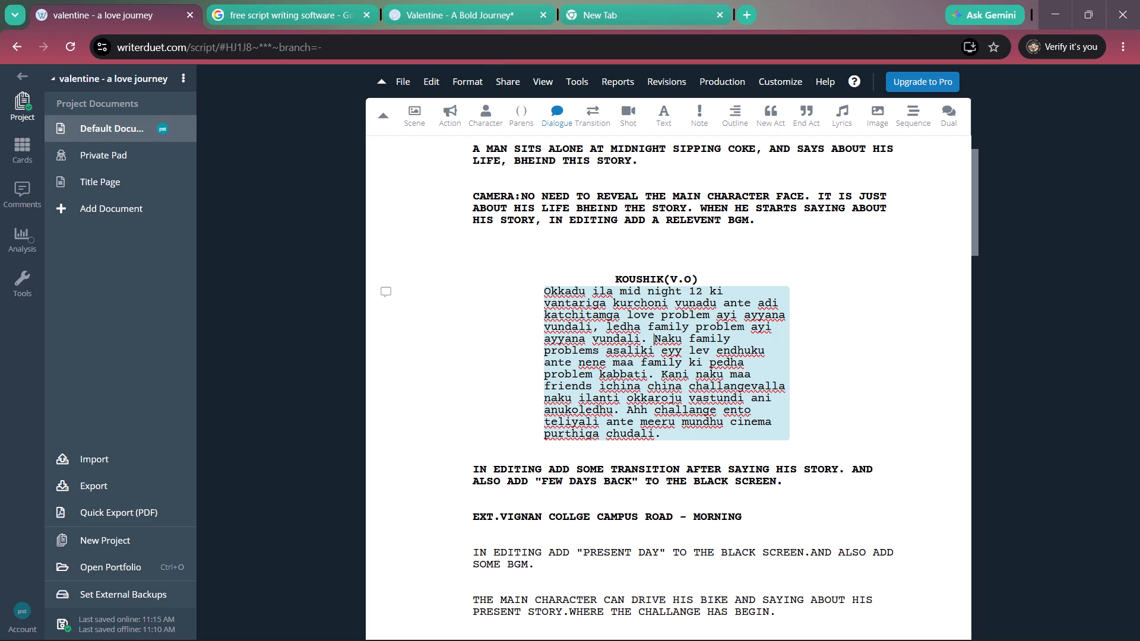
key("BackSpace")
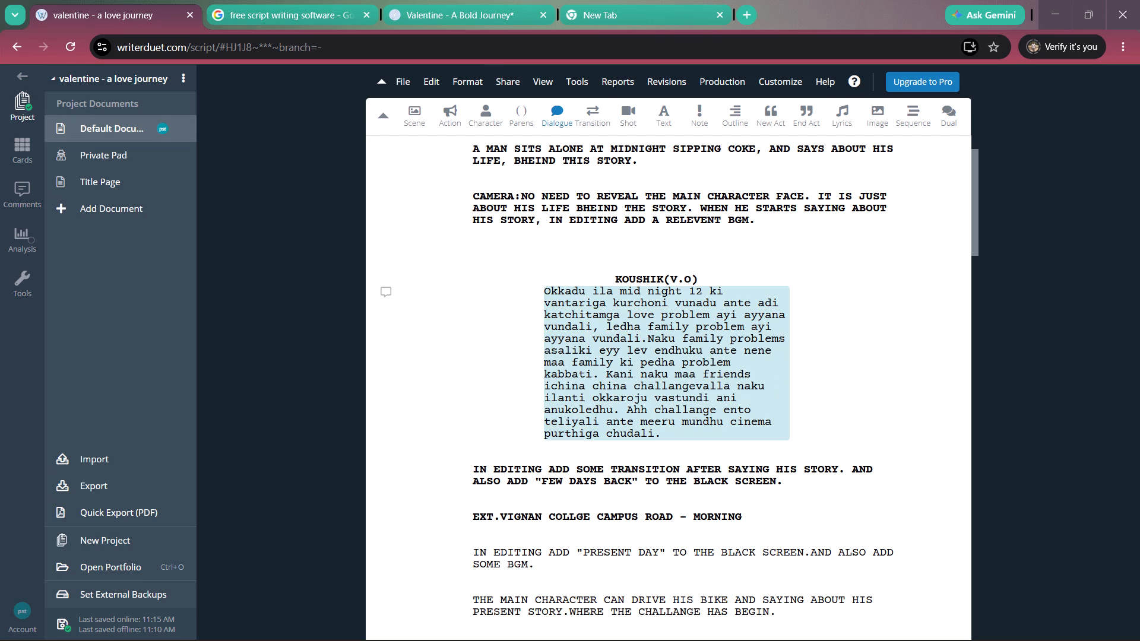
Correct "china" to "chinna" after "ichina" in the KOUSHIK(V.O) dialogue.
key("Down")
key("Down")
key("Left")
key("Left")
key("Left")
key("Left")
key("Left")
key("Left")
key("Left")
key("Left")
key("Left")
key("Left")
key("Left")
key("Left")
key("Right")
key("Right")
key("Right")
key("Right")
key("Right")
key("Right")
key("Right")
key("Right")
key("Right")
key("Right")
key("Right")
key("Right")
key("Right")
key("Right")
key("Right")
key("Right")
key("Right")
key("Left")
key("Left")
key("Left")
key("Left")
key("Left")
key("Left")
key("Left")
key("Left")
key("Down")
key("Left")
key("Left")
key("Down")
key("n")
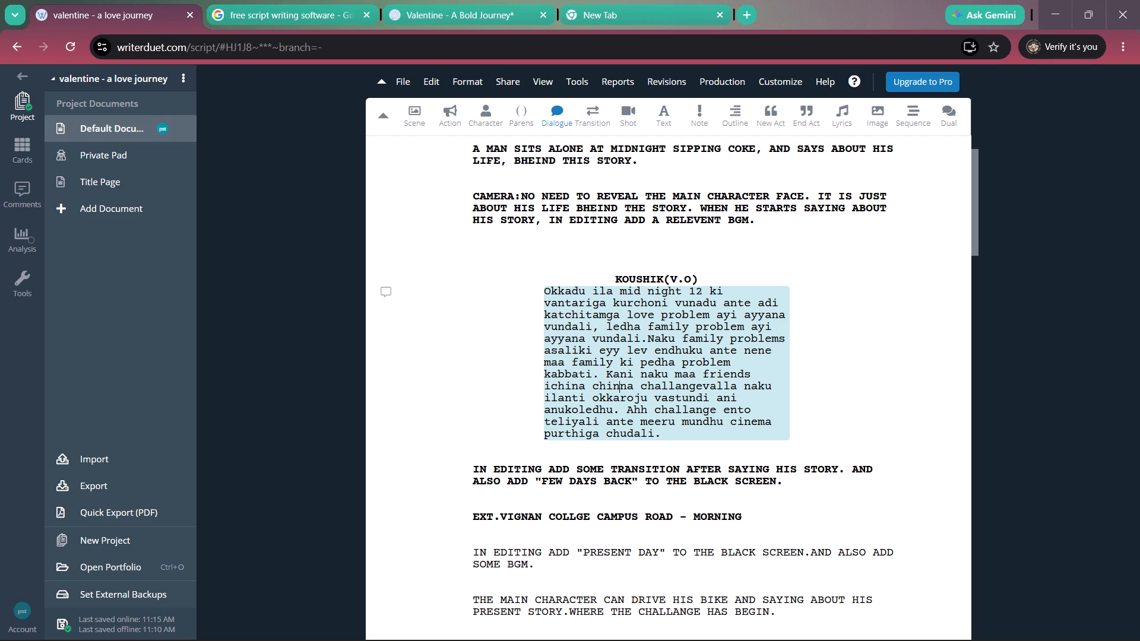
Split "challangevalla" into "challange valla" in the KOUSHIK(V.O) dialogue.
key("Down")
key("Up")
key("Right")
key("Right")
key("Right")
key("Right")
key("Right")
key("Right")
key("Right")
key("Right")
key("Right")
key("Right")
key("Right")
key("Right")
key("space")
Proofread the closing lines of the KOUSHIK(V.O) dialogue, from "ilanti okkaroju" towards "purthiga chudali.".
key("Right")
key("Right")
key("Down")
key("Left")
key("Left")
key("Left")
key("Left")
key("Left")
key("Left")
key("Left")
key("Left")
key("Left")
key("Left")
key("Left")
key("Left")
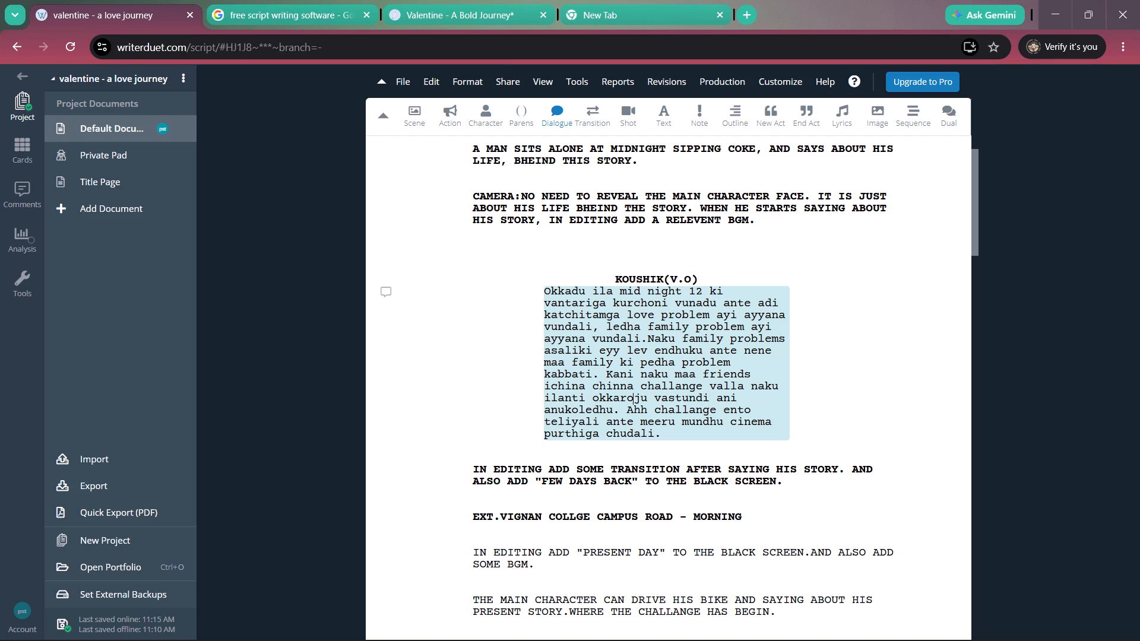
key("Left")
key("Down")
key("Down")
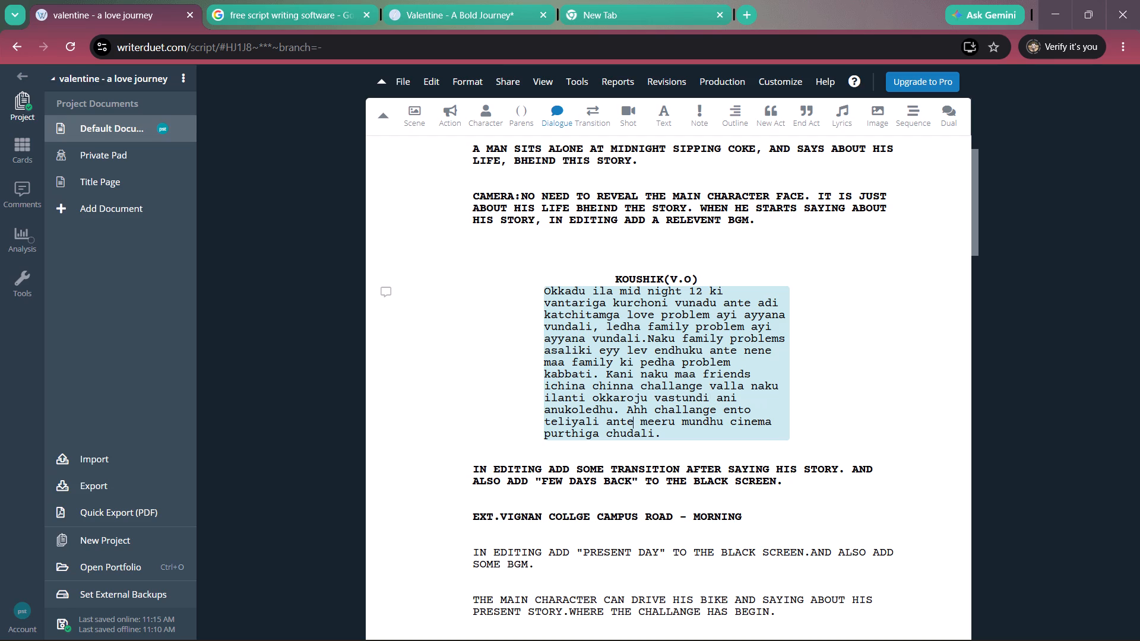
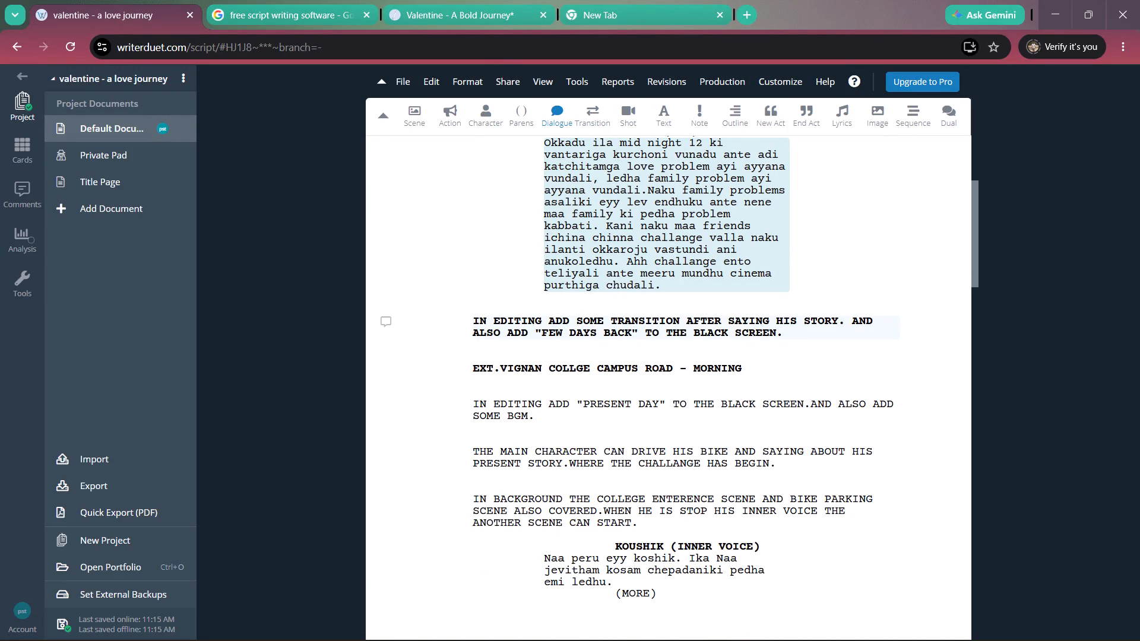
Add a colon after "IN EDITING" in the bold note that mentions "FEW DAYS BACK".
left_click(476, 315)
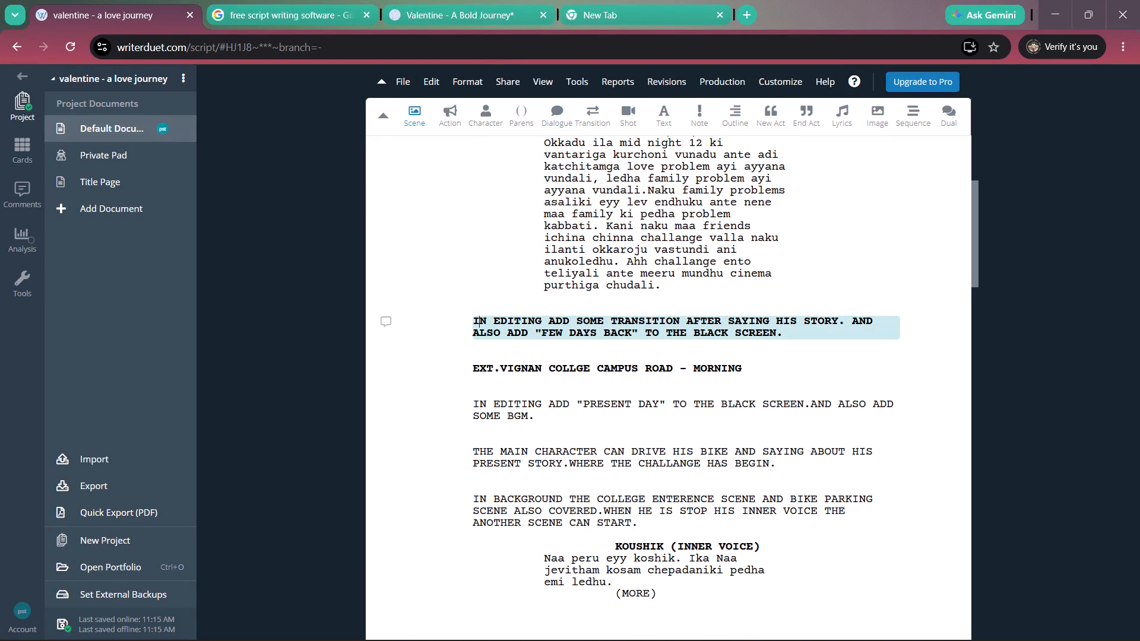
left_click(543, 316)
key("shift+colon")
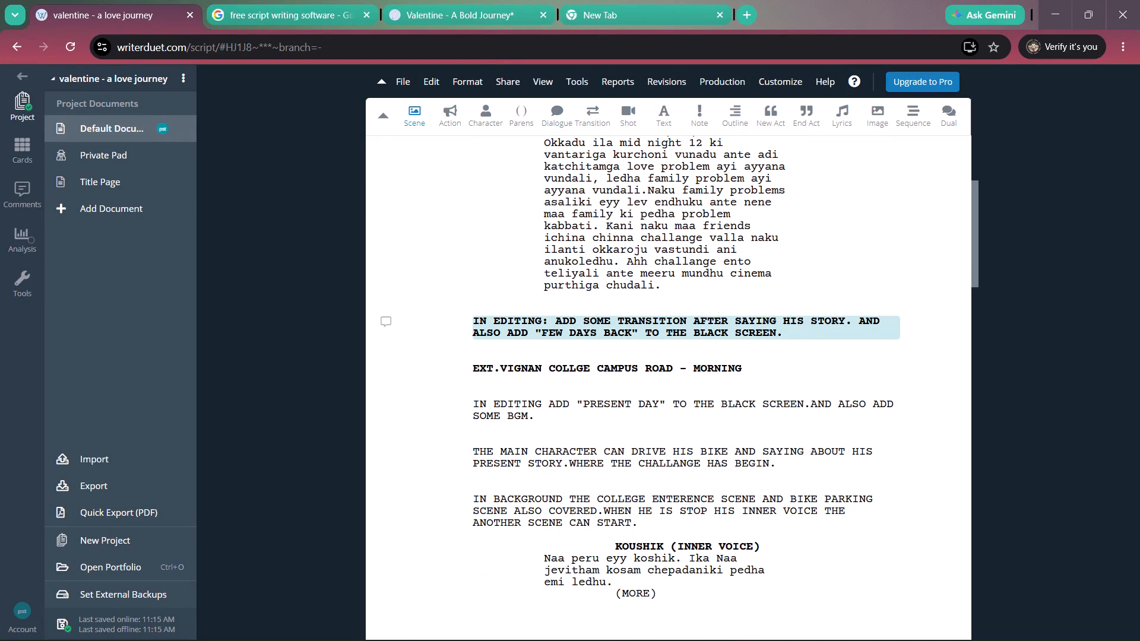
Change "TRANSITION" to "TRANSITIONS" in the "FEW DAYS BACK" editing note.
key("Right")
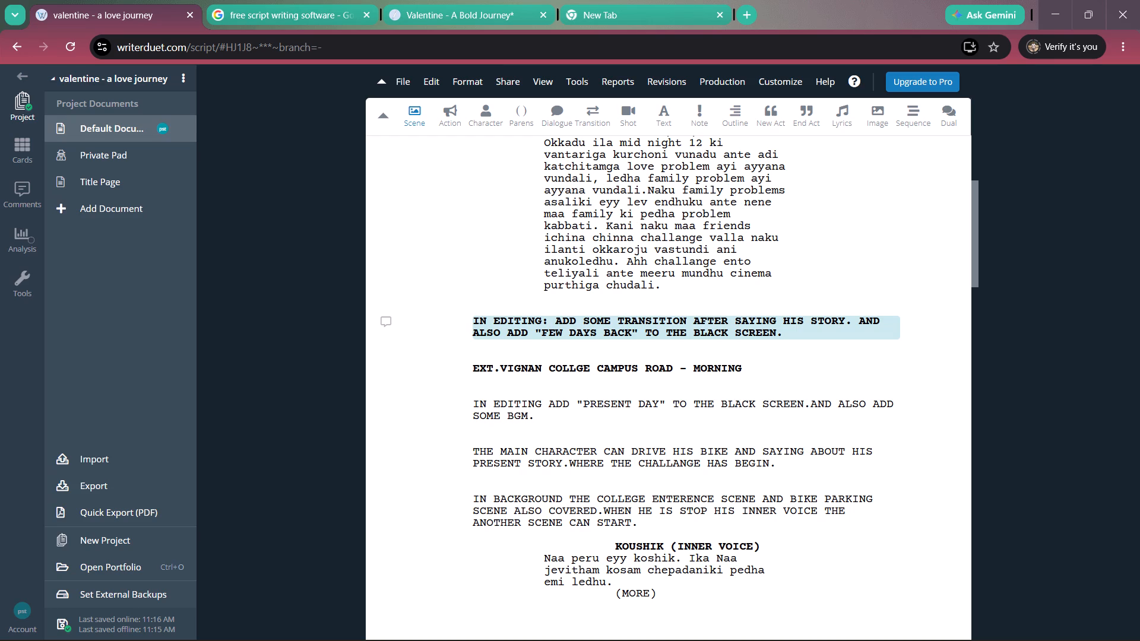
key("Right")
key("Right")
key("Right")
key("Right")
key("Right")
key("Right")
key("Right")
key("Right")
key("Right")
key("Right")
key("Right")
key("Right")
key("Right")
key("Right")
key("Right")
key("Right")
key("Right")
key("Right")
key("Right")
key("s")
Replace the period after "HIS STORY" with a comma and remove the space before "AND" in the same editing note.
key("Right")
key("Right")
key("Right")
key("Right")
key("Right")
key("Right")
key("Right")
key("Right")
key("Right")
key("Right")
key("Right")
key("Right")
key("Right")
key("Right")
key("Right")
key("Right")
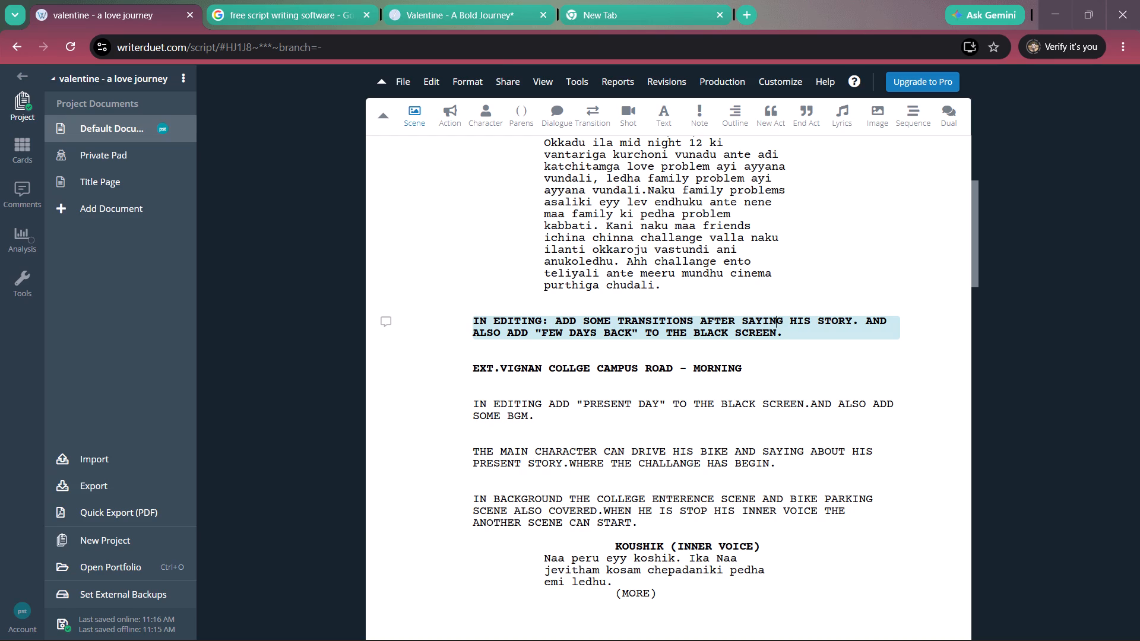
key("Right")
key("Right")
key("Right")
key("Right")
key("Right")
key("Right")
key("Right")
key("Right")
key("BackSpace")
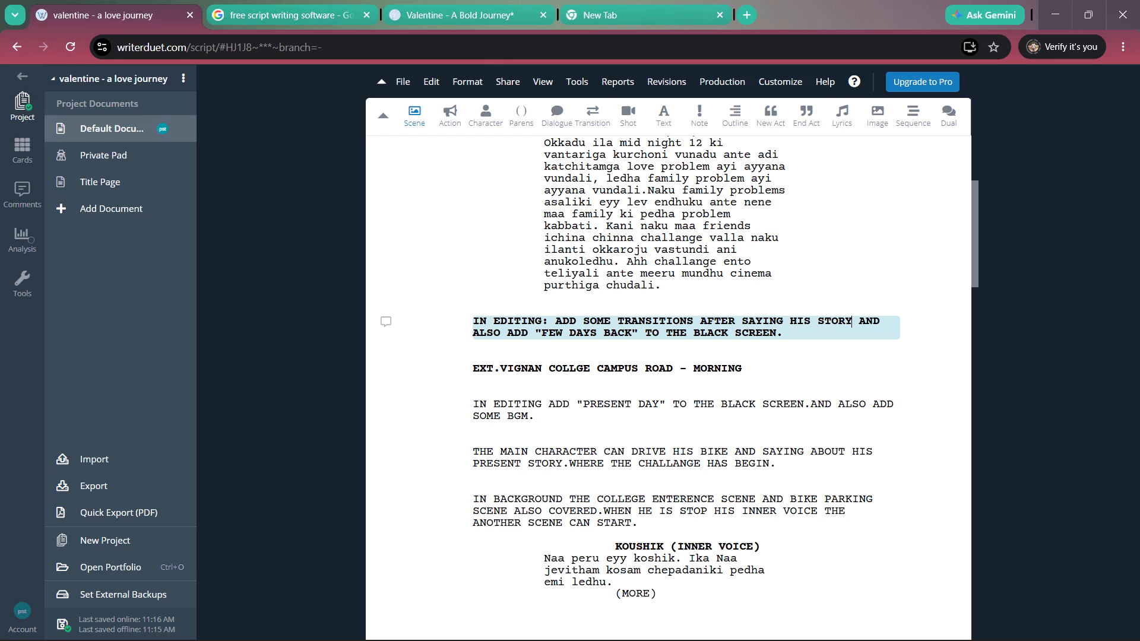
type(",.")
key("BackSpace")
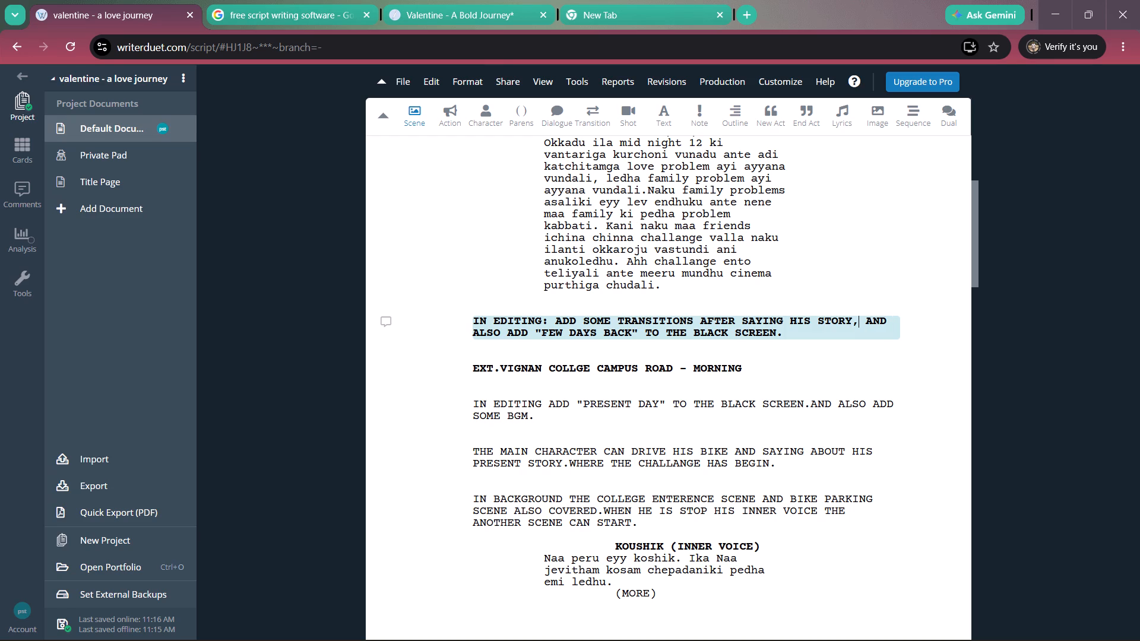
key("Delete")
Insert the word "TITLE" after "FEW DAYS BACK" in the editing note.
key("Down")
key("Left")
key("Left")
key("Left")
key("Left")
key("Left")
key("Left")
key("Left")
key("Left")
key("Left")
key("Left")
key("Left")
key("Left")
key("Left")
key("Left")
key("Left")
key("Left")
key("Left")
key("Left")
key("Left")
key("Left")
key("Right")
key("Right")
key("Right")
key("Right")
key("Right")
key("Right")
key("Right")
key("Right")
key("Right")
key("Right")
key("Right")
key("Right")
key("Right")
key("Right")
key("Right")
key("Right")
key("Right")
key("Right")
key("Right")
key("Right")
key("Right")
key("Right")
key("Right")
key("Left")
key("Left")
key("Left")
key("Left")
key("space")
type("title")
Add a colon after "IN EDITING" in the "PRESENT DAY" note below the EXT.VIGNAN COLLGE CAMPUS ROAD heading.
key("Right")
key("Right")
key("Right")
key("Right")
key("Right")
key("Right")
key("Right")
key("Right")
key("Right")
key("Right")
key("Right")
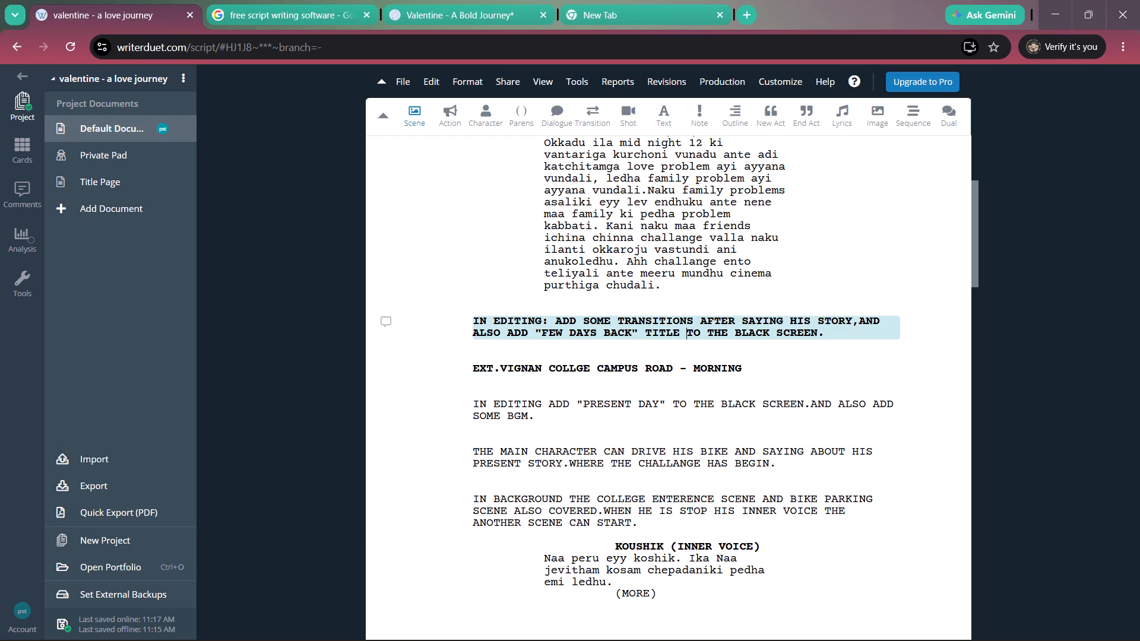
key("Down")
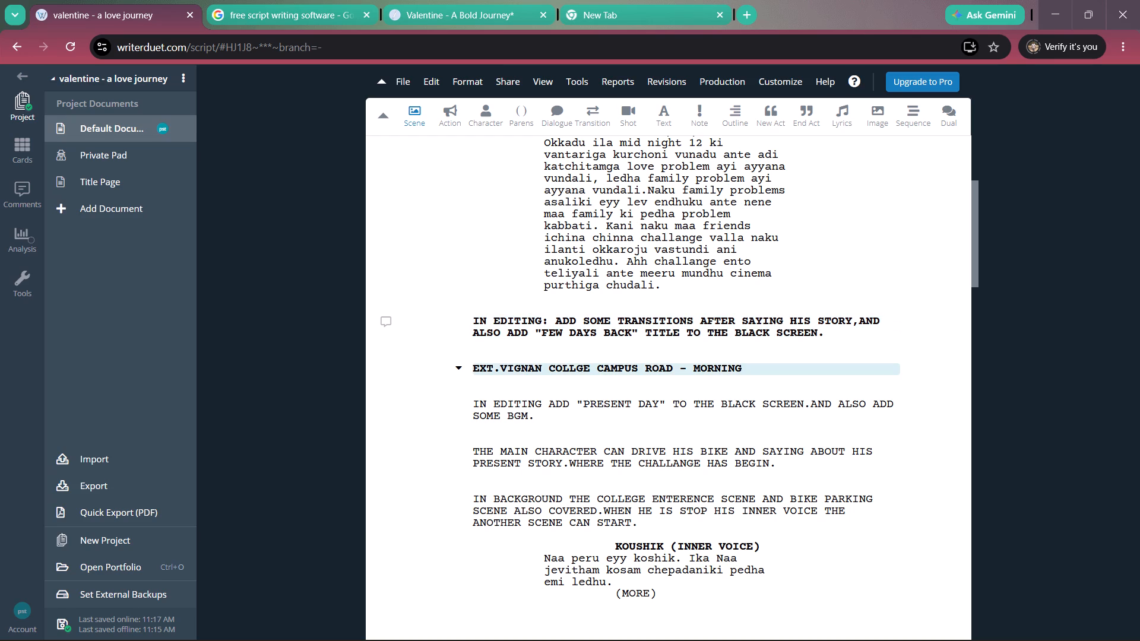
key("Down")
key("Left")
key("Left")
key("Left")
key("Left")
key("Left")
key("Left")
key("Left")
key("Left")
key("Left")
key("Left")
key("Left")
key("Left")
key("Left")
key("Left")
key("Left")
key("Left")
key("Left")
key("Left")
key("Left")
key("Left")
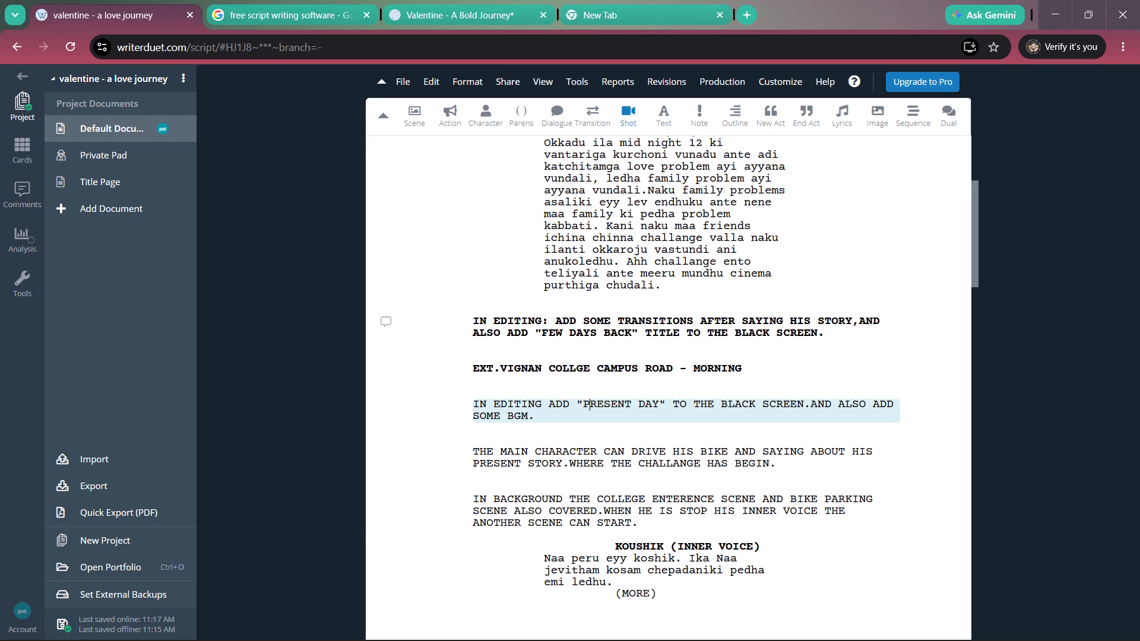
key("Right")
key("Right")
key("shift+colon")
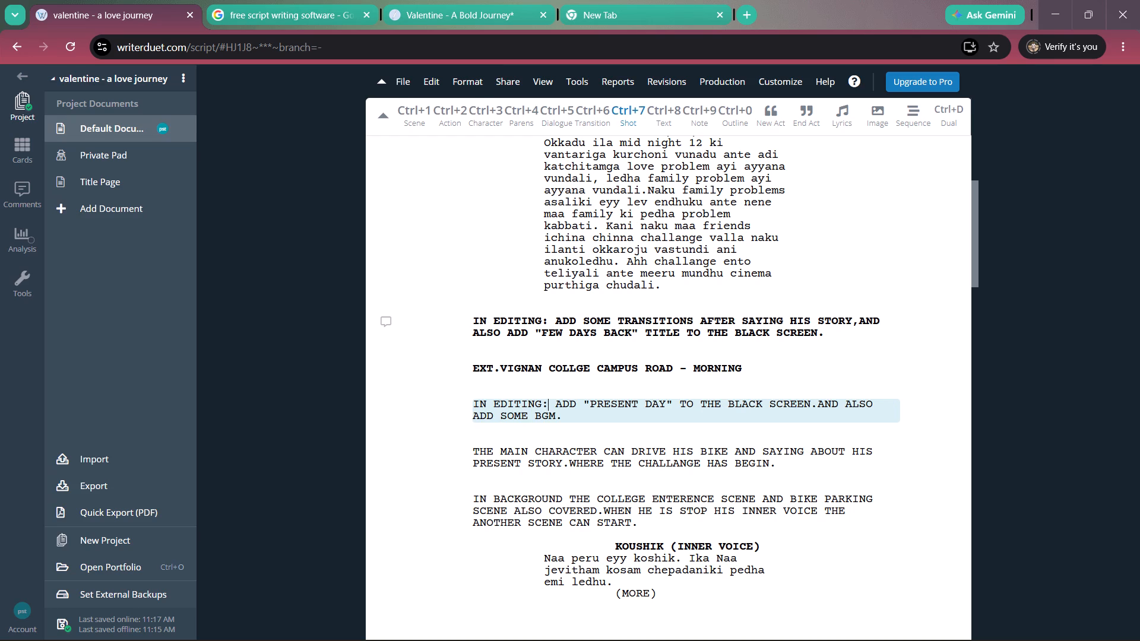
Make the "IN EDITING:" label of the "PRESENT DAY" note bold.
key("ctrl+shift+Left")
key("ctrl+shift+Left")
key("ctrl+shift+Left")
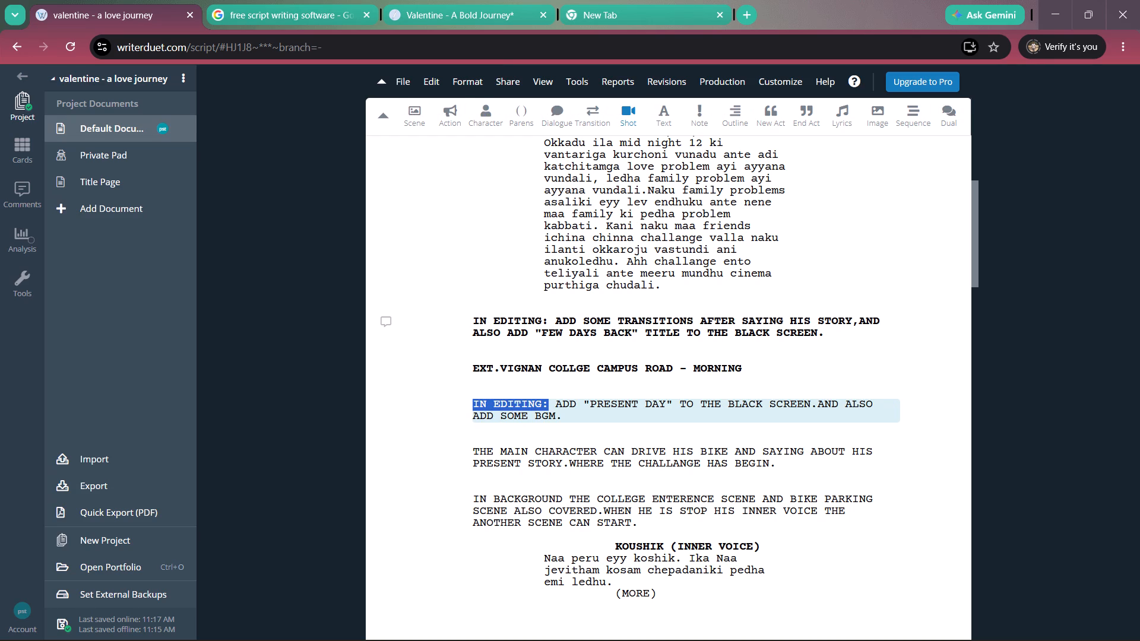
key("ctrl+b")
key("Right")
Insert the word "TITLE" after "PRESENT DAY" in the editing note below the EXT.VIGNAN COLLGE CAMPUS ROAD heading.
key("Right")
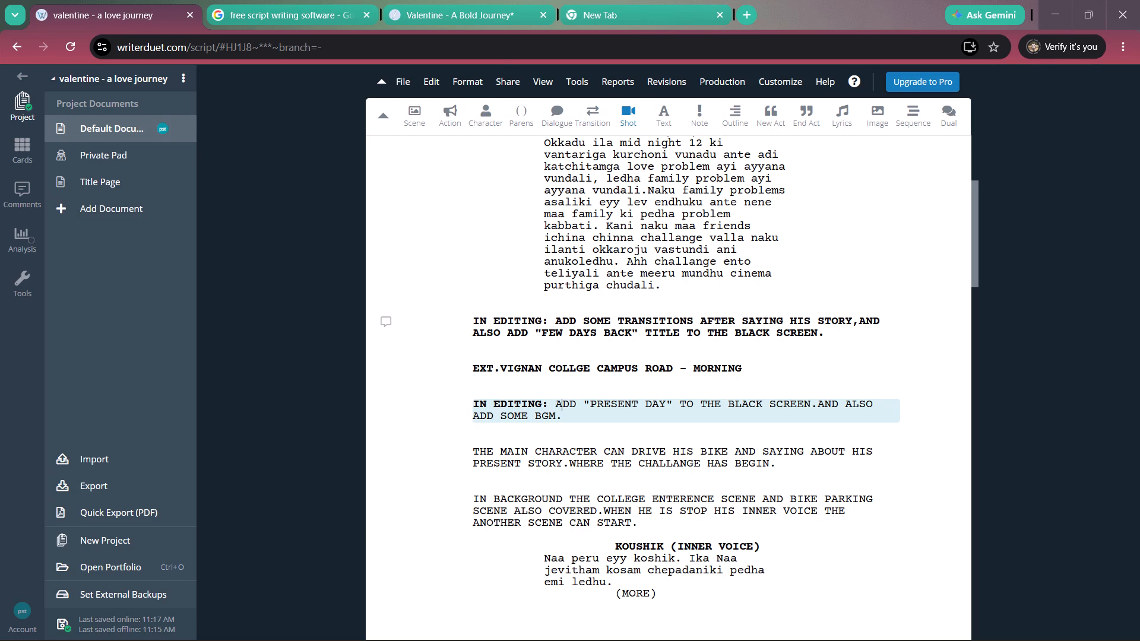
key("Right")
key("Right")
key("Right")
key("Right")
key("Right")
key("Right")
key("Right")
key("Right")
key("Right")
key("Right")
key("Right")
key("Right")
key("Right")
key("Right")
key("Right")
key("Right")
key("Right")
key("Right")
type("title")
key("space")
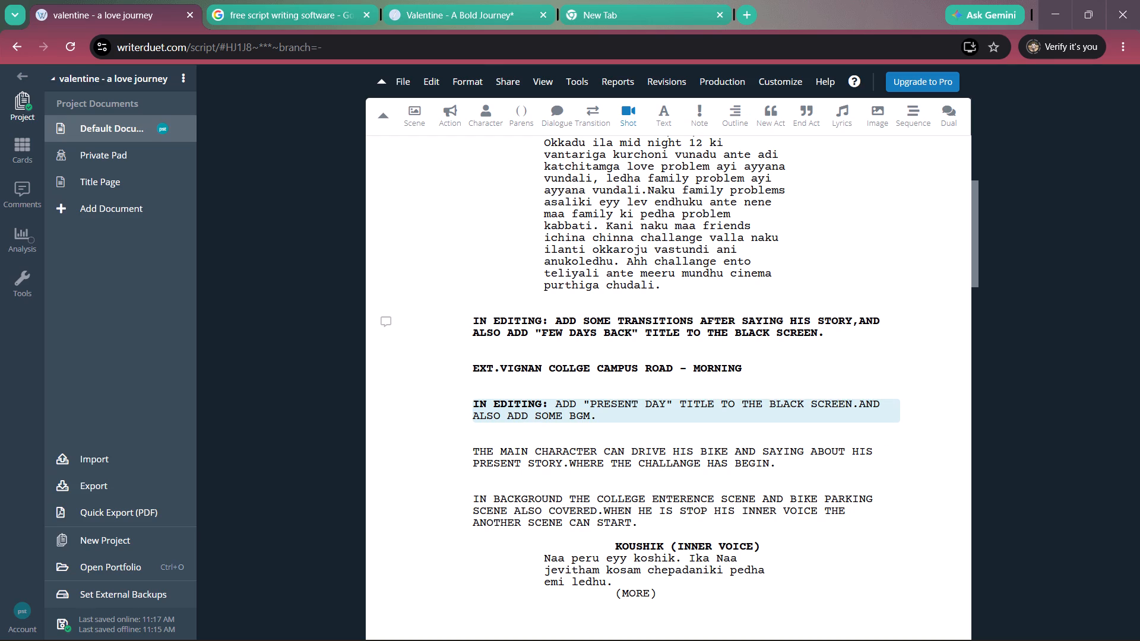
Replace the period after "BLACK SCREEN" in the "PRESENT DAY" note with a comma and a space.
key("Down")
key("Up")
key("Right")
key("Right")
key("ctrl+Right")
key("ctrl+Right")
key("ctrl+Right")
key("ctrl+Right")
key("Right")
key("BackSpace")
key("comma")
key("space")
Change "CAN DRIVE" to "DRIVES" in the action line about the main character and his bike.
key("Down")
key("Down")
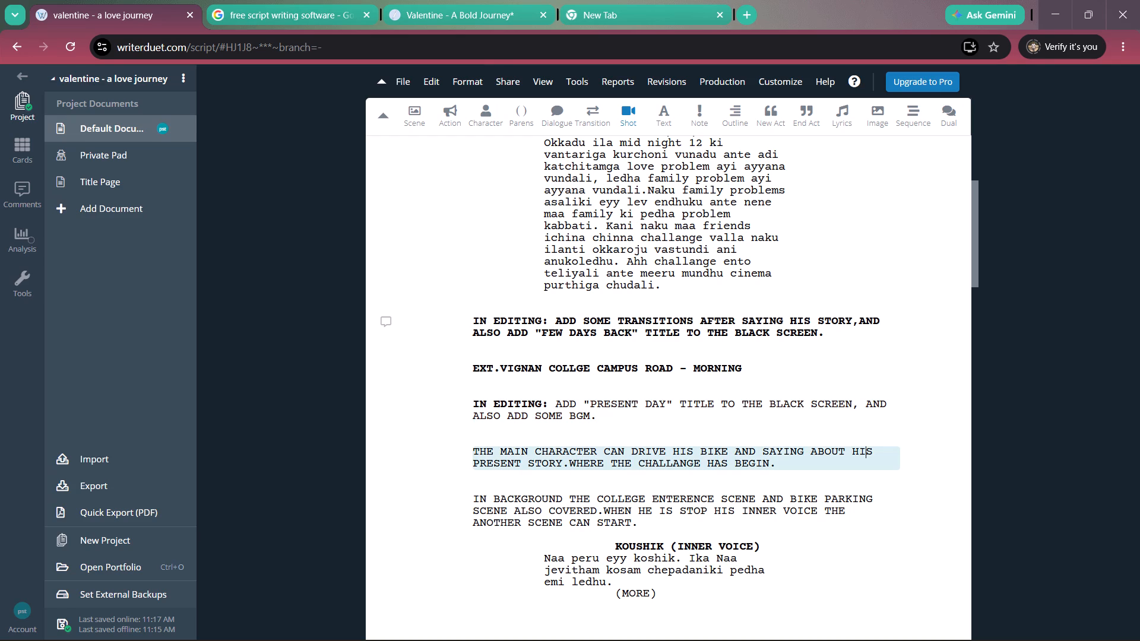
key("Down")
key("Up")
key("Left")
key("Left")
key("Left")
key("Left")
key("Left")
key("Left")
key("Left")
key("Left")
key("Left")
key("Left")
key("Left")
key("Left")
key("Left")
key("Left")
key("Left")
key("Left")
key("Left")
key("Left")
key("Left")
key("Left")
key("Left")
key("Left")
key("Left")
key("Left")
key("Left")
key("Left")
key("Left")
key("Left")
key("Left")
key("Left")
key("Right")
key("s")
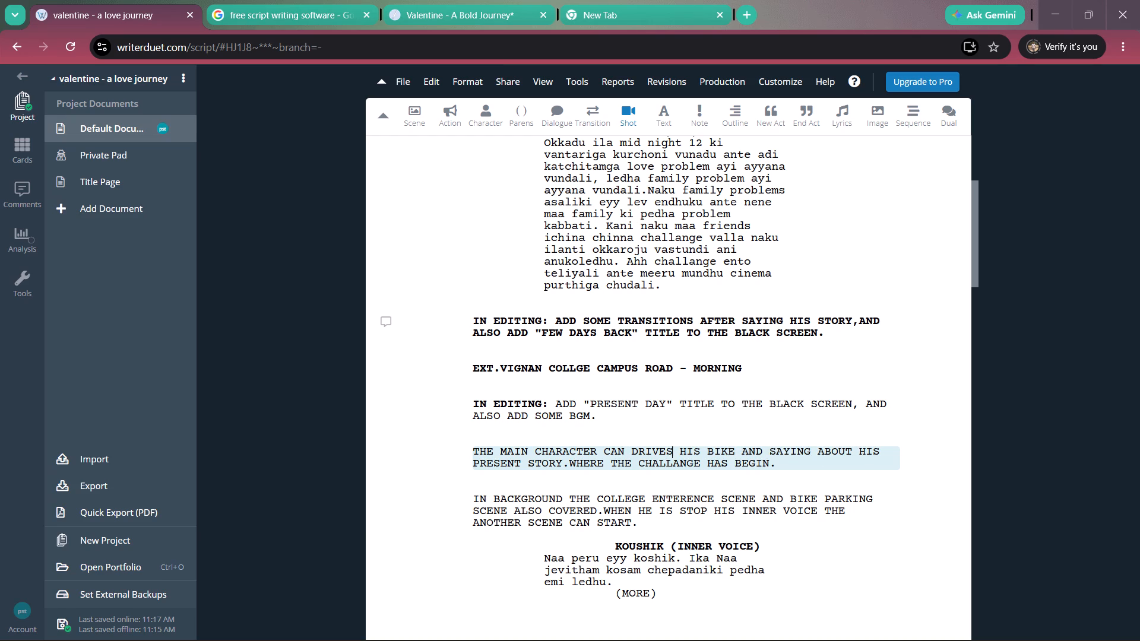
key("Left")
key("Left")
key("Left")
key("Left")
key("Left")
key("Left")
key("ctrl+BackSpace")
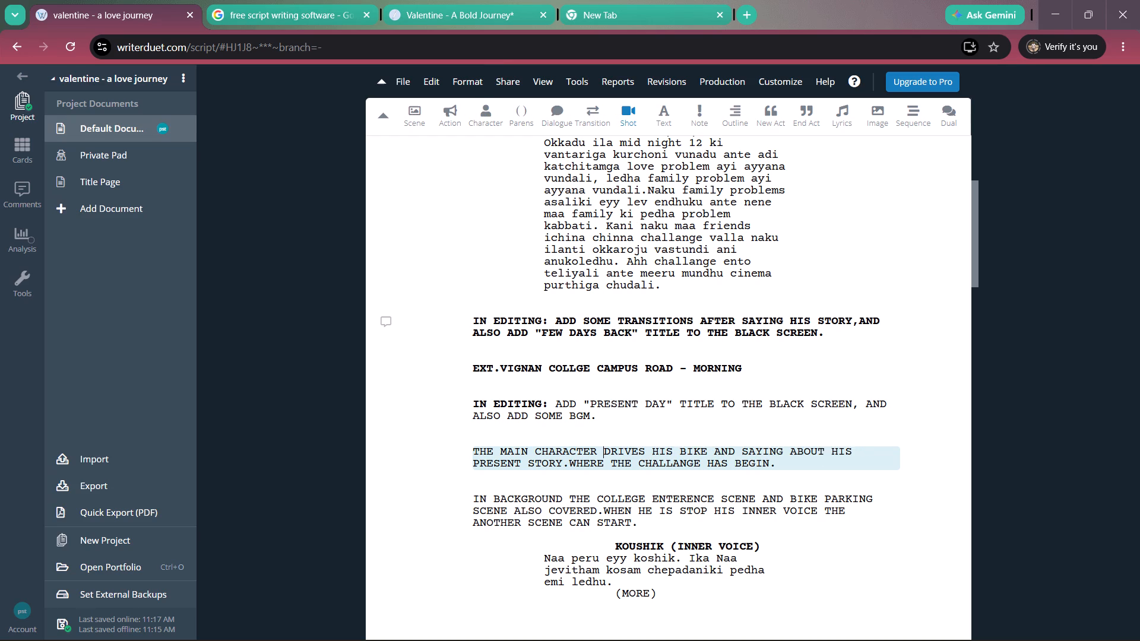
Replace the period after "PRESENT STORY" in the main character's action line with a comma and a space.
key("Right")
key("Right")
key("Right")
key("Right")
key("Right")
key("Right")
key("Right")
key("Right")
key("Right")
key("Right")
key("Right")
key("Right")
key("Right")
key("Right")
key("Right")
key("Right")
key("Right")
key("Right")
key("Right")
key("Right")
key("Left")
key("Down")
key("ctrl+Left")
key("ctrl+Left")
key("ctrl+Left")
key("ctrl+Left")
key("ctrl+Left")
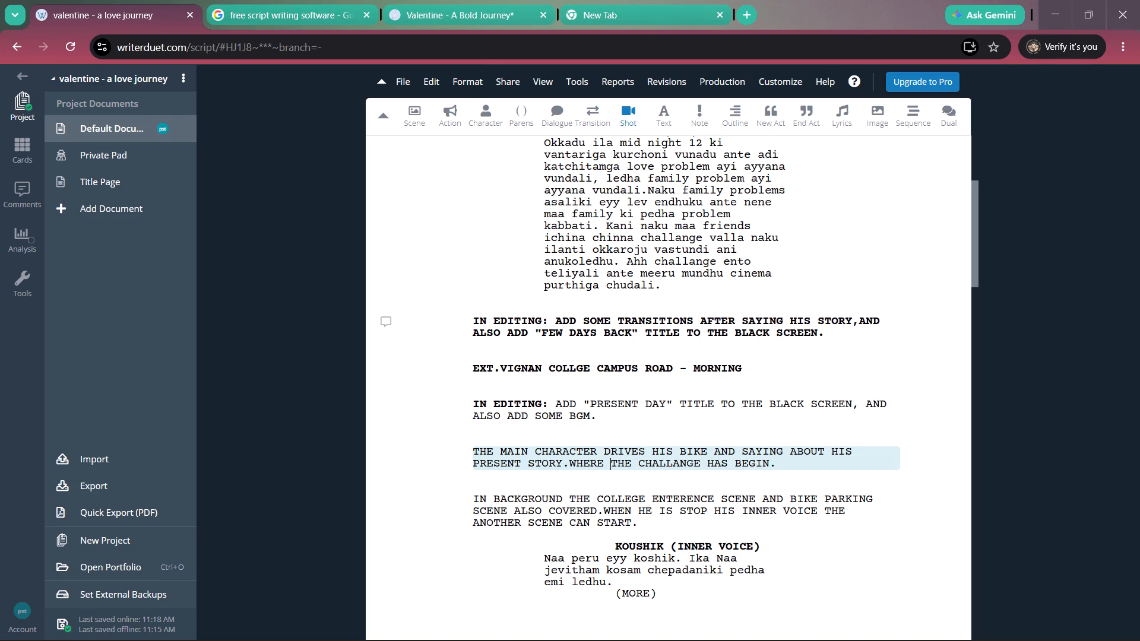
key("ctrl+Left")
key("BackSpace")
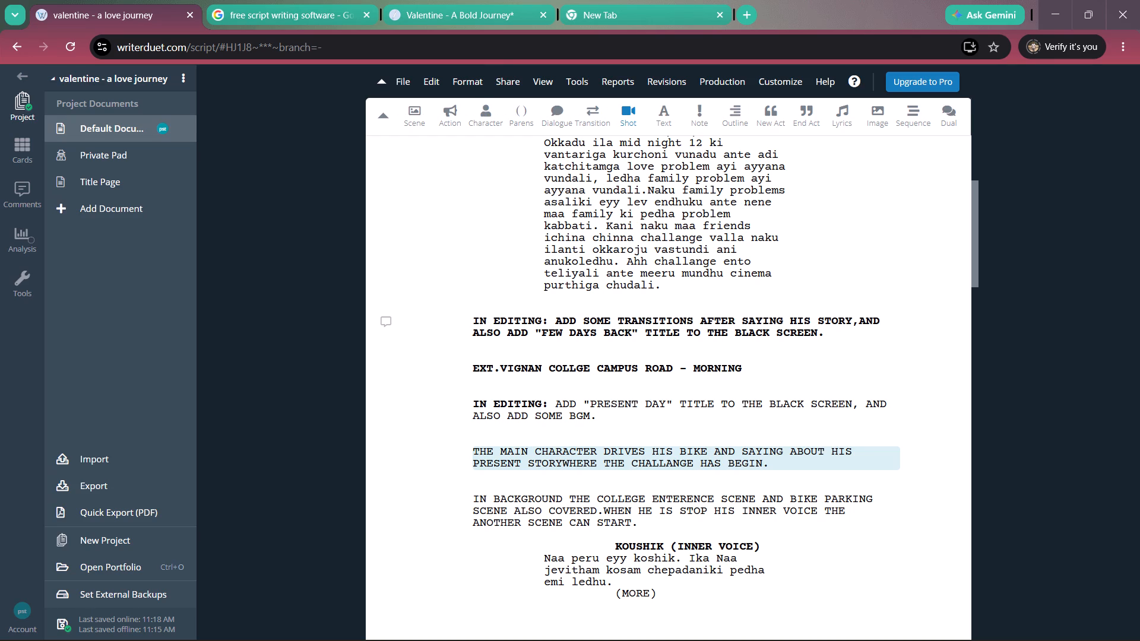
key("comma")
key("space")
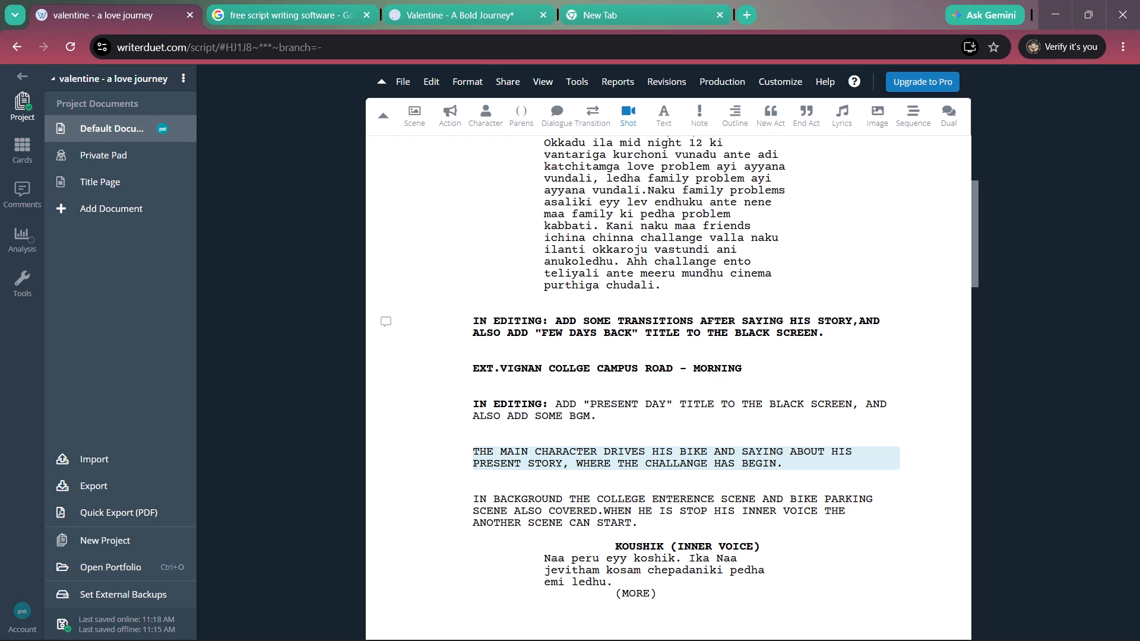
Place the text cursor at the end of the main character's action line, after "HAS BEGIN.".
key("ctrl+Right")
key("ctrl+Right")
key("ctrl+Right")
key("ctrl+Right")
key("ctrl+Right")
key("ctrl+Right")
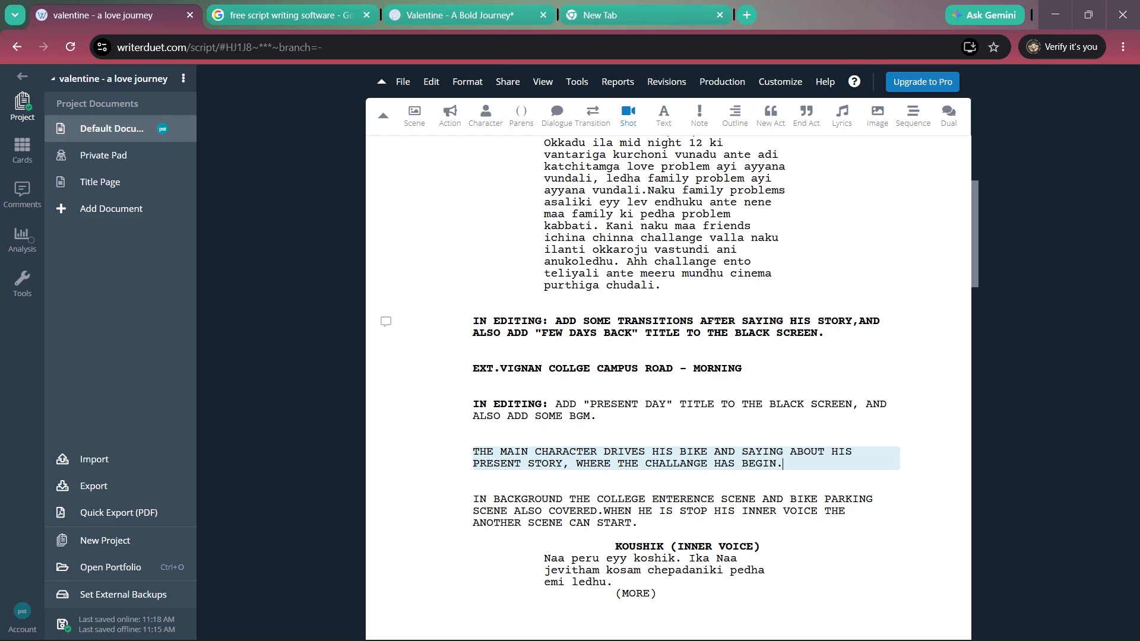
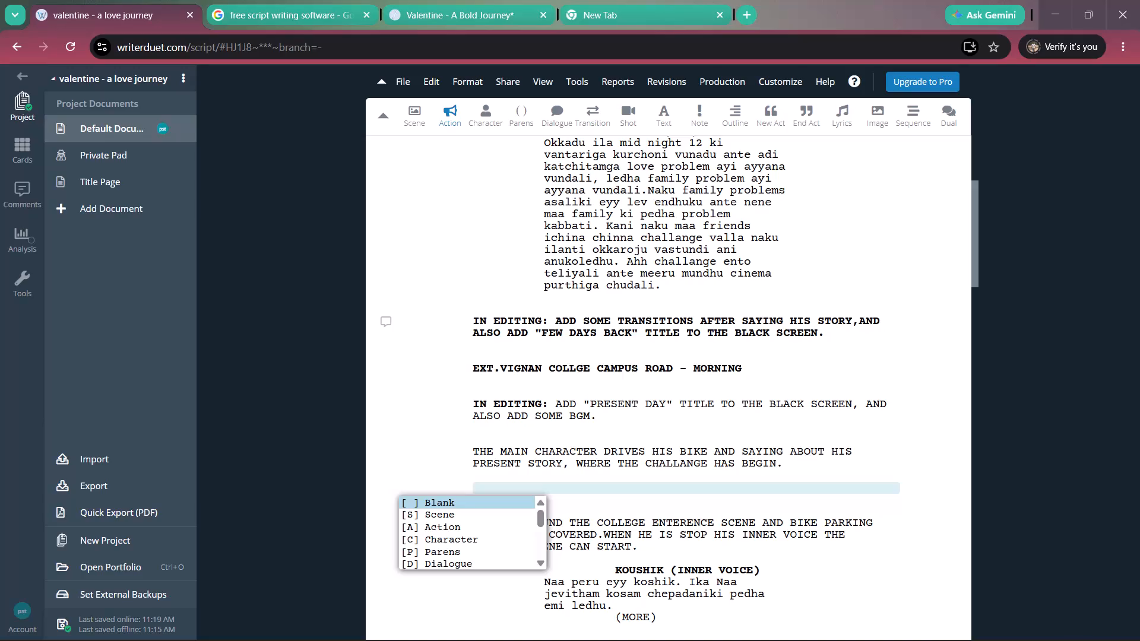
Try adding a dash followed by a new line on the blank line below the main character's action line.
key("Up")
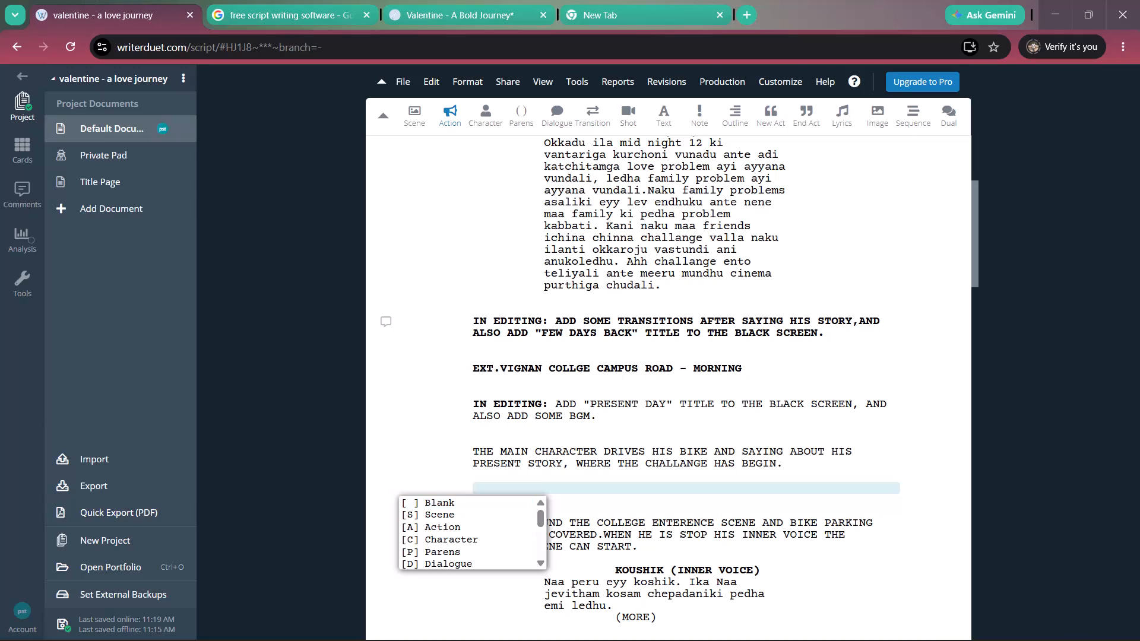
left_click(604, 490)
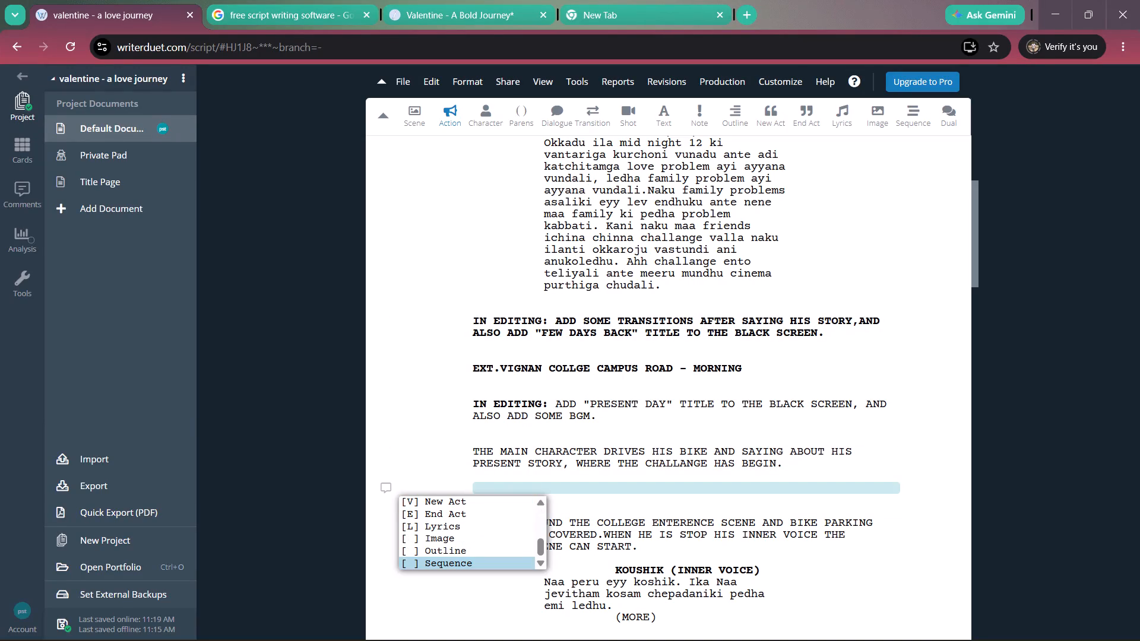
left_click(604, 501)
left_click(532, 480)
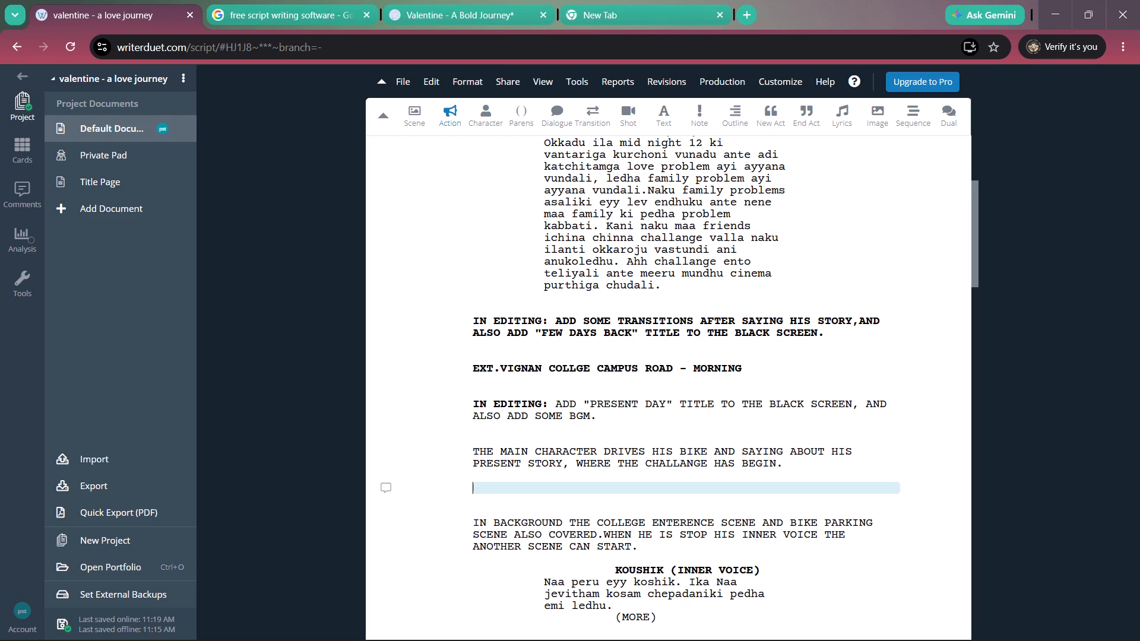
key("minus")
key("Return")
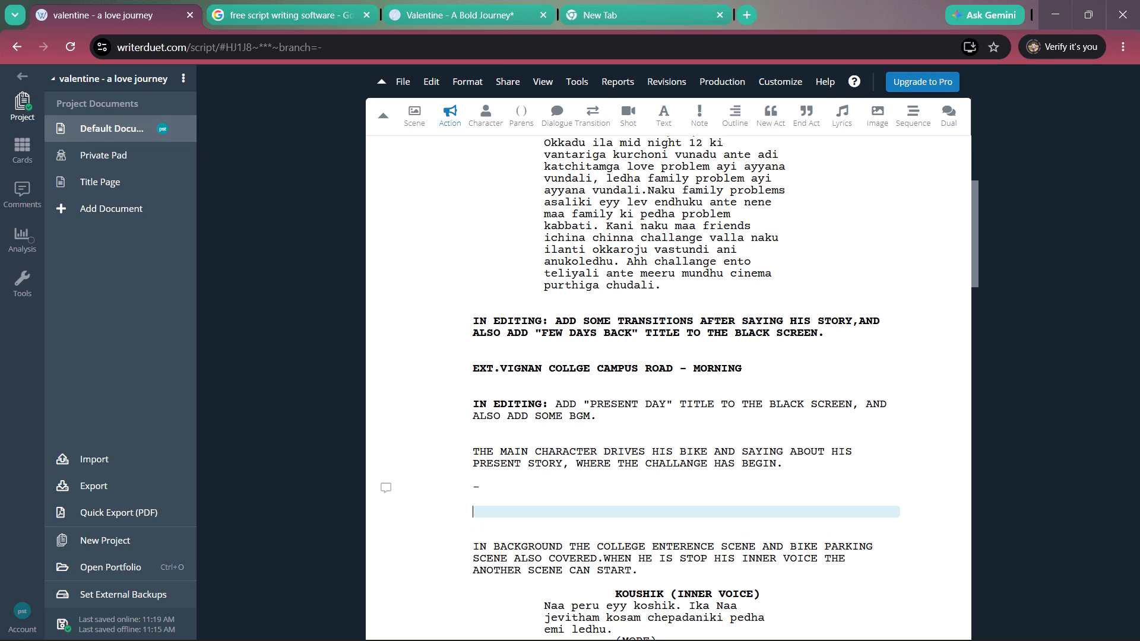
Delete the dash and the blank lines below the main character's action line, after "HAS BEGIN.".
key("BackSpace")
key("BackSpace")
key("BackSpace")
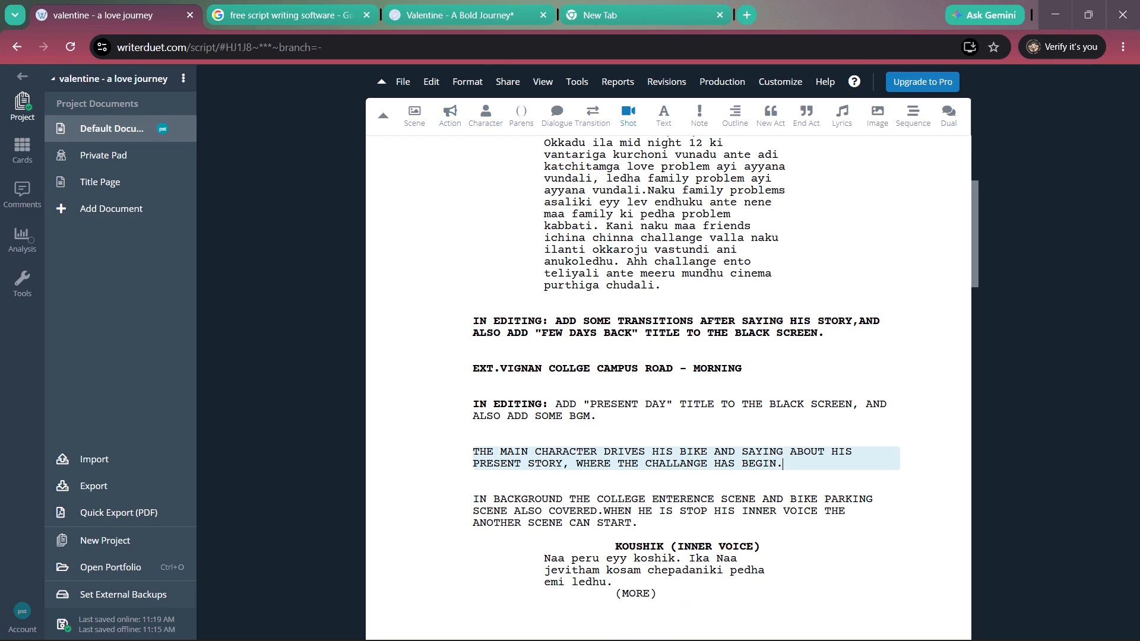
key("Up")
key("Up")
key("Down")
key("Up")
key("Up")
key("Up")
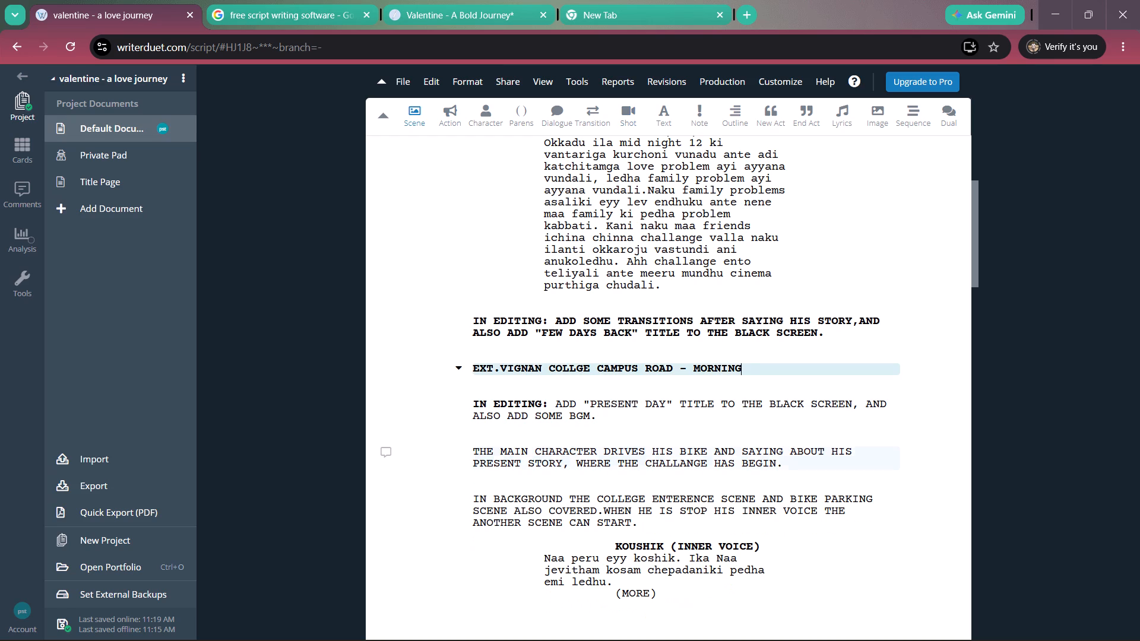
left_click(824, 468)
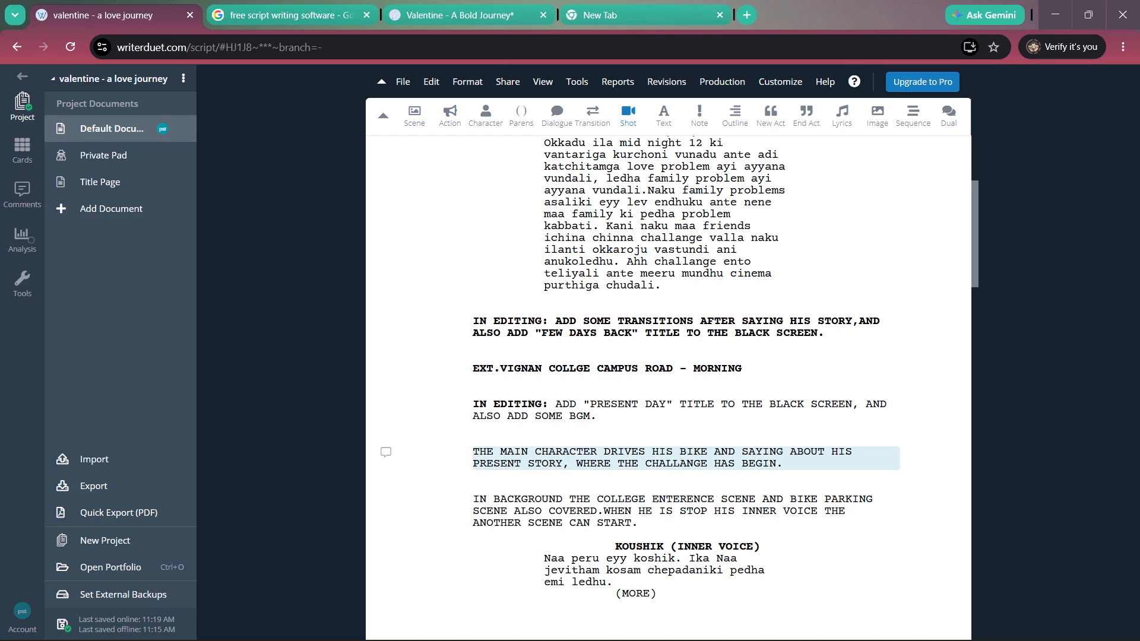
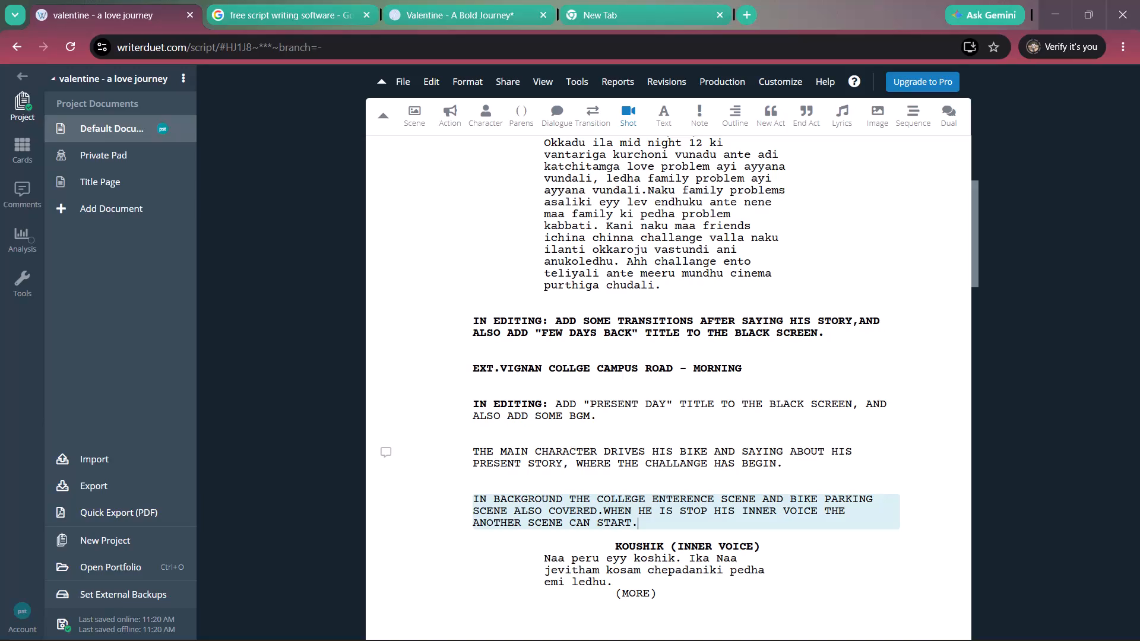
Place the text cursor directly before "BACKGROUND" in the action line about the college entrance and bike parking.
key("Down")
key("Up")
key("Up")
key("Up")
key("Up")
key("Up")
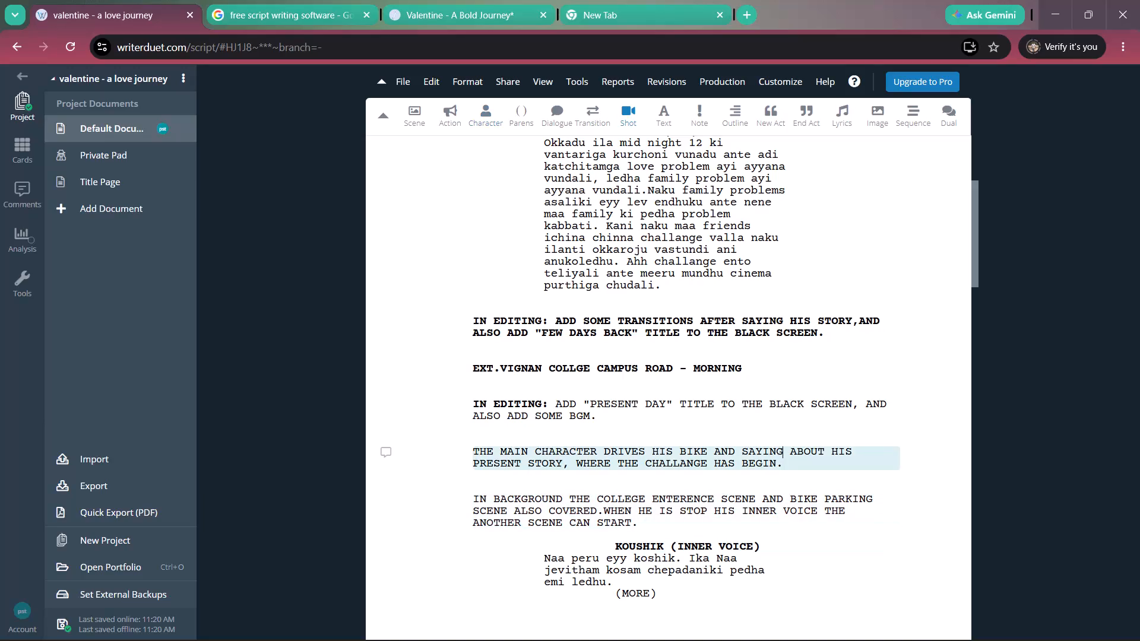
key("Down")
key("Down")
key("Left")
key("Left")
key("Left")
key("Left")
key("Left")
key("Left")
key("Left")
key("Left")
key("Left")
key("Left")
key("Left")
key("Left")
key("Left")
key("Left")
key("Left")
key("Left")
key("Left")
key("Left")
key("Left")
key("Left")
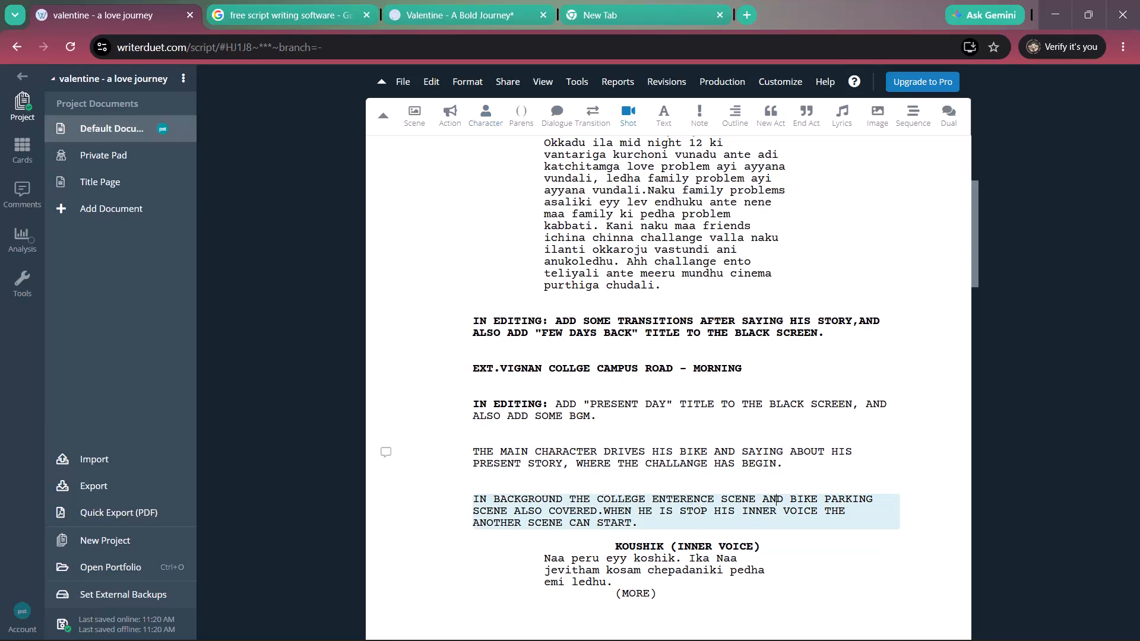
key("Left")
key("Left")
key("Left")
key("Left")
key("Left")
key("Left")
key("Left")
key("Left")
key("Left")
key("Left")
key("Left")
key("Left")
key("Left")
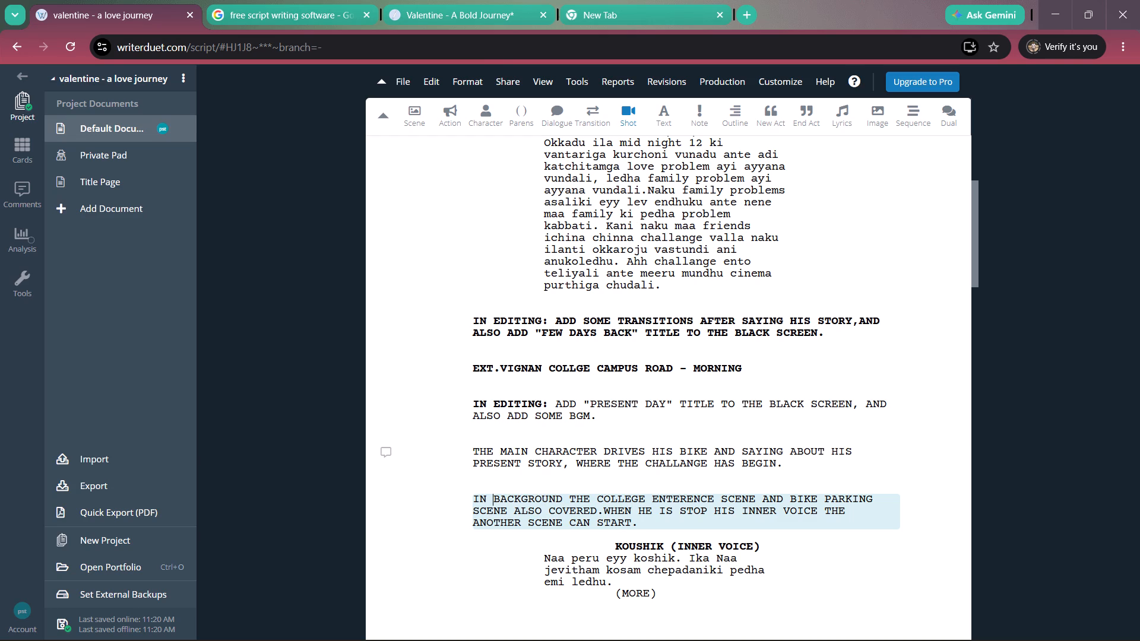
key("Right")
key("Left")
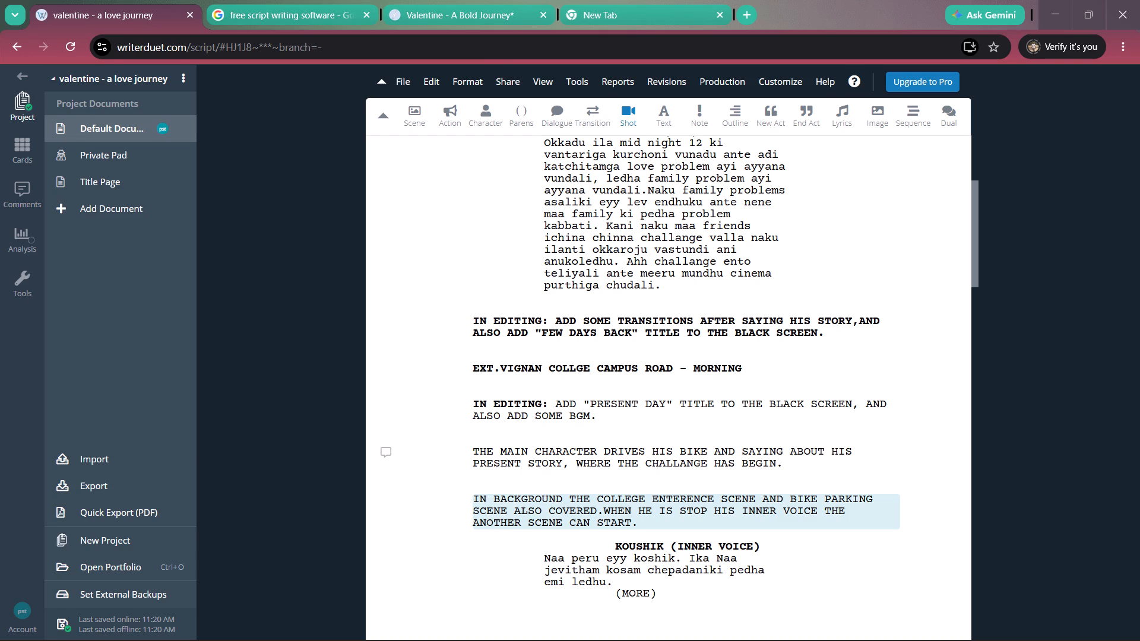
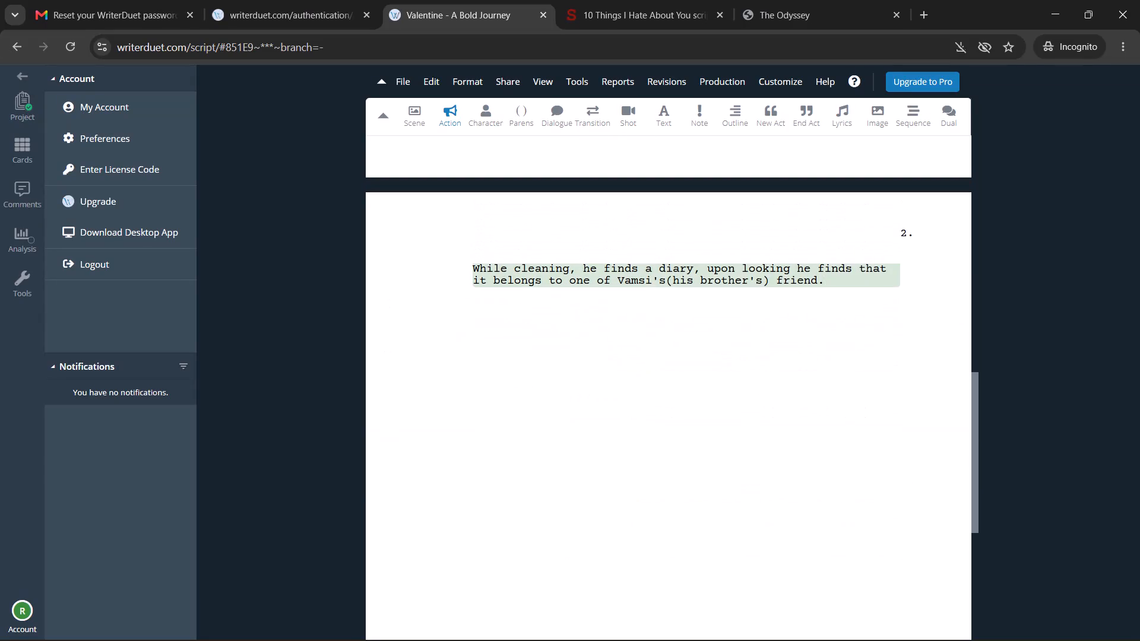
Start a new action line below the paragraph about finding the diary, reading "Rajesh sets up his PC setup with a desk, ".
left_click(862, 283)
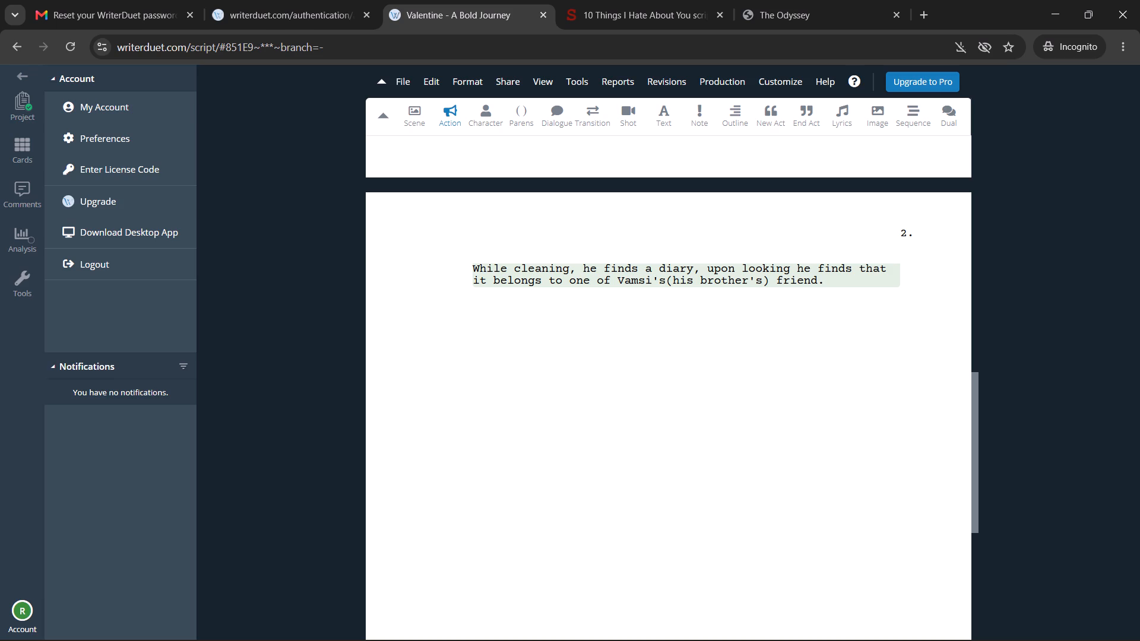
key("Return")
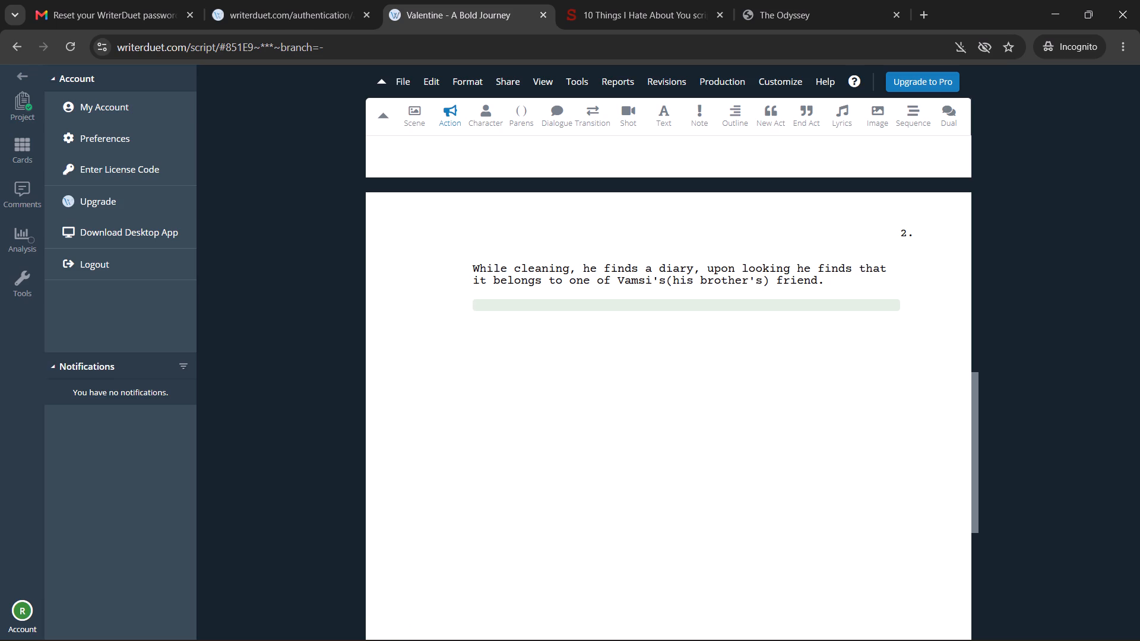
key("BackSpace")
scroll(710, 379, "up", 2)
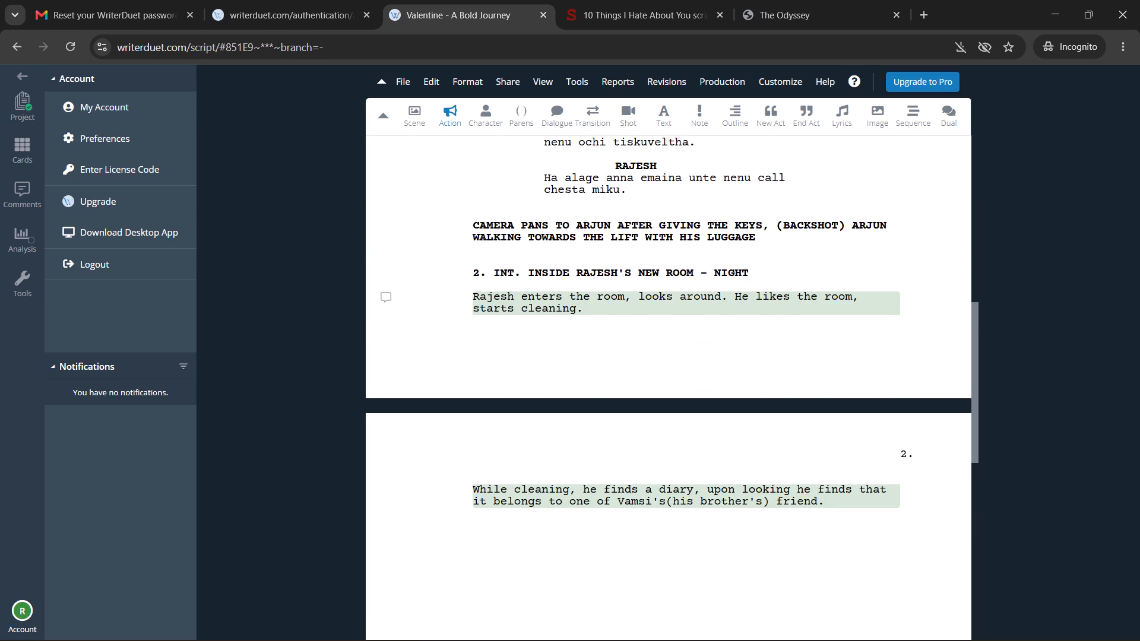
scroll(695, 392, "down", 1)
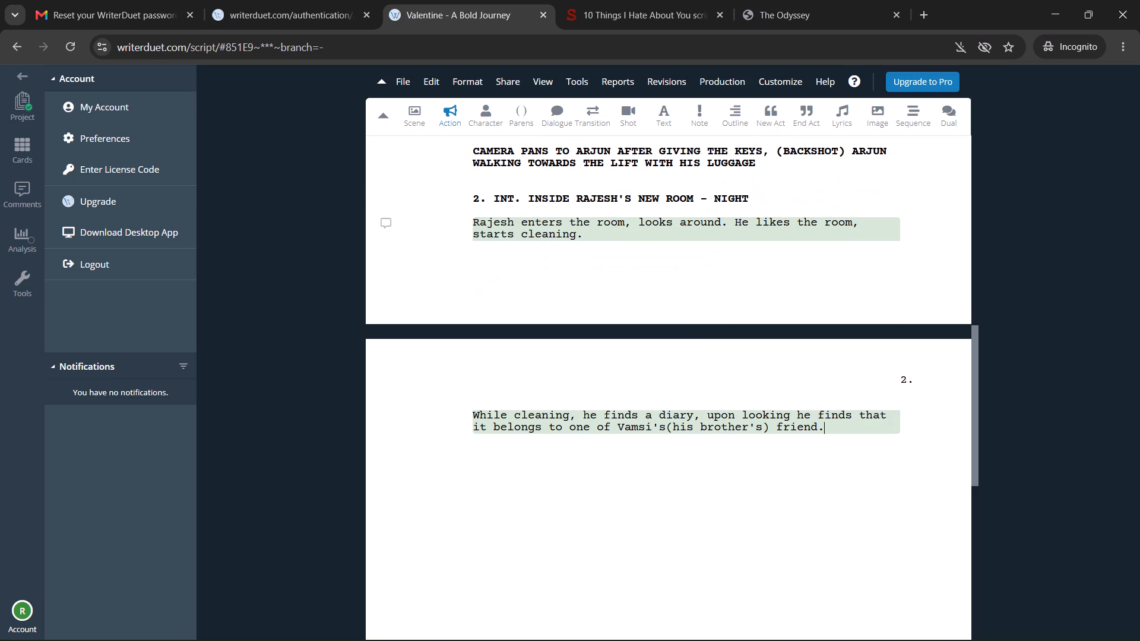
key("Return")
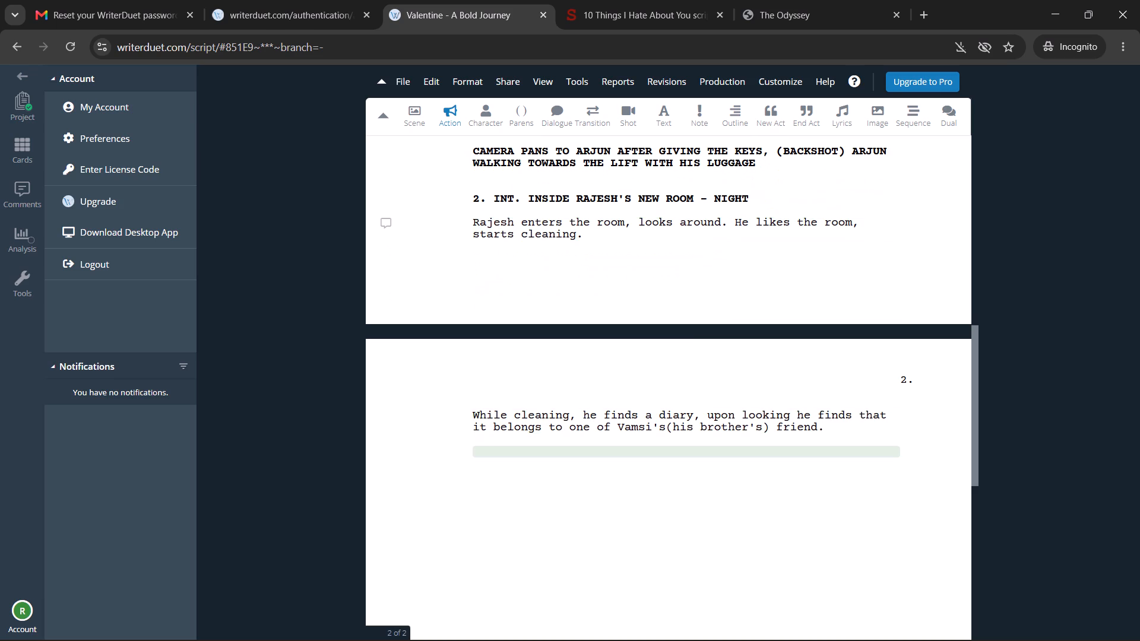
type("rajesh sets up his")
key("space")
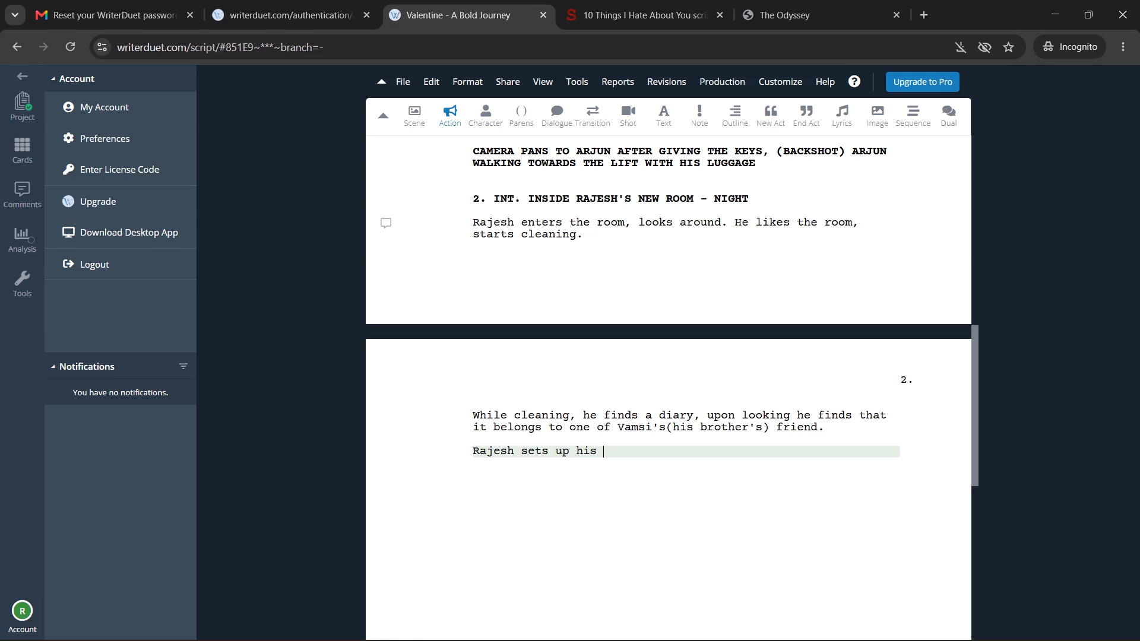
type("PC setup")
key("space")
type("with a desk")
type(",")
key("space")
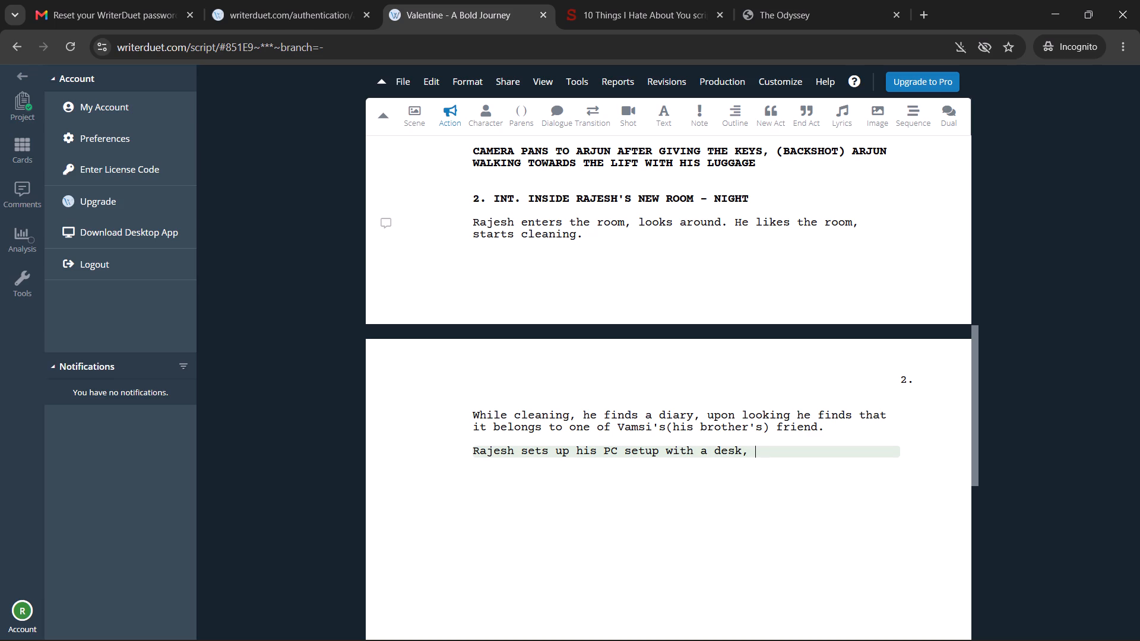
Continue the PC setup action line with "freshens up and decides to read the diary".
type("freshens up and")
key("space")
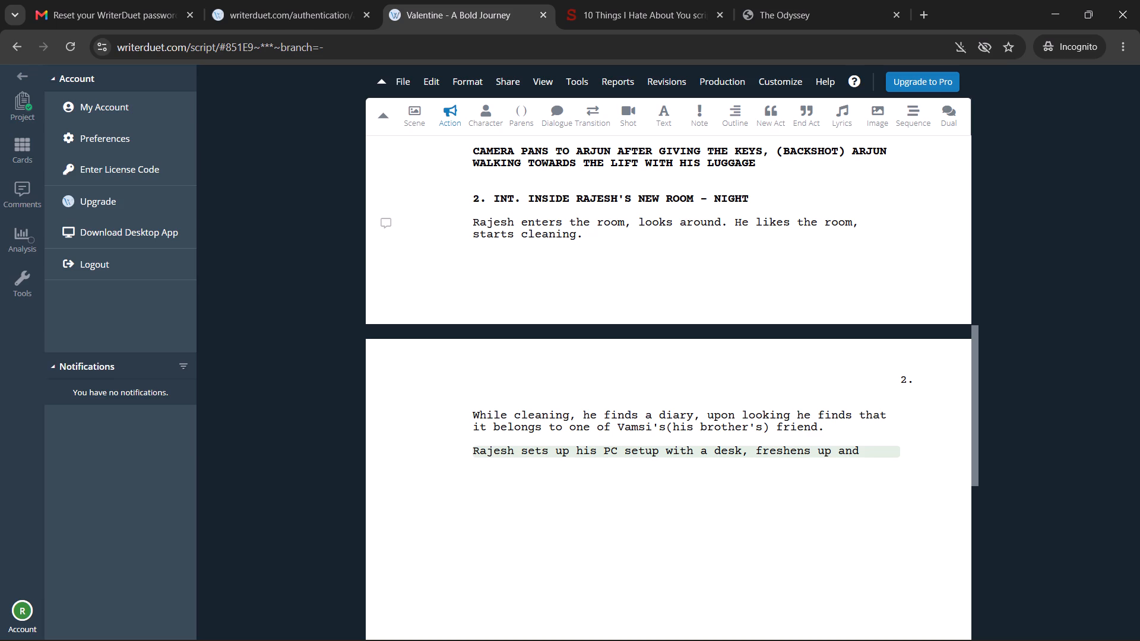
type("decit")
key("BackSpace")
key("e")
key("BackSpace")
type("des top")
key("BackSpace")
key("space")
type("read the diary")
key("space")
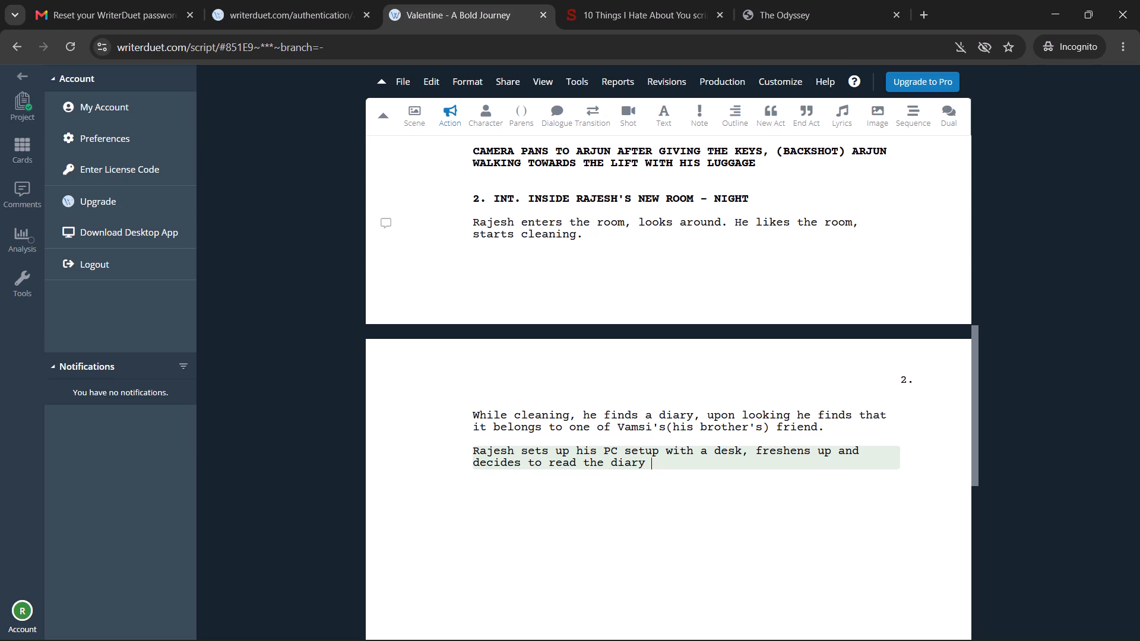
key("BackSpace")
Extend the sentence about reading the diary with ", curiously he turns the first page of the diary".
type(", turns the firsdt")
key("BackSpace")
key("BackSpace")
key("ctrl+BackSpace")
key("ctrl+BackSpace")
key("ctrl+BackSpace")
key("ctrl+BackSpace")
type("diary")
type(", curiously he turns the first page of the id")
key("BackSpace")
key("BackSpace")
type("diary")
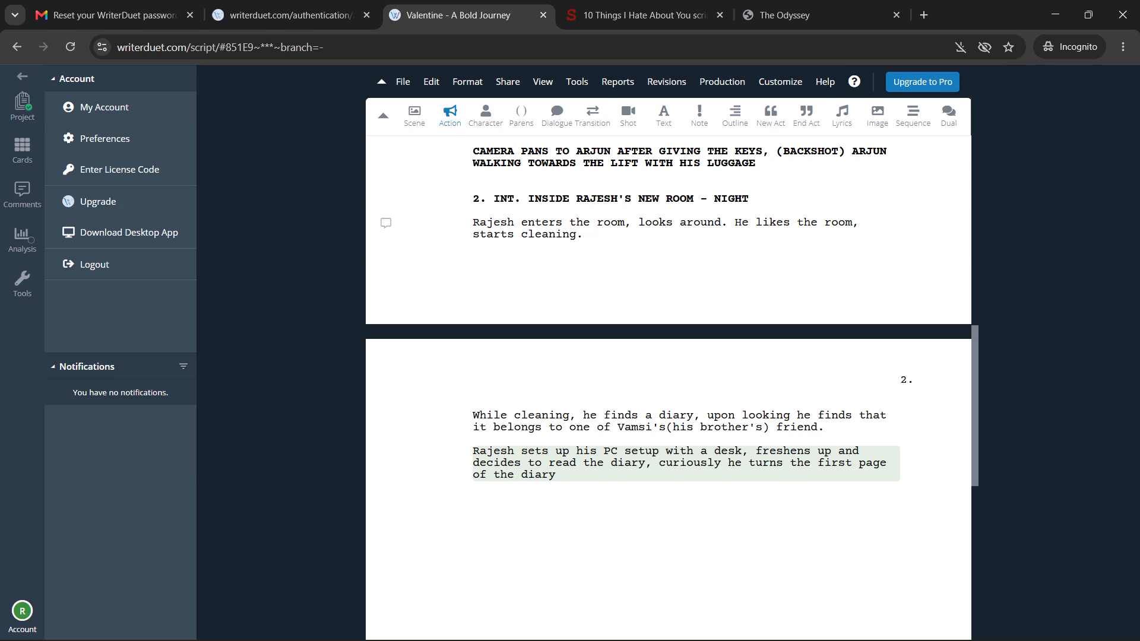
Complete the action paragraph with ". Title of the diary - "Naa Jeevitham".".
type(". Title of the page")
key("space")
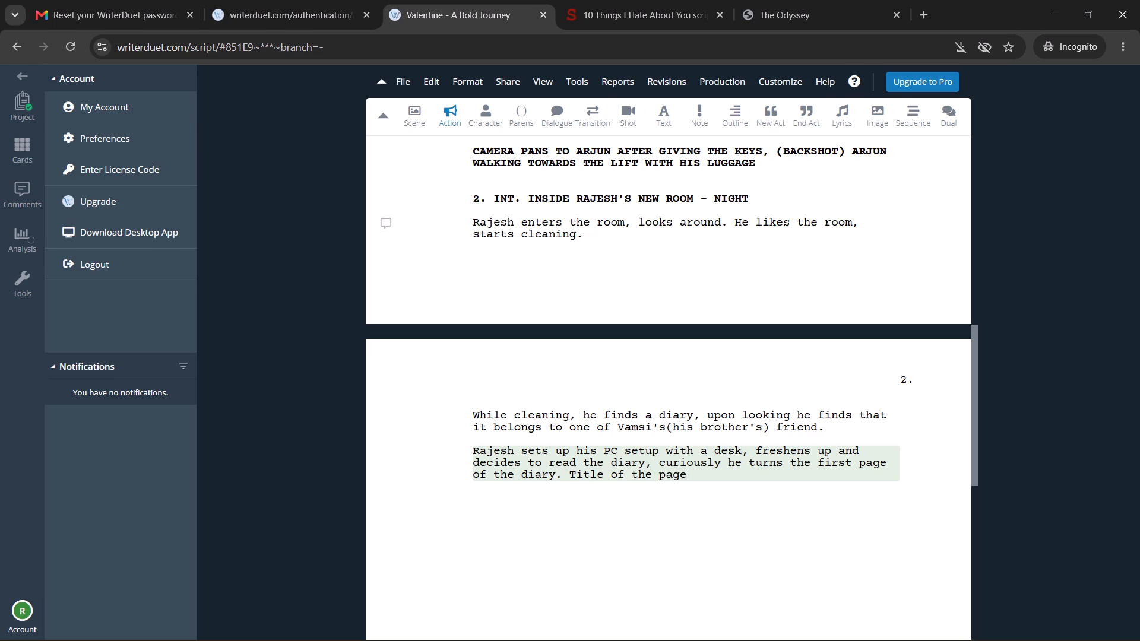
type("-")
key("space")
key("ctrl+BackSpace")
key("ctrl+BackSpace")
type("diary")
key("space")
type("-")
key("space")
type("\"Naa Jeevitha,")
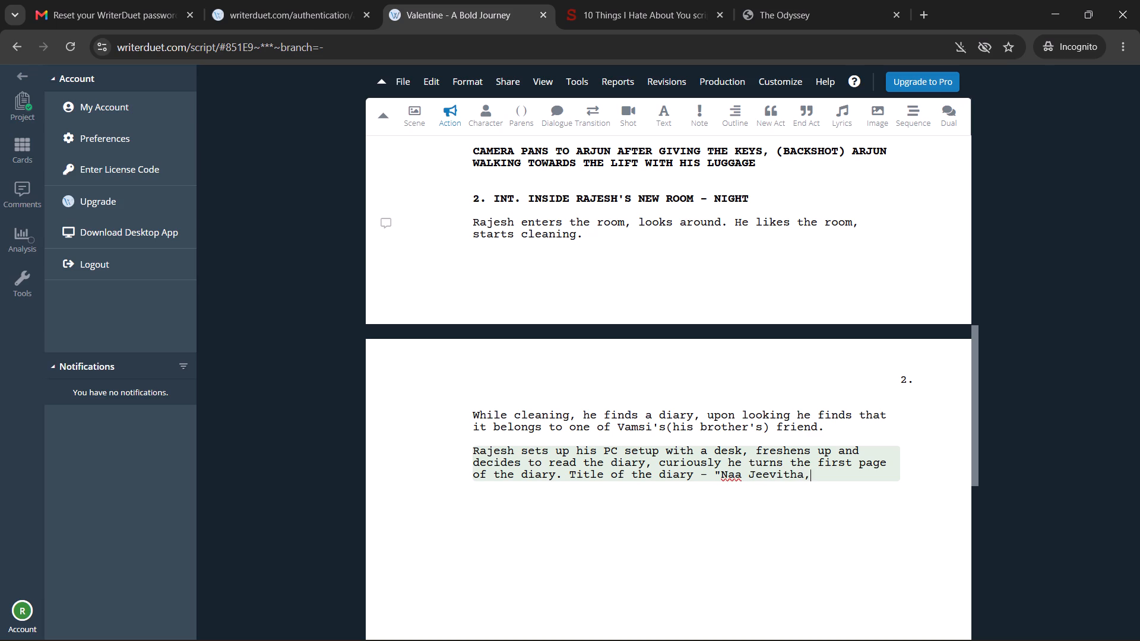
key("BackSpace")
key("m")
key("shift+quotedbl")
key("period")
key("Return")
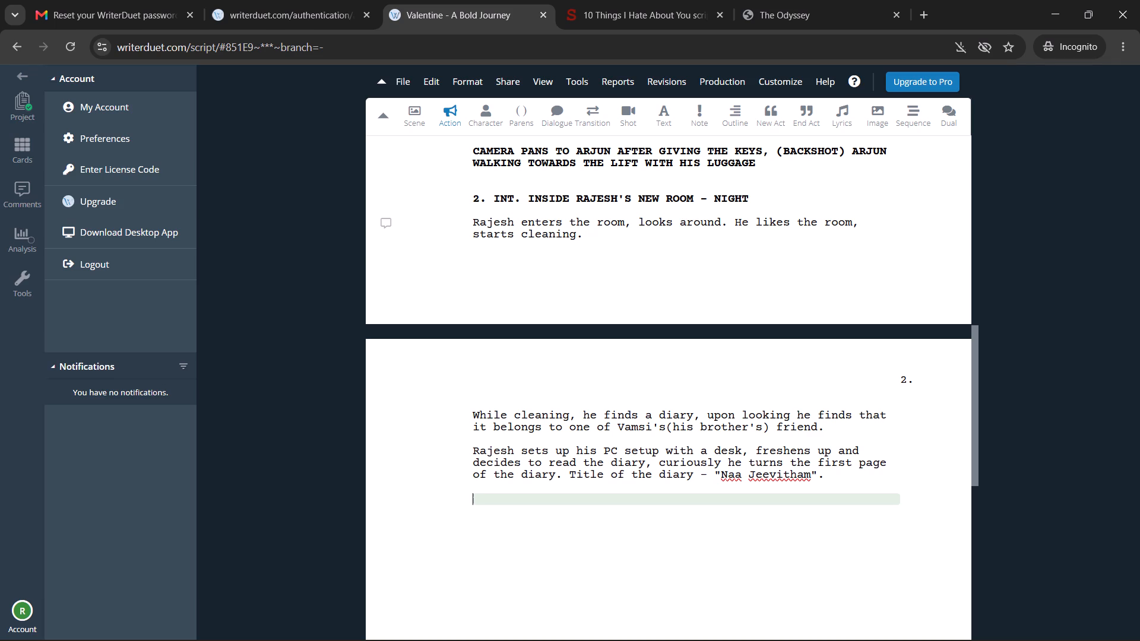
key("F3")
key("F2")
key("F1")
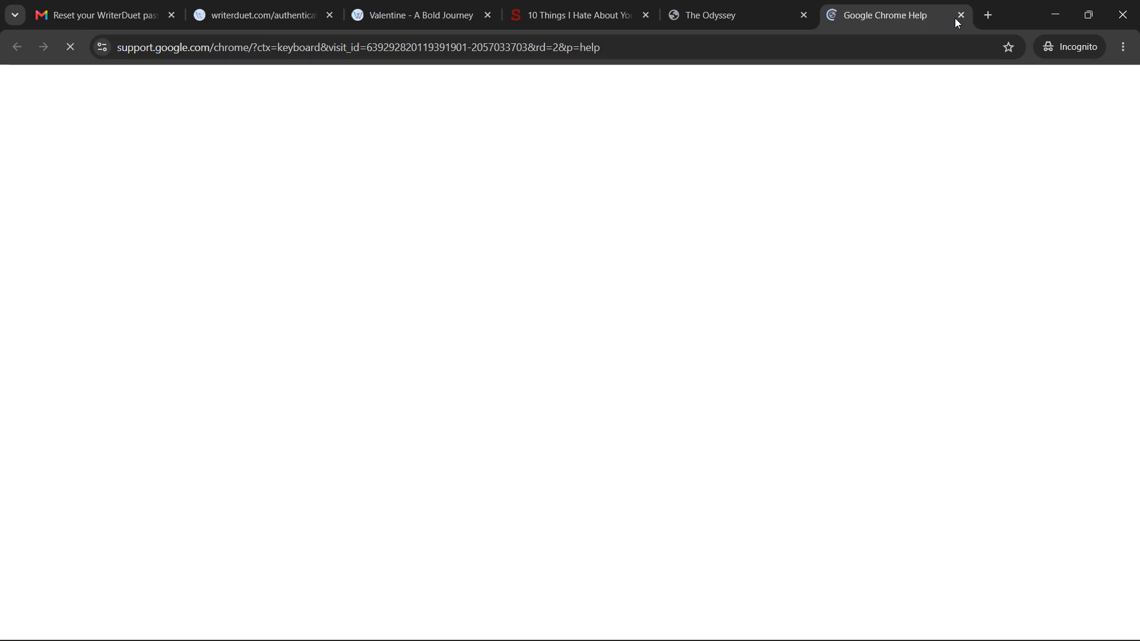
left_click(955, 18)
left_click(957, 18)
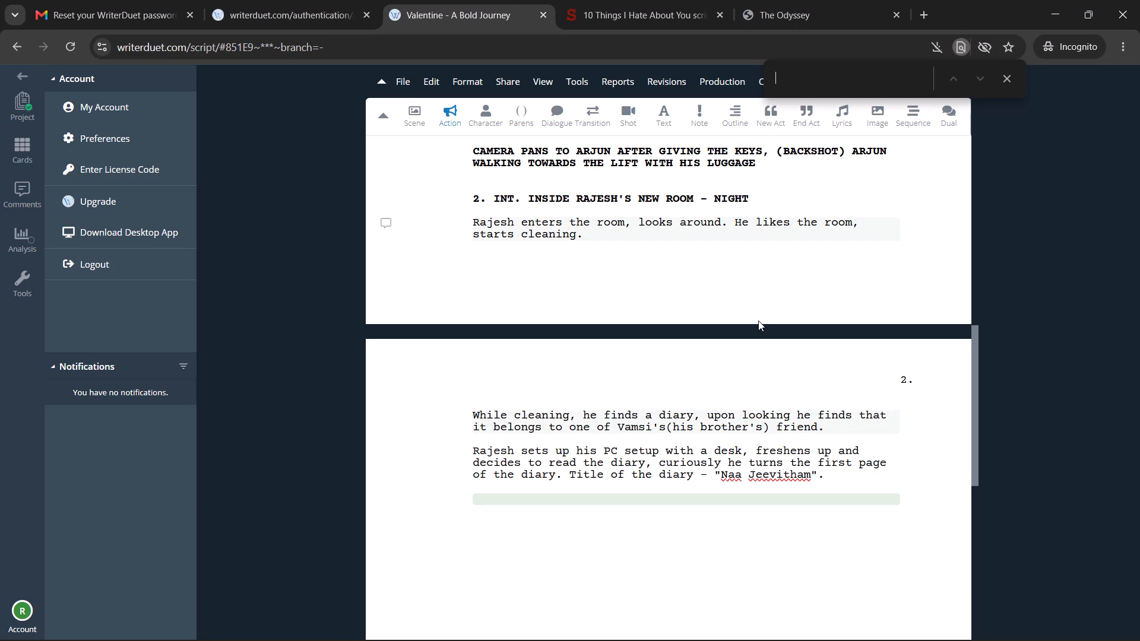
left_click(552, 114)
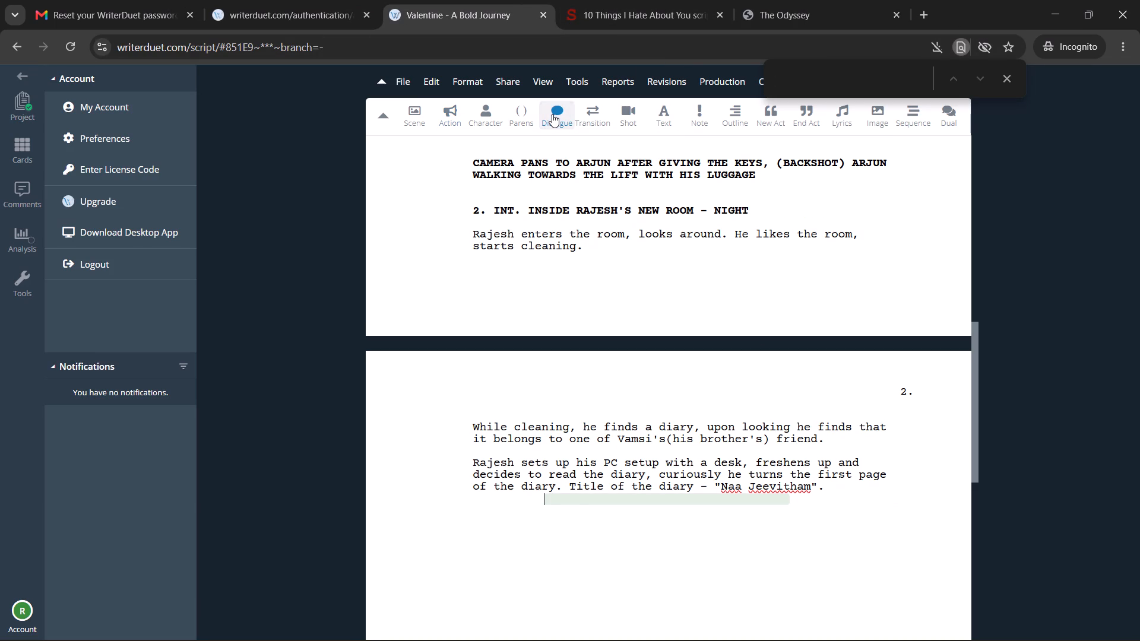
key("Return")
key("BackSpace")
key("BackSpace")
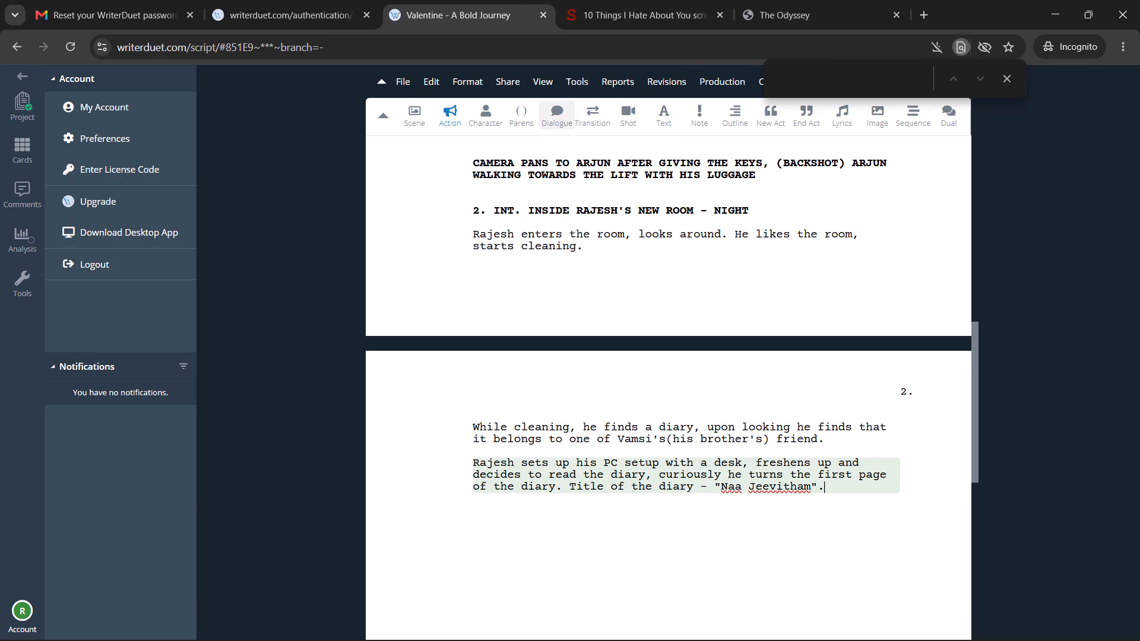
Insert blank lines below the action paragraph that ends with the diary's title.
key("Return")
key("Return")
key("Return")
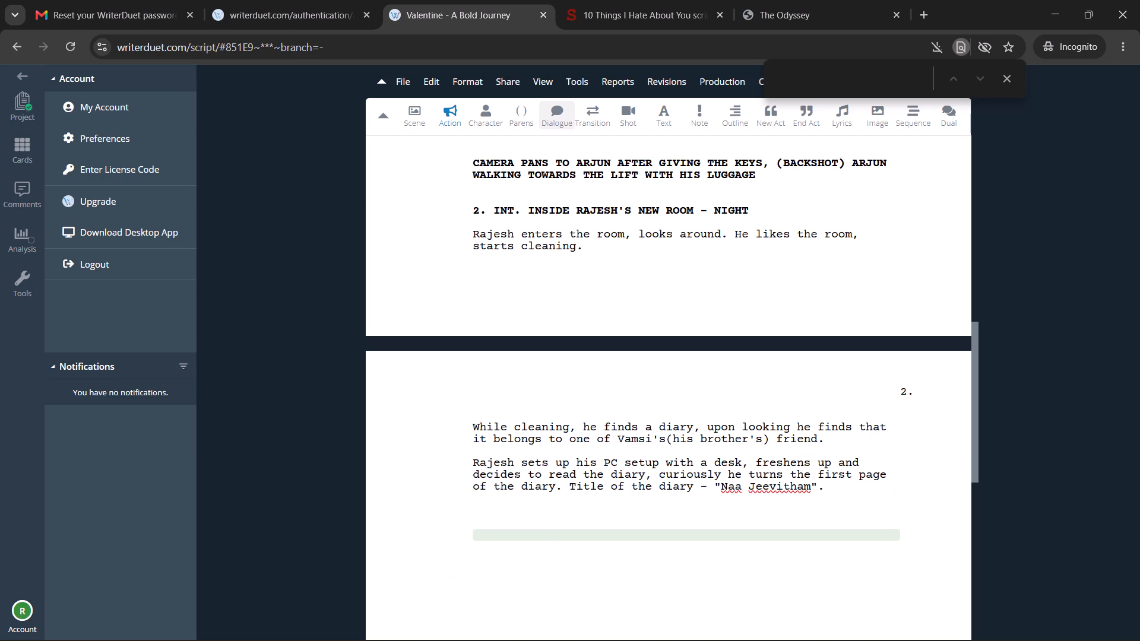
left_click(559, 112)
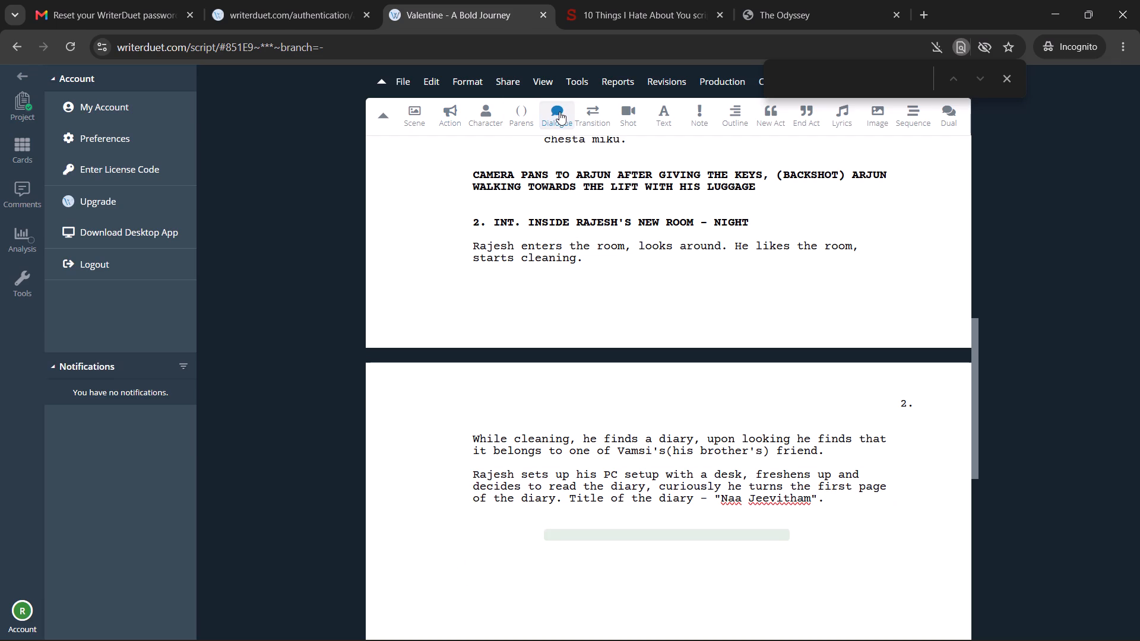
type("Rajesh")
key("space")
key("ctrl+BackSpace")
Format the empty line below the diary-title paragraph as a Character cue reading "RAJESH (V.O.)".
left_click(482, 100)
left_click(487, 122)
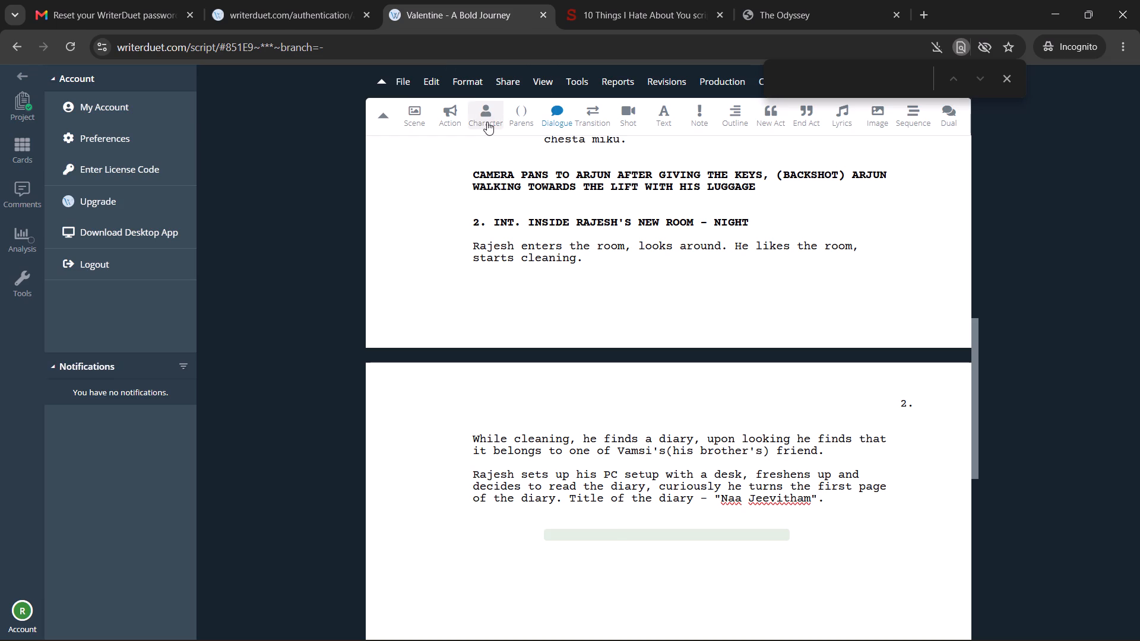
type("RAJESH")
type("(V,")
key("BackSpace")
key("Tab")
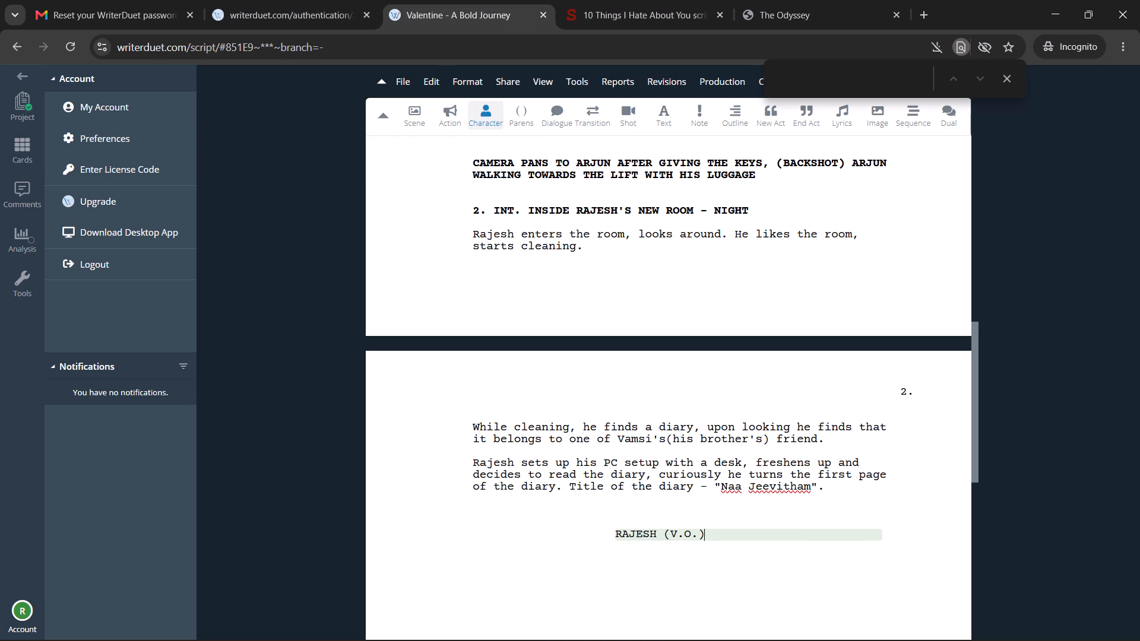
Make the whole RAJESH (V.O.) character cue below the diary-title paragraph bold.
key("ctrl+Left")
key("ctrl+Left")
key("ctrl+Right")
key("ctrl+Right")
key("ctrl+Right")
key("ctrl+Up")
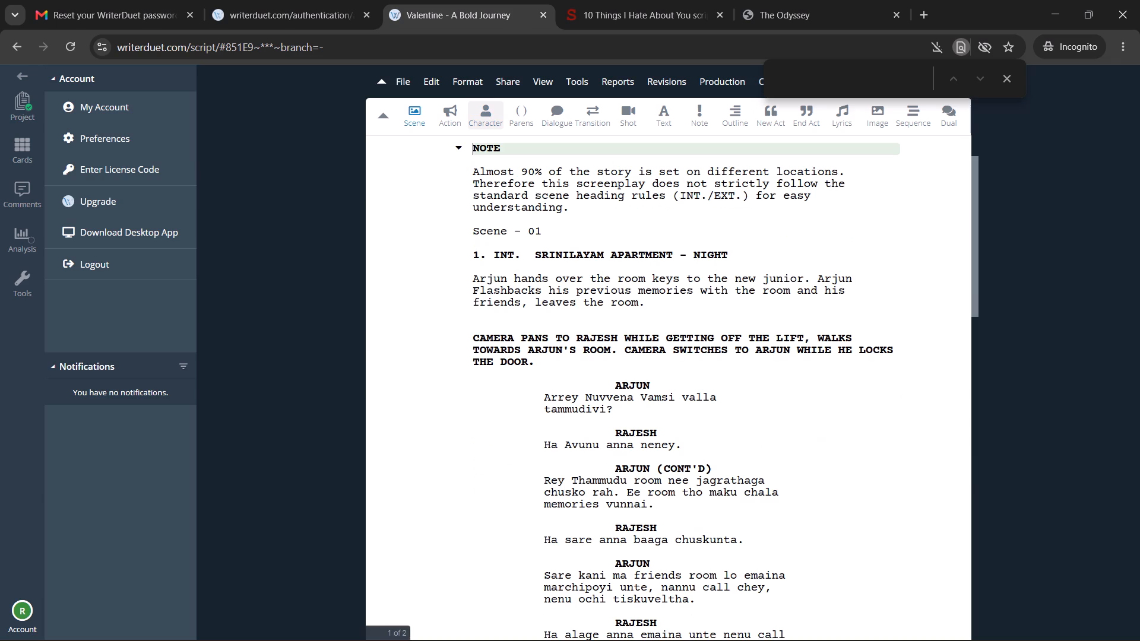
key("ctrl+Down")
key("ctrl+Down")
key("Up")
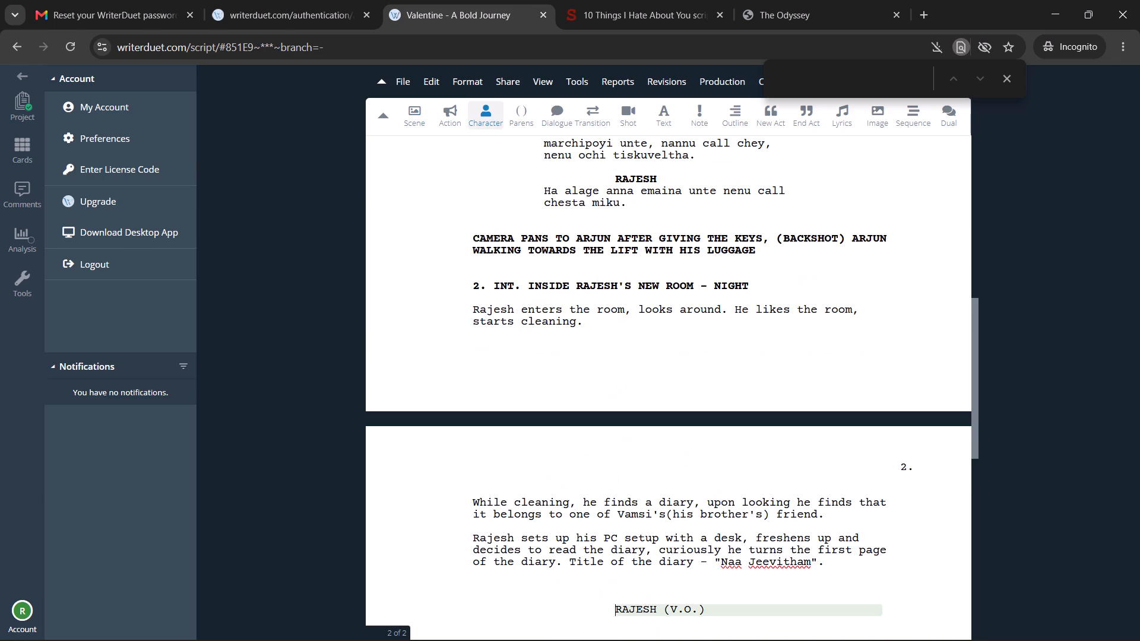
key("shift+Right")
key("shift+Right")
key("shift+Right")
key("shift+Right")
key("shift+Right")
key("shift+Right")
key("shift+Right")
key("shift+Right")
key("shift+Right")
key("shift+Right")
key("shift+Right")
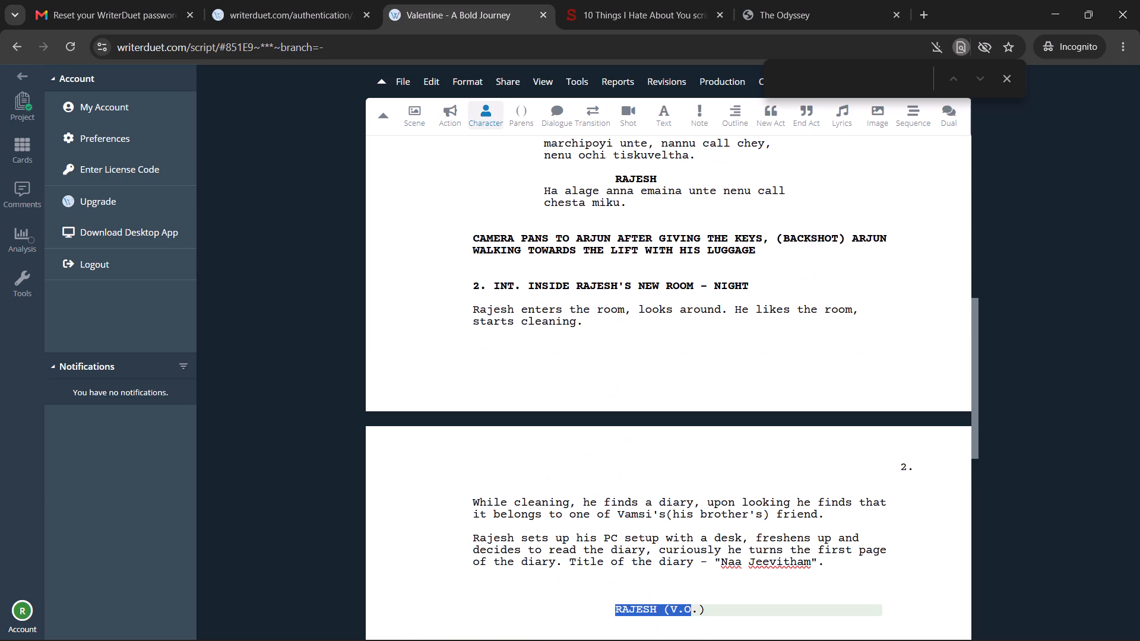
key("shift+Right")
key("shift+Right")
key("ctrl+b")
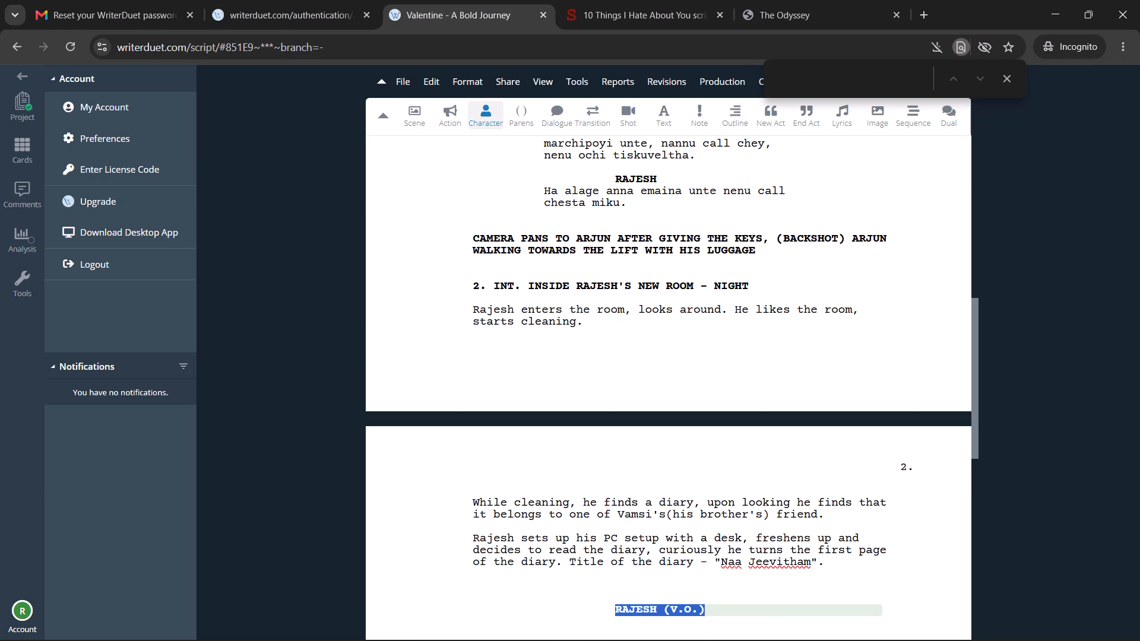
Shorten the bold cue to "RAJESH (V.O)" by removing its last period, and start an empty dialogue line beneath it.
key("Left")
key("Right")
key("Right")
key("Right")
key("Right")
key("Right")
key("Right")
key("Right")
key("Right")
key("Right")
key("Right")
key("Right")
key("Right")
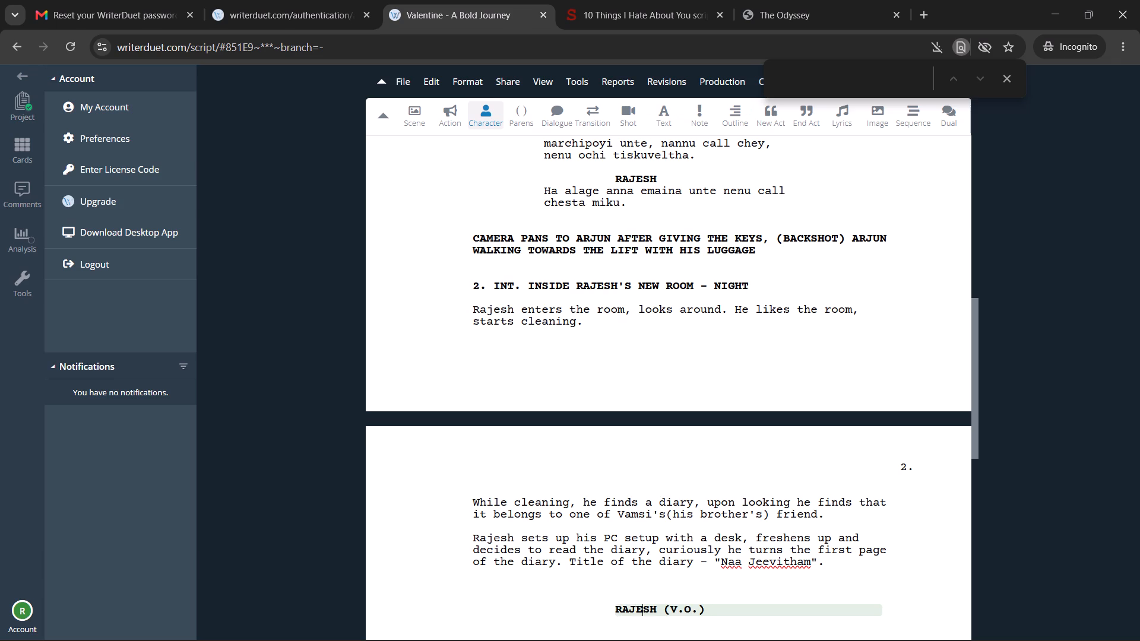
key("BackSpace")
key("Right")
key("Return")
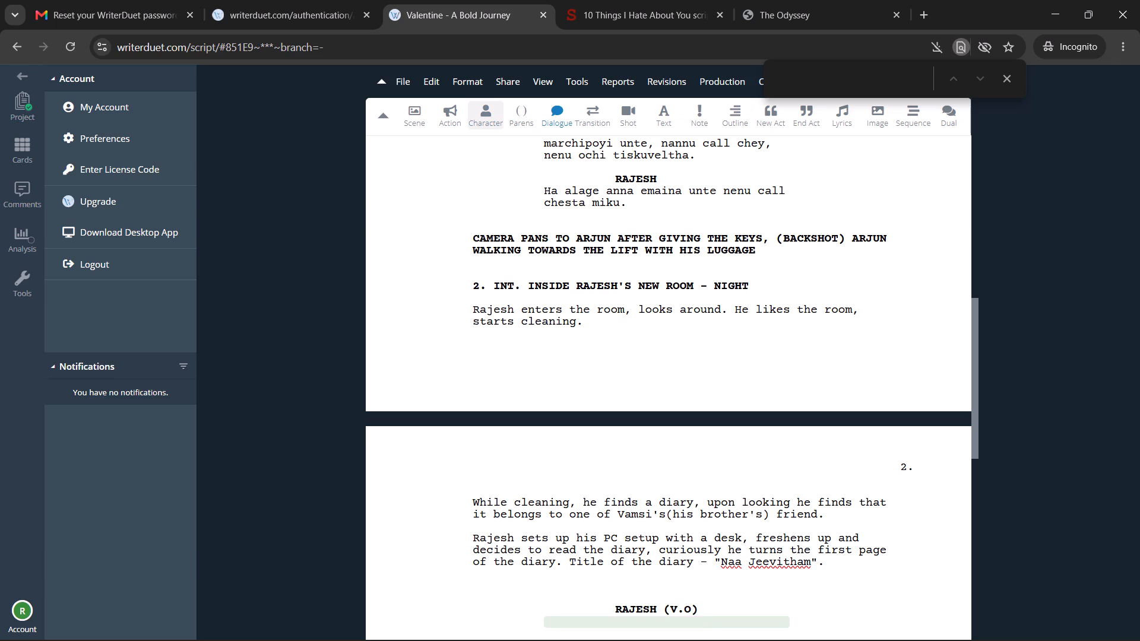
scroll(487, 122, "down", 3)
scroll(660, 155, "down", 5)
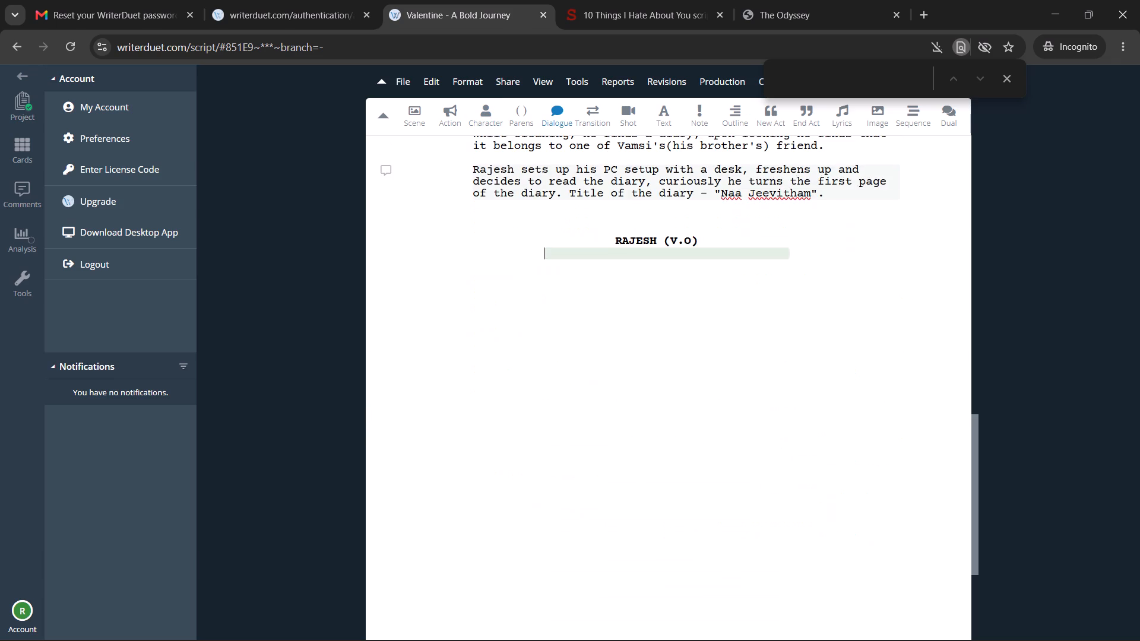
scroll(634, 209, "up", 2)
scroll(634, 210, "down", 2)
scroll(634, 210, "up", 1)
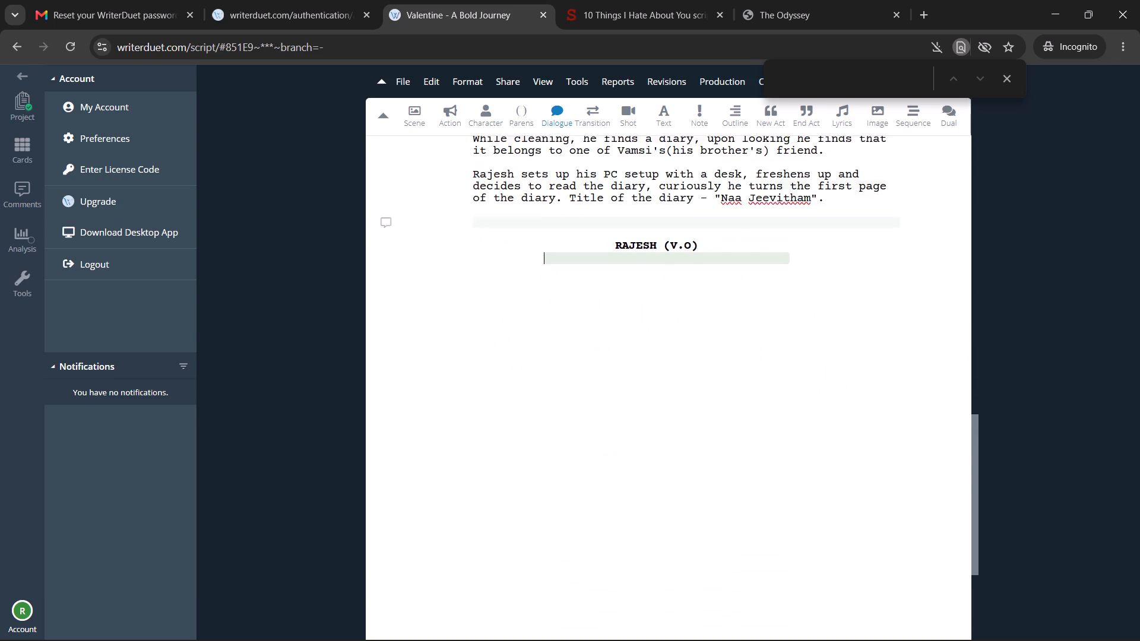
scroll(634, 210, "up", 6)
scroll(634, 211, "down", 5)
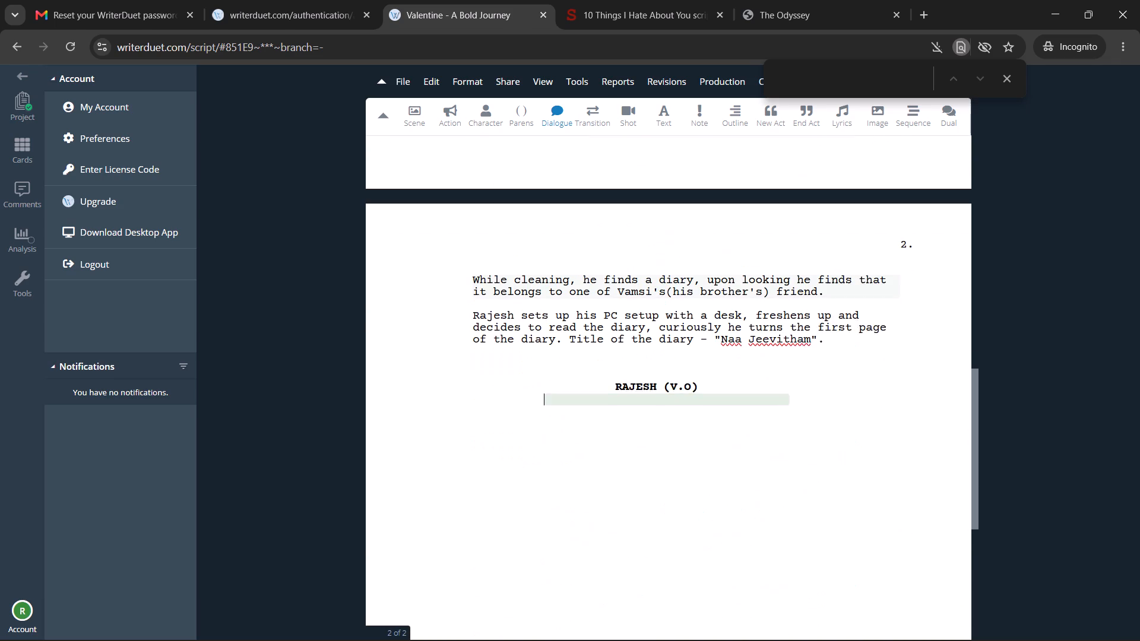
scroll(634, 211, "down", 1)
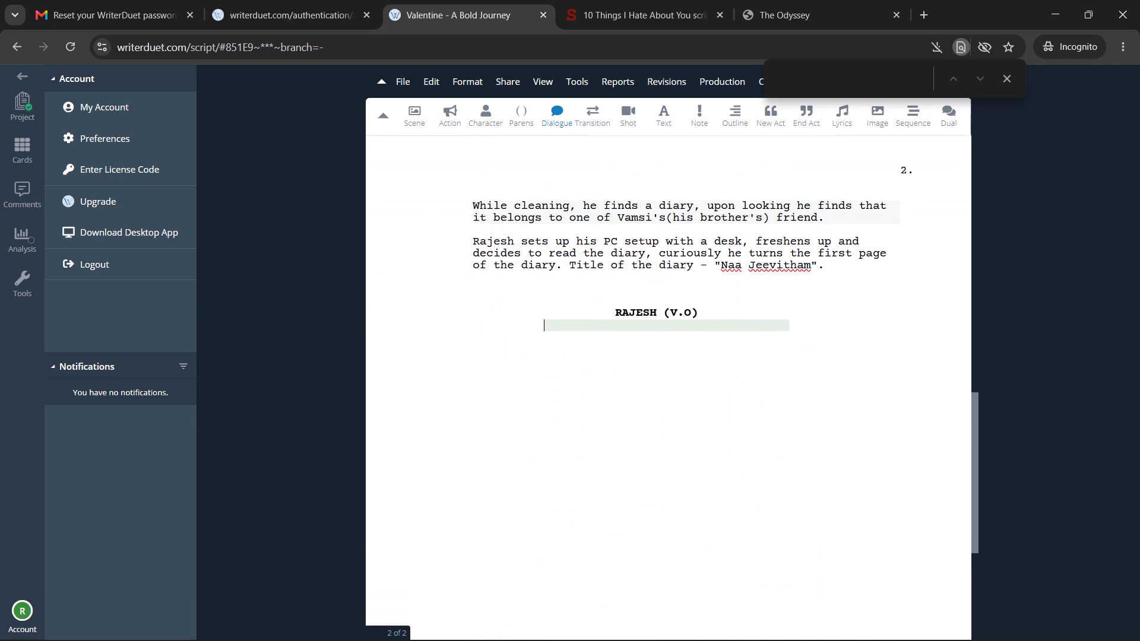
Place the text cursor at the end of scene 1's shot line about Arjun walking towards the lift with his luggage.
scroll(432, 312, "up", 5)
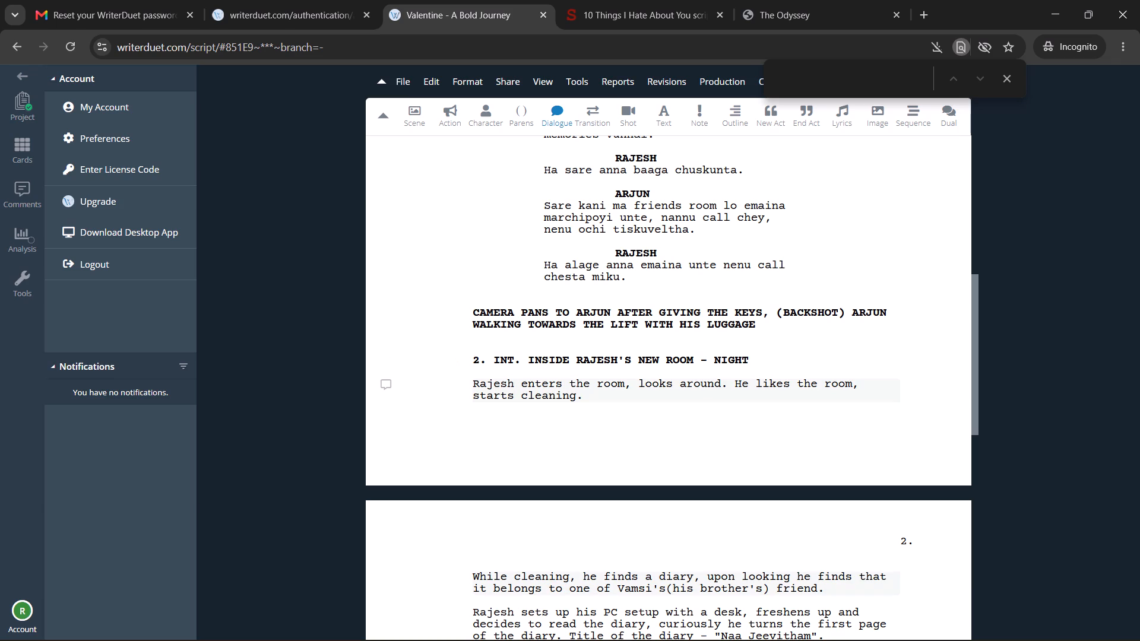
scroll(482, 347, "up", 5)
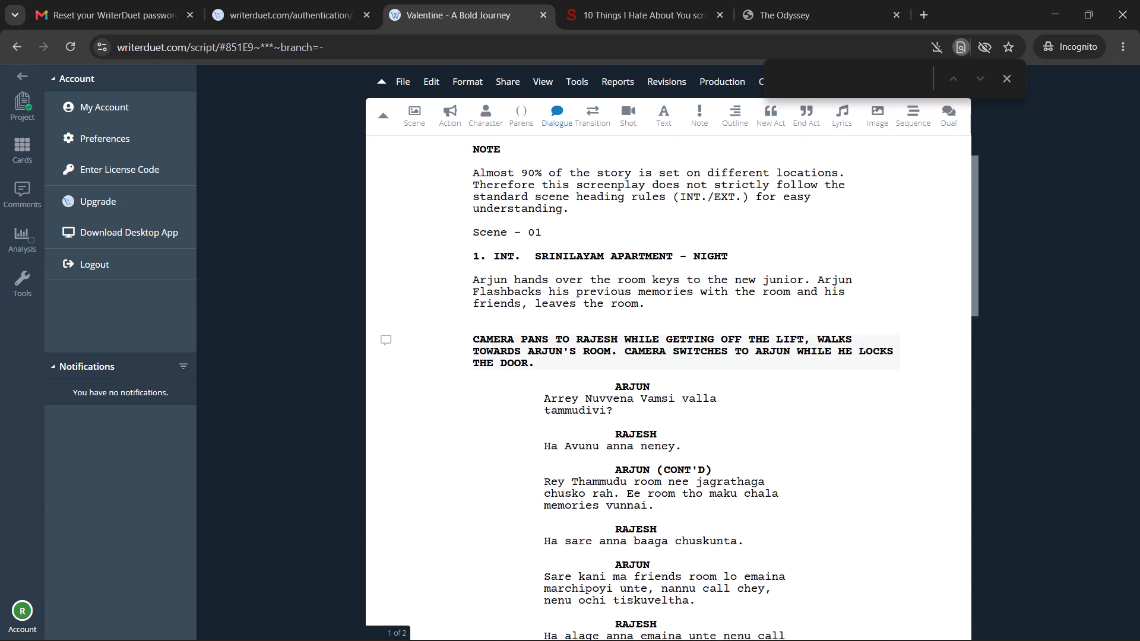
scroll(626, 532, "down", 4)
left_click(760, 398)
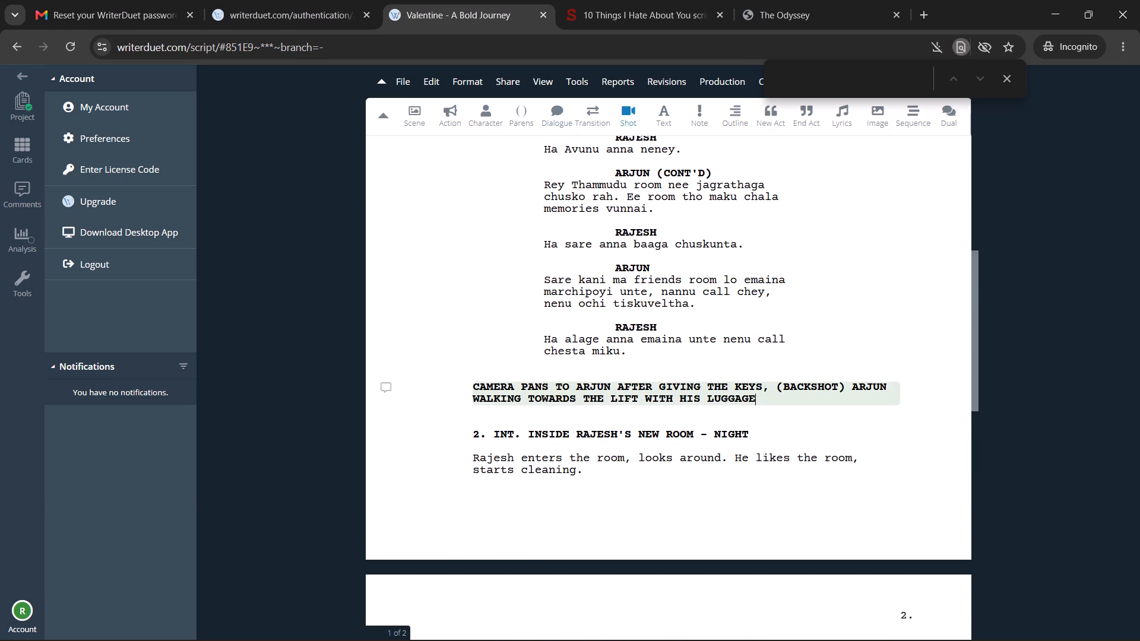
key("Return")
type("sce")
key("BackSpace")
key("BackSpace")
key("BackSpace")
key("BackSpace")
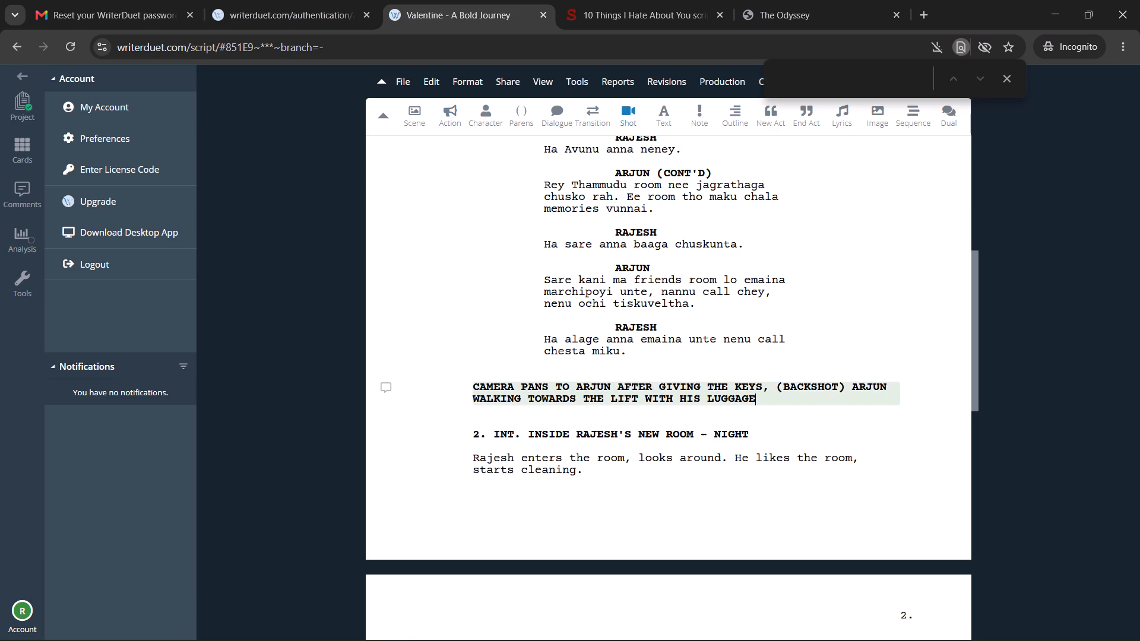
End the shot line "WALKING TOWARDS THE LIFT WITH HIS LUGGAGE" with a period.
key("period")
Add blank space below the shot line and an action line reading "Scene - 02" above scene 2's heading, matching the Scene - 01 label.
key("Return")
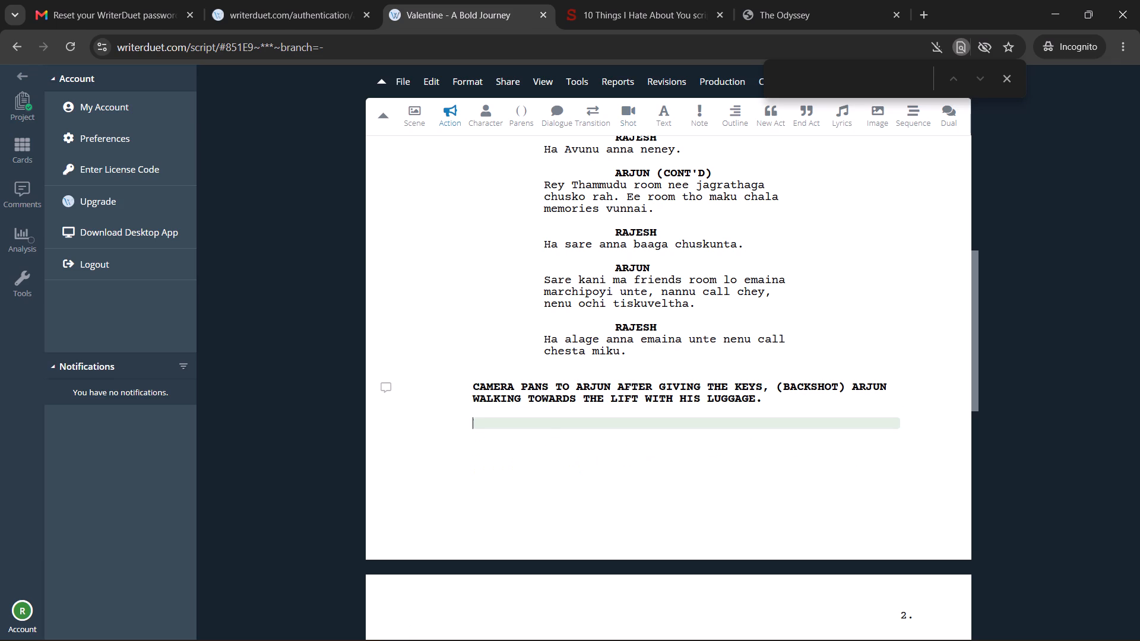
key("Return")
key("Return")
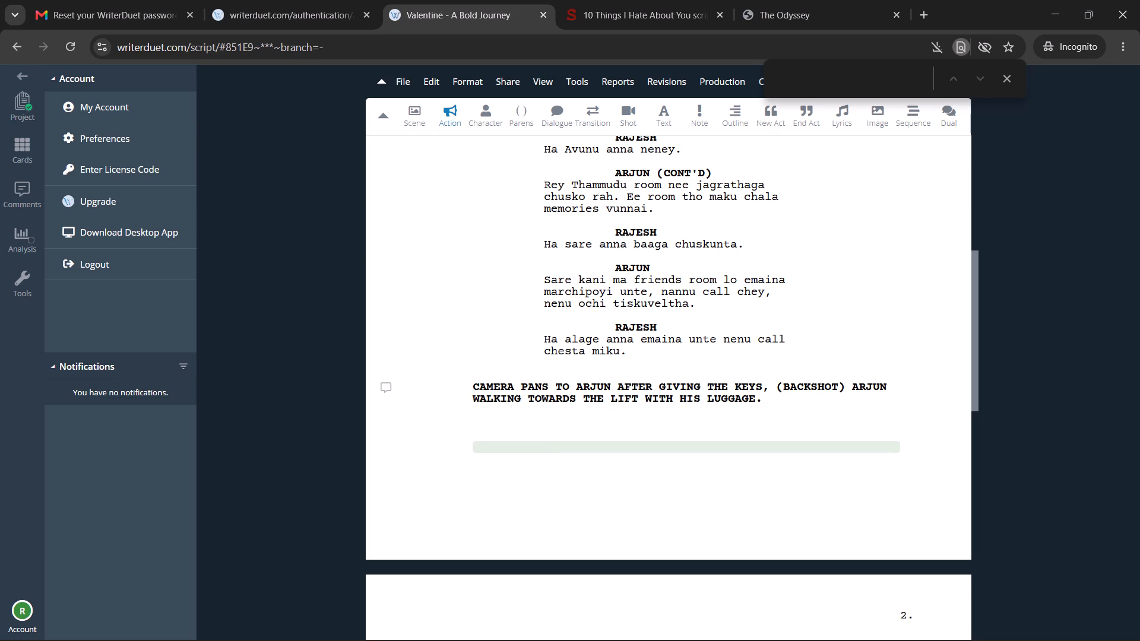
key("shift+s")
type("ce")
type("ne")
key("space")
type("02")
scroll(717, 472, "up", 5)
scroll(717, 472, "down", 5)
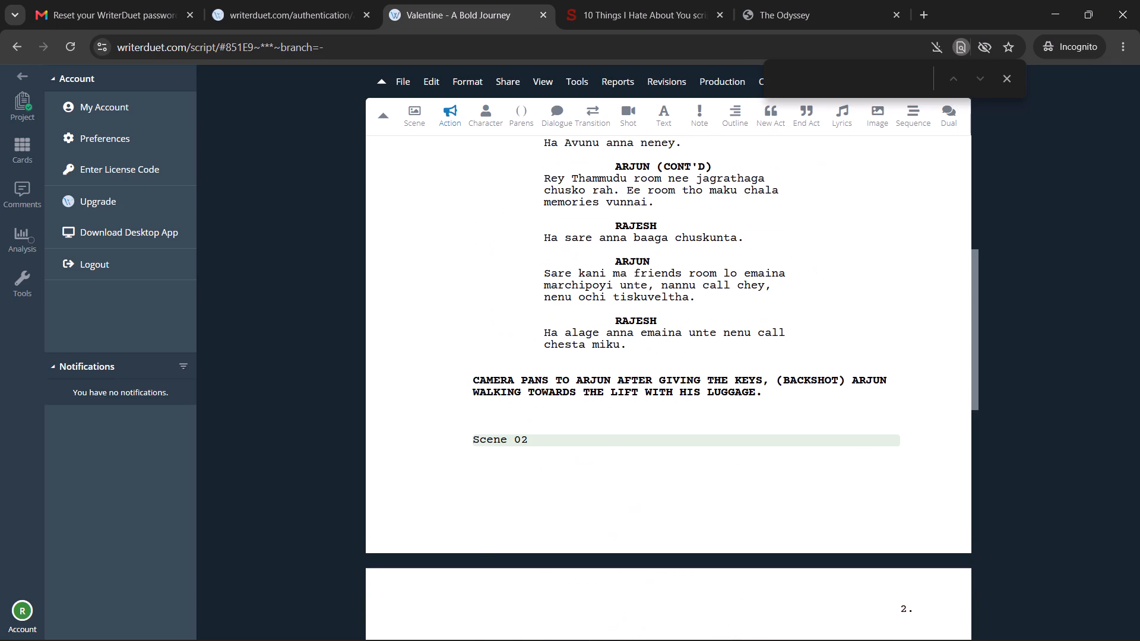
key("ctrl+BackSpace")
type("-")
key("space")
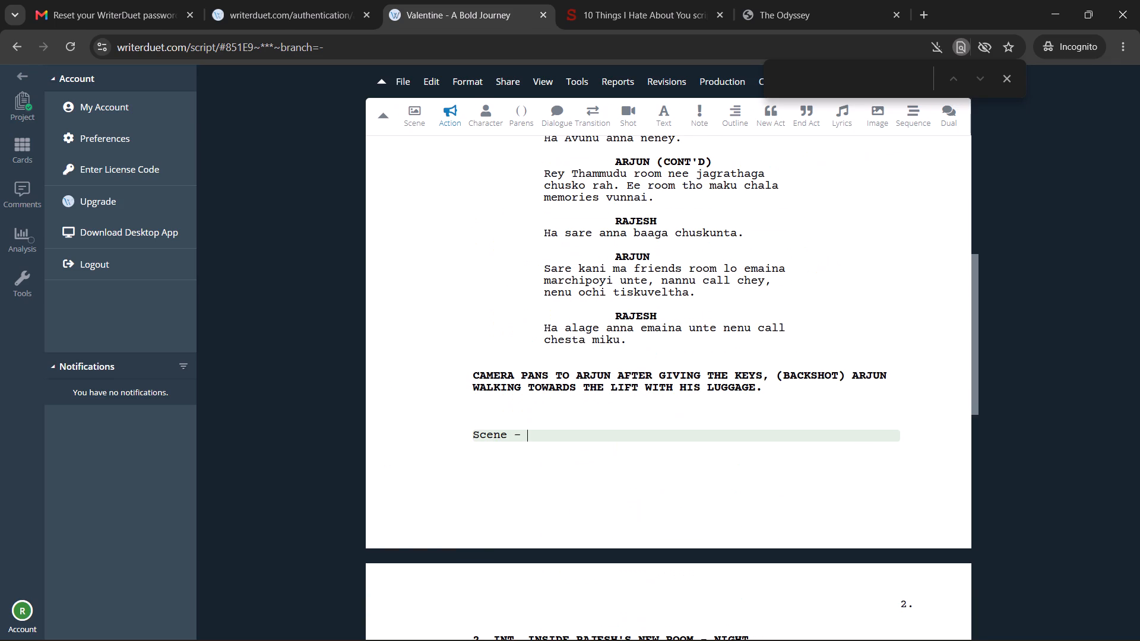
type("02")
Return to the empty dialogue line under the RAJESH (V.O) cue.
scroll(694, 477, "down", 6)
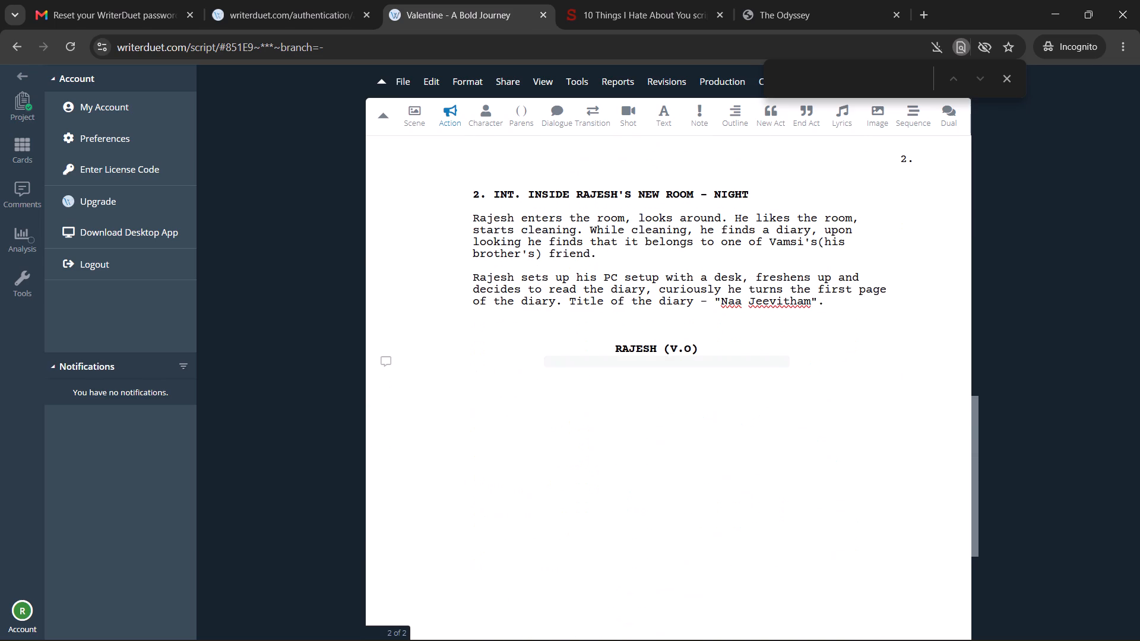
left_click(727, 360)
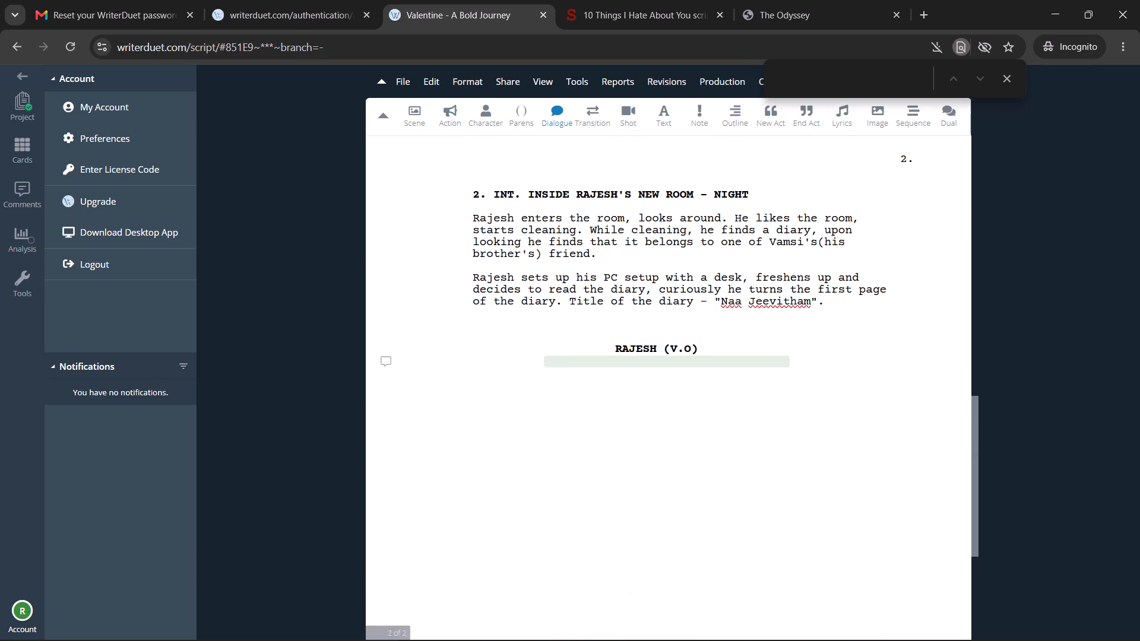
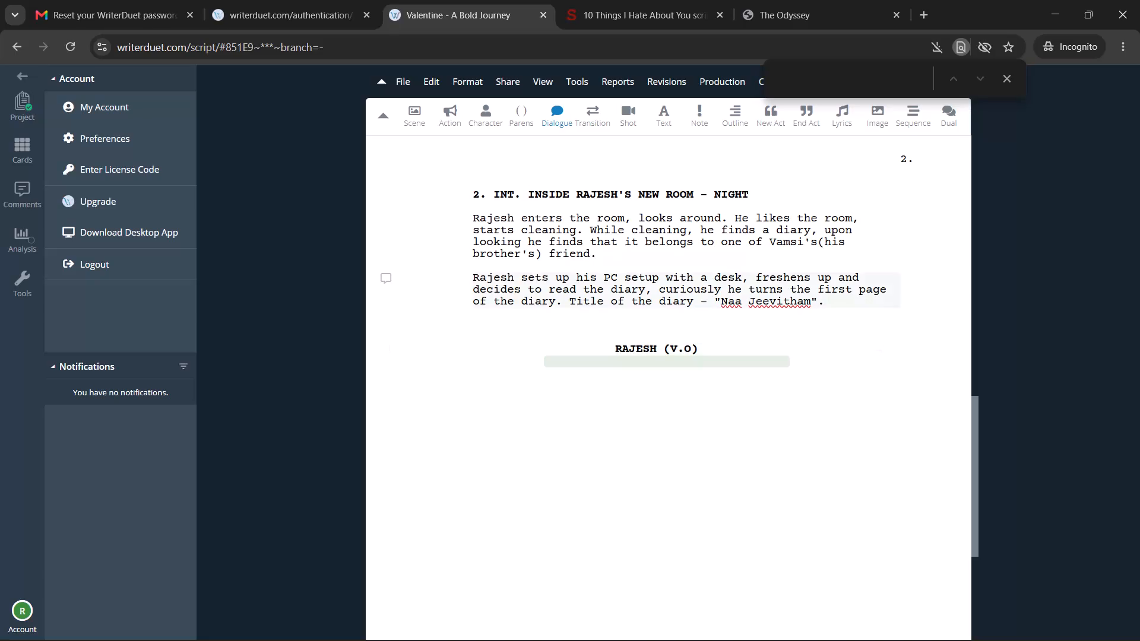
Move the phrase "curiously he turns the first page of the diary." to the paragraph's end, after the title "Naa Jeevitham".
left_click_drag(660, 287, 666, 291)
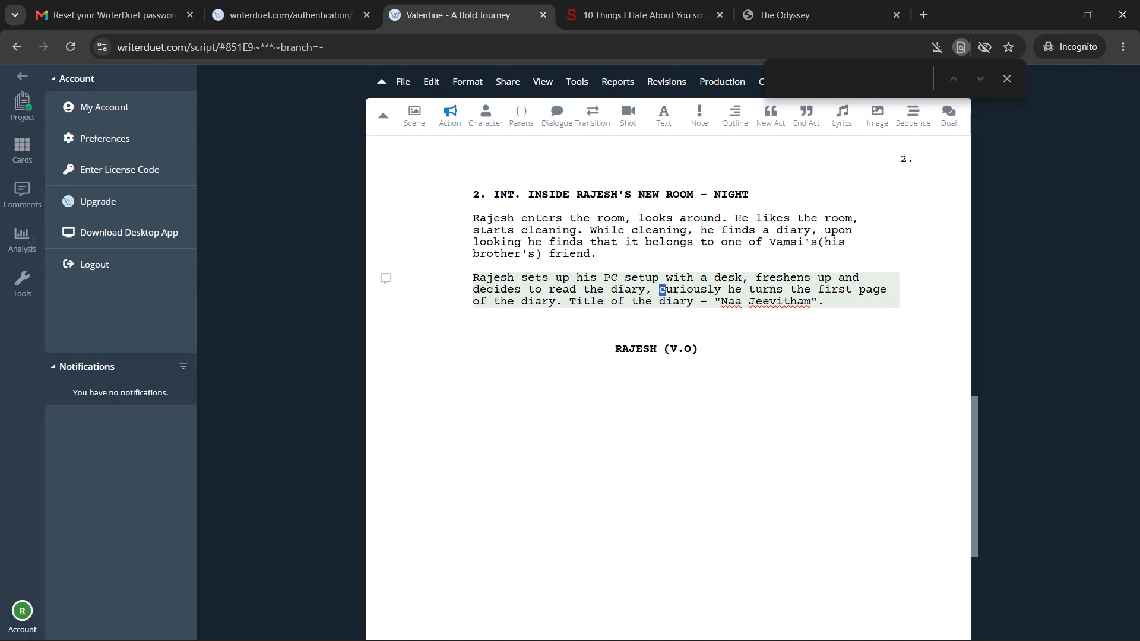
left_click_drag(666, 291, 563, 304)
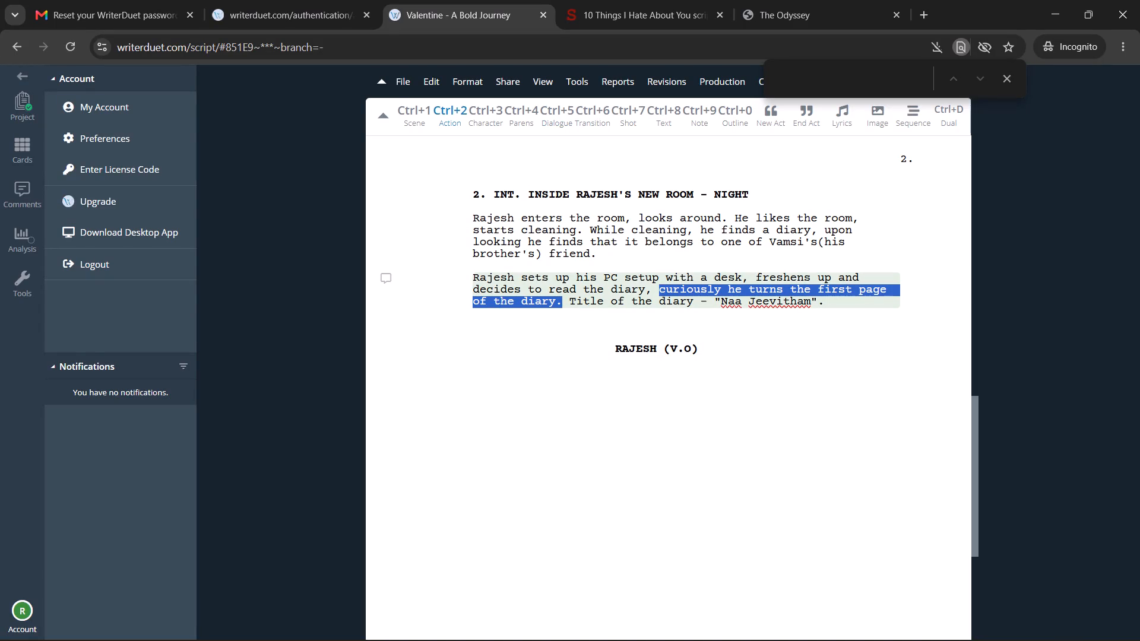
key("ctrl+x")
left_click(624, 299)
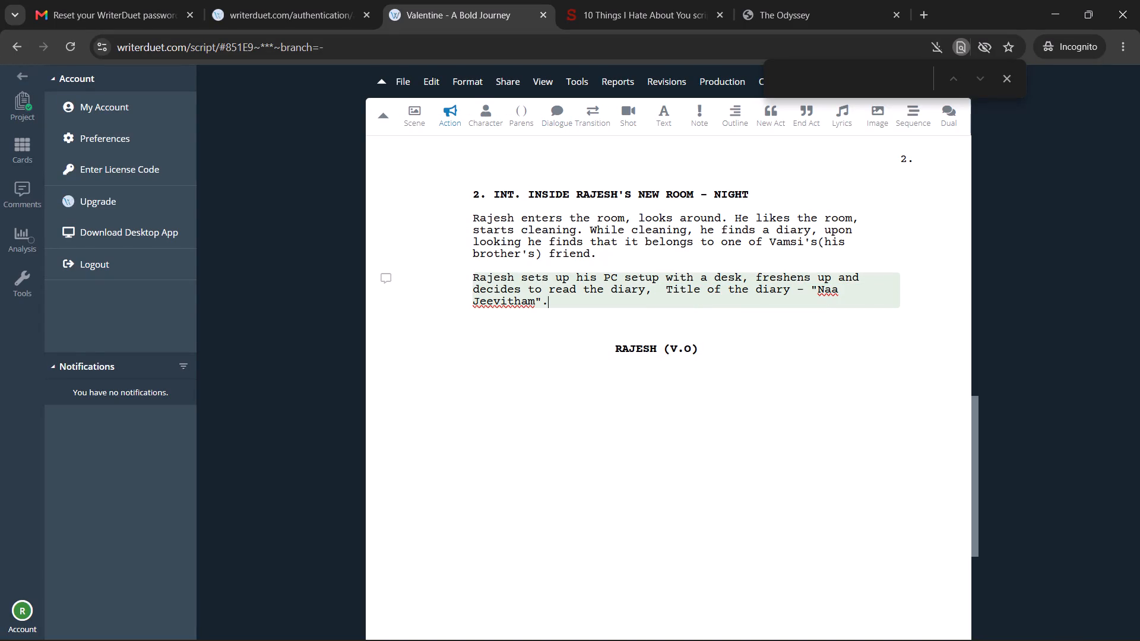
key("ctrl+v")
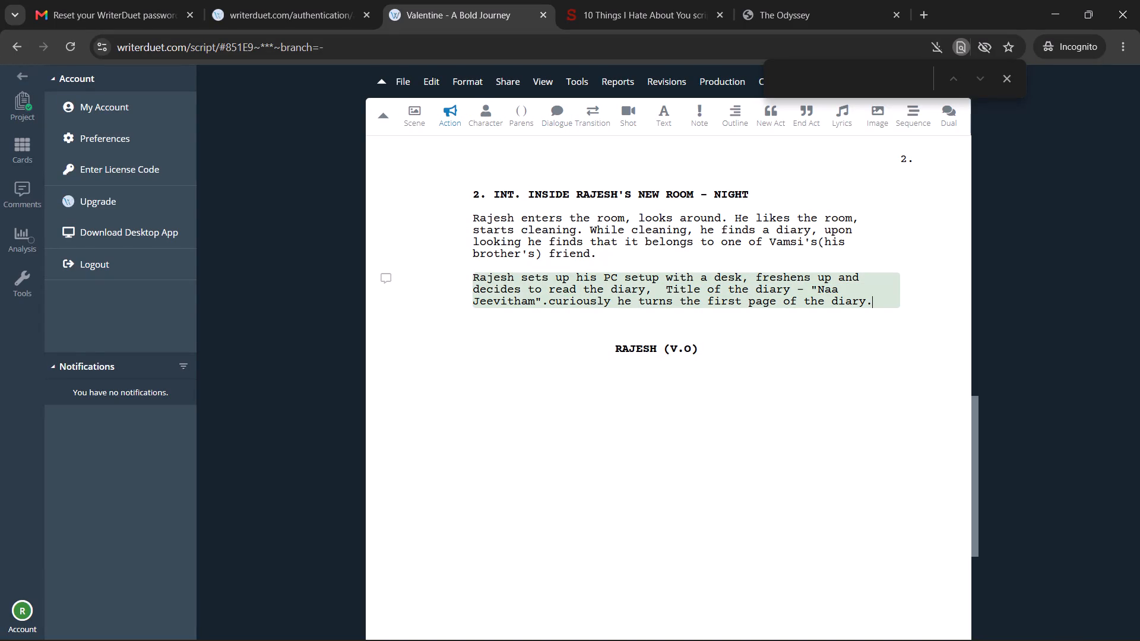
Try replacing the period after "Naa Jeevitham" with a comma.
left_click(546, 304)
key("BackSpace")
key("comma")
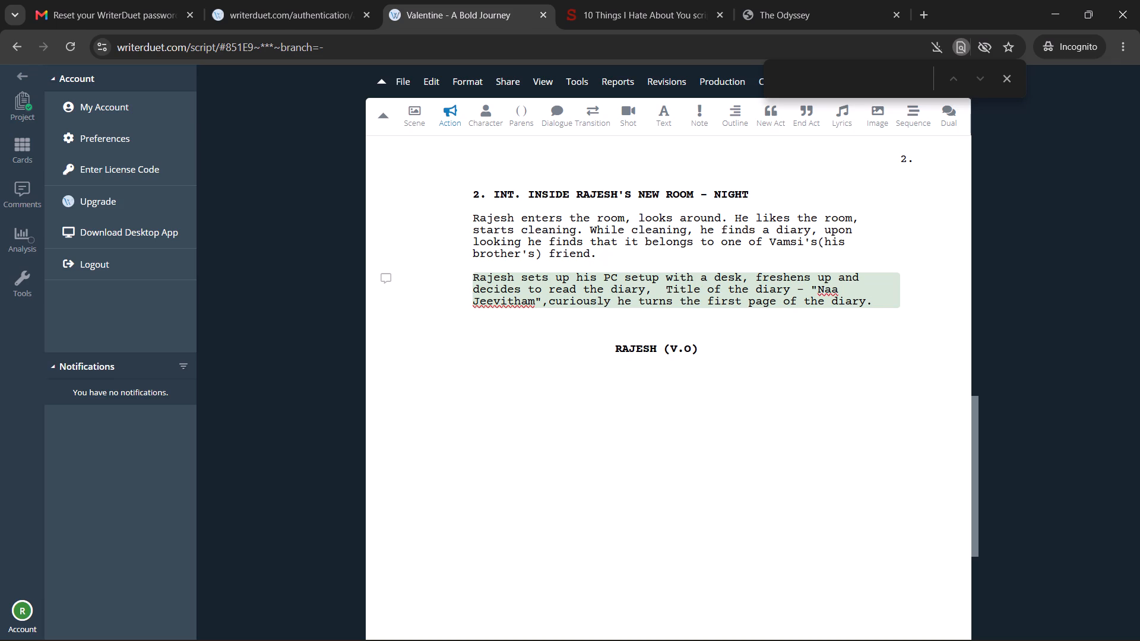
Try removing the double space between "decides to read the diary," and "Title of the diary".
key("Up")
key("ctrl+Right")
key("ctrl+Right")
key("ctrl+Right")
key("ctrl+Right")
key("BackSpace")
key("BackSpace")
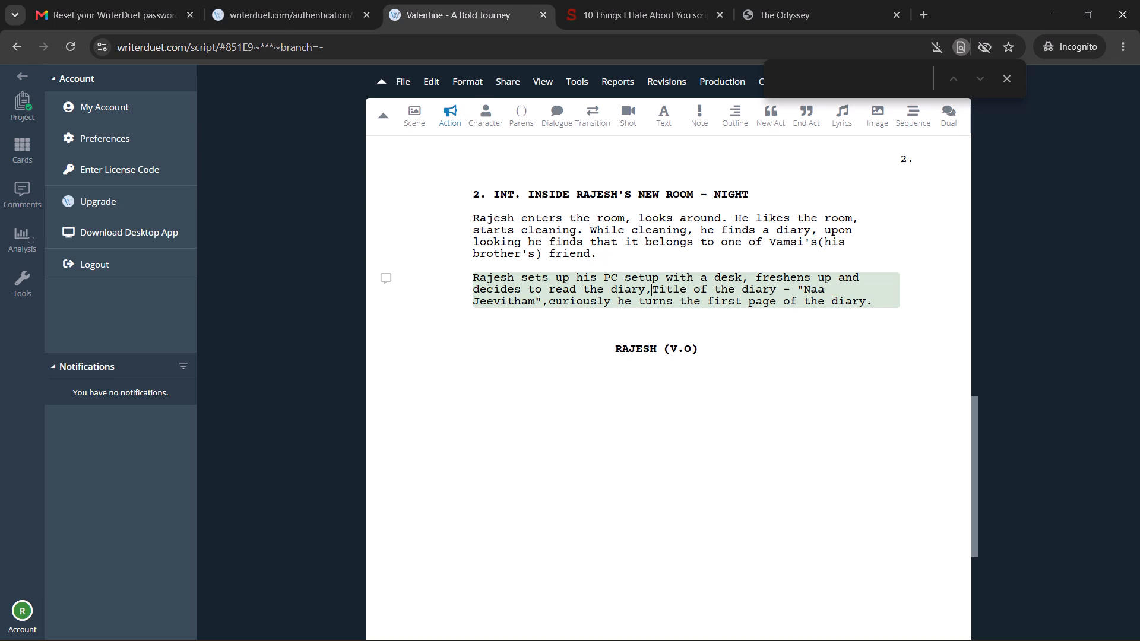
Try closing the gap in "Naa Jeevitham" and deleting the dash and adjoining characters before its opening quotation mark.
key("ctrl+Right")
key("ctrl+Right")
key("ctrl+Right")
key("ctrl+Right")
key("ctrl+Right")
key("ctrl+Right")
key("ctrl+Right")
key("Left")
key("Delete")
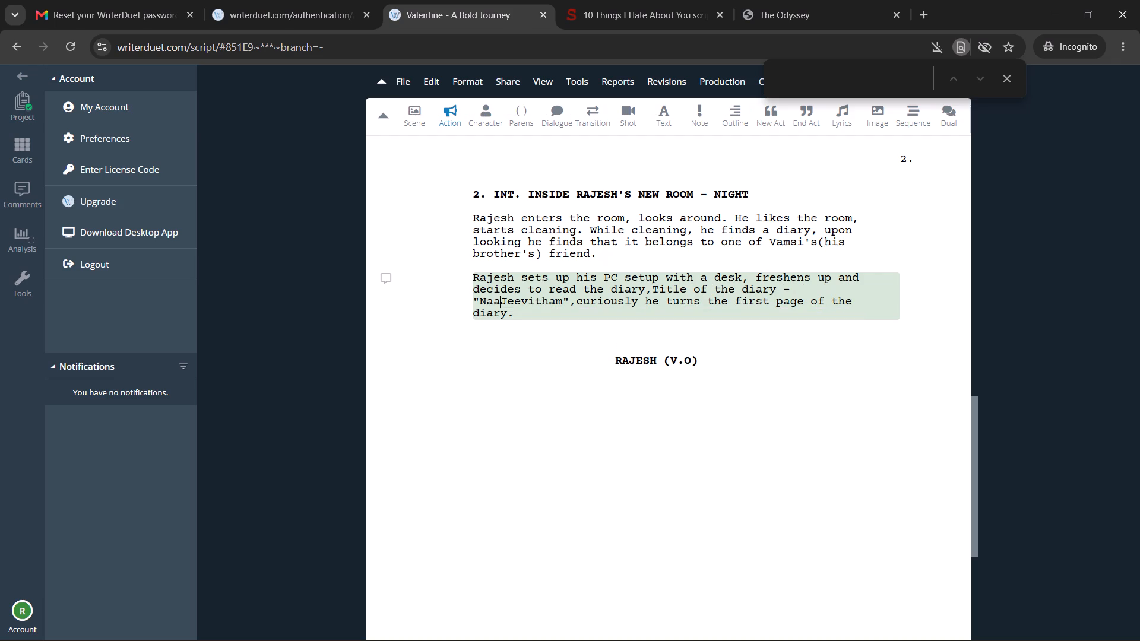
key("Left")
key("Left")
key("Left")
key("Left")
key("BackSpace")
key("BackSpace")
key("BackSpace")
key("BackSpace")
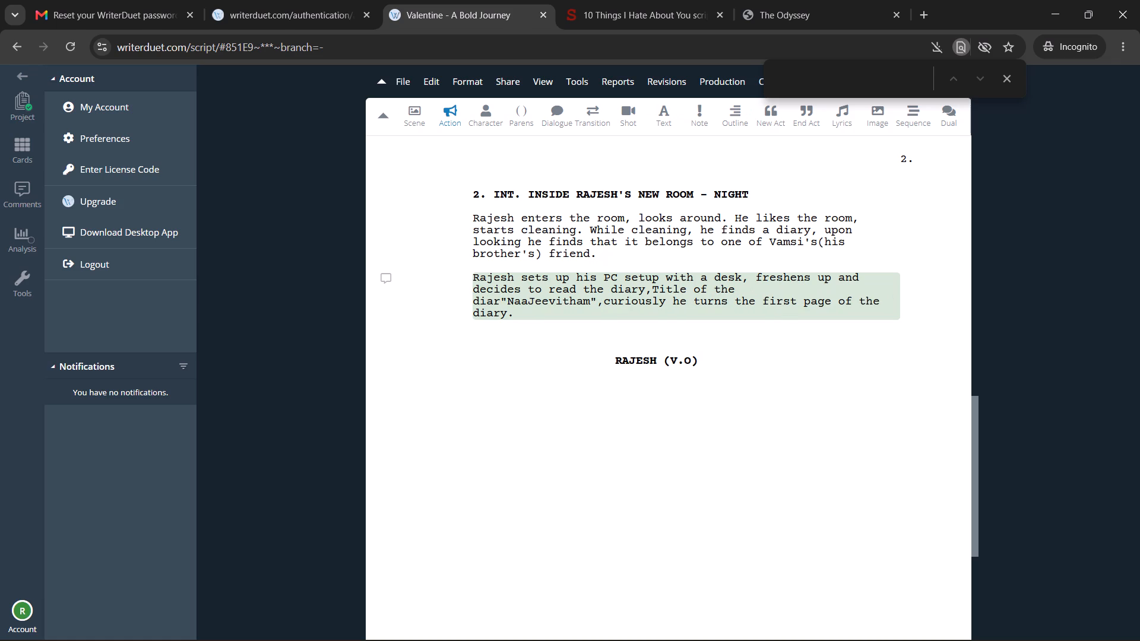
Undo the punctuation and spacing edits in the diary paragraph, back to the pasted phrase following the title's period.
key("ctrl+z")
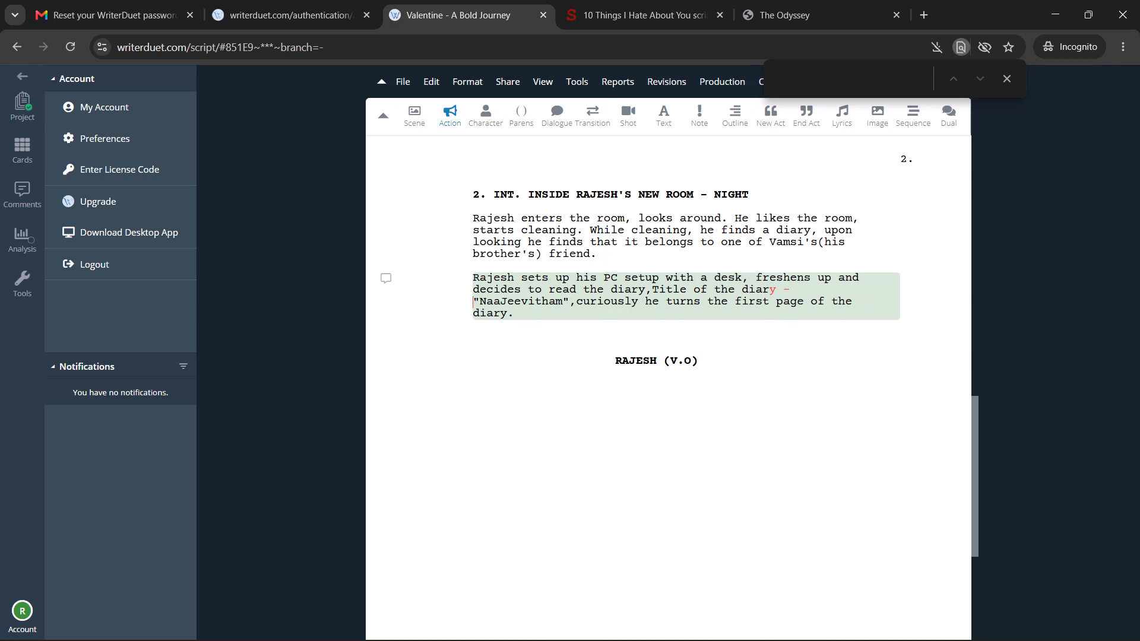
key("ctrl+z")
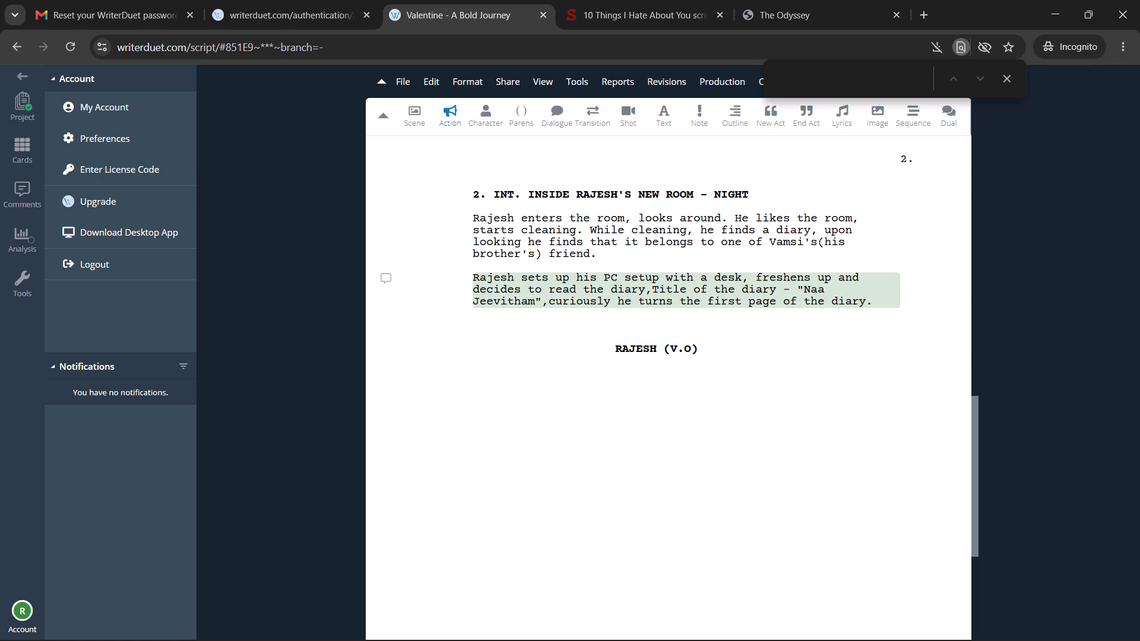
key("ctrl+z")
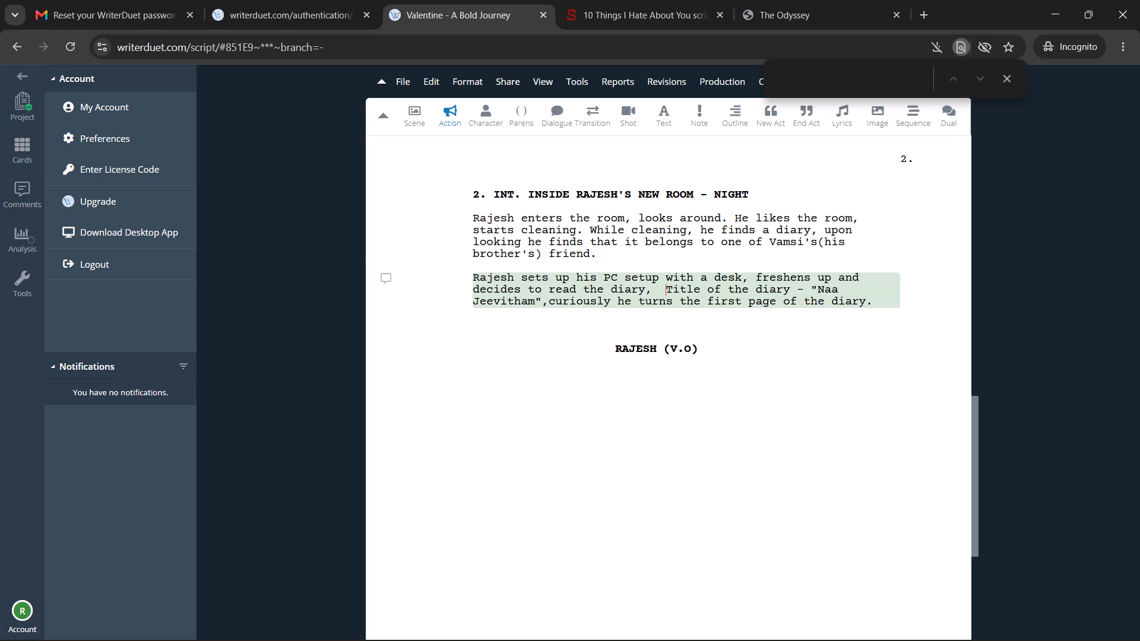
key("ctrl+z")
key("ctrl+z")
Insert a space between the period after "Naa Jeevitham" and "curiously".
key("space")
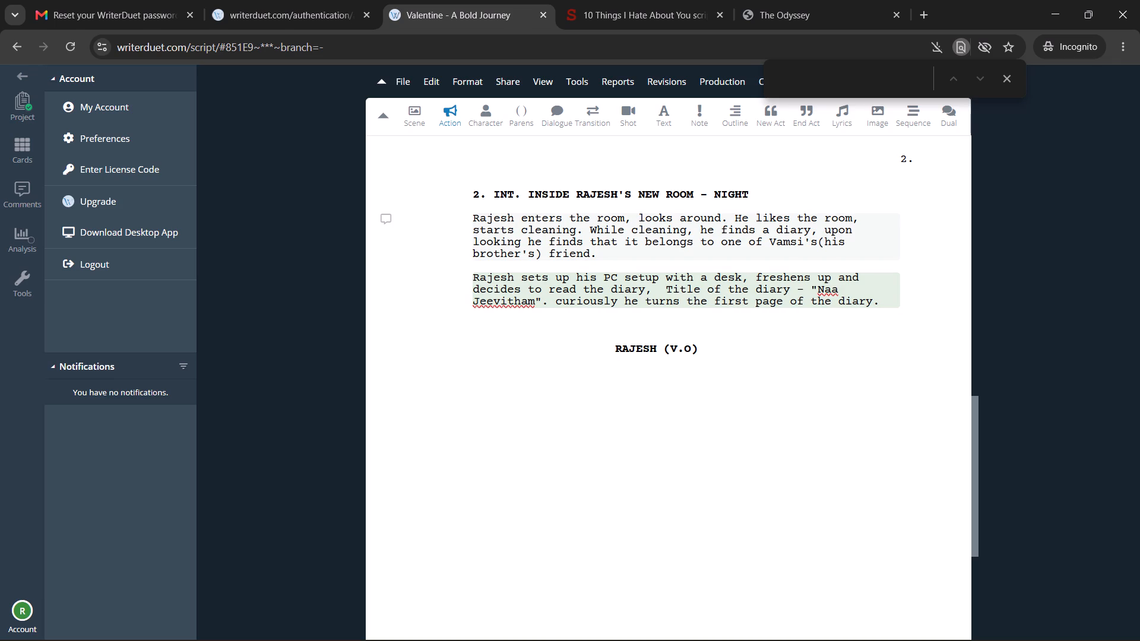
Format the empty line above the RAJESH (V.O) cue as a Shot element.
left_click(565, 315)
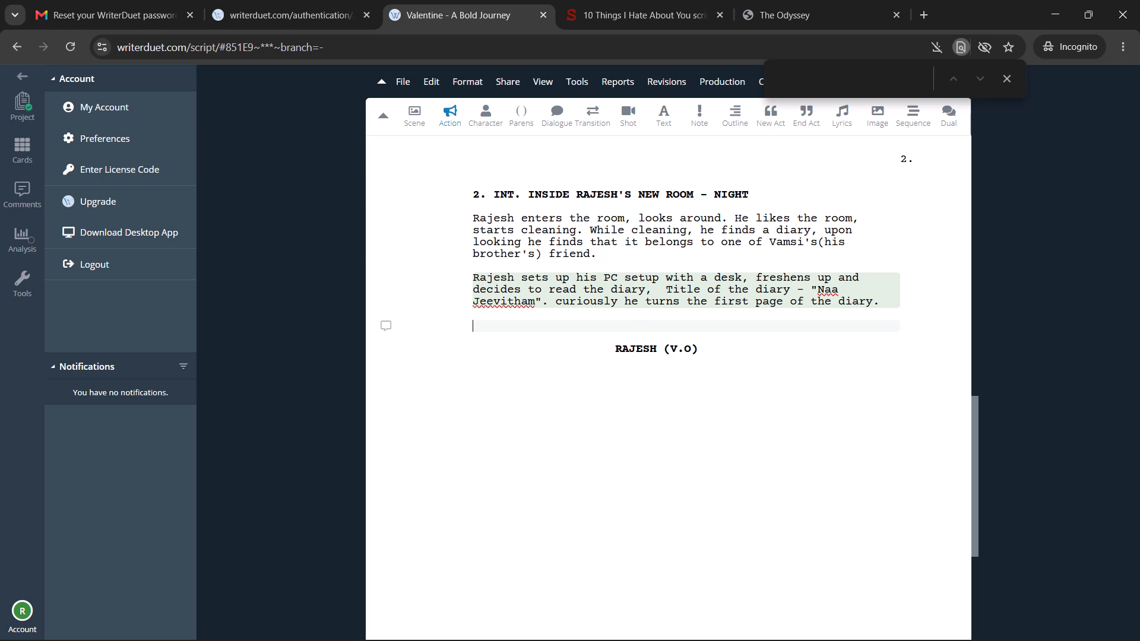
left_click(568, 309)
scroll(531, 330, "up", 4)
scroll(531, 330, "down", 5)
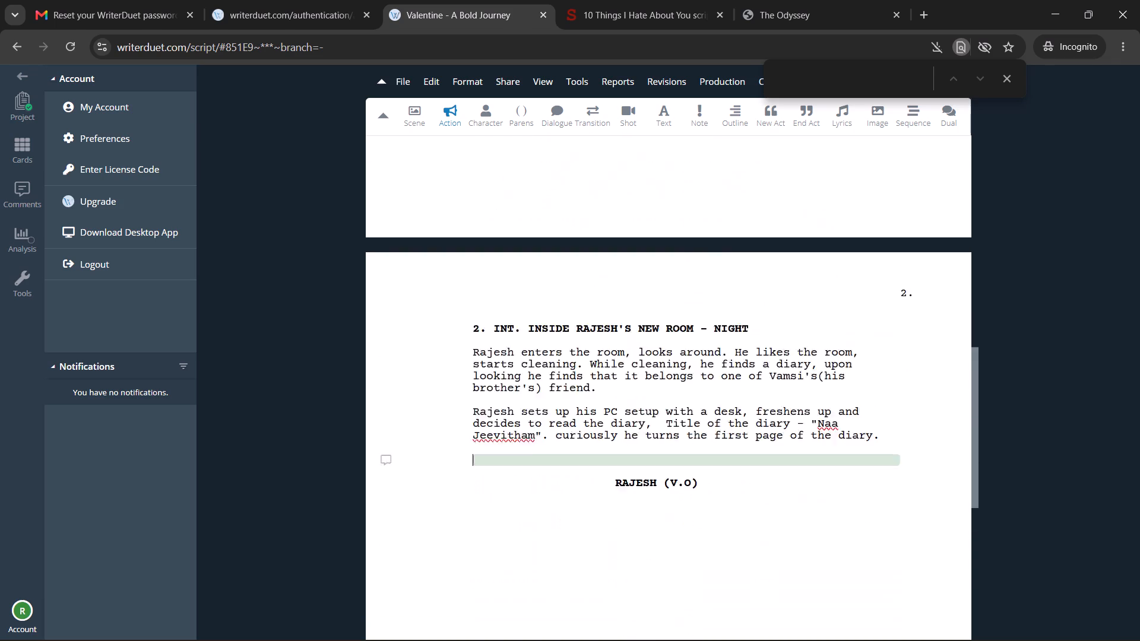
scroll(531, 330, "down", 1)
scroll(531, 330, "up", 2)
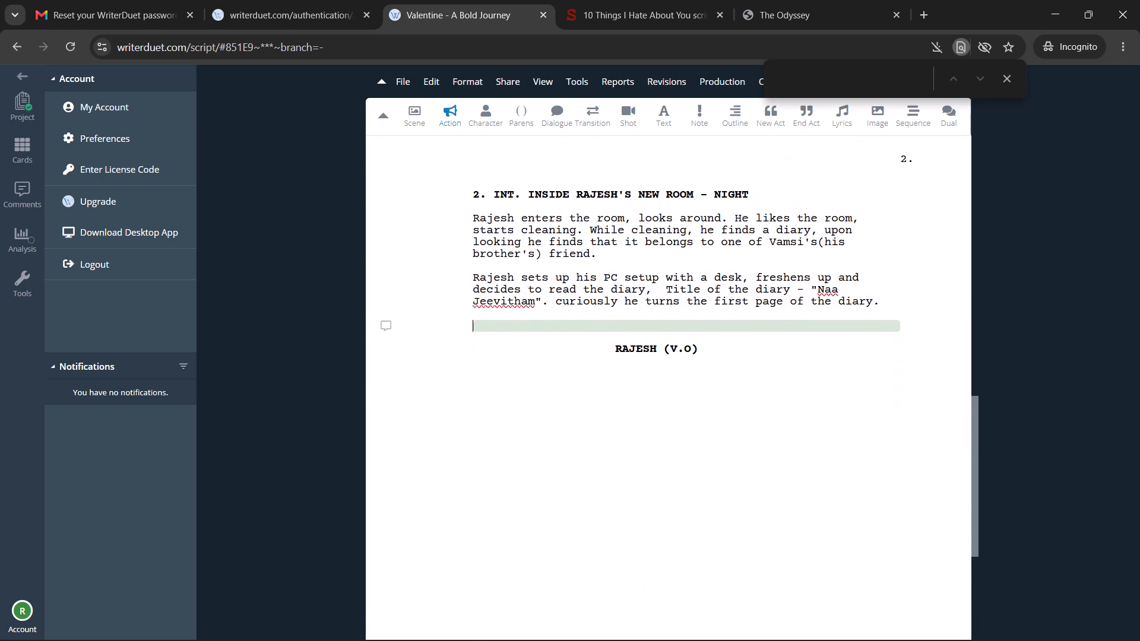
left_click(618, 122)
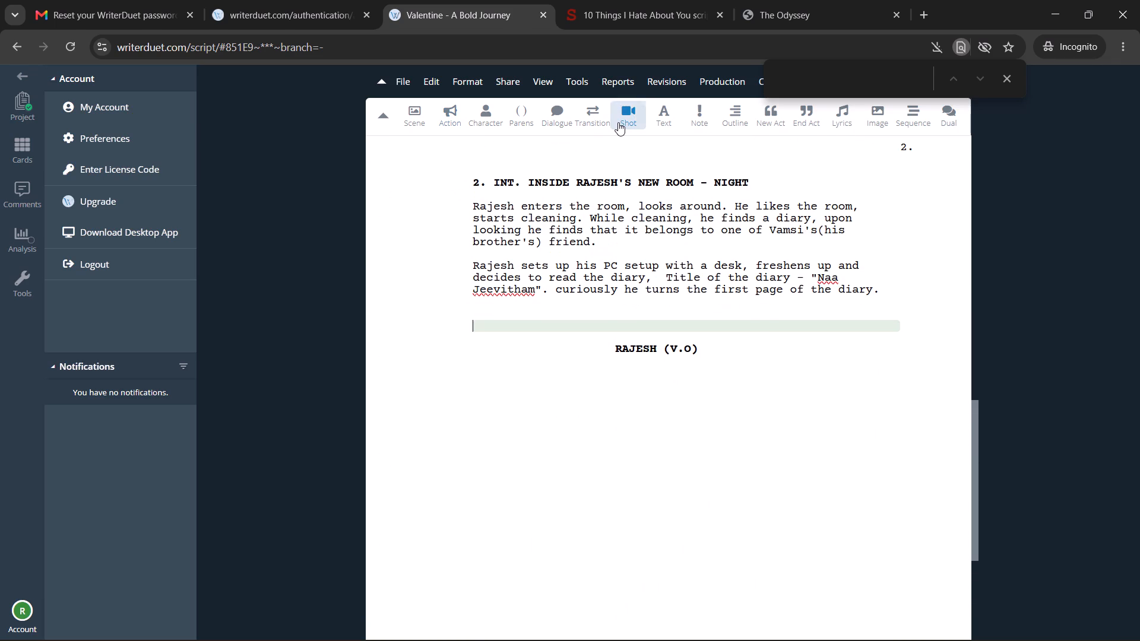
Write the shot line "CAMERA BEGINS ROLLING FROM BACK OF RAJESH FOCUSING ON THE DIARY.".
type("camera pans")
key("space")
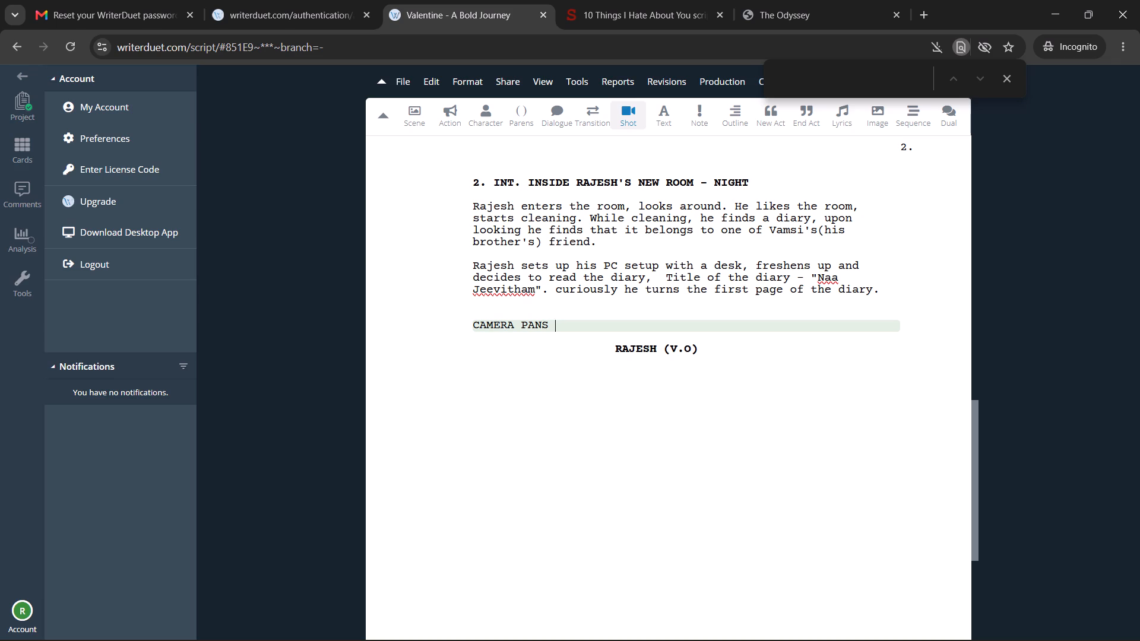
key("BackSpace")
key("BackSpace")
key("BackSpace")
key("BackSpace")
key("BackSpace")
key("space")
key("BackSpace")
type("begins rolling from back of rajesh fou")
key("BackSpace")
key("c")
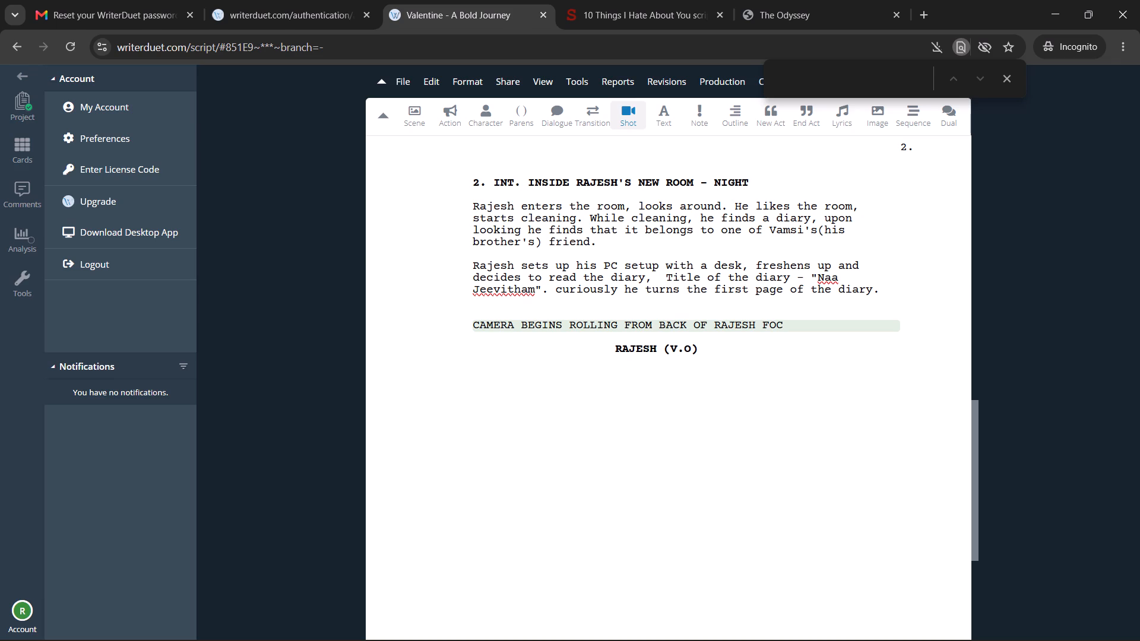
type("using on the diary")
key("space")
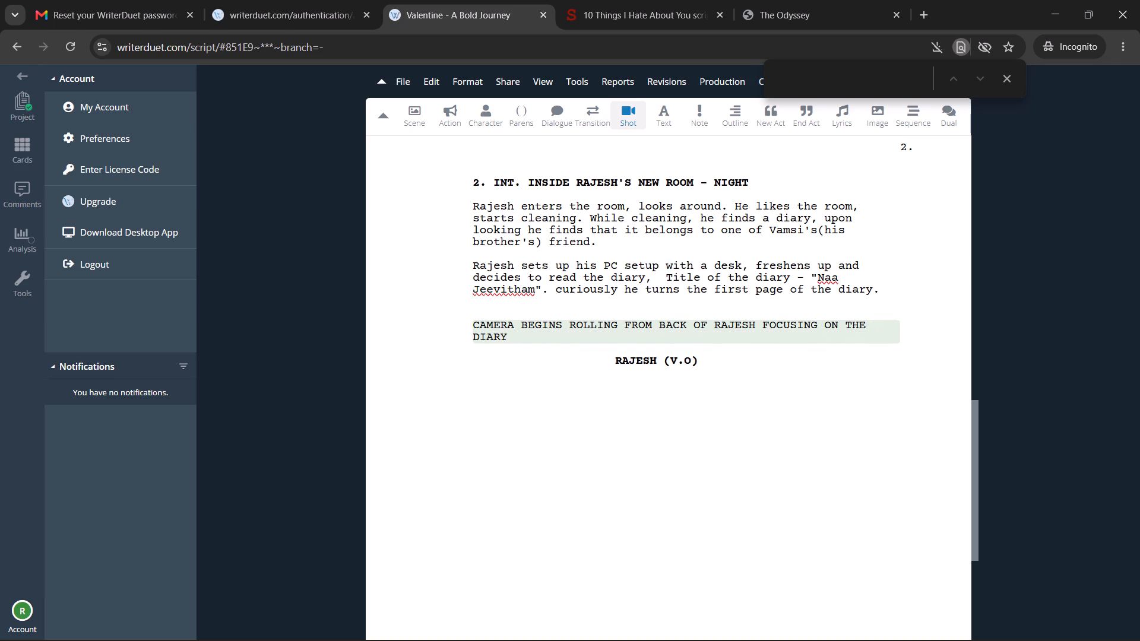
key("BackSpace")
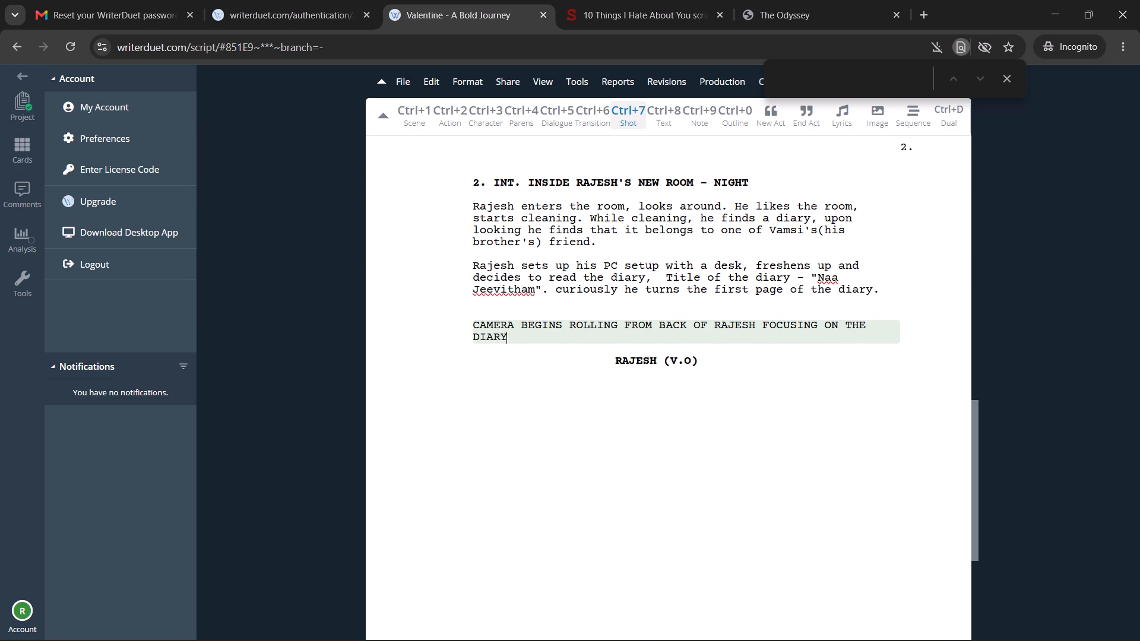
key("period")
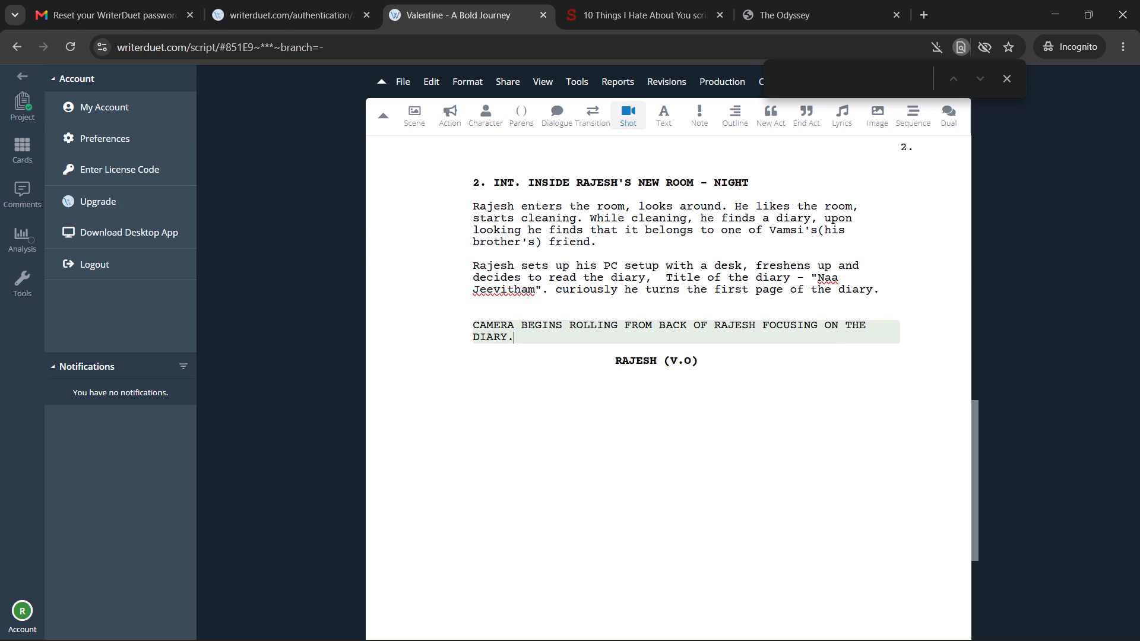
Review the script back to scene 1's closing shot line to compare its formatting with the new shot line.
key("Up")
key("Up")
key("Up")
key("Up")
key("Up")
key("Up")
key("Up")
key("Up")
key("Up")
key("Up")
key("Up")
key("Up")
key("Up")
key("Up")
key("Up")
key("Up")
key("Up")
key("Up")
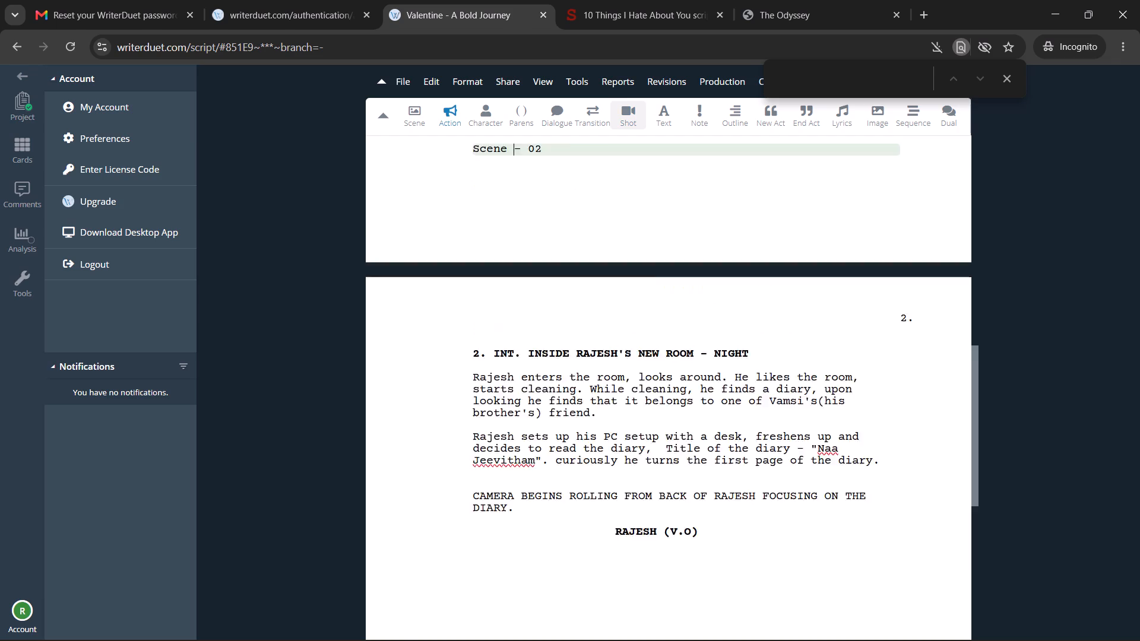
key("Down")
key("Down")
key("Down")
key("Down")
key("Down")
key("Down")
key("Down")
key("Down")
key("Down")
key("Down")
key("Down")
key("Down")
key("Down")
key("Down")
key("Down")
key("Down")
key("Down")
key("Down")
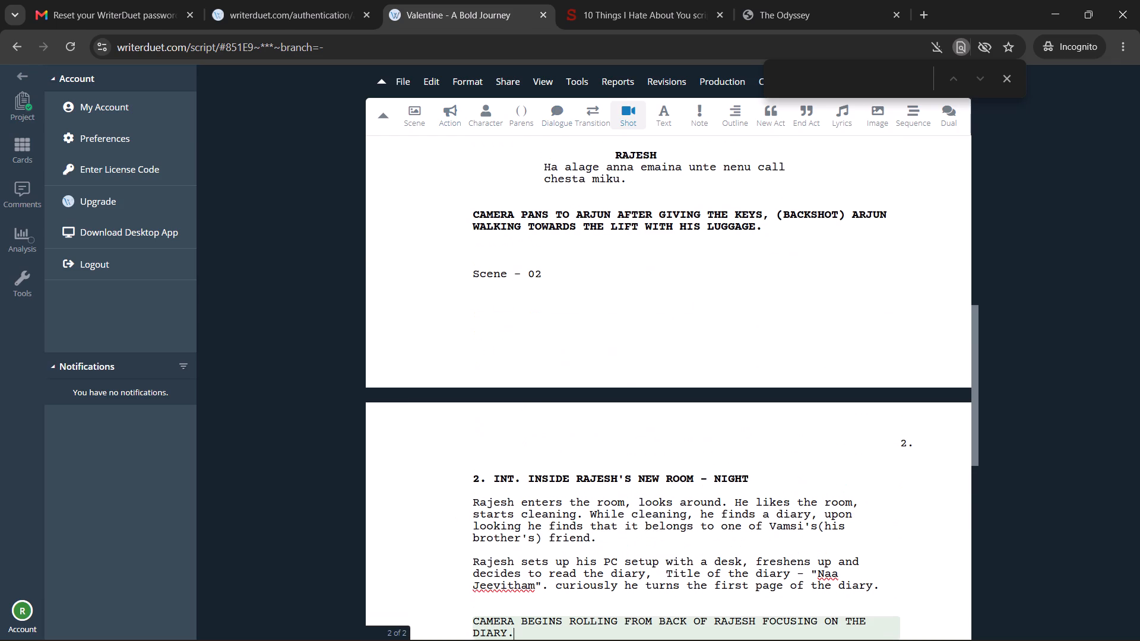
Make scene 2's entire shot line about the camera focusing on the diary bold, like scene 1's shot line.
key("shift+Up")
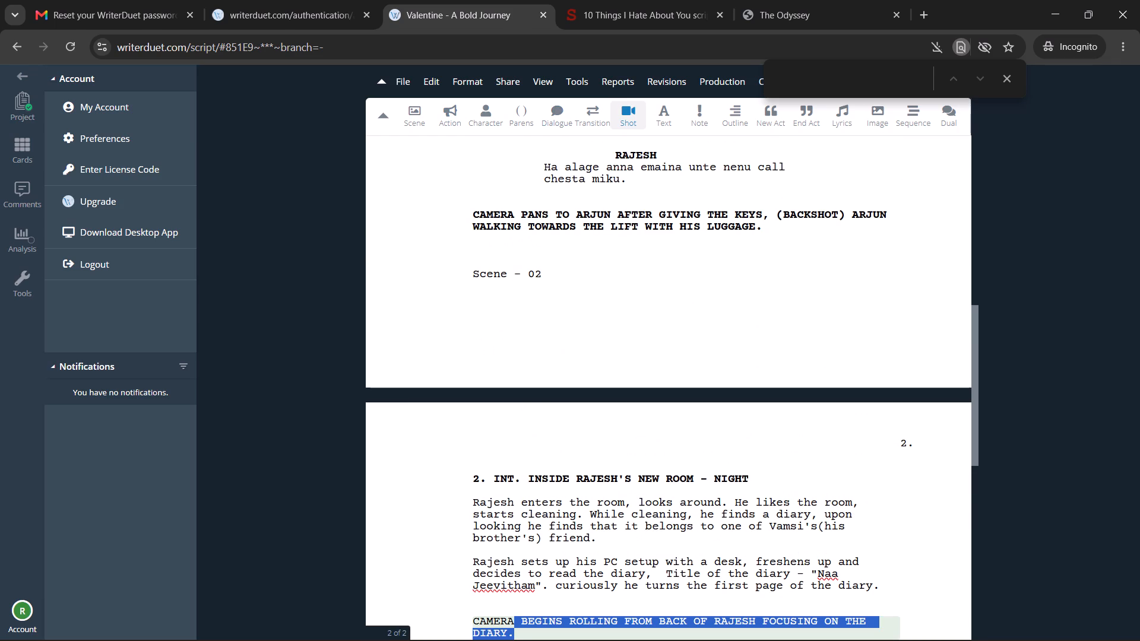
key("ctrl+shift+Left")
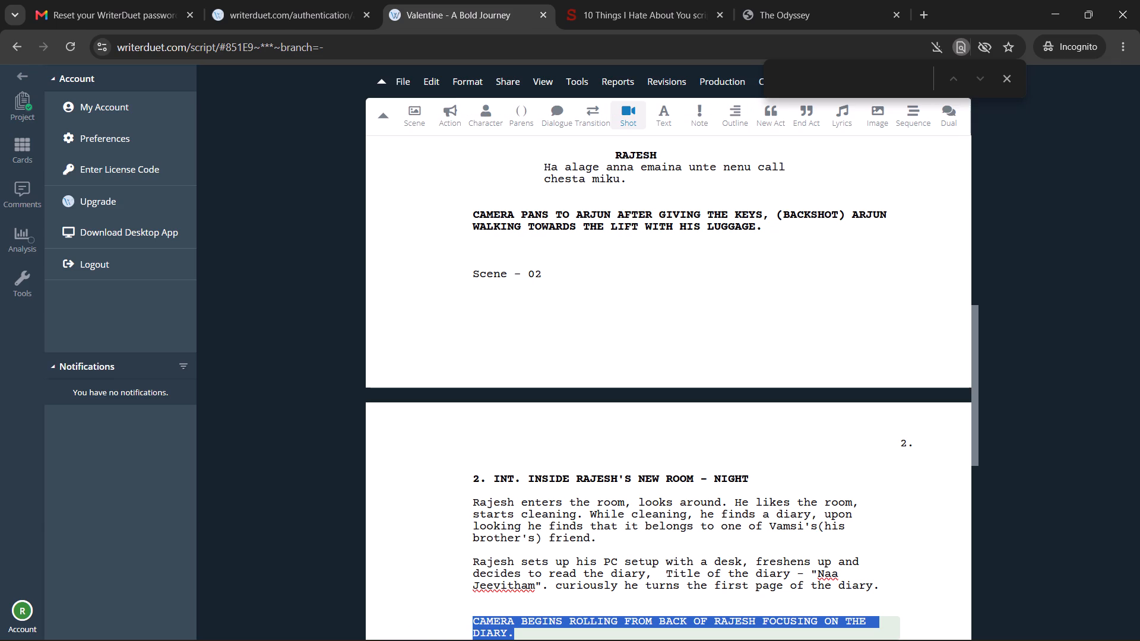
key("ctrl+b")
Return to the empty dialogue line under the RAJESH (V.O) cue.
key("Down")
key("Down")
key("Down")
key("Down")
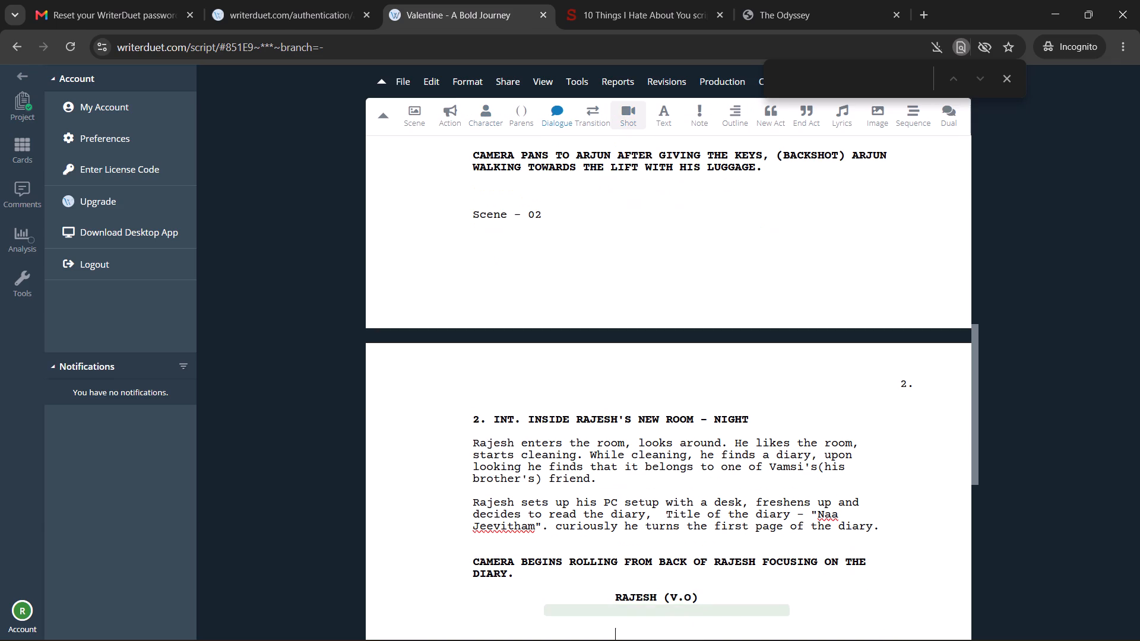
key("Down")
key("Down")
key("Up")
scroll(618, 122, "up", 1)
scroll(618, 122, "down", 5)
scroll(990, 246, "down", 10)
scroll(769, 301, "up", 4)
scroll(769, 301, "down", 1)
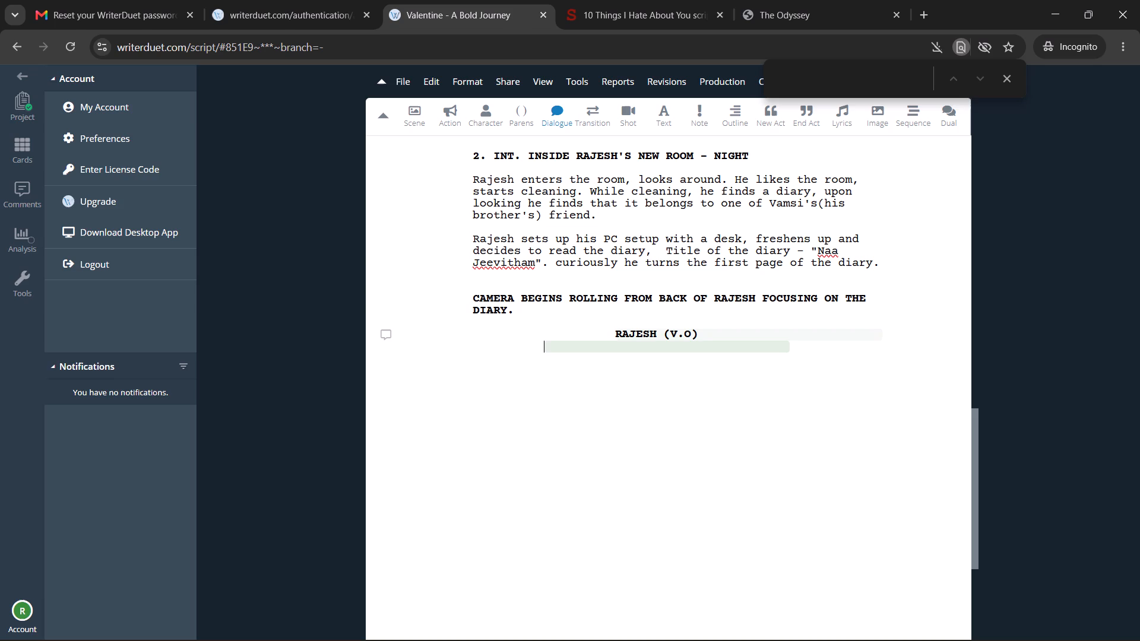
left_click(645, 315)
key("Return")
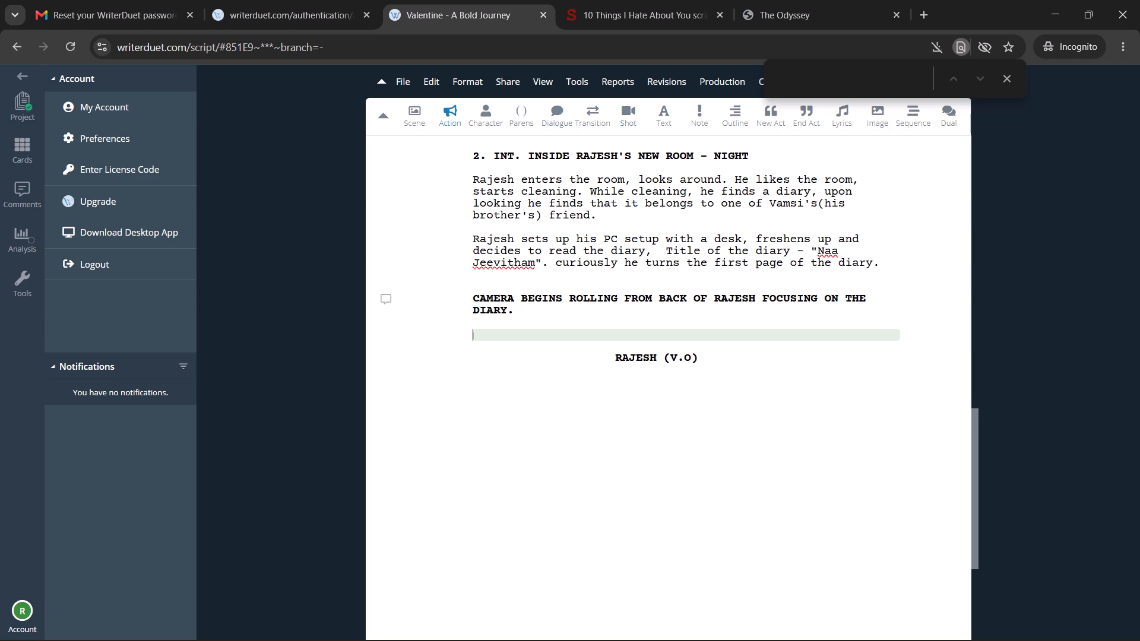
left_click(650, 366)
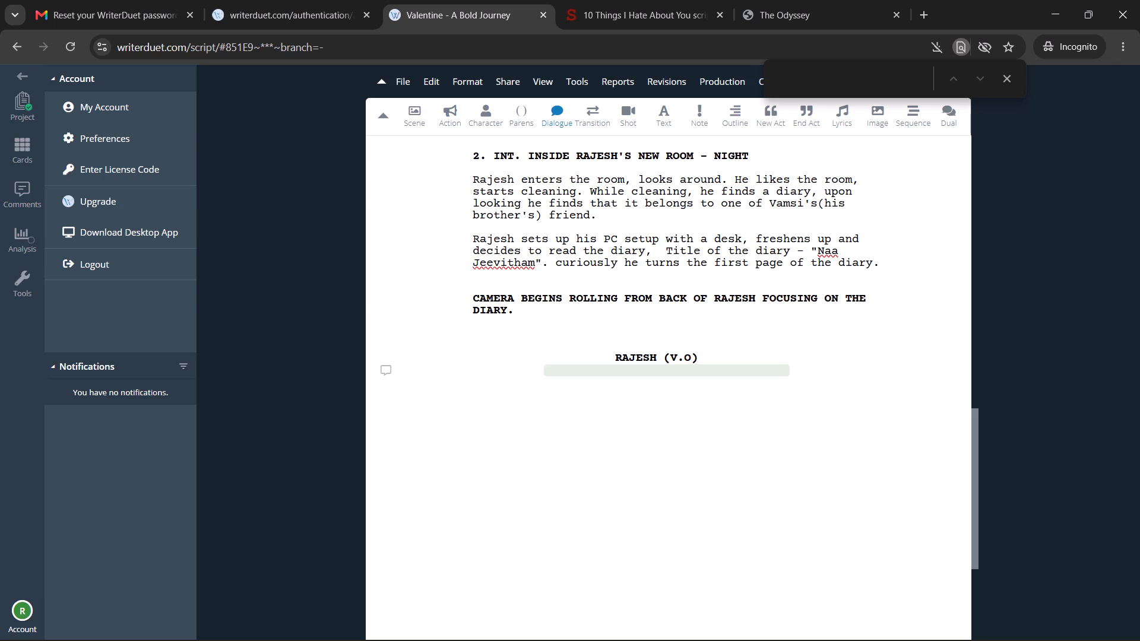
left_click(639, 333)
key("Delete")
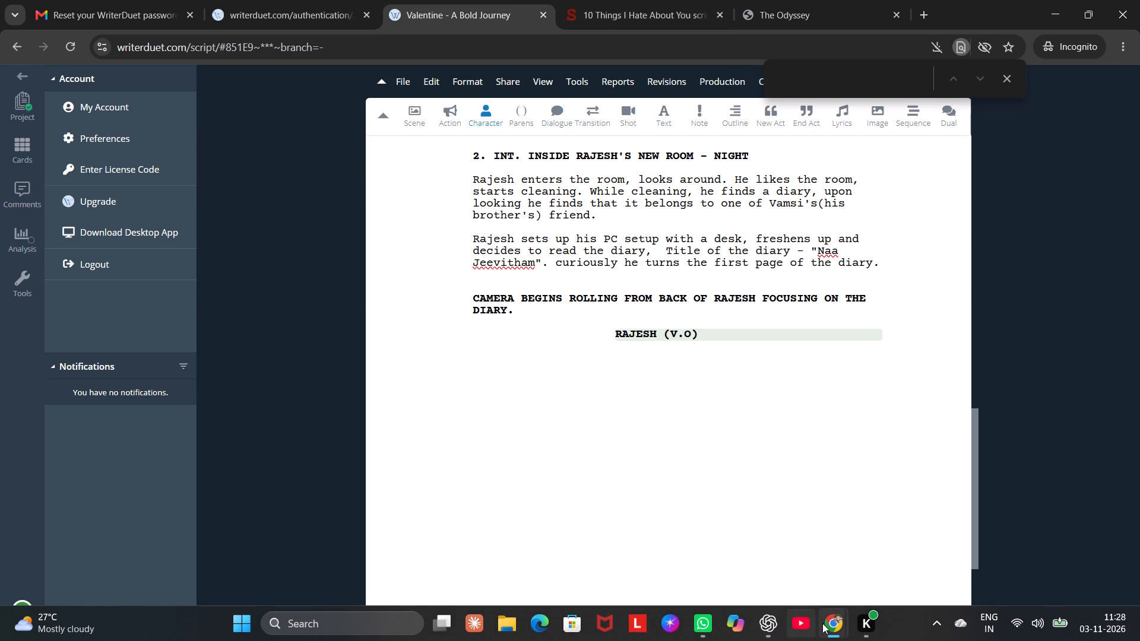
Copy the full KOUSHIK(V.O) dialogue from the "valentine - a love journey" script into the empty dialogue line under RAJESH (V.O).
left_click(784, 579)
scroll(691, 459, "up", 3)
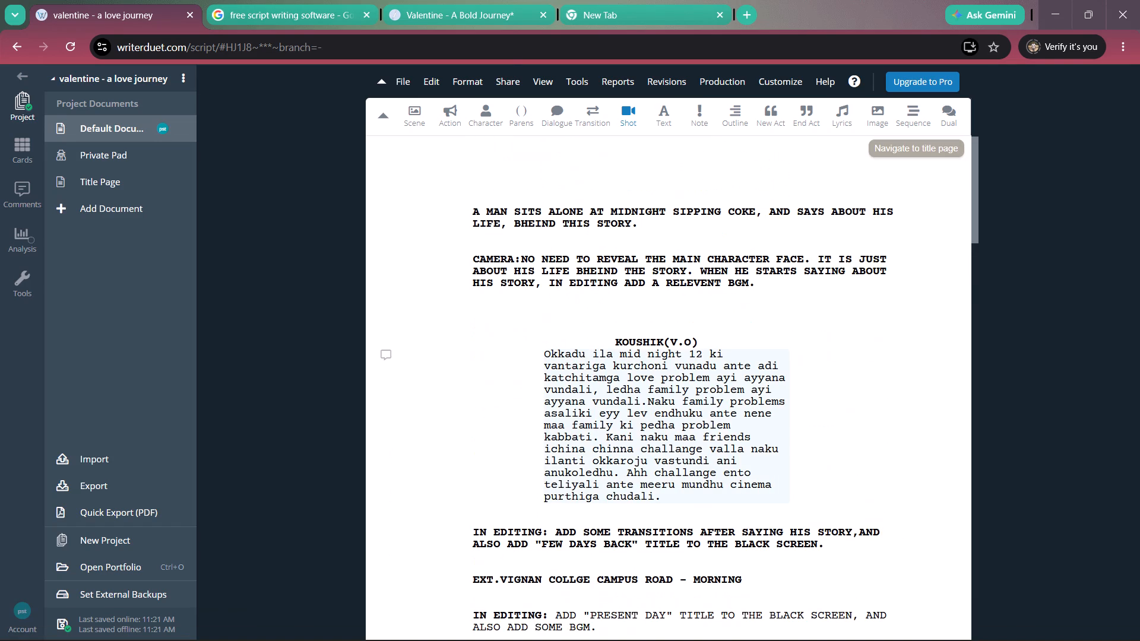
left_click_drag(543, 355, 683, 481)
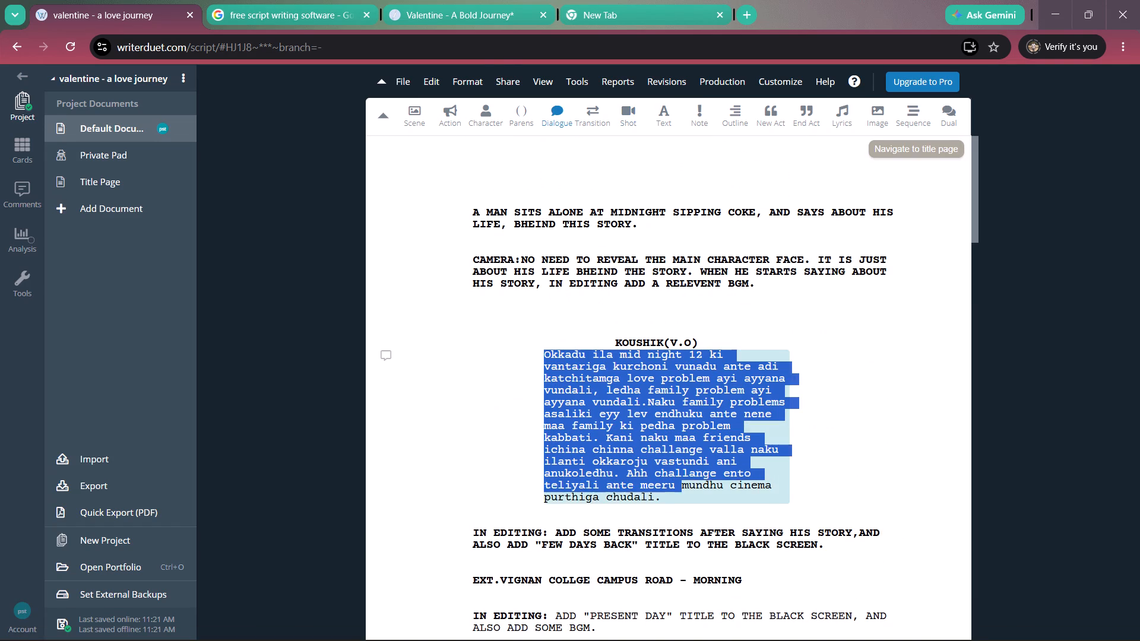
left_click_drag(683, 481, 682, 497)
key("ctrl+c")
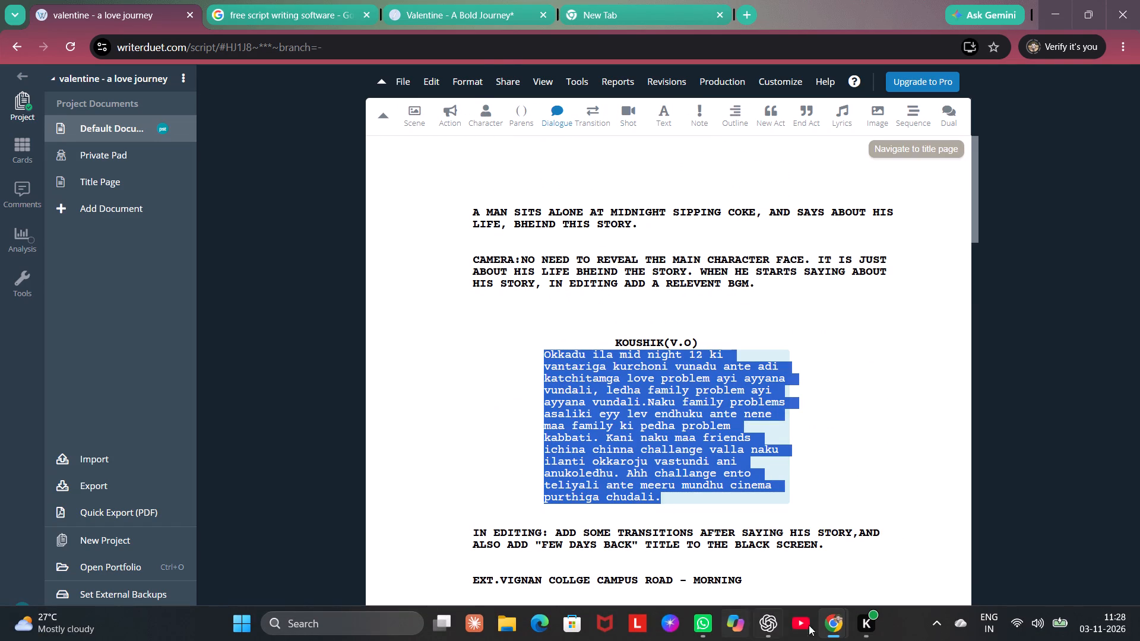
left_click(879, 561)
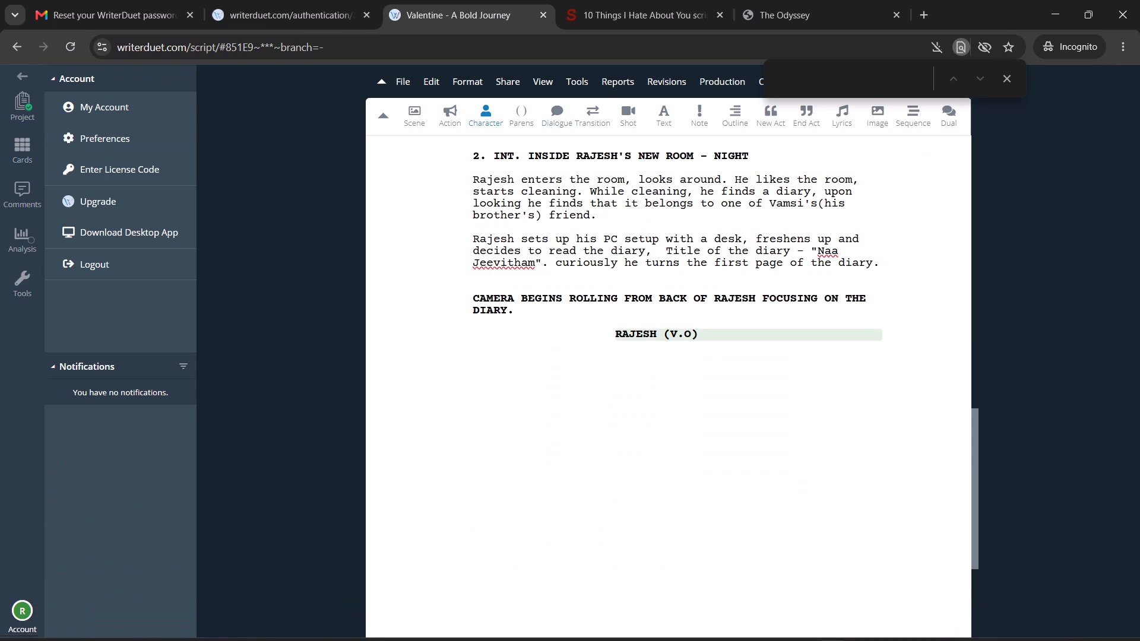
left_click(660, 360)
left_click(643, 350)
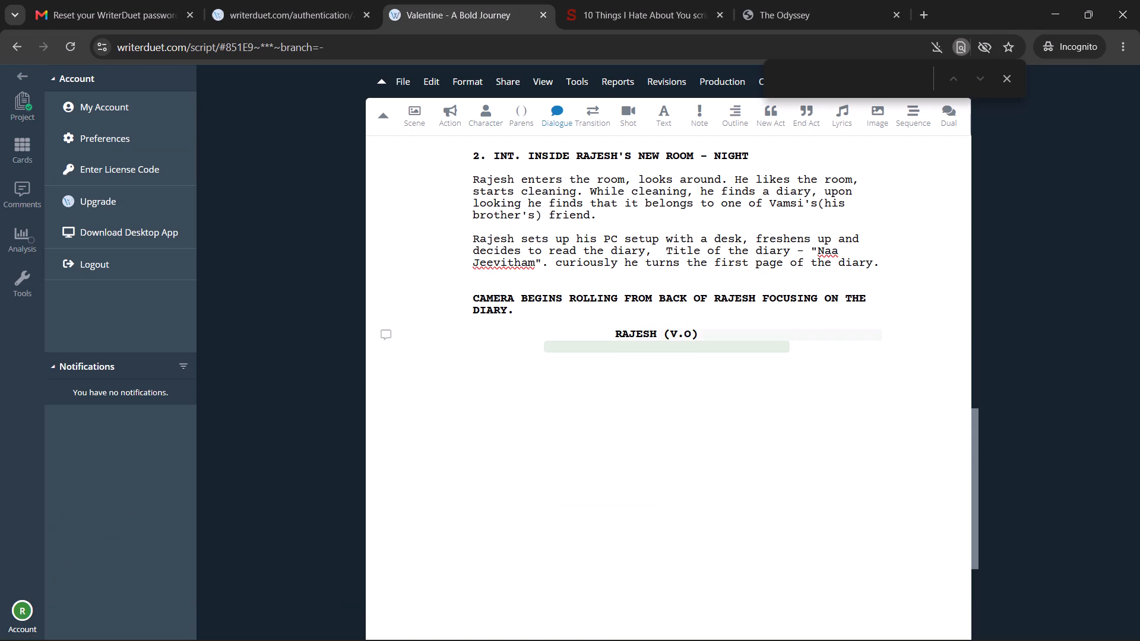
key("ctrl+v")
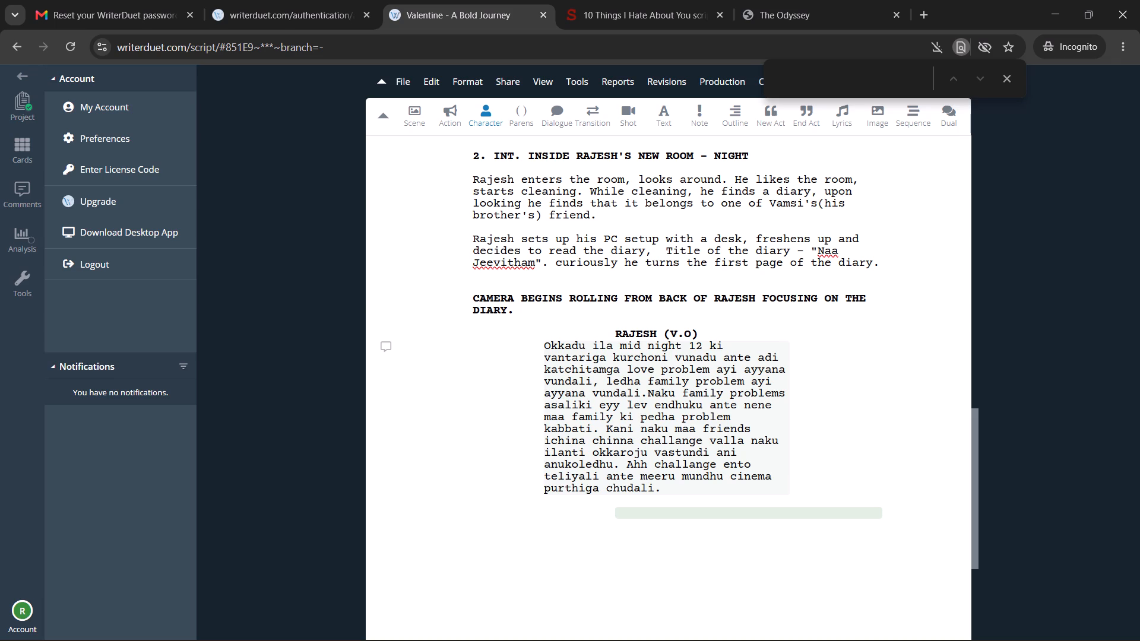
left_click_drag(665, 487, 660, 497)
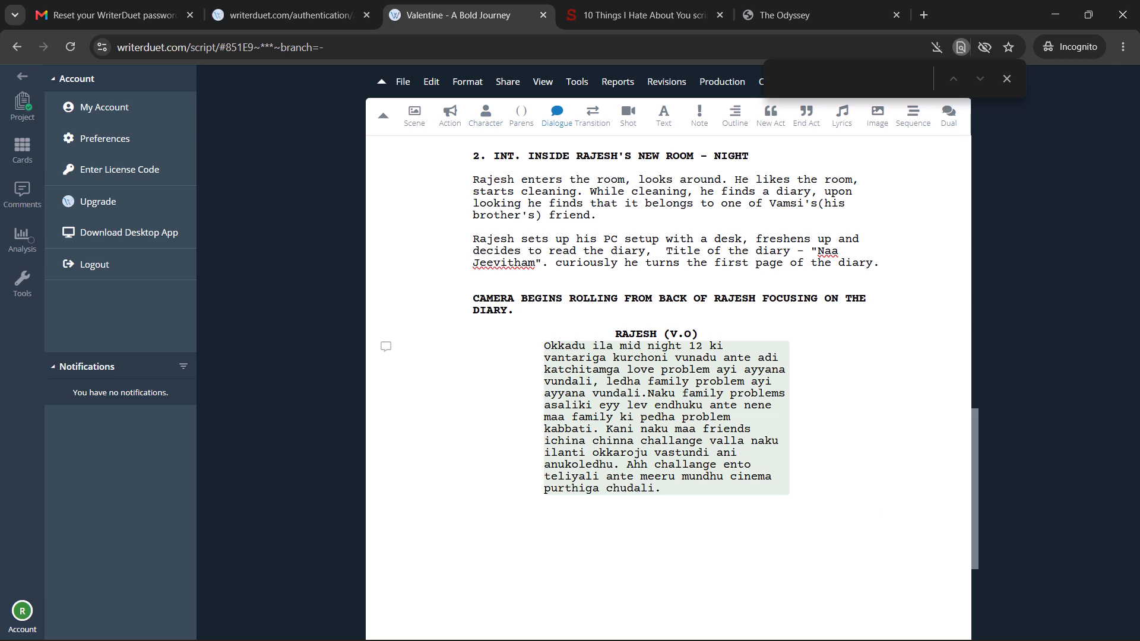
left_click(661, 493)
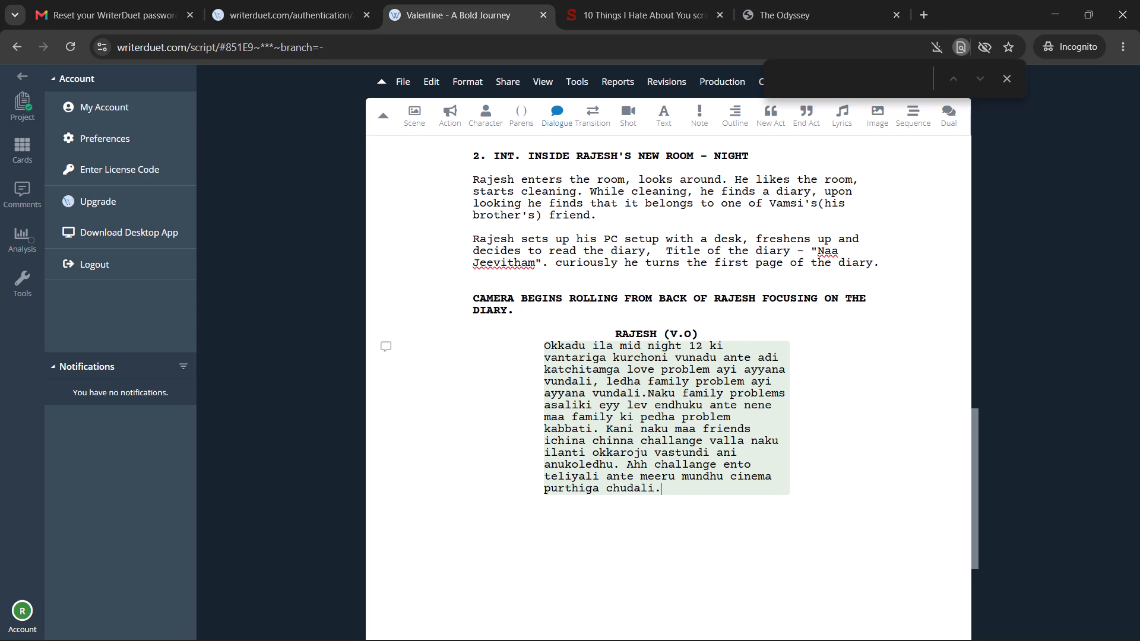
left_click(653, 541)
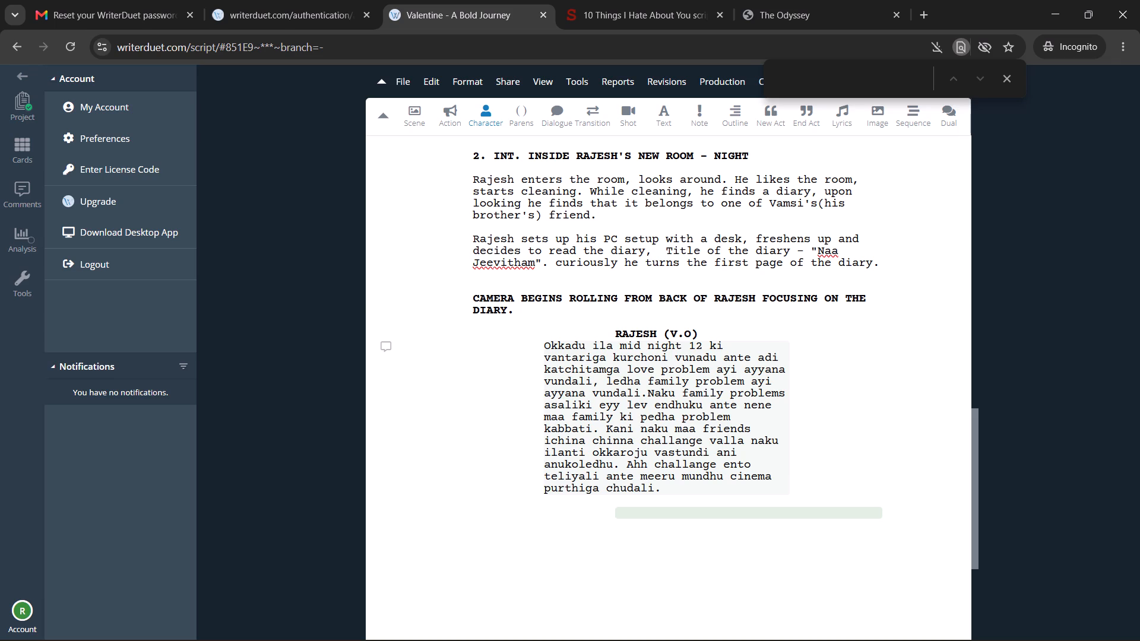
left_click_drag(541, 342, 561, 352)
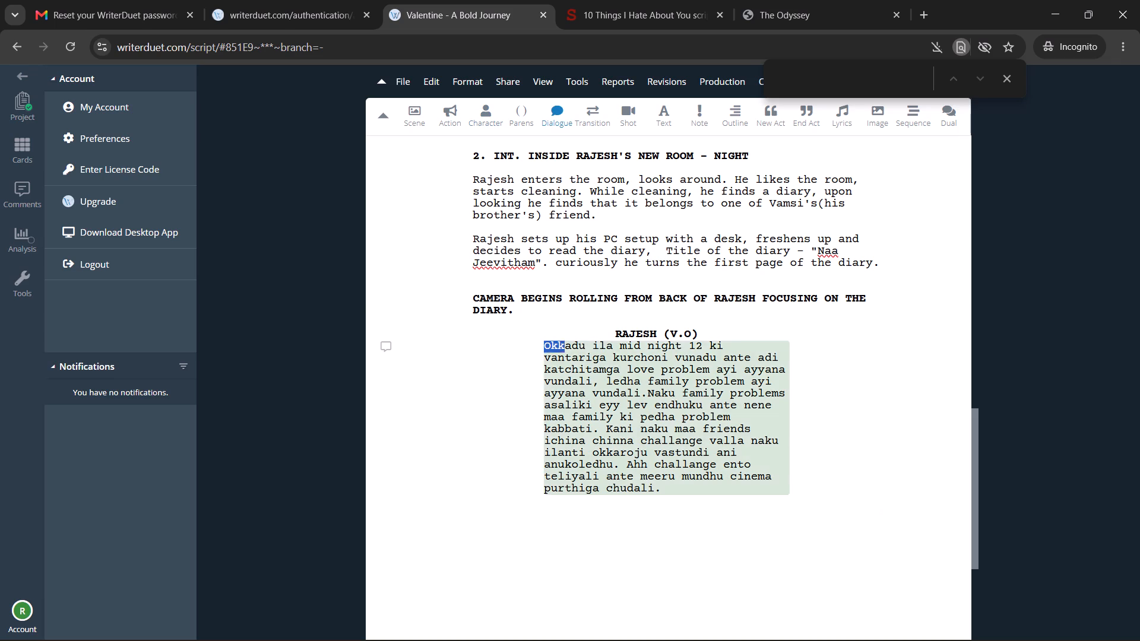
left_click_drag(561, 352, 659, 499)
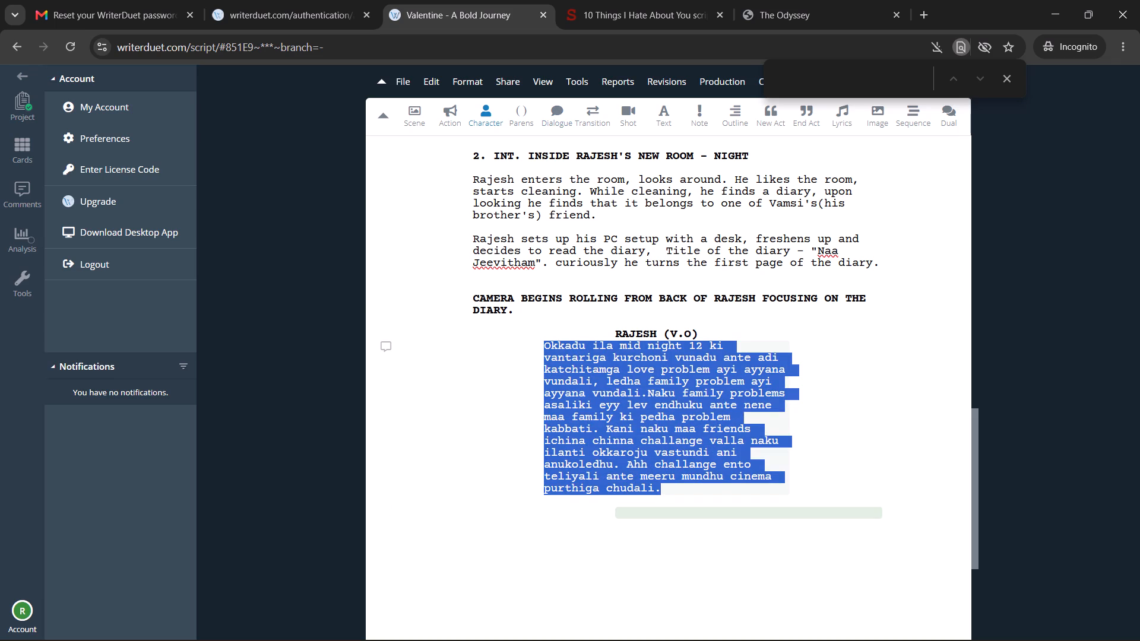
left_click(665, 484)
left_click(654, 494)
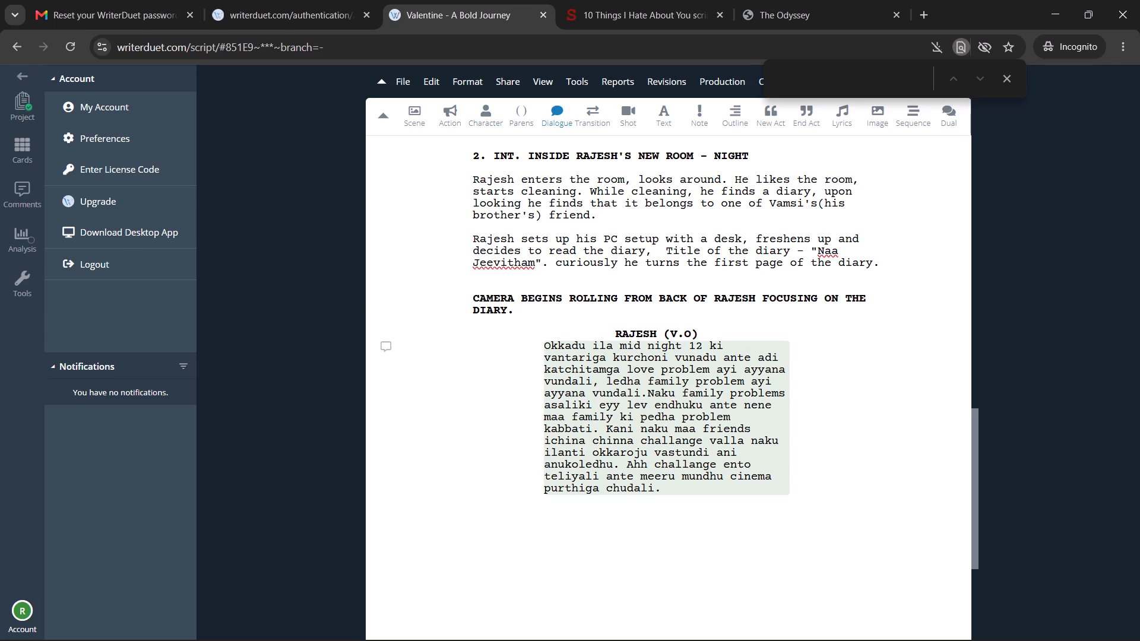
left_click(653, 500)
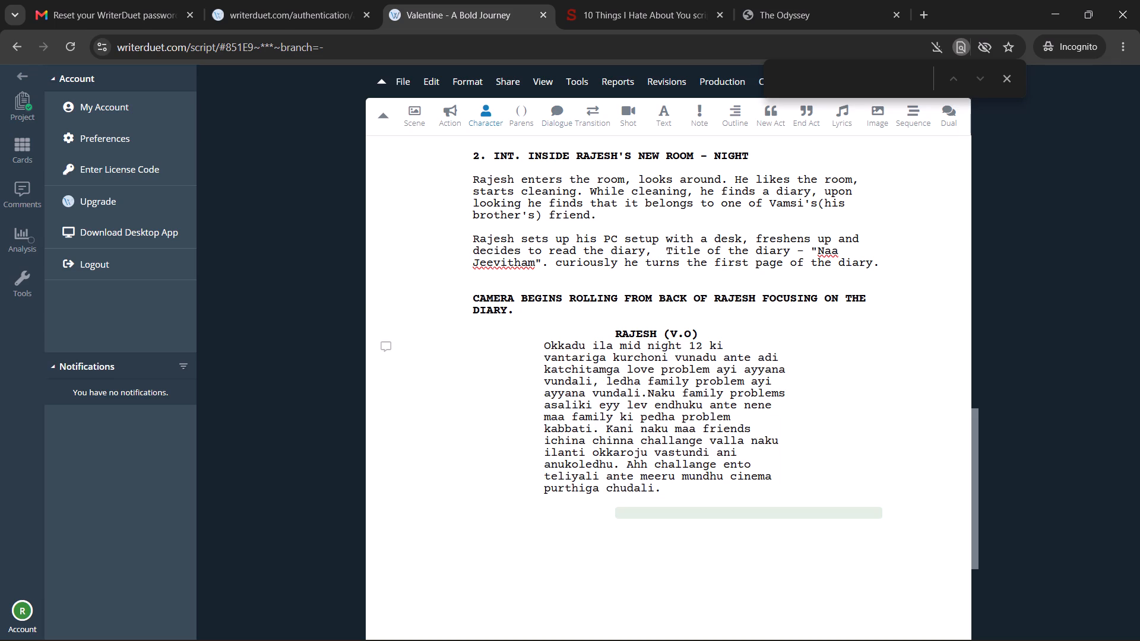
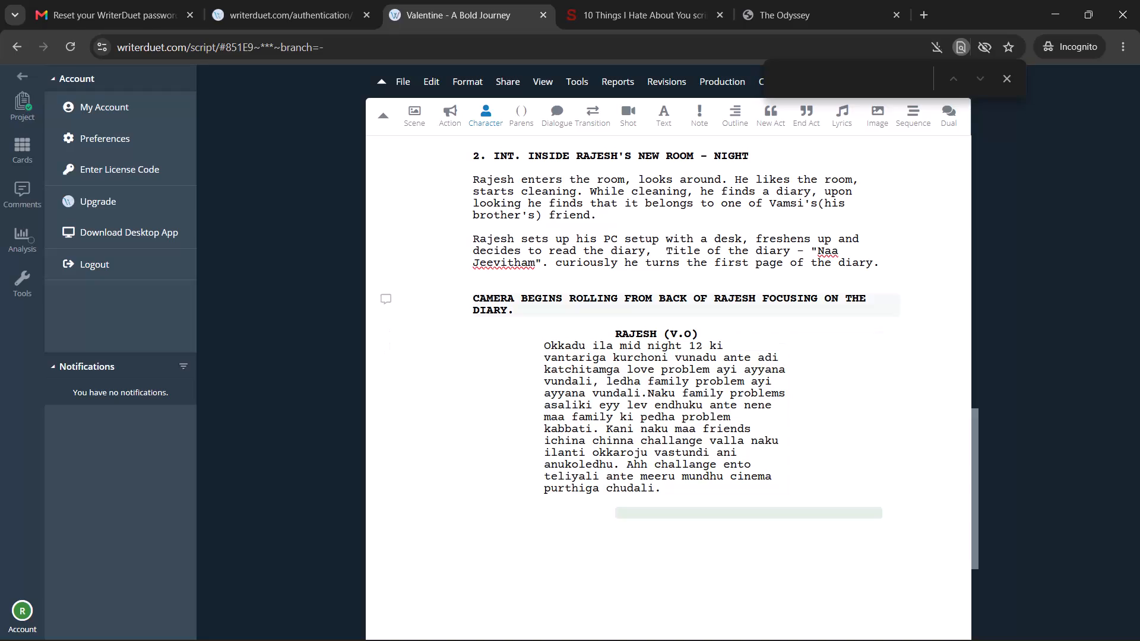
Replace the V.O extension in scene 2's RAJESH character cue with READS, keeping it in parentheses.
left_click_drag(702, 332, 671, 335)
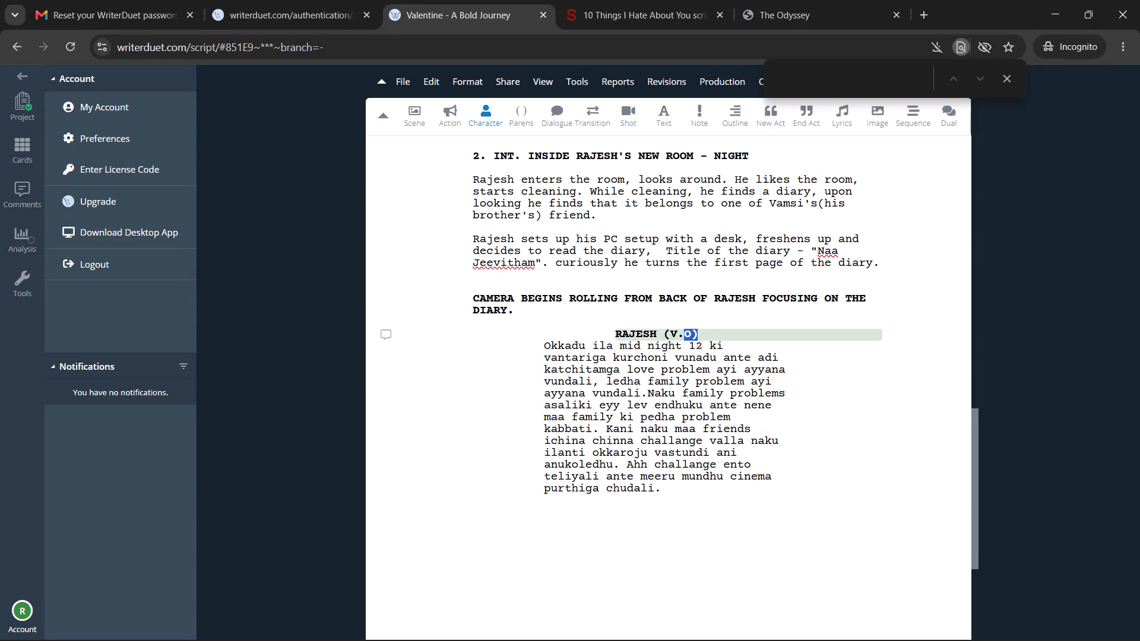
left_click_drag(671, 335, 663, 337)
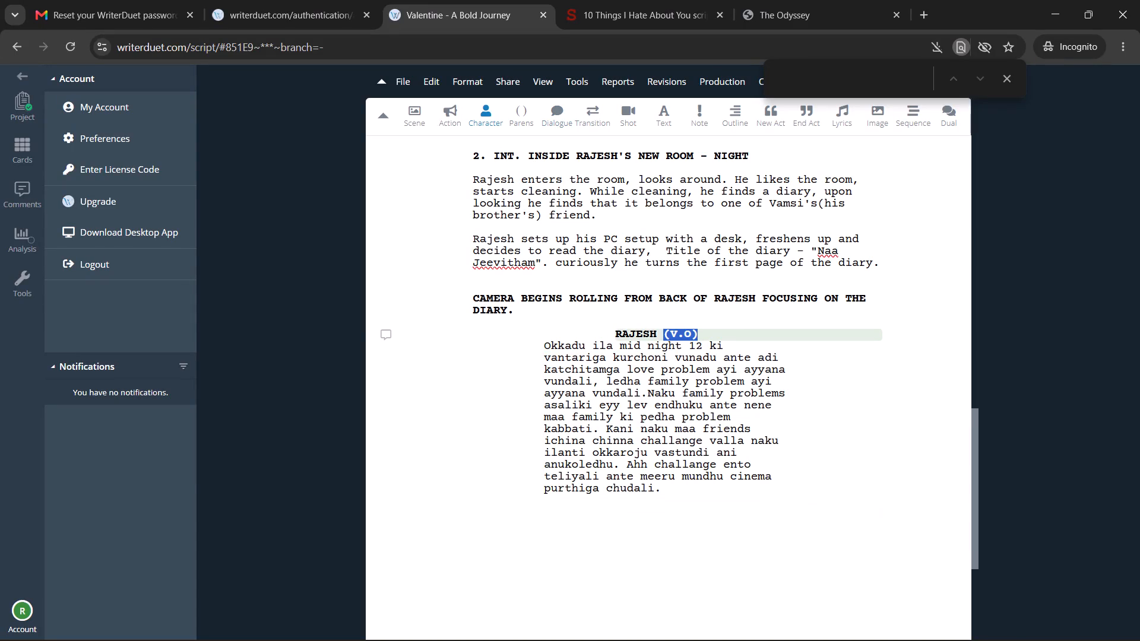
left_click(670, 331)
left_click_drag(671, 331, 689, 330)
key("Right")
type("reads")
key("ctrl+BackSpace")
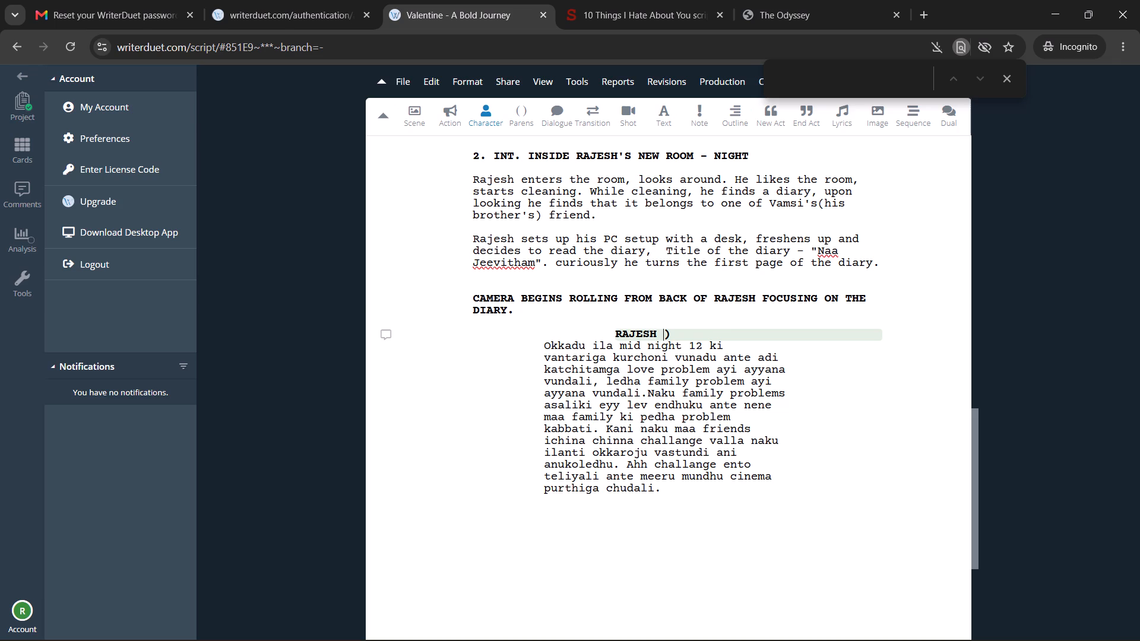
type("(e")
key("BackSpace")
type("ewa")
key("BackSpace")
key("BackSpace")
key("BackSpace")
type("rw")
key("BackSpace")
key("e")
type("ads")
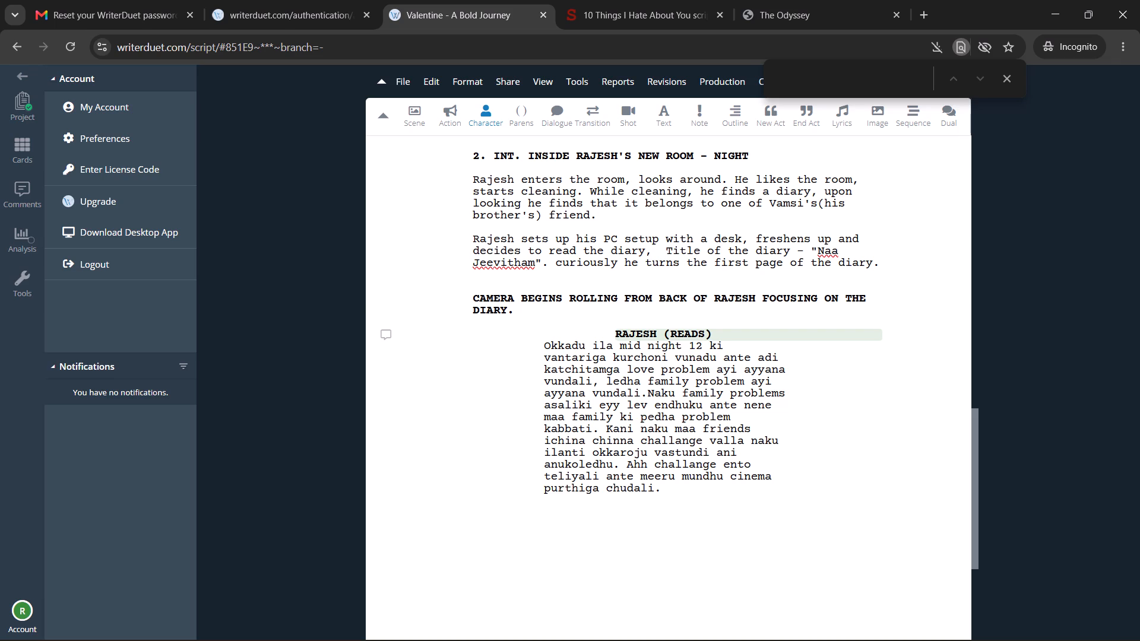
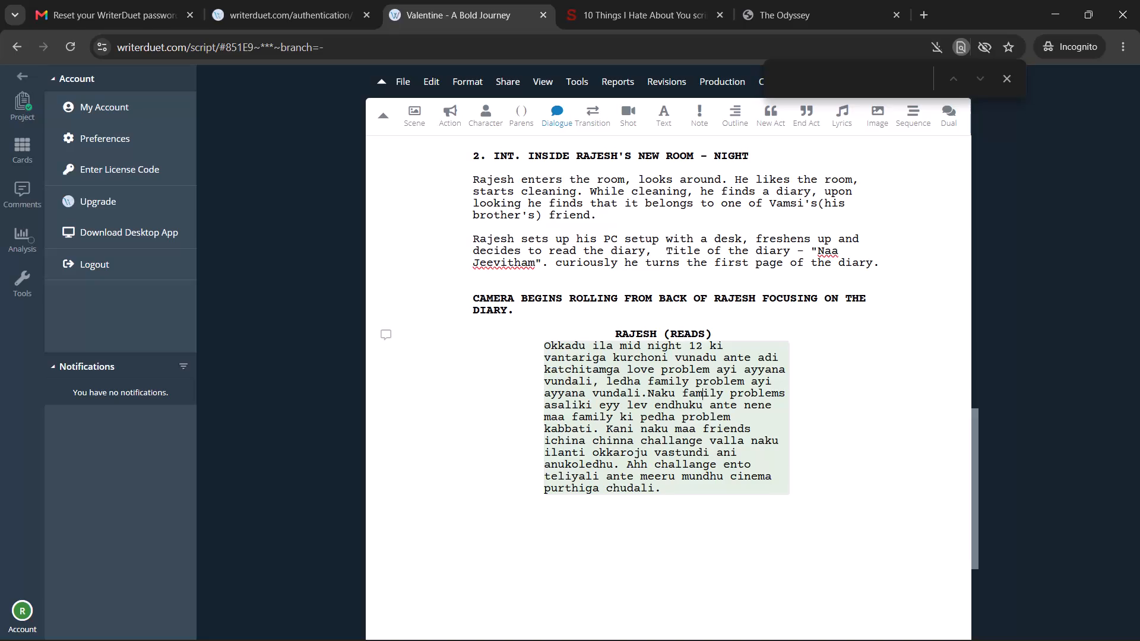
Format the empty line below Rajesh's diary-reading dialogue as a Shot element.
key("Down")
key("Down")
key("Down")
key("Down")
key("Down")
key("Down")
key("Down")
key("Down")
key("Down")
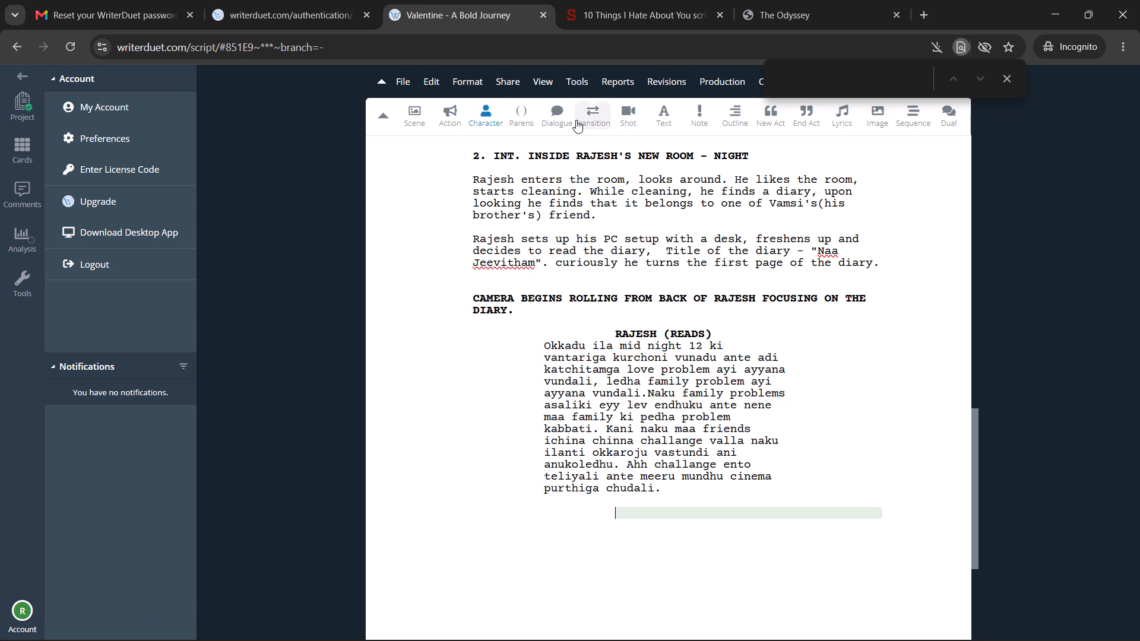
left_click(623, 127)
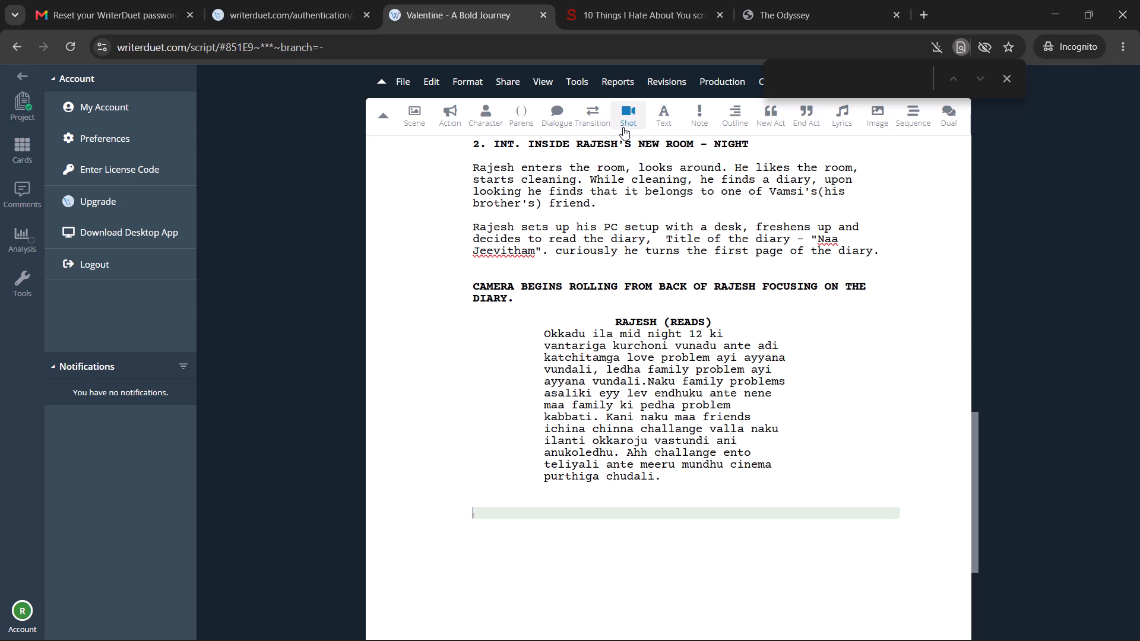
Replace the period ending scene 2's camera shot line with ", BLURRING OUT THE TEXT FROM THE DIARY".
left_click(525, 304)
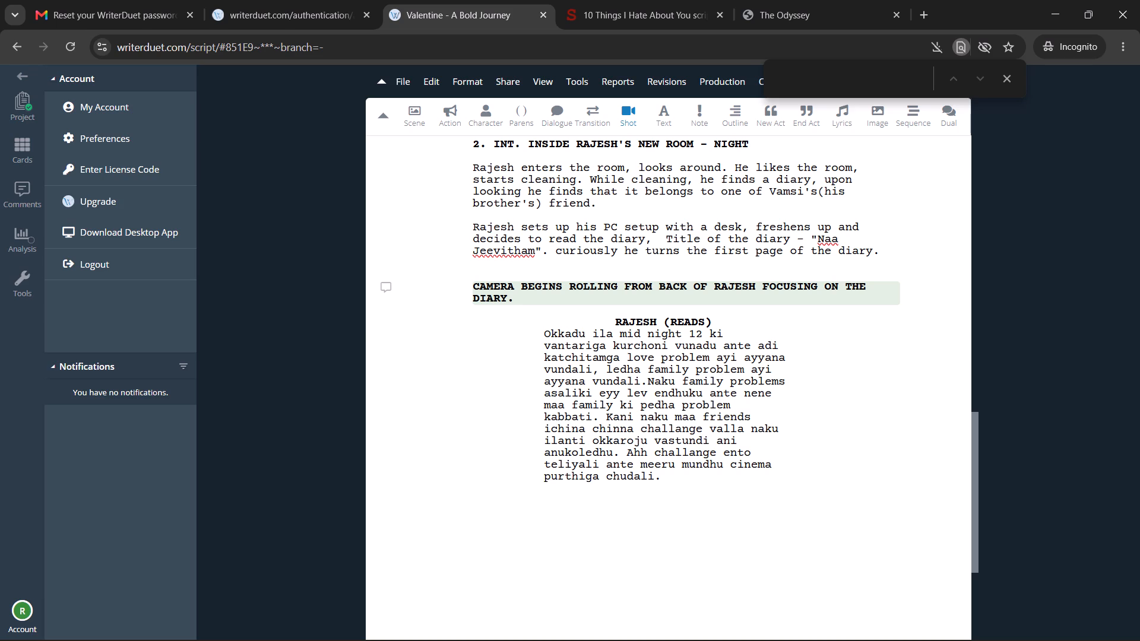
type("blu")
key("BackSpace")
key("BackSpace")
key("BackSpace")
key("BackSpace")
type(", b;")
key("BackSpace")
type("lurring out")
key("space")
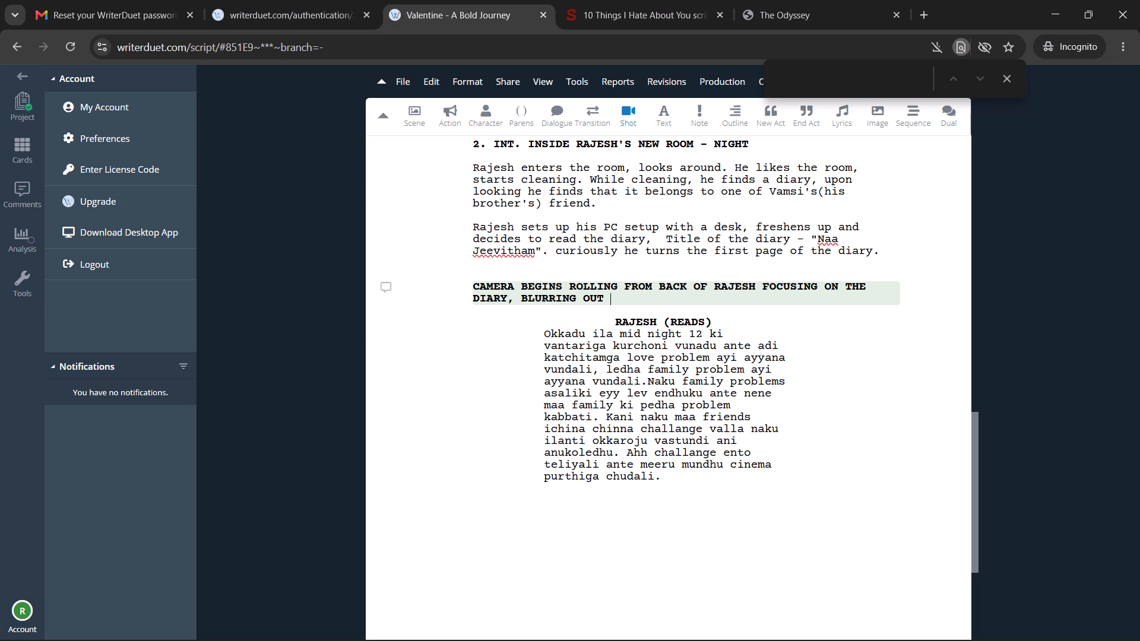
type("the texz")
key("BackSpace")
type("t from the diary")
key("space")
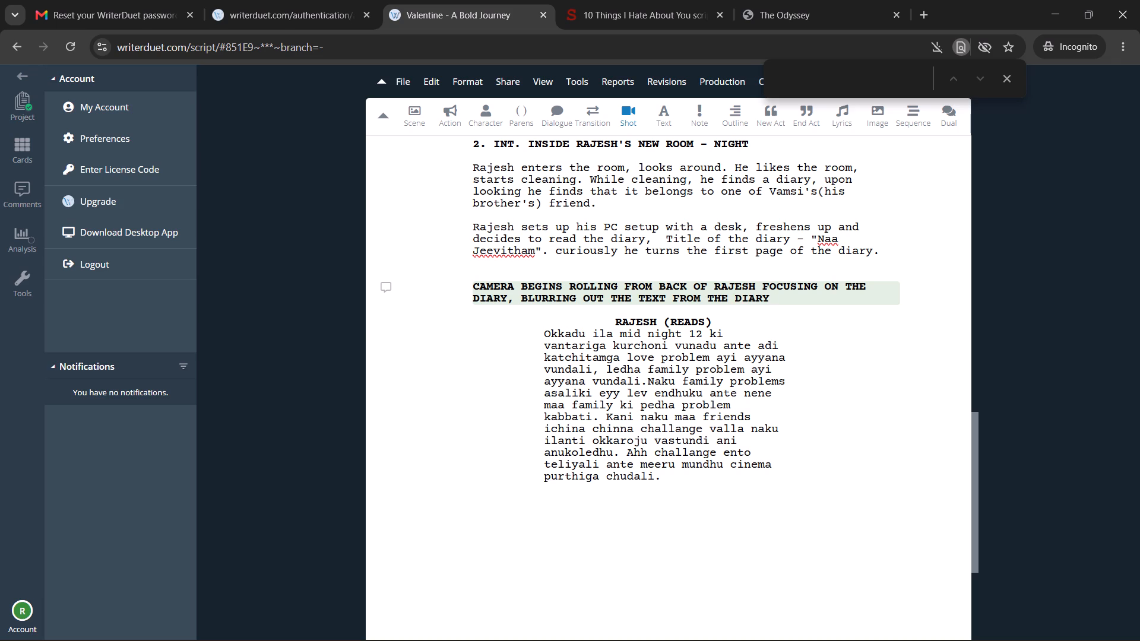
Finish the camera shot line with "SKIPPING THE SCENE TO VIJAY(KOUSHIK).".
type("sck")
key("BackSpace")
key("BackSpace")
type("kipping")
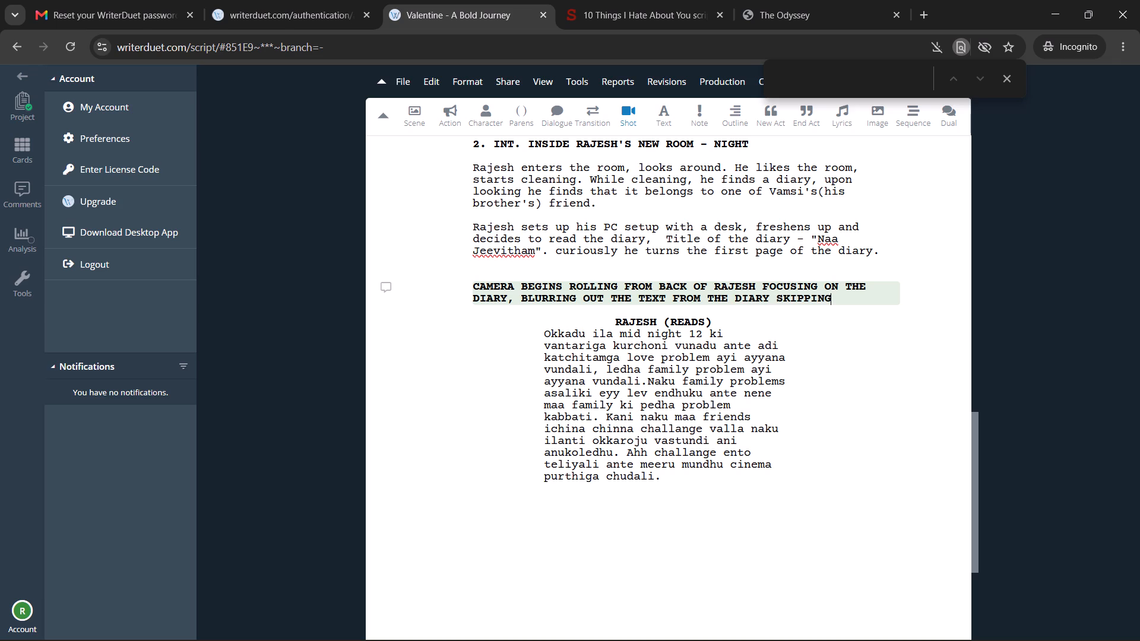
key("space")
type("the scene to")
key("space")
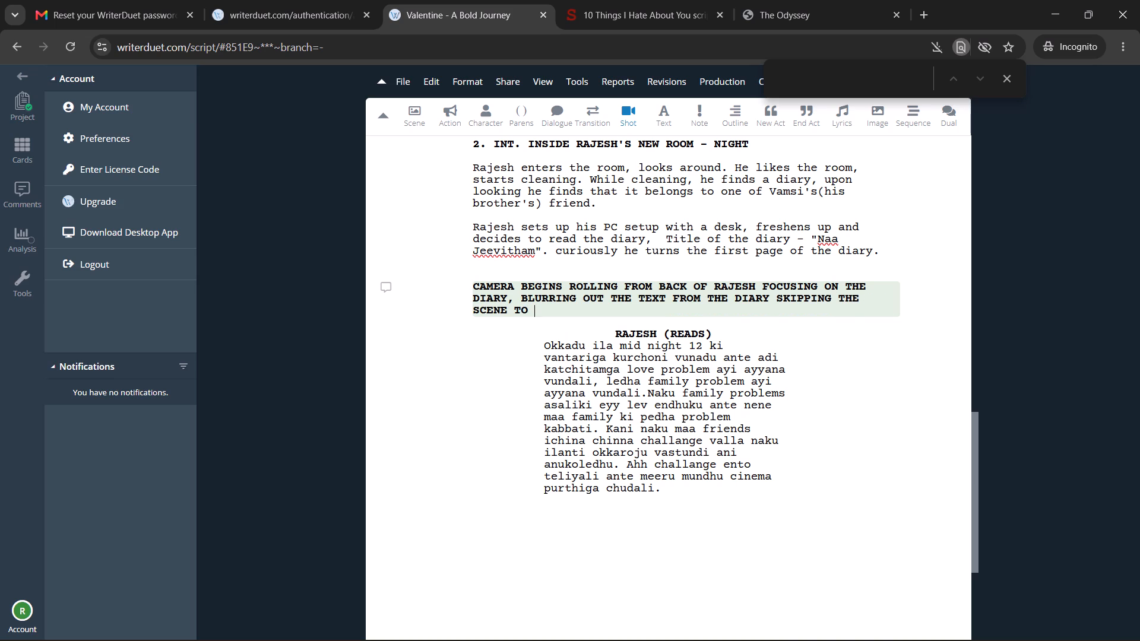
type("koushin")
key("BackSpace")
type("jk")
key("BackSpace")
key("BackSpace")
key("k")
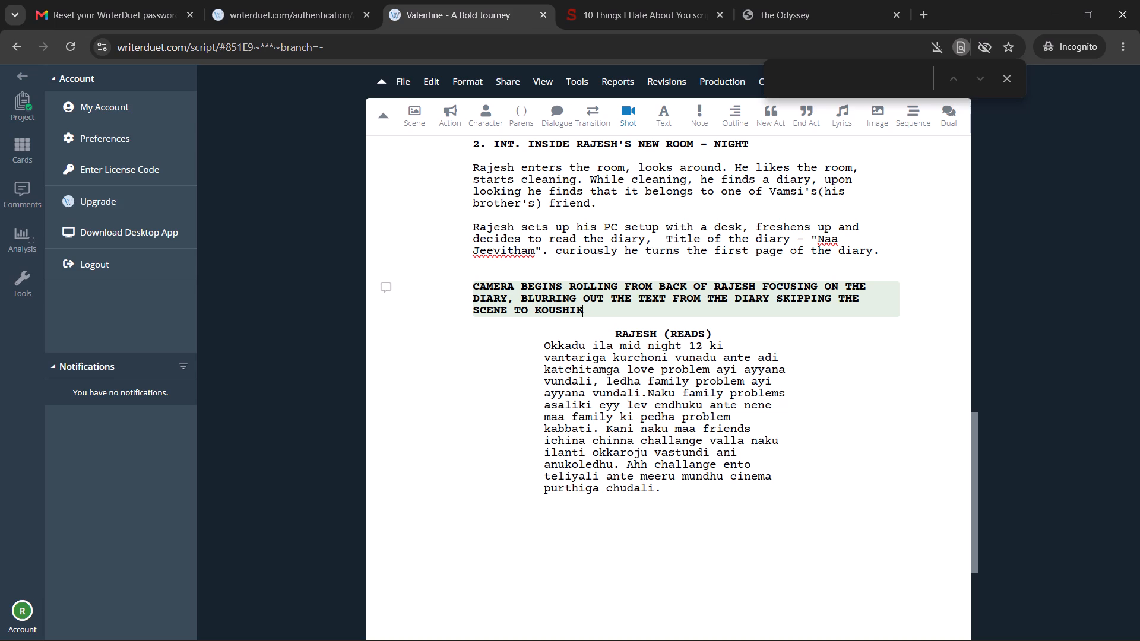
key("ctrl+BackSpace")
type("vika")
key("BackSpace")
key("BackSpace")
type("jay")
key("shift+parenleft")
type("koushik")
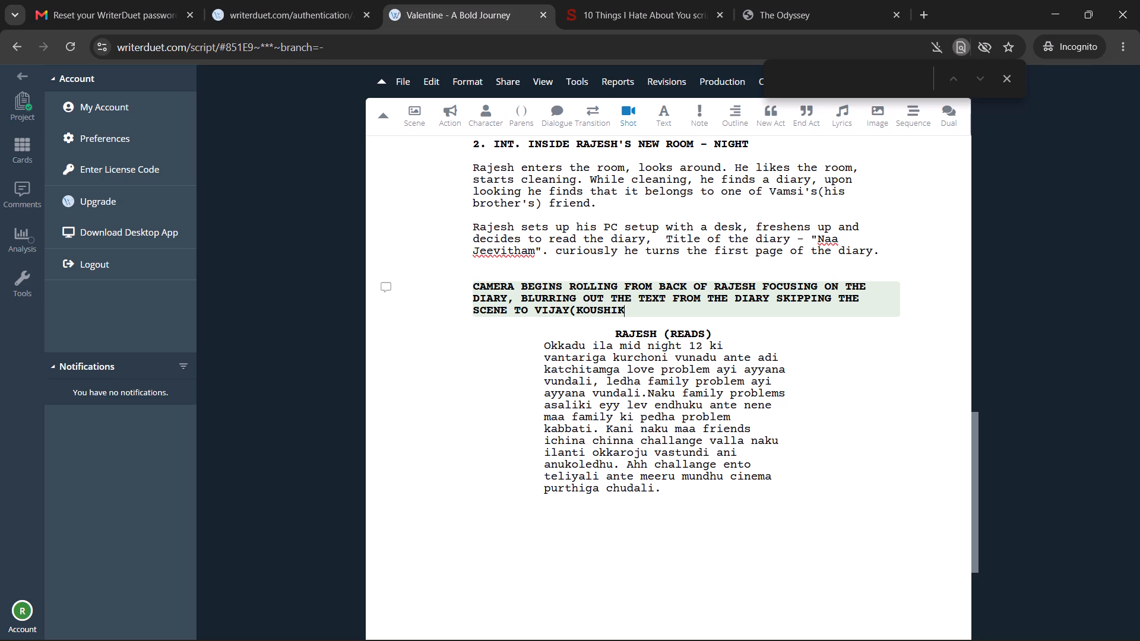
key("shift+parenright")
scroll(768, 357, "down", 2)
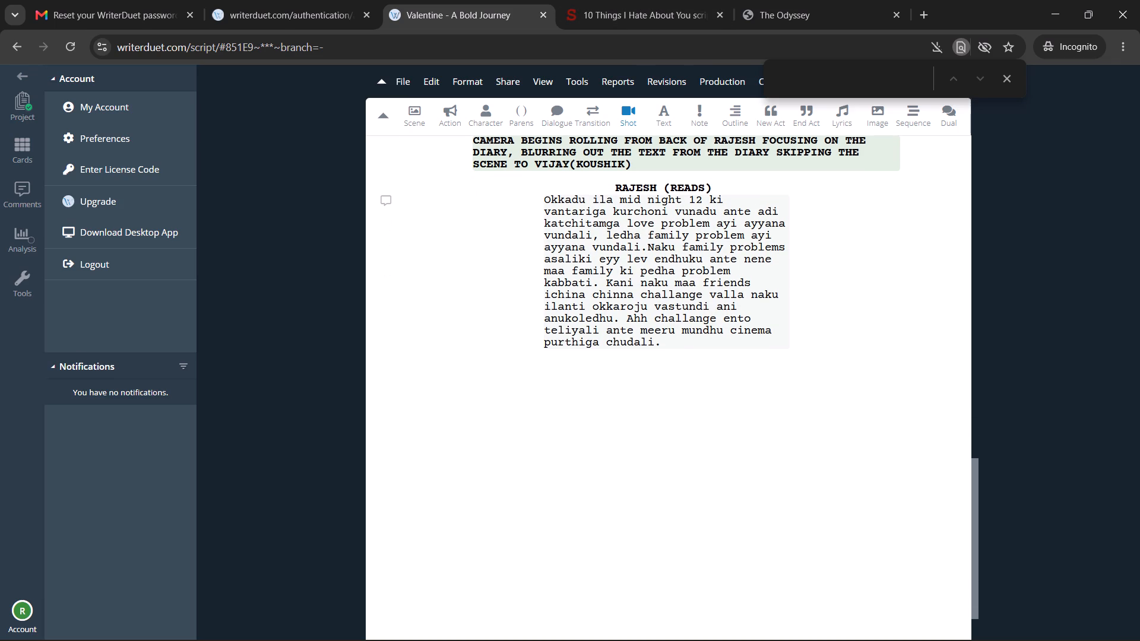
key("period")
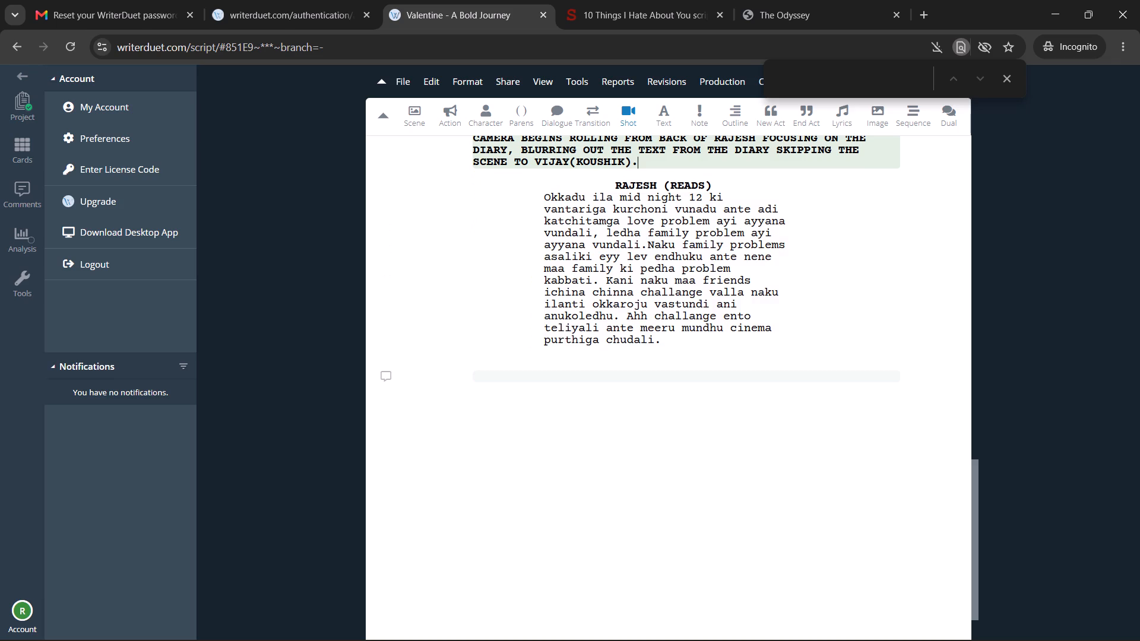
Set the empty line below Rajesh's dialogue to the Scene element and leave it blank.
left_click(636, 357)
scroll(661, 352, "up", 2)
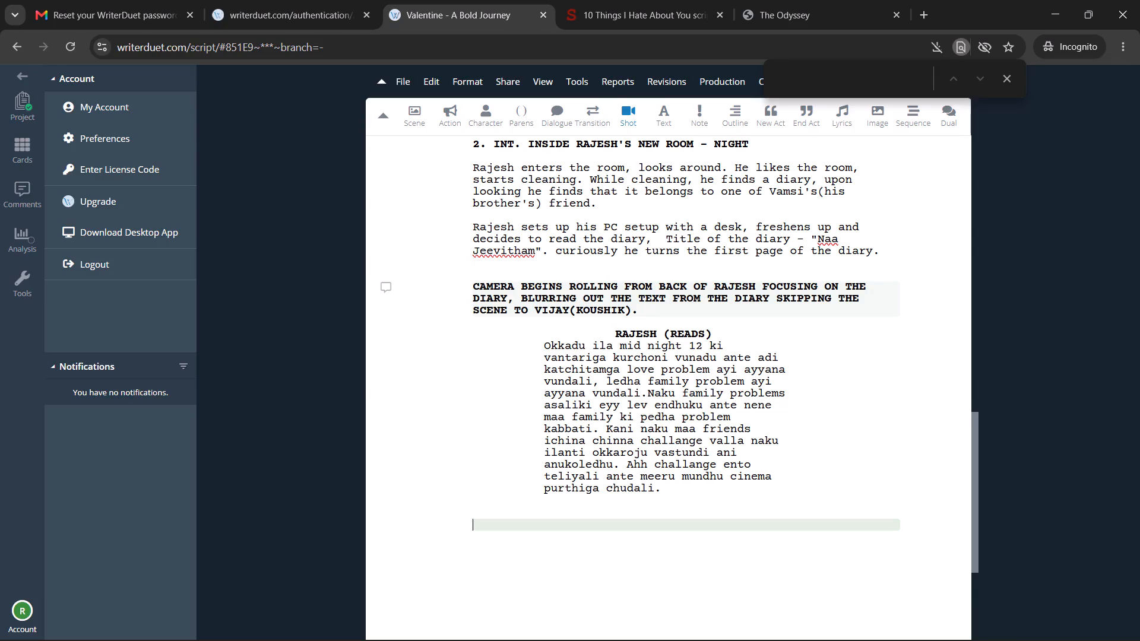
scroll(635, 315, "down", 1)
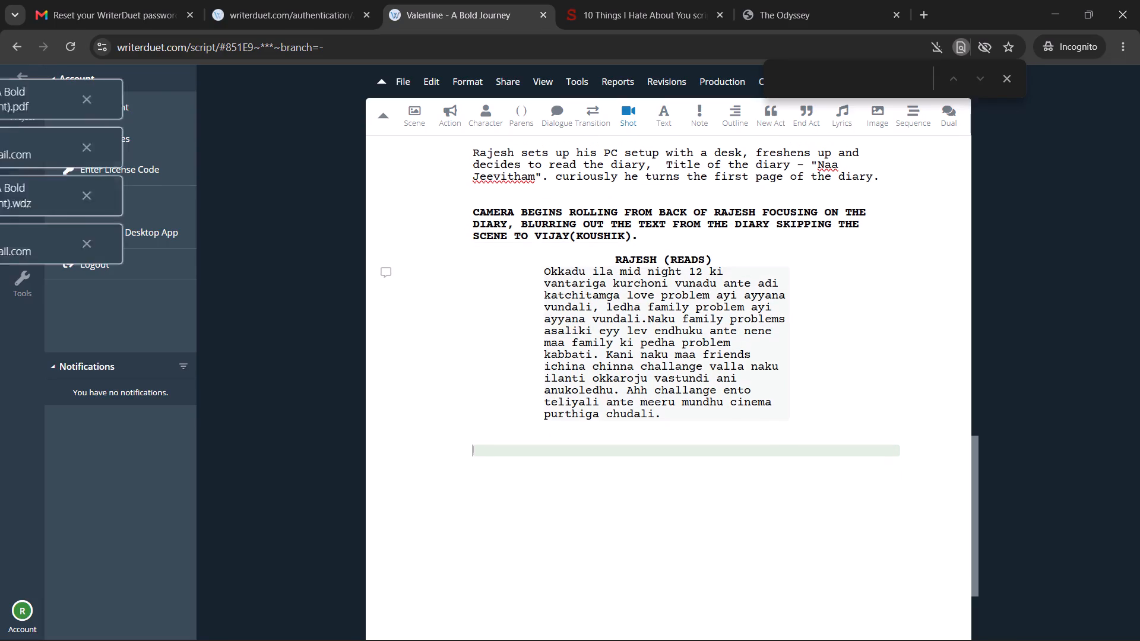
left_click(564, 448)
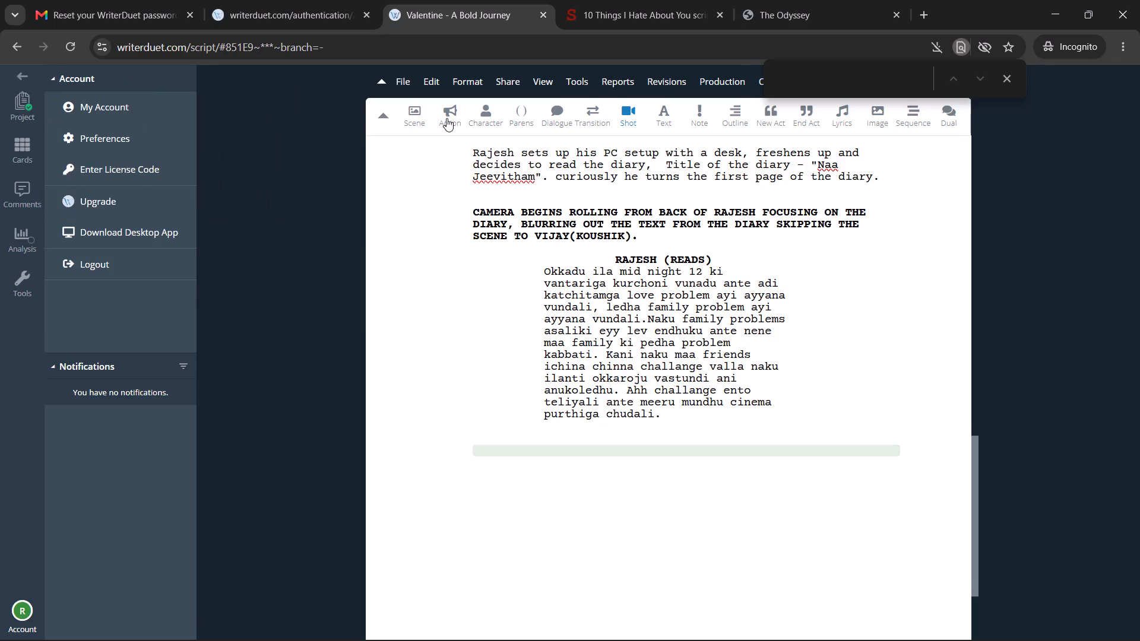
left_click(422, 111)
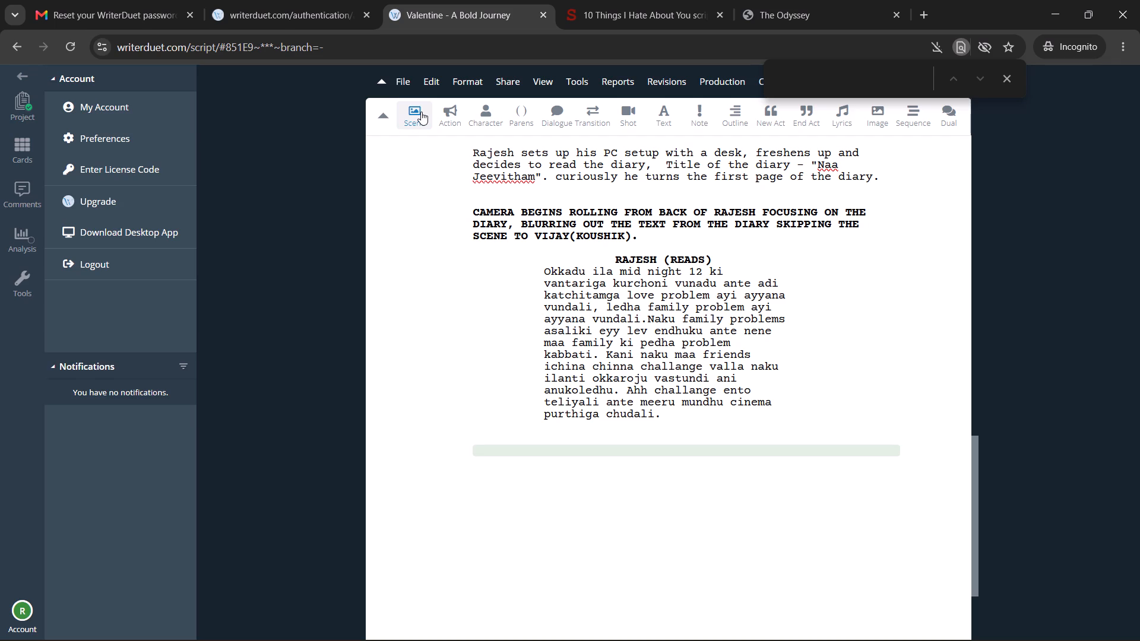
key("a")
key("BackSpace")
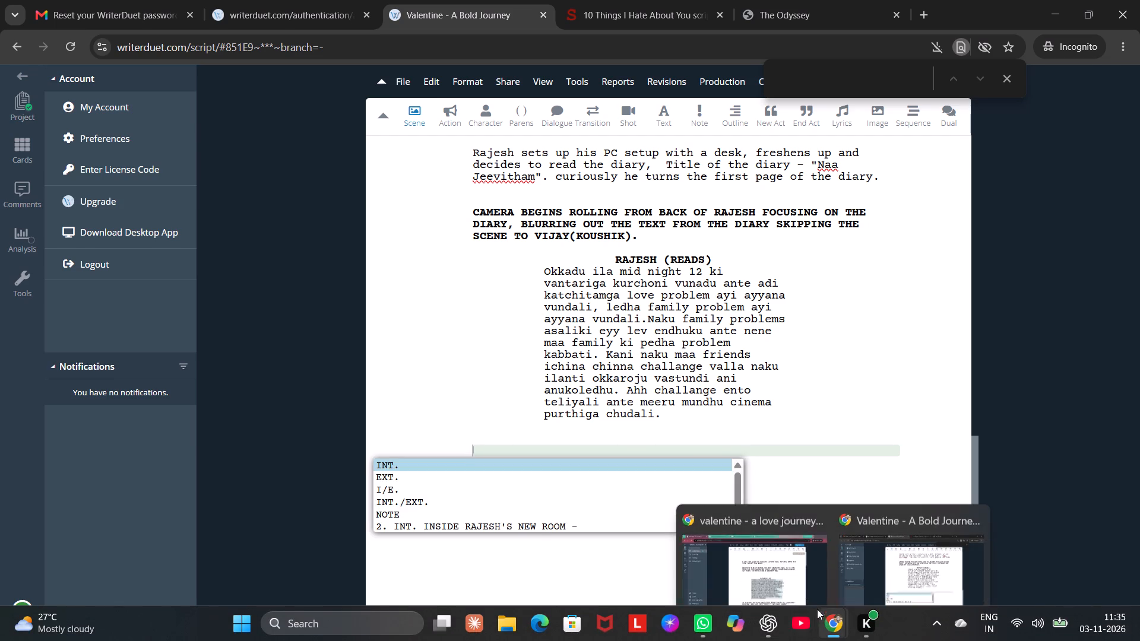
Switch to "valentine - a love journey" and copy its opening midnight-coke line together with the CAMERA paragraph ending in "RELEVENT BGM.".
left_click(788, 560)
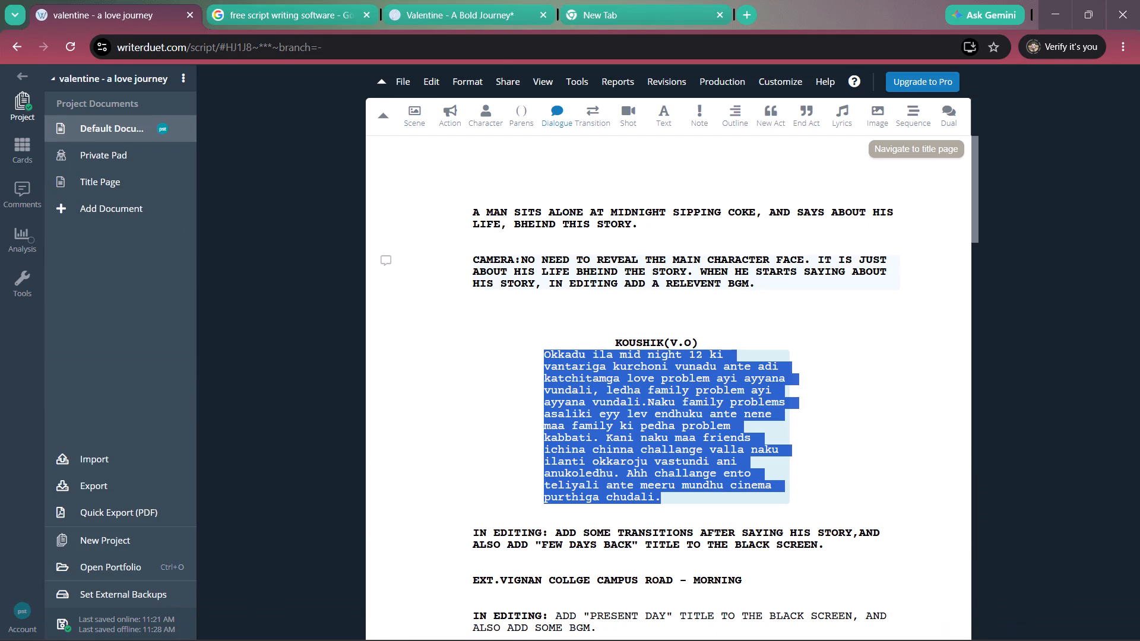
left_click_drag(472, 205, 647, 252)
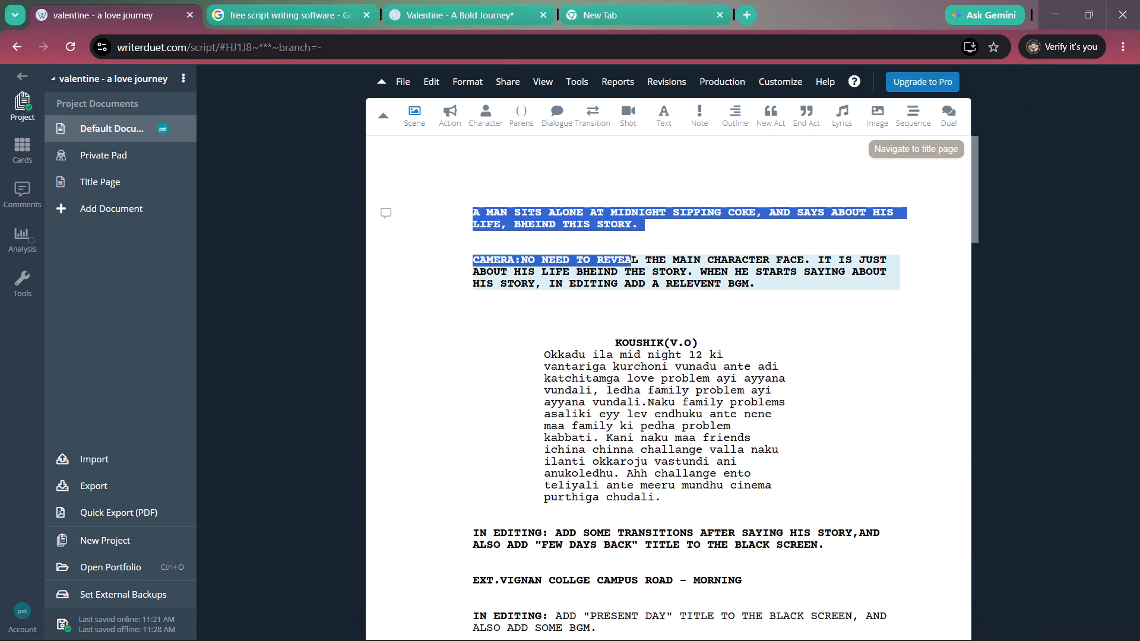
left_click_drag(647, 252, 774, 288)
key("ctrl+c")
key("ctrl+c")
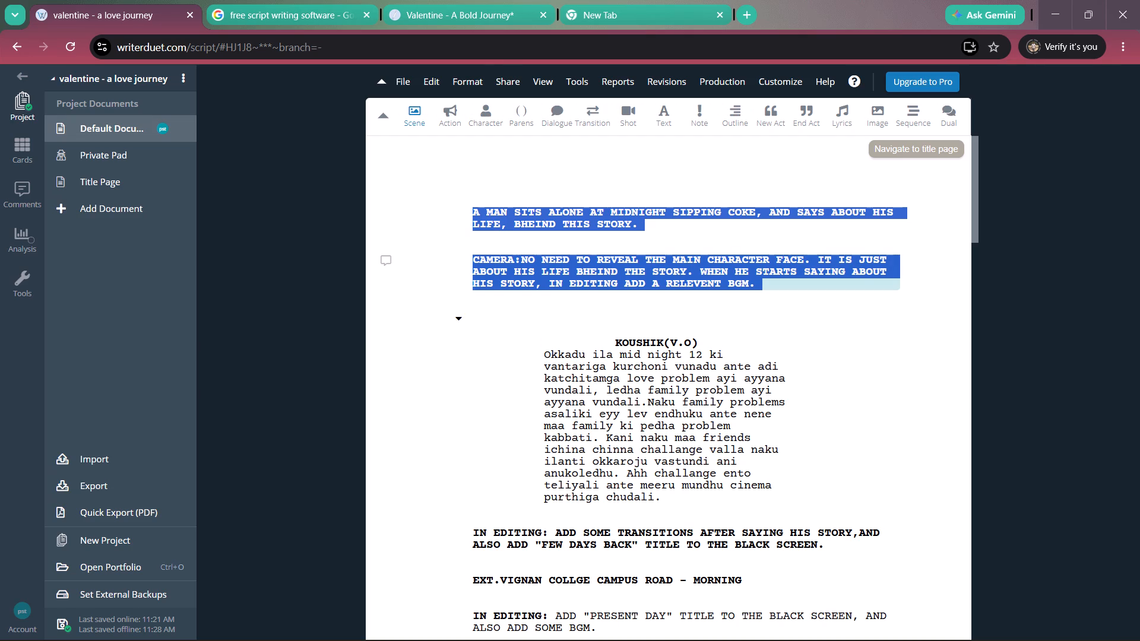
key("ctrl+c")
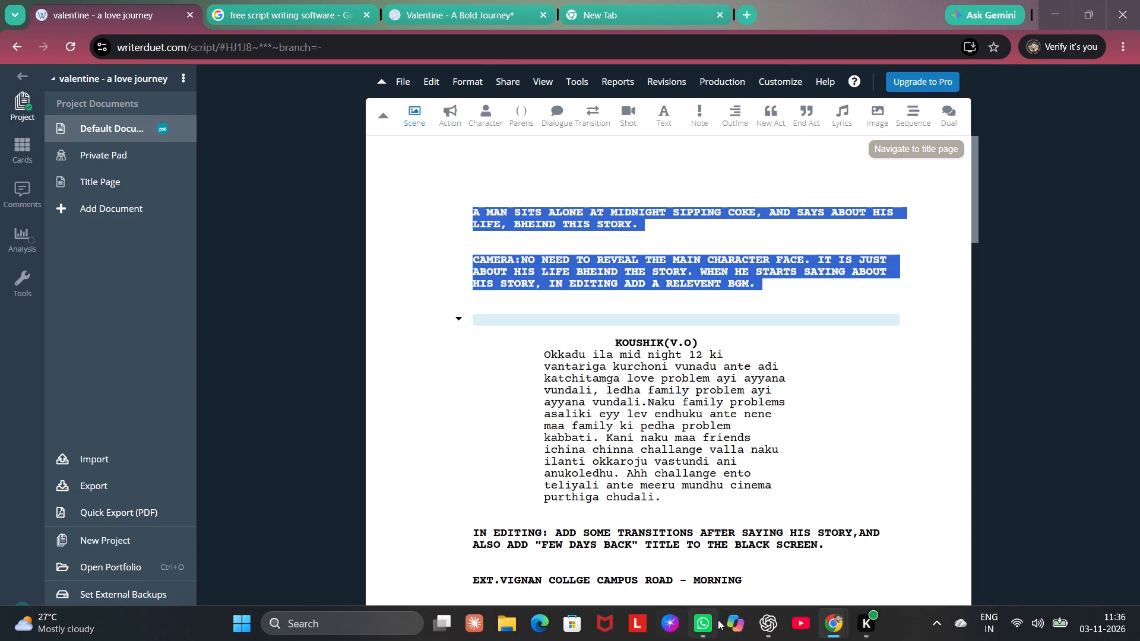
Return to the "Valentine - A Bold Journey" script containing scene 2 and paste the copied lines below Rajesh's dialogue.
key("ctrl+Tab")
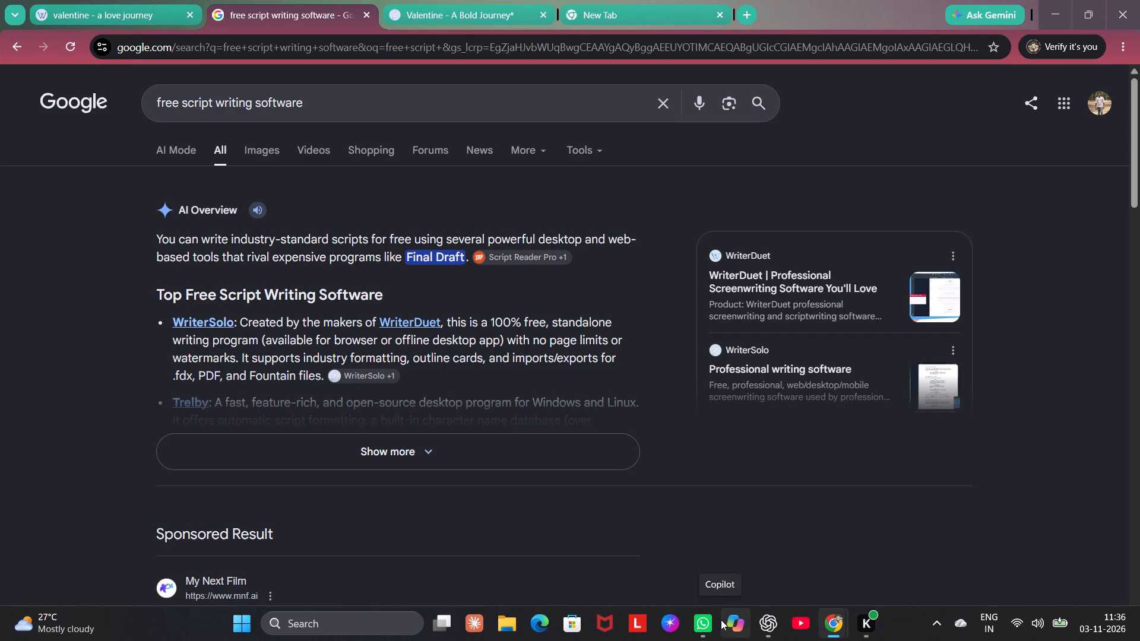
key("ctrl+Tab")
key("super+Tab")
key("super+Tab")
key("super+Tab")
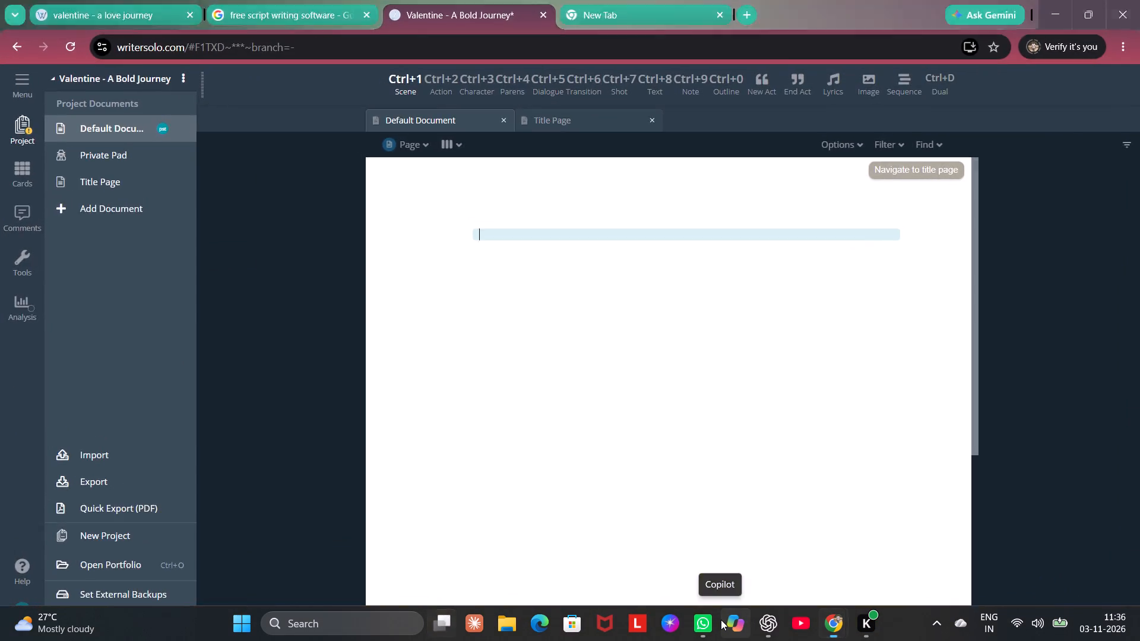
key("Tab")
key("Tab")
key("Tab")
key("Tab")
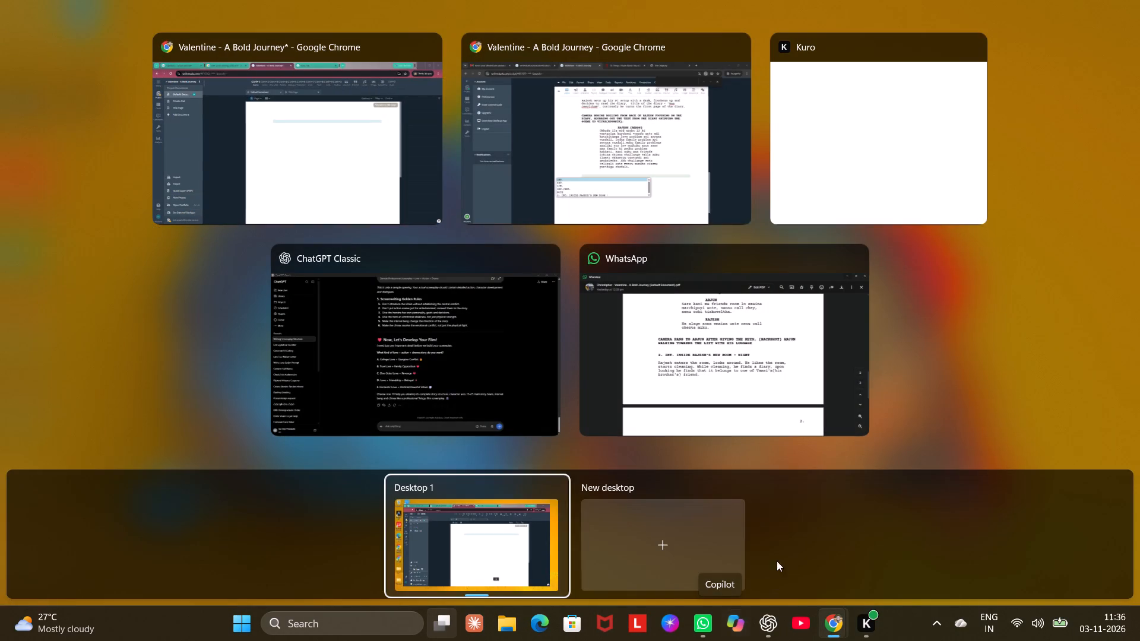
key("Tab")
left_click(644, 189)
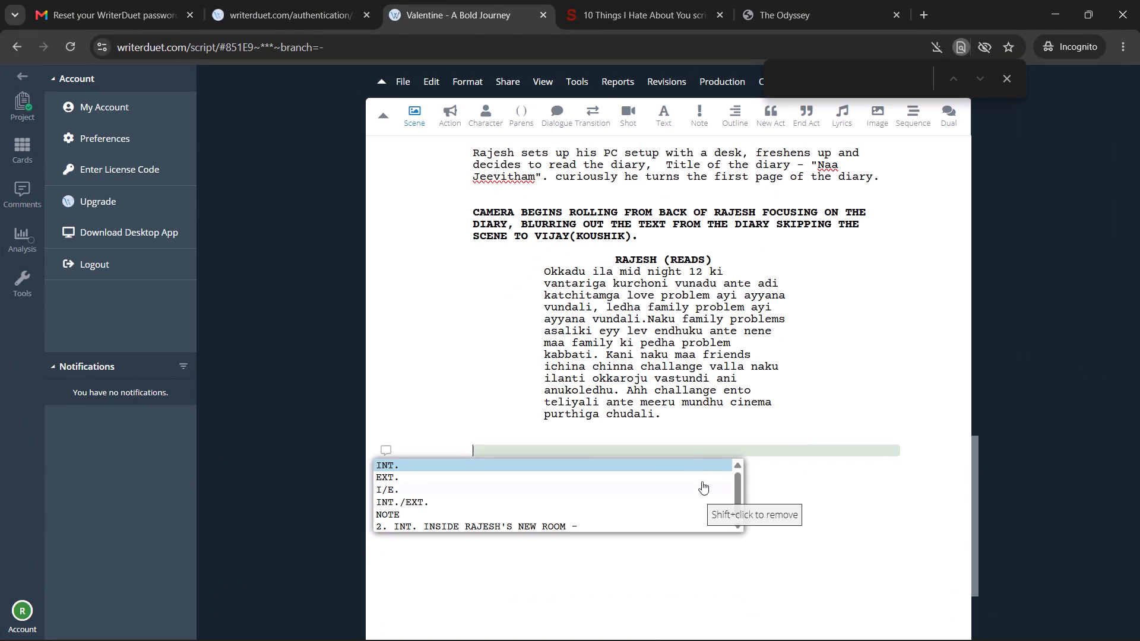
key("ctrl+v")
scroll(626, 448, "down", 1)
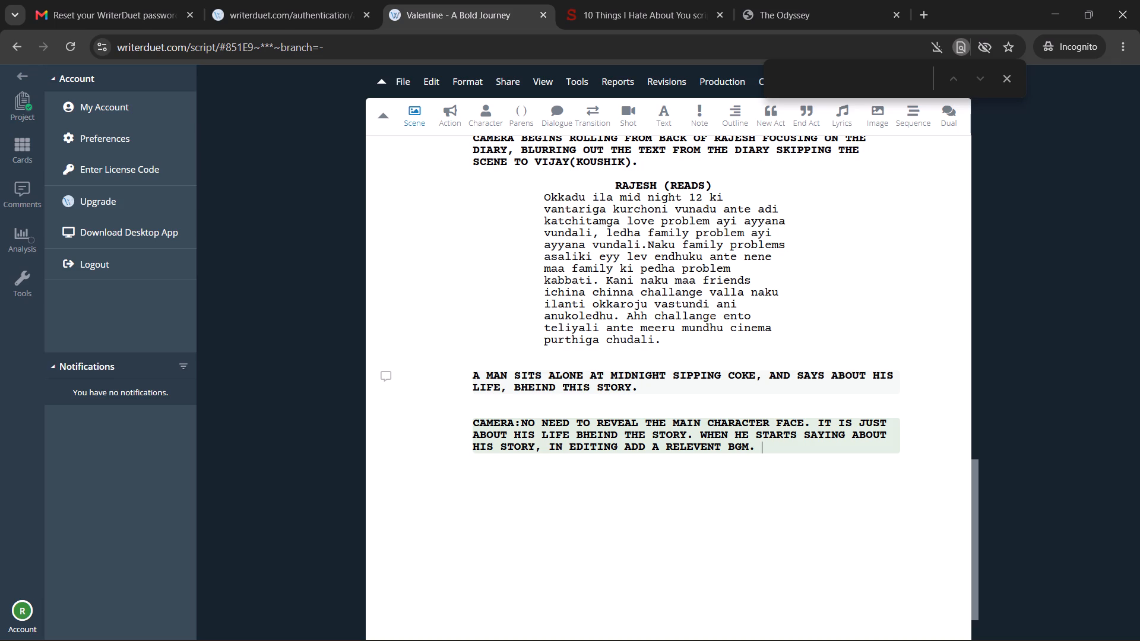
Shorten "IT IS" to "IT'S" before "JUST ABOUT HIS LIFE" in the pasted CAMERA paragraph.
left_click(552, 407)
left_click(554, 405)
left_click(626, 392)
left_click(634, 390)
left_click(642, 389)
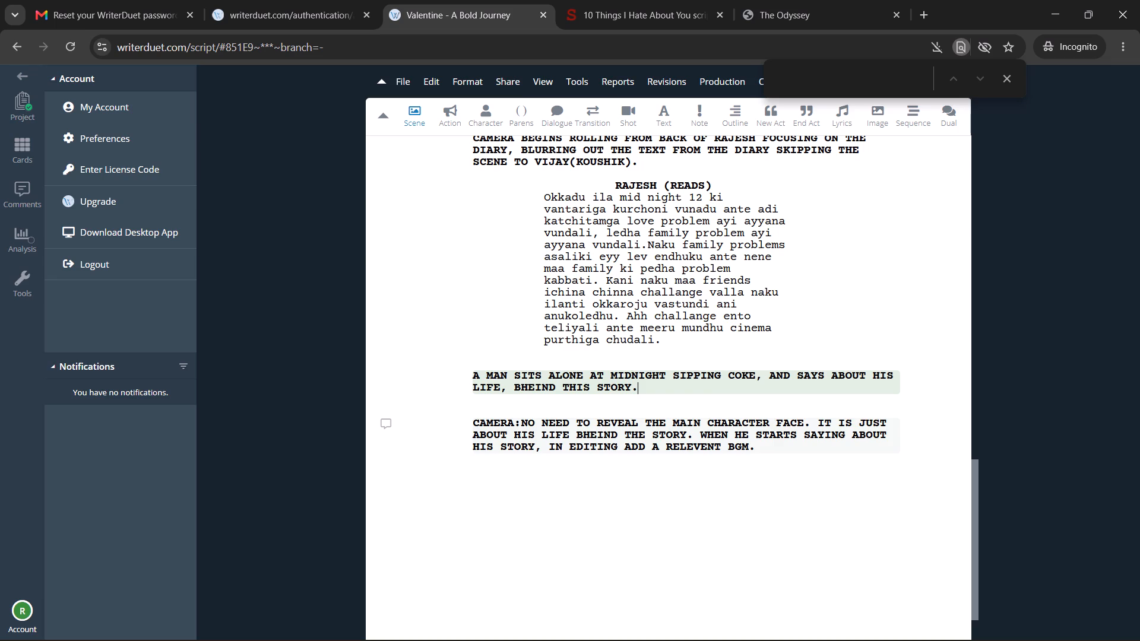
left_click(855, 419)
key("BackSpace")
key("BackSpace")
key("BackSpace")
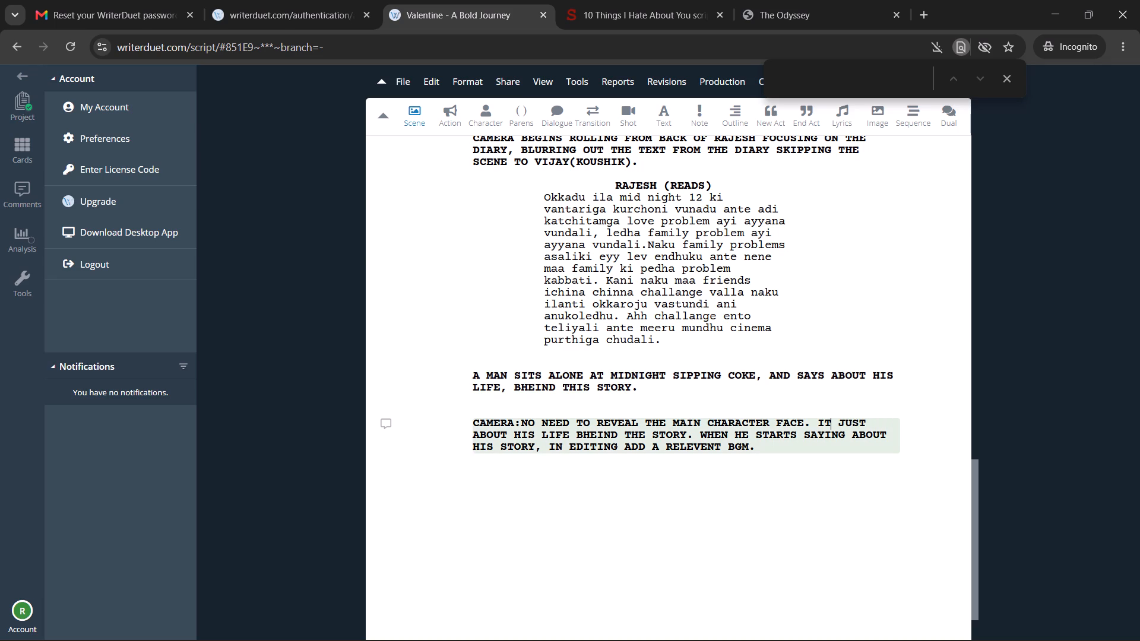
type("'s")
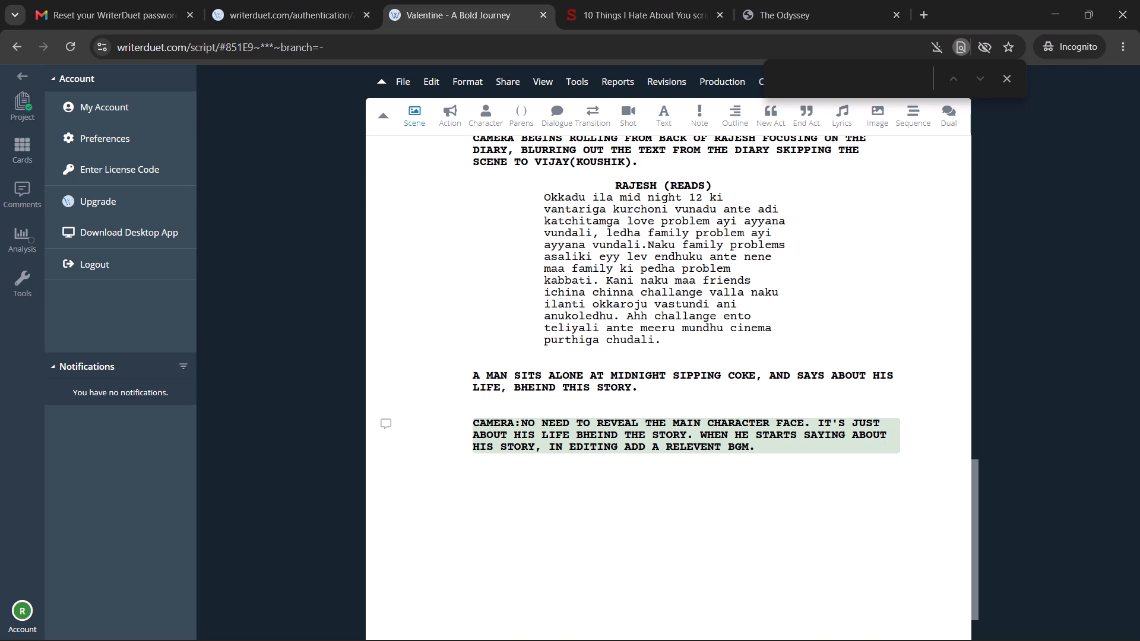
left_click(761, 445)
Remove the bold formatting from the whole "A MAN SITS ALONE AT MIDNIGHT SIPPING COKE" line.
scroll(761, 445, "up", 1)
scroll(761, 445, "down", 2)
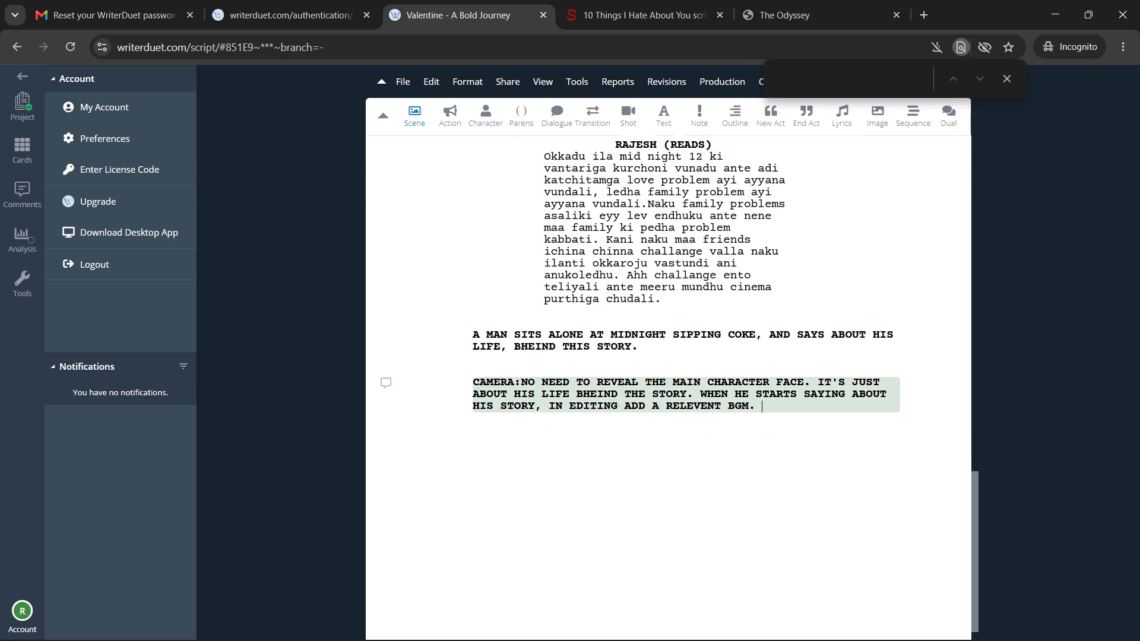
scroll(760, 444, "up", 3)
scroll(687, 481, "down", 1)
left_click_drag(672, 480, 506, 467)
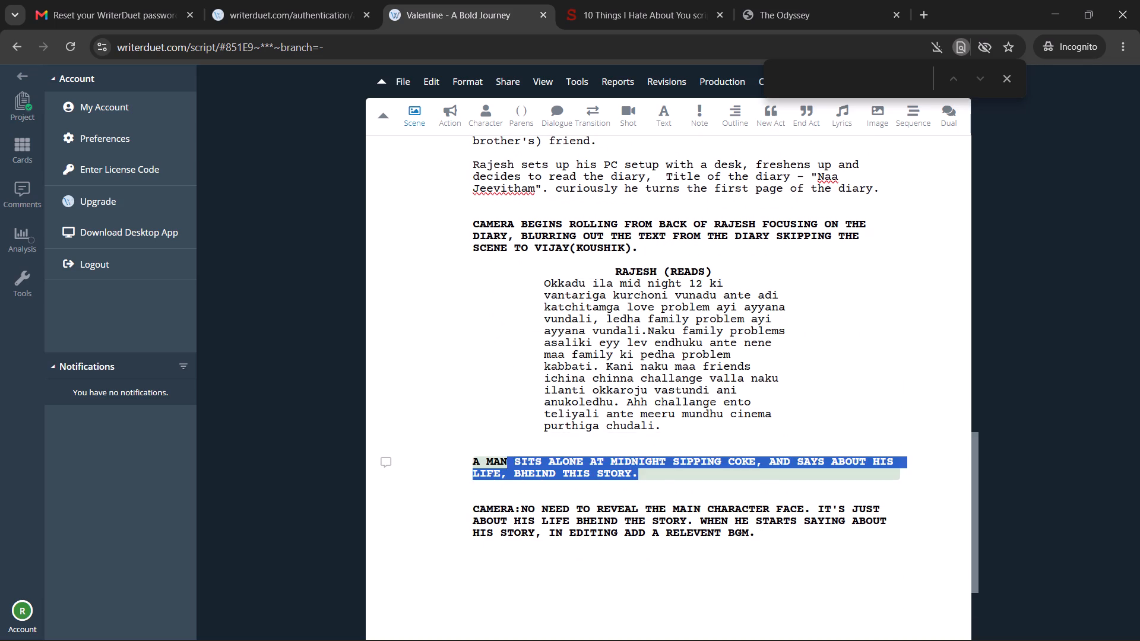
left_click_drag(506, 467, 471, 462)
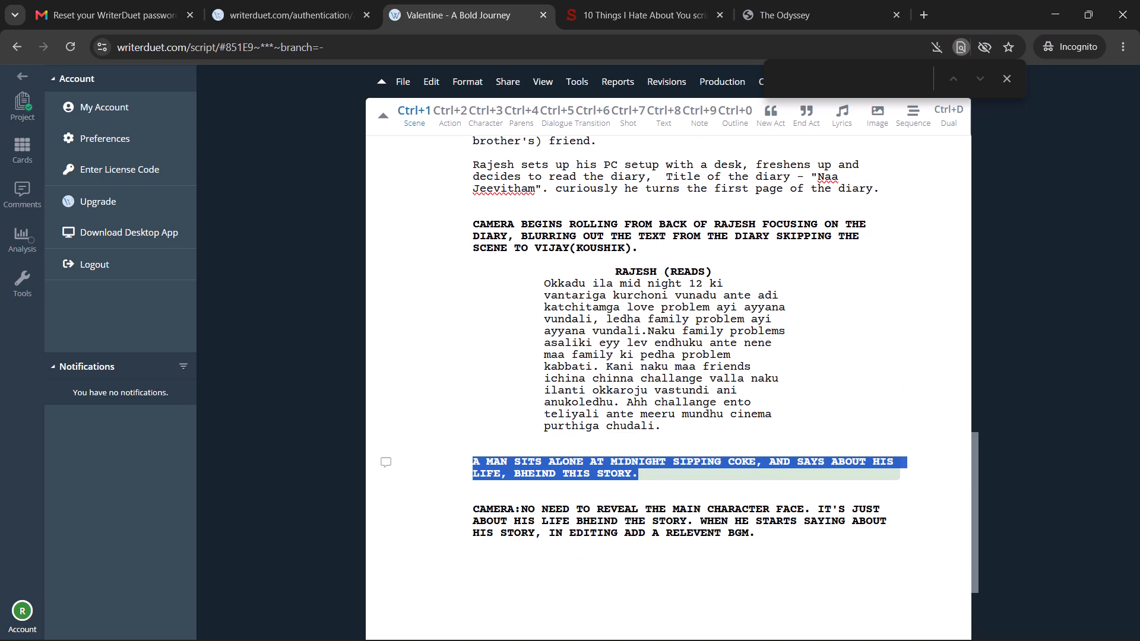
key("ctrl+b")
key("ctrl+b")
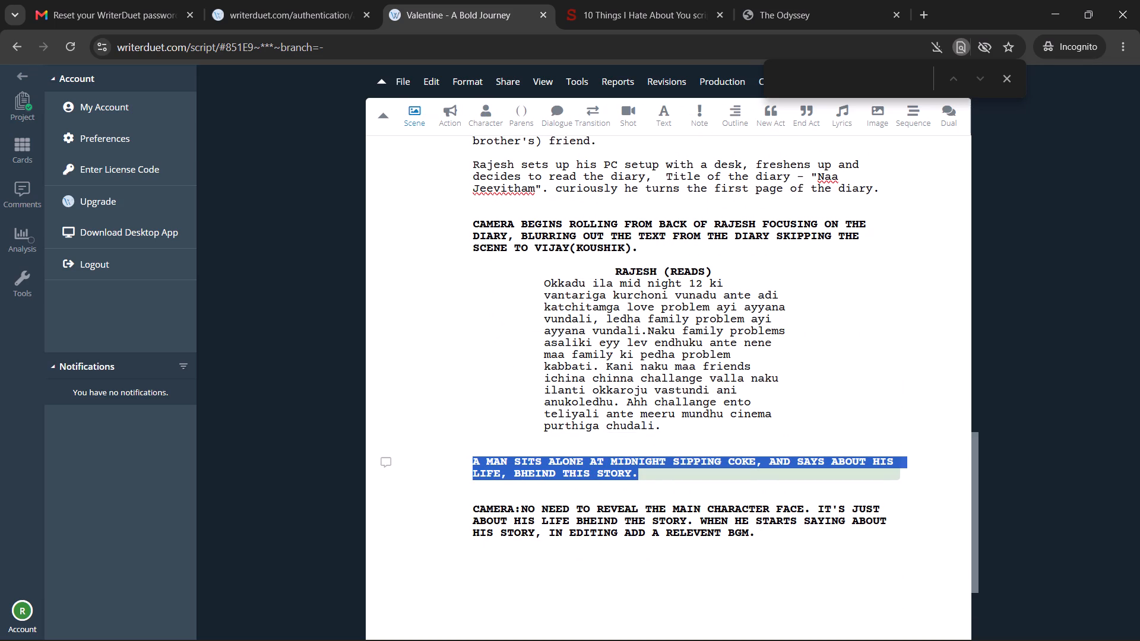
key("ctrl+b")
left_click(494, 428)
Insert a space after "CAMERA:" at the start of the last paragraph.
scroll(493, 451, "down", 2)
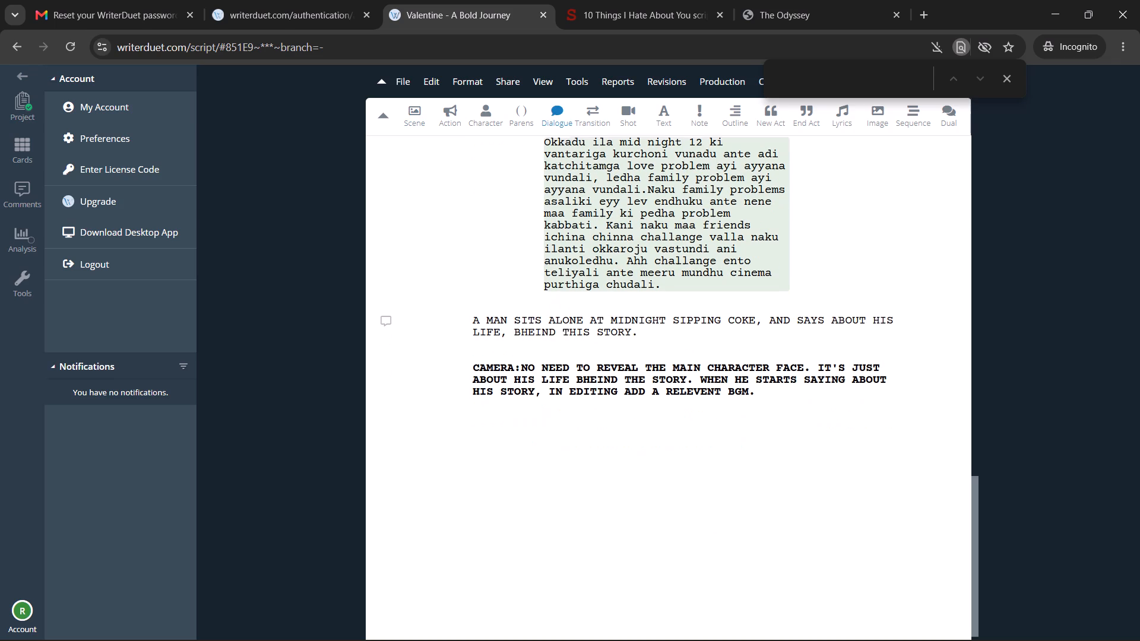
scroll(666, 420, "up", 1)
scroll(575, 452, "up", 1)
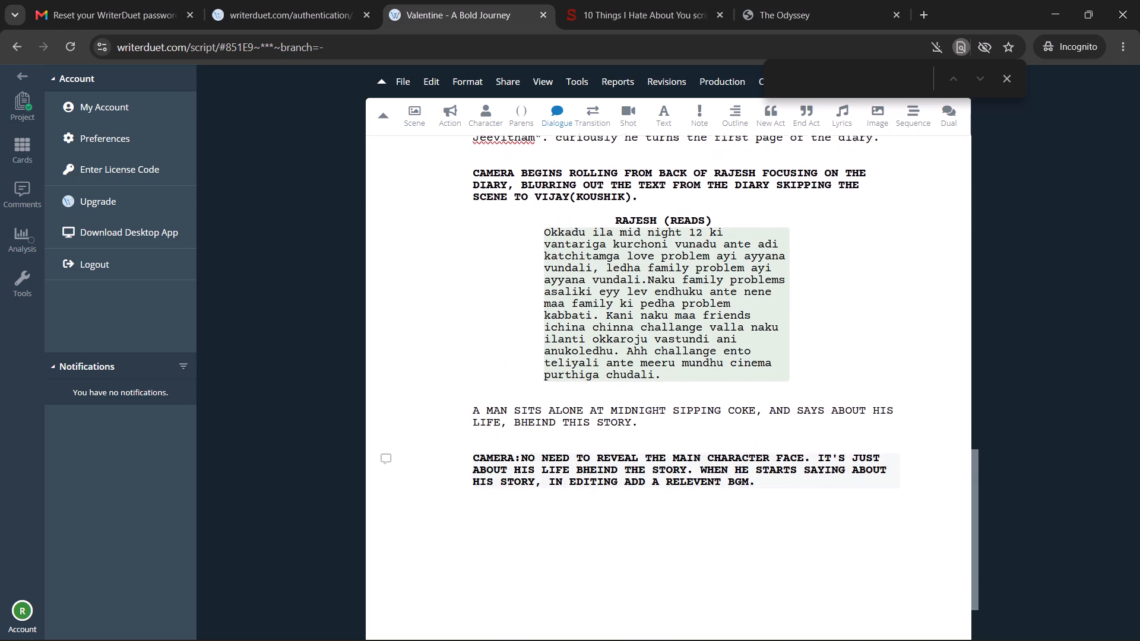
scroll(553, 452, "down", 1)
scroll(553, 452, "up", 2)
scroll(553, 452, "down", 2)
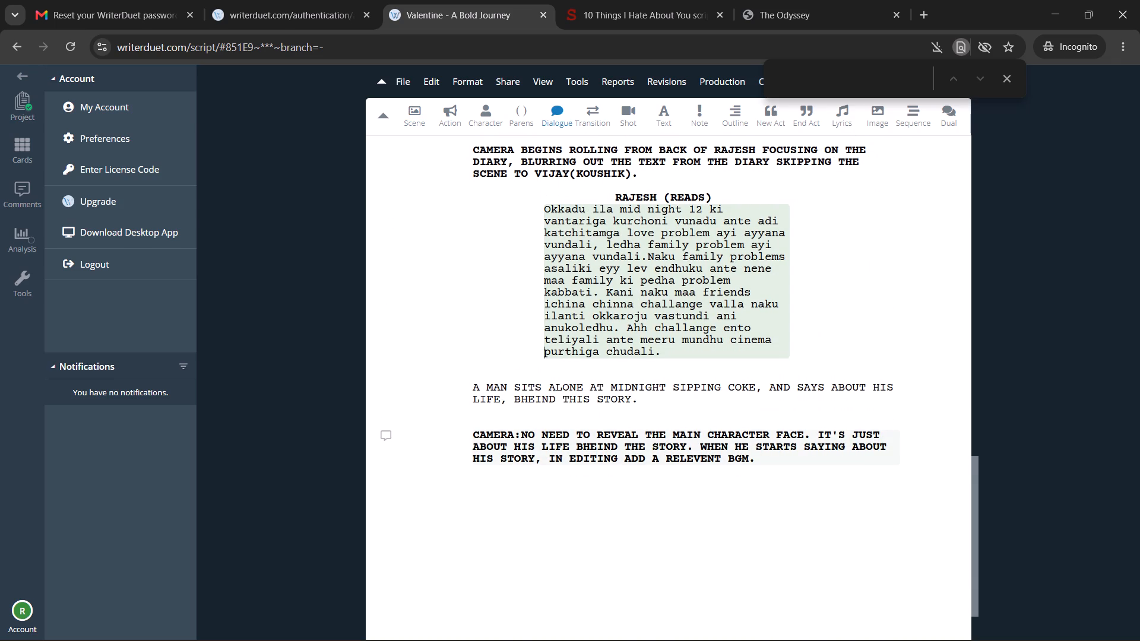
left_click(766, 468)
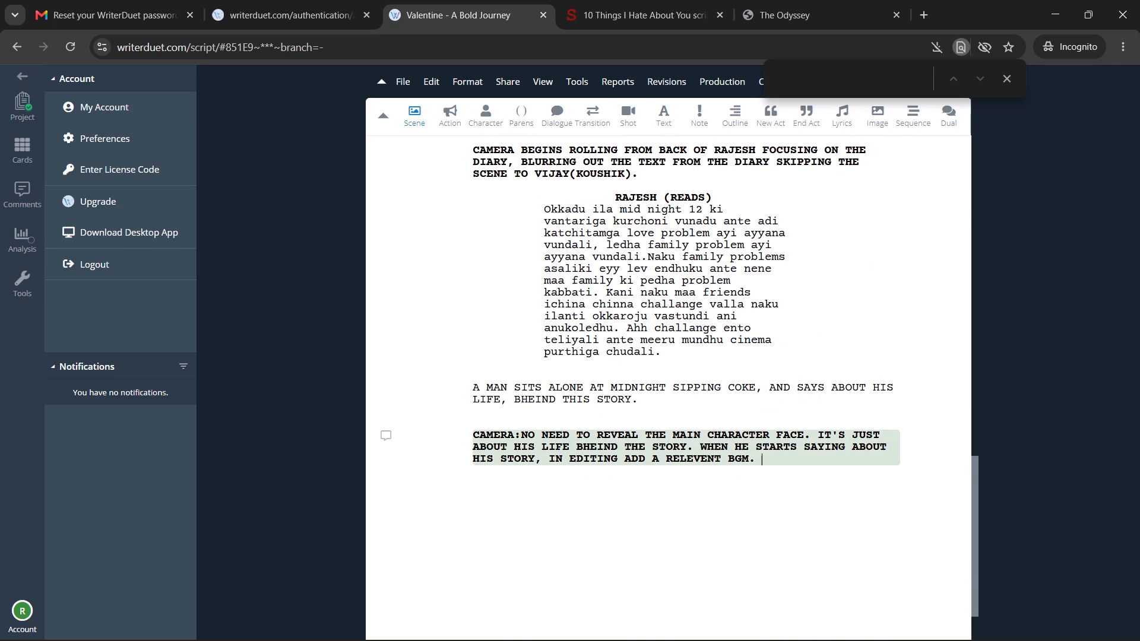
left_click(517, 431)
left_click(519, 433)
key("space")
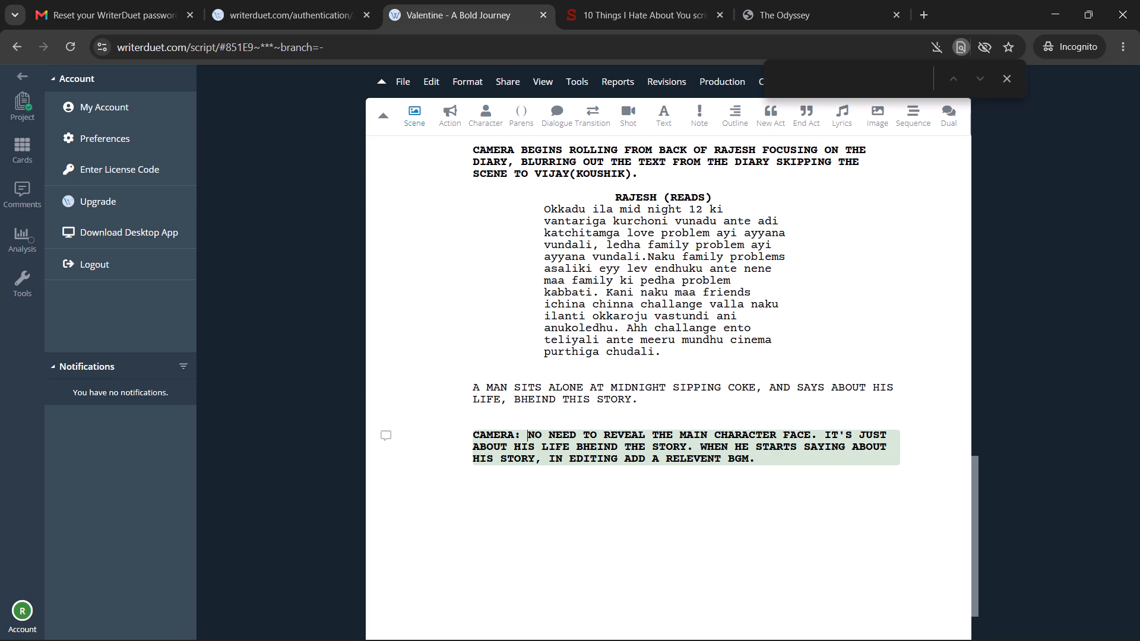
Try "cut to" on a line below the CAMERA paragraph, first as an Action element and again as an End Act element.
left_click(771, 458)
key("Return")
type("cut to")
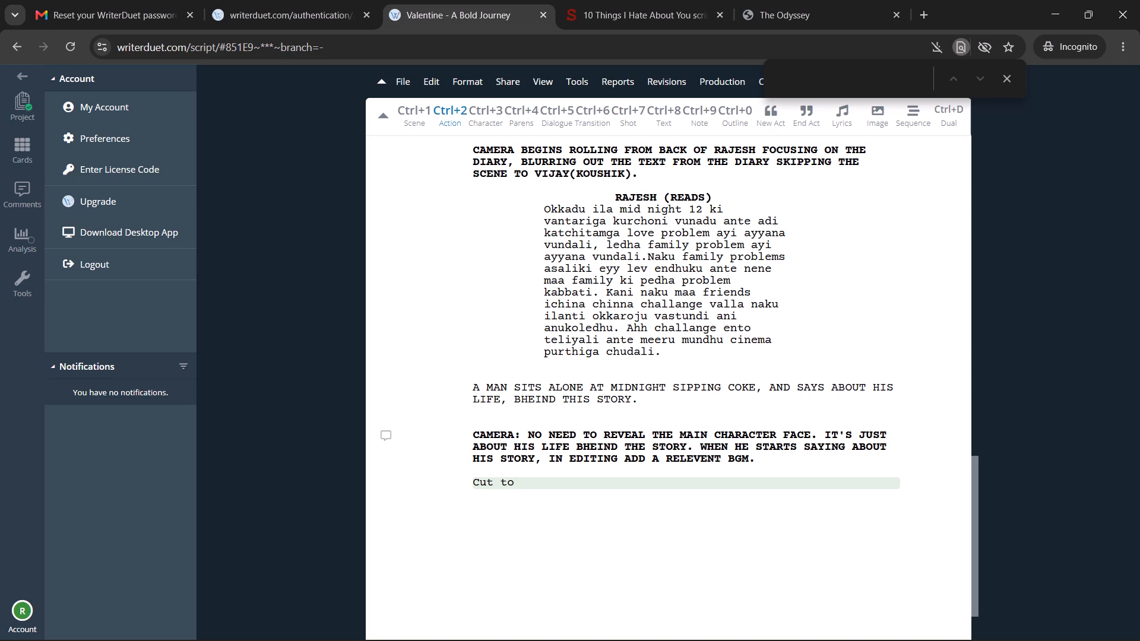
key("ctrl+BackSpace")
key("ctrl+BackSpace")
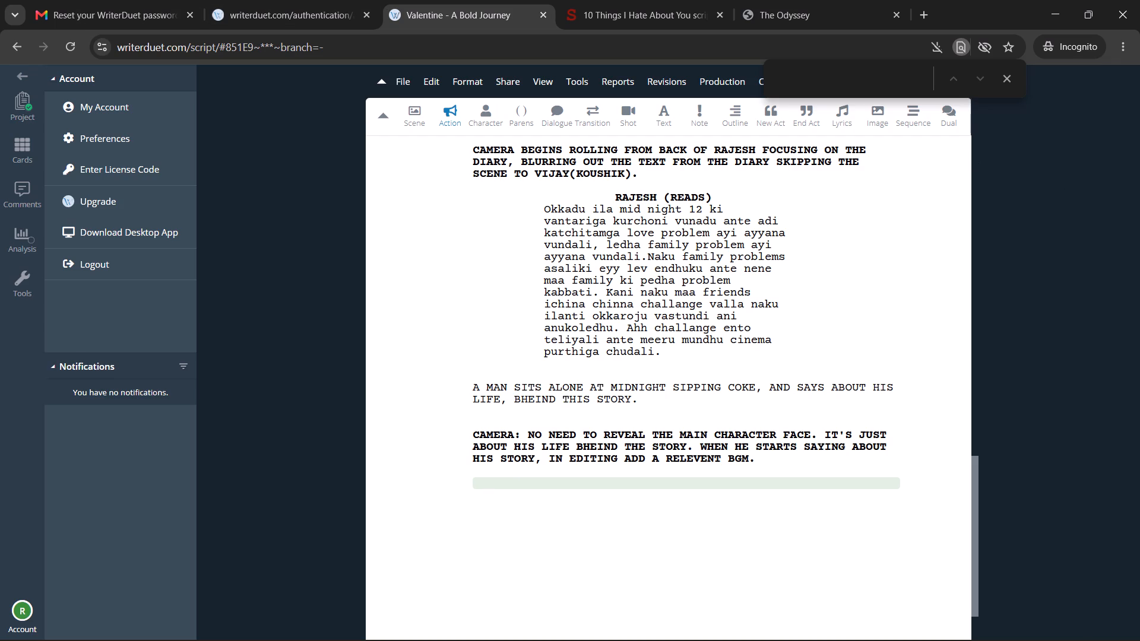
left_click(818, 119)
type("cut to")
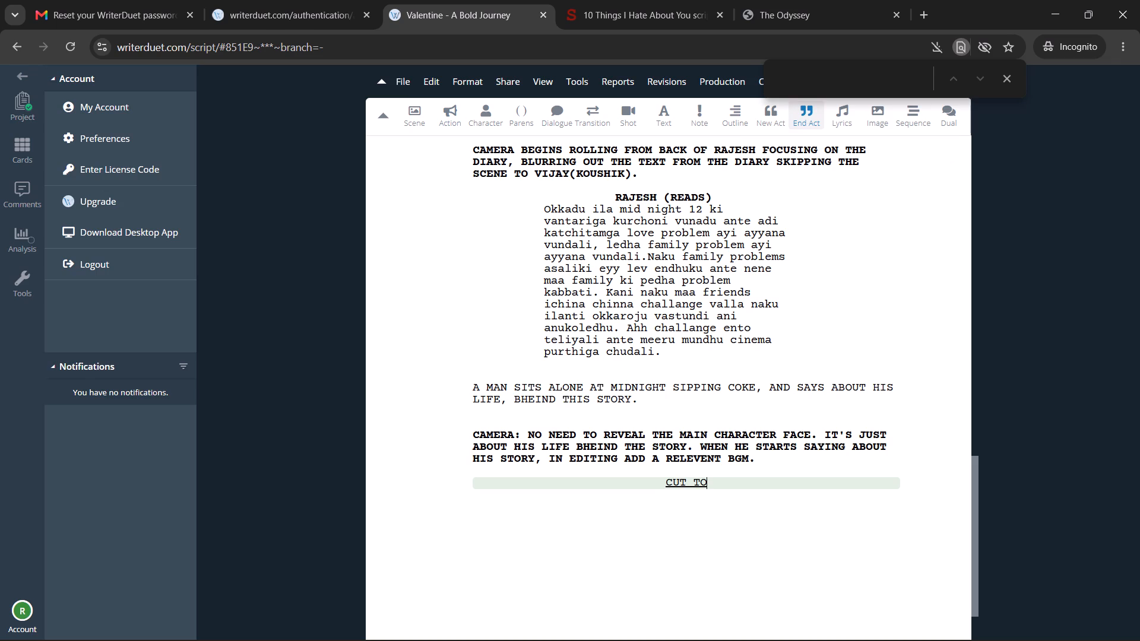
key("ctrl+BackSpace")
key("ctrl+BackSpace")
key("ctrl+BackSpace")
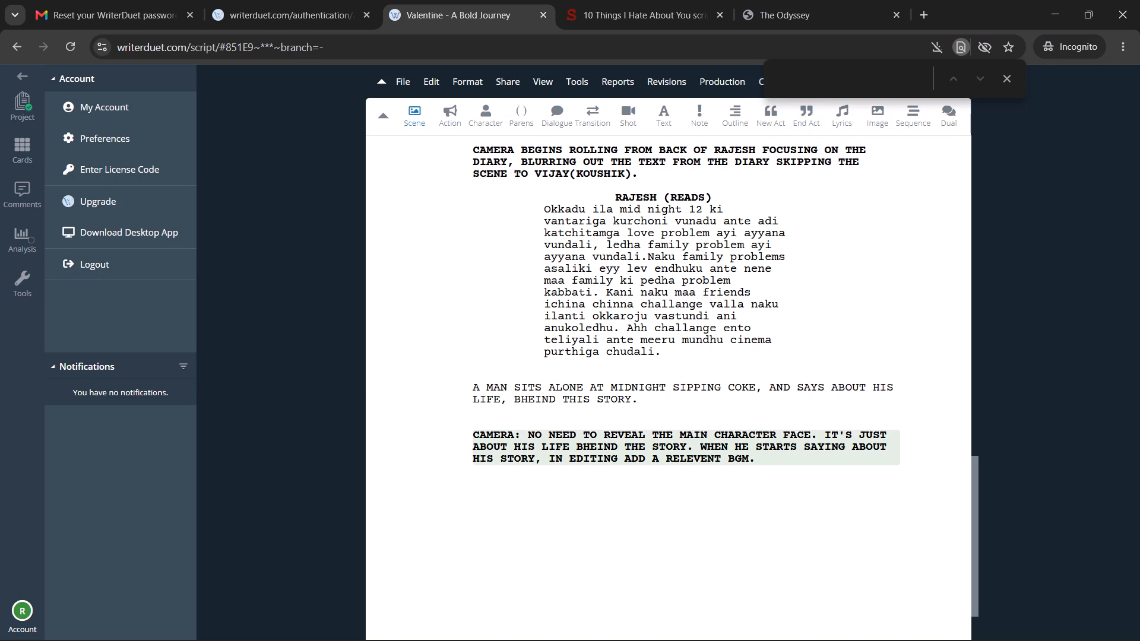
Add a "CUT TO:" transition on a new line below the CAMERA paragraph.
key("Return")
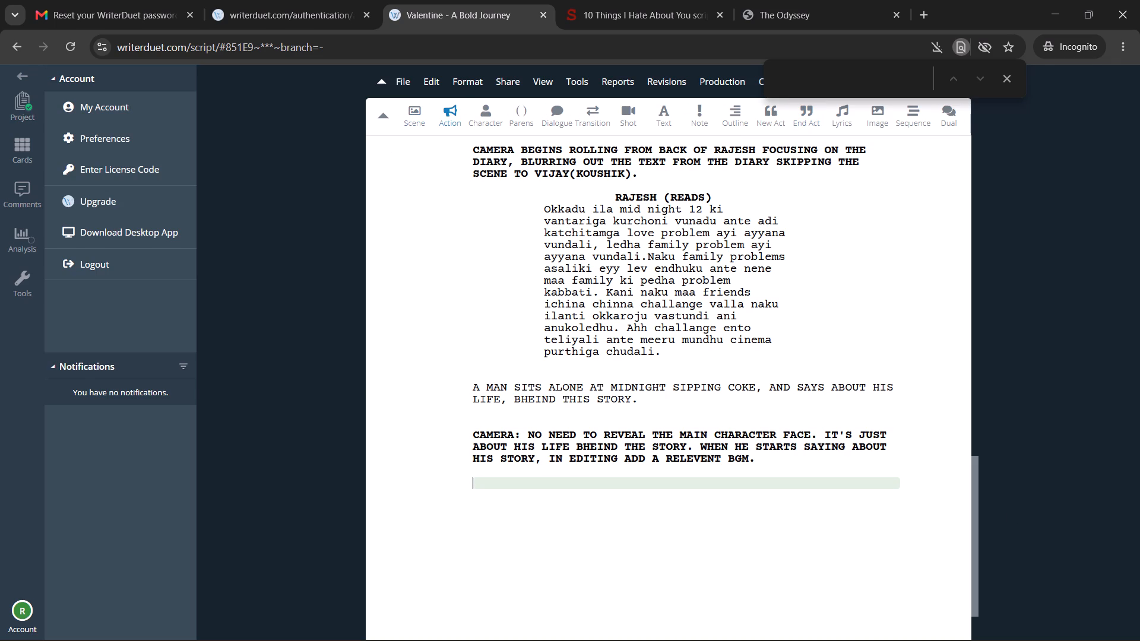
type("cuty")
key("space")
key("BackSpace")
key("BackSpace")
key("space")
type("to")
key("ctrl+BackSpace")
type("To")
key("shift+colon")
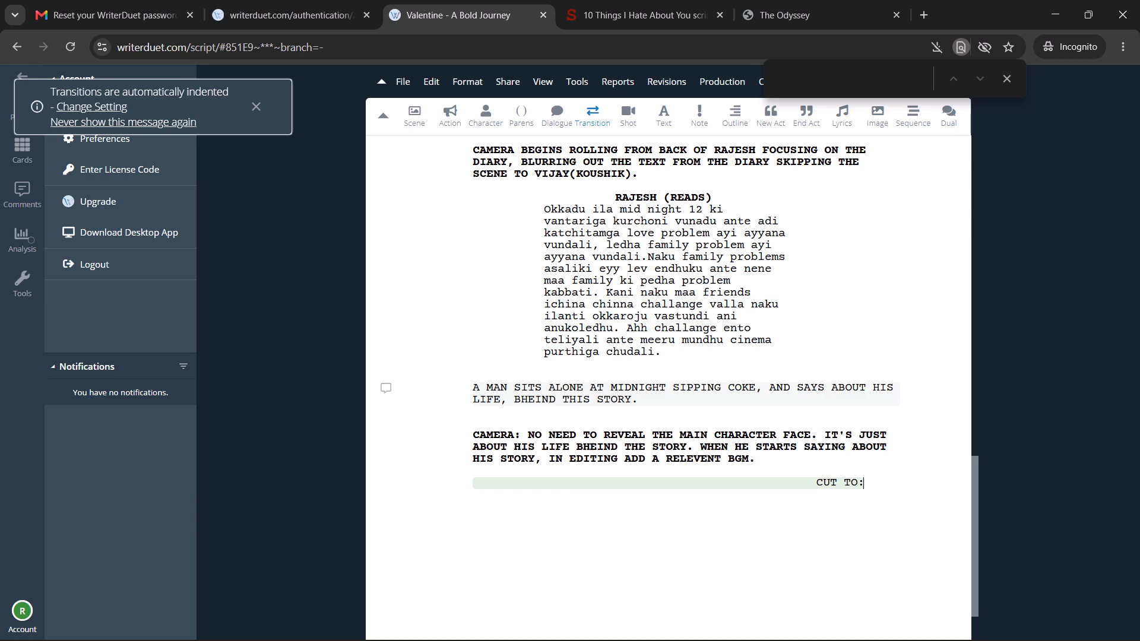
Start a new line below the "CUT TO:" transition as a Character element.
key("Return")
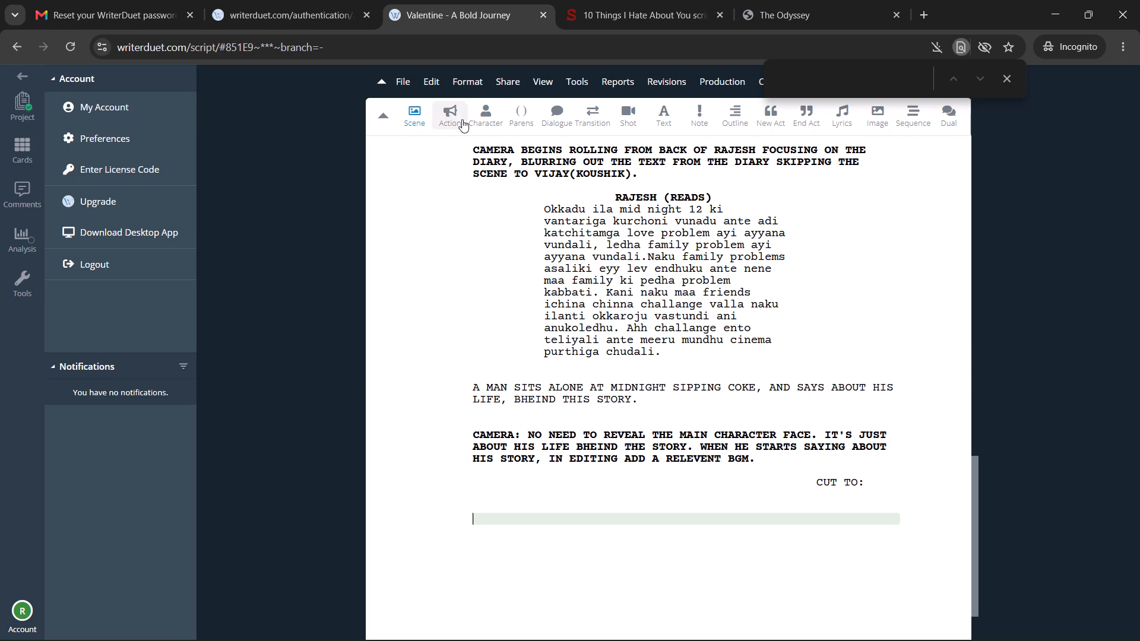
left_click(490, 120)
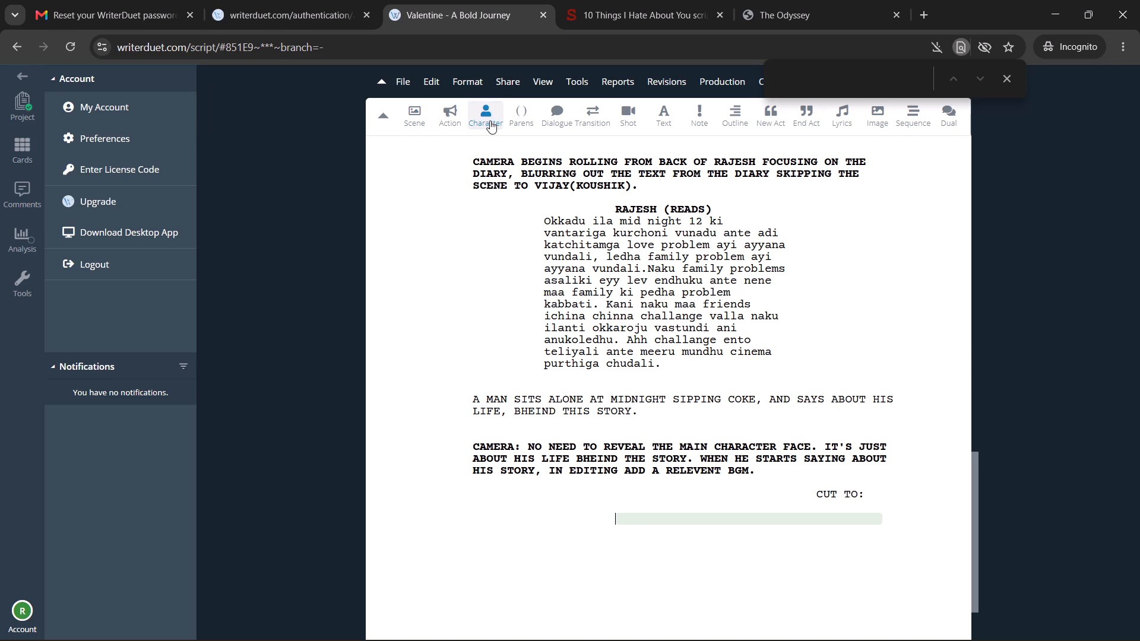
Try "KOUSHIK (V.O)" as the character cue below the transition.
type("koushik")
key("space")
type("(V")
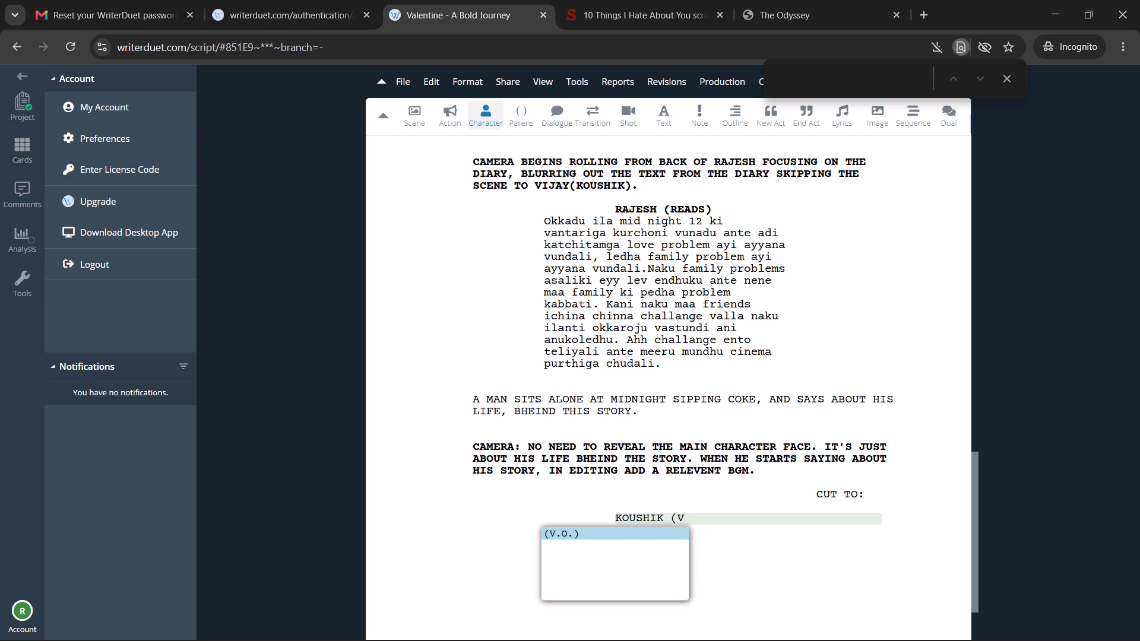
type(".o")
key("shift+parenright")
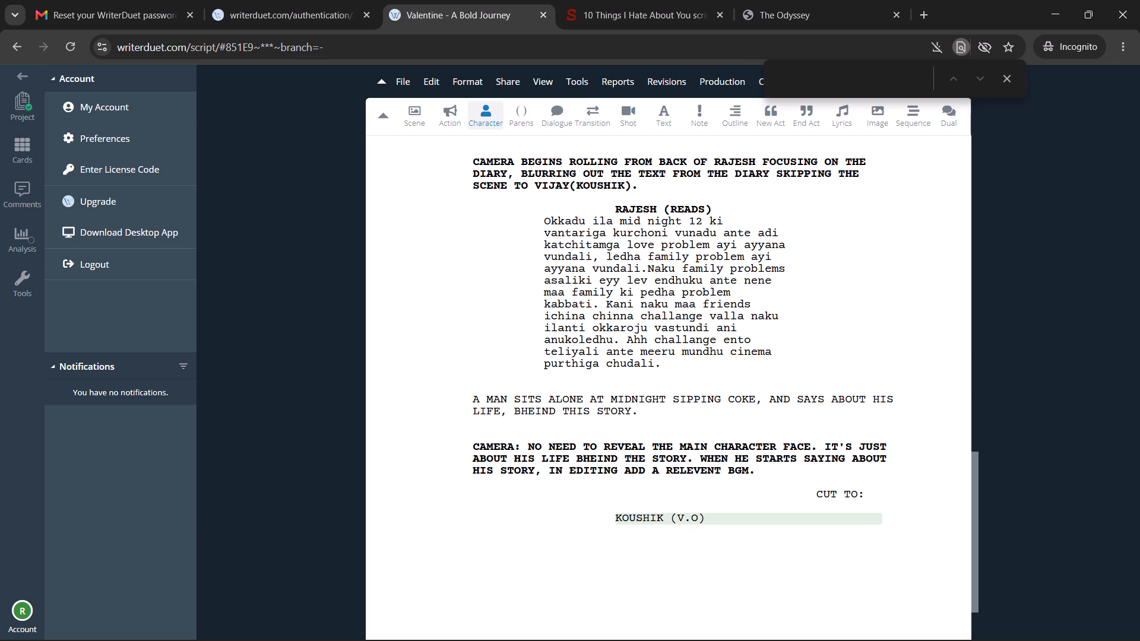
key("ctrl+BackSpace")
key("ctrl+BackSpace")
Enter "VIJAY (KOUSHIK) (V.O)" as the character cue below the "CUT TO:" transition and start its dialogue line.
type("vijay")
type("(koushik")
type(")")
key("space")
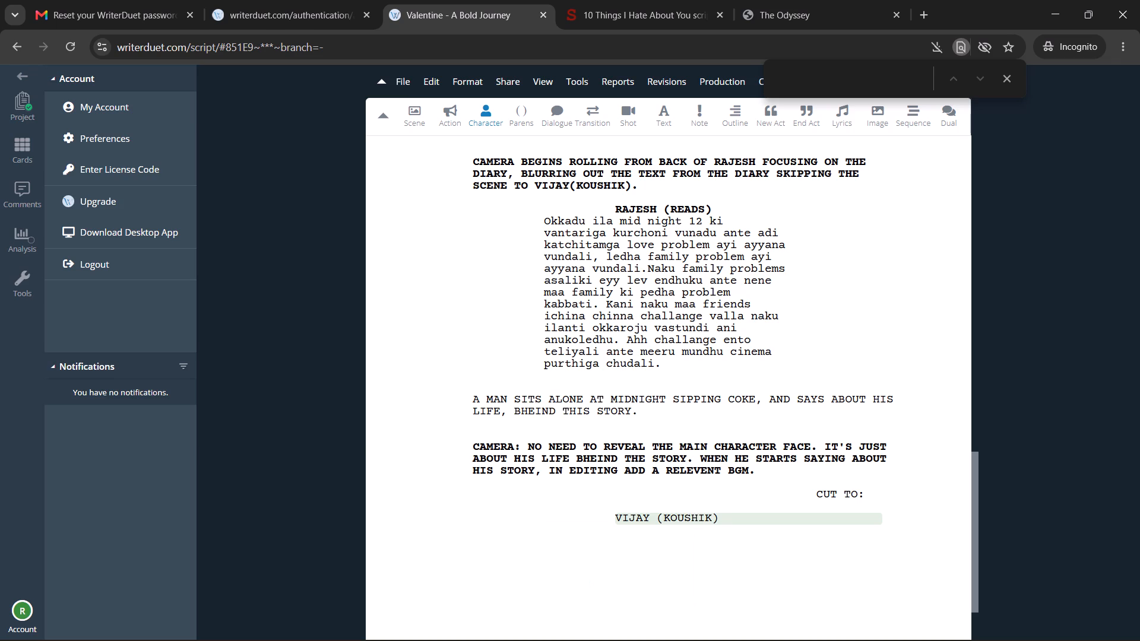
key("shift+parenleft")
type("v.o")
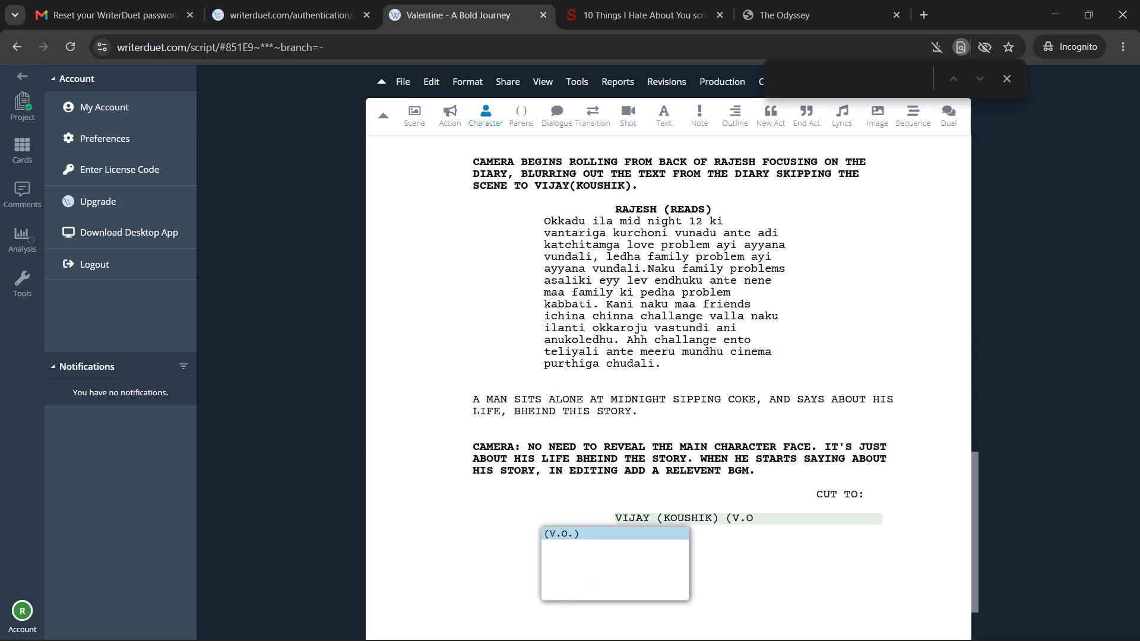
key("shift+parenright")
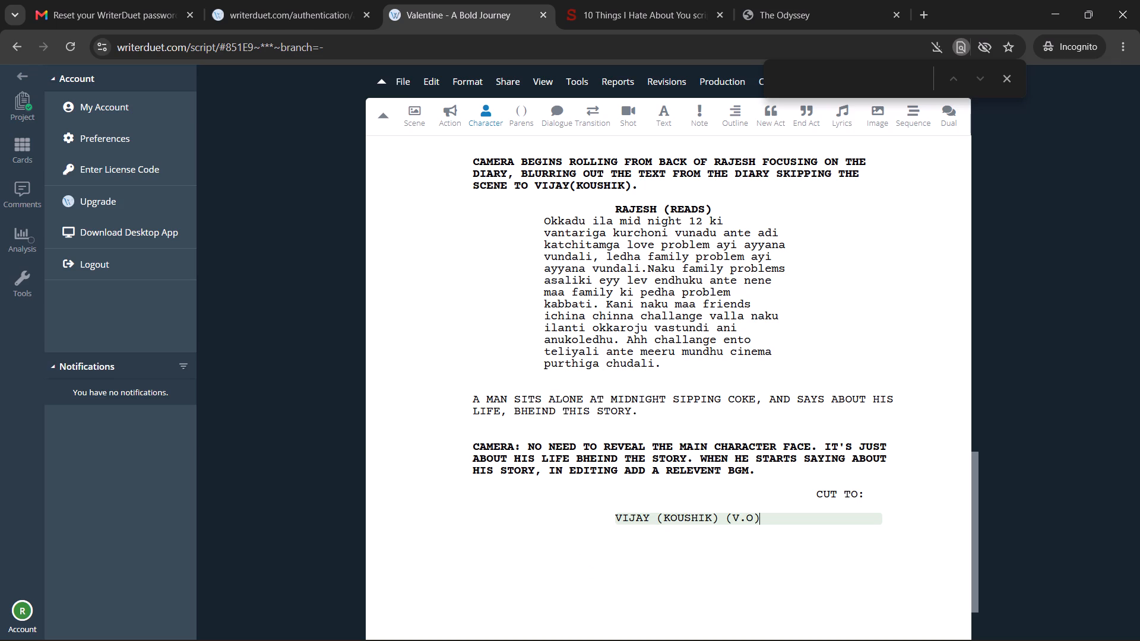
key("period")
key("Return")
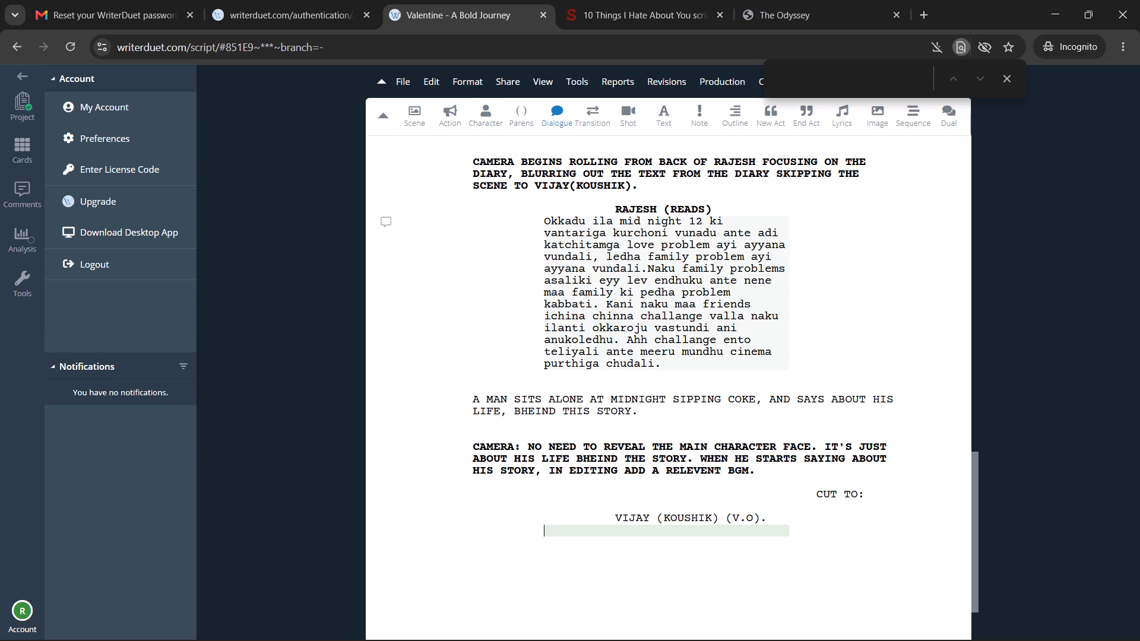
Copy Rajesh's full diary dialogue under the VIJAY (KOUSHIK) (V.O) cue, removing the stray period after the cue.
left_click_drag(544, 223, 691, 362)
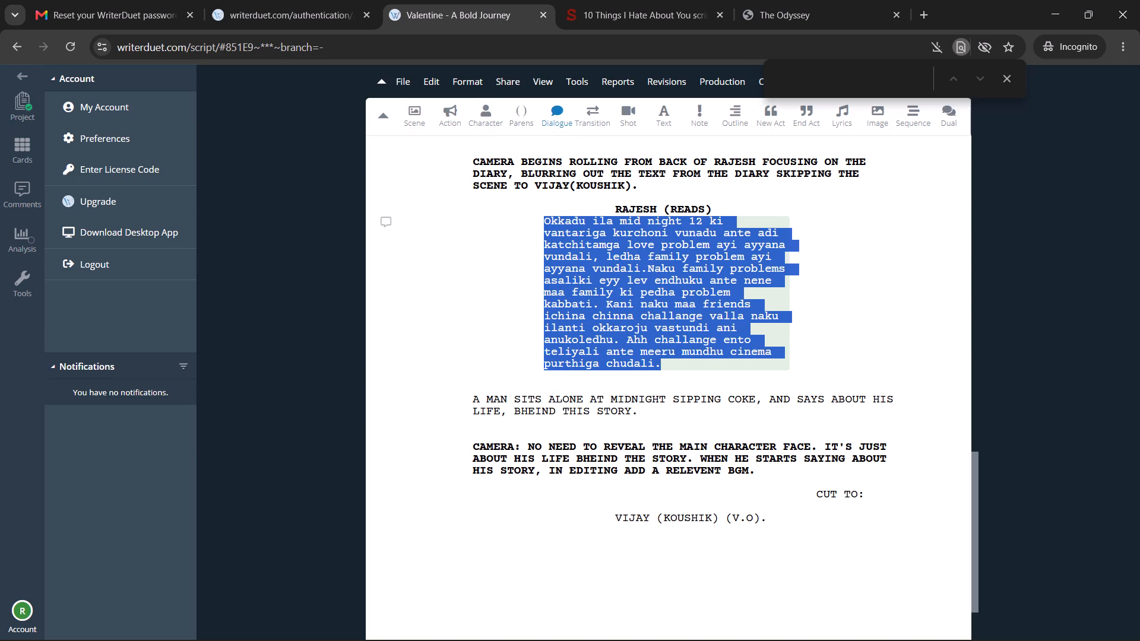
key("ctrl+c")
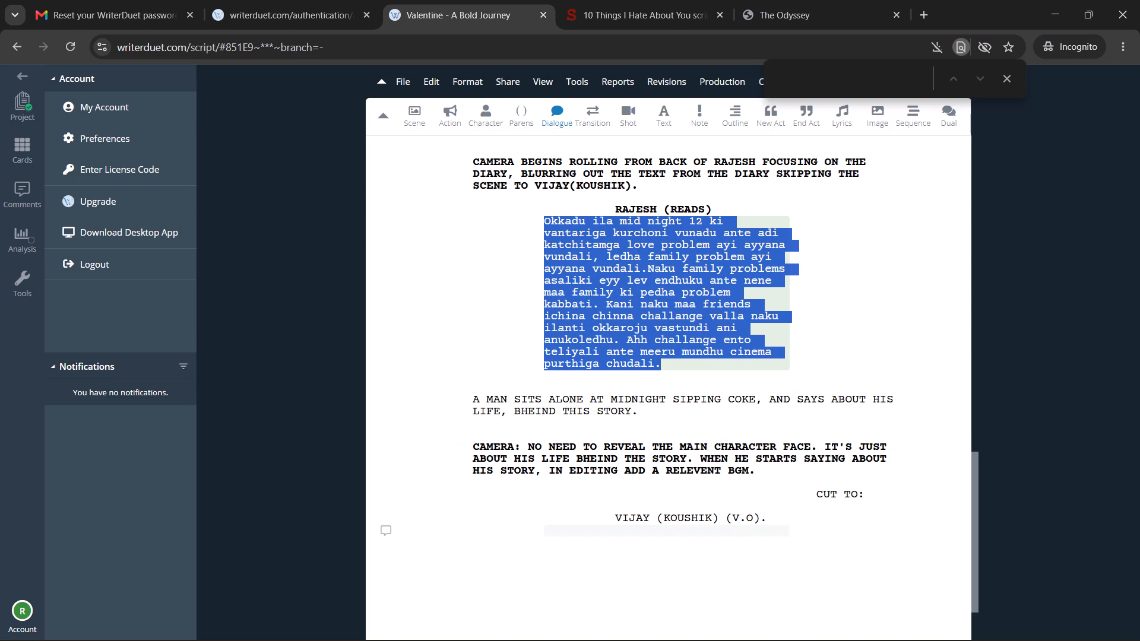
left_click(773, 528)
left_click(767, 519)
key("BackSpace")
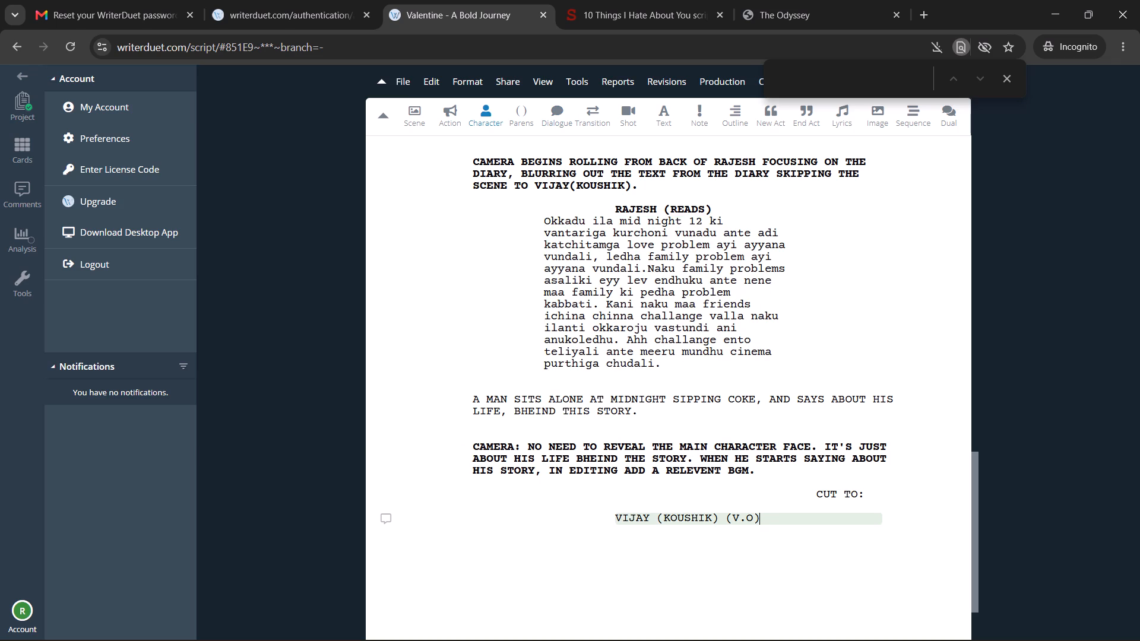
key("Return")
key("ctrl+v")
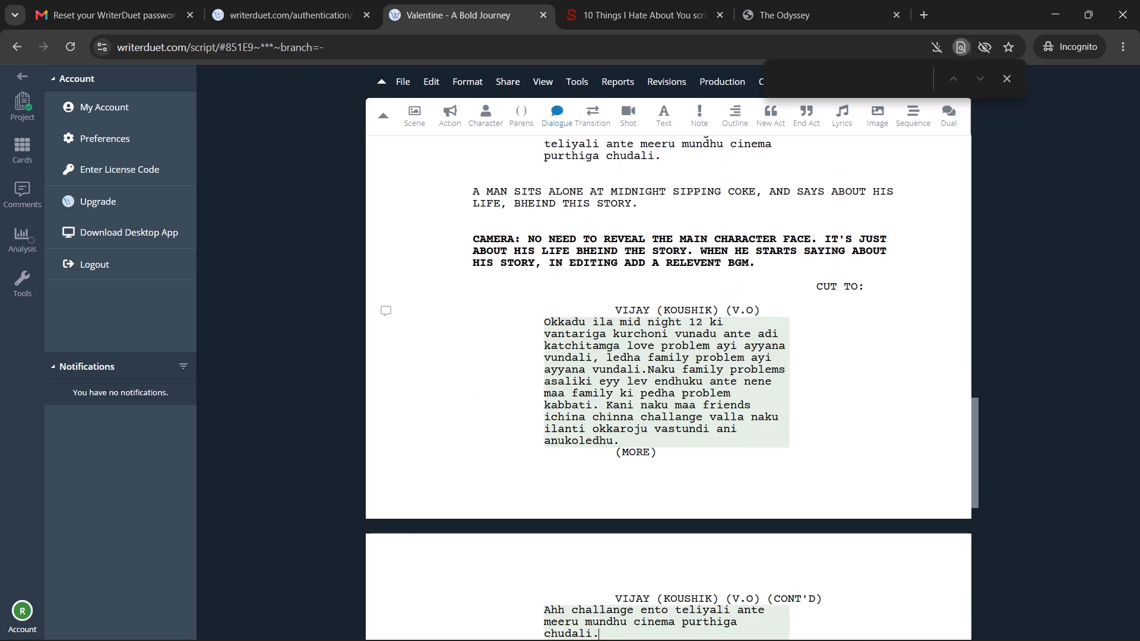
Shorten Rajesh's dialogue to "Okkadu ila mid night 12 ki vantariga kurchoni vunadu ante.....".
scroll(766, 520, "up", 1)
scroll(751, 457, "down", 4)
scroll(742, 455, "up", 5)
scroll(742, 455, "down", 3)
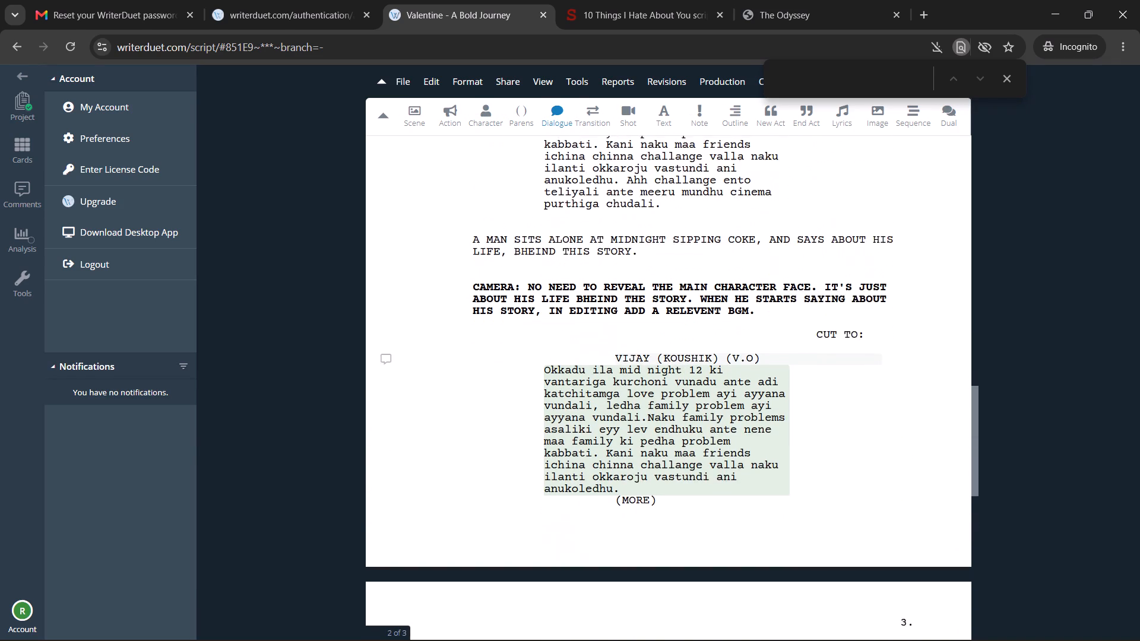
scroll(695, 407, "up", 5)
scroll(695, 407, "down", 7)
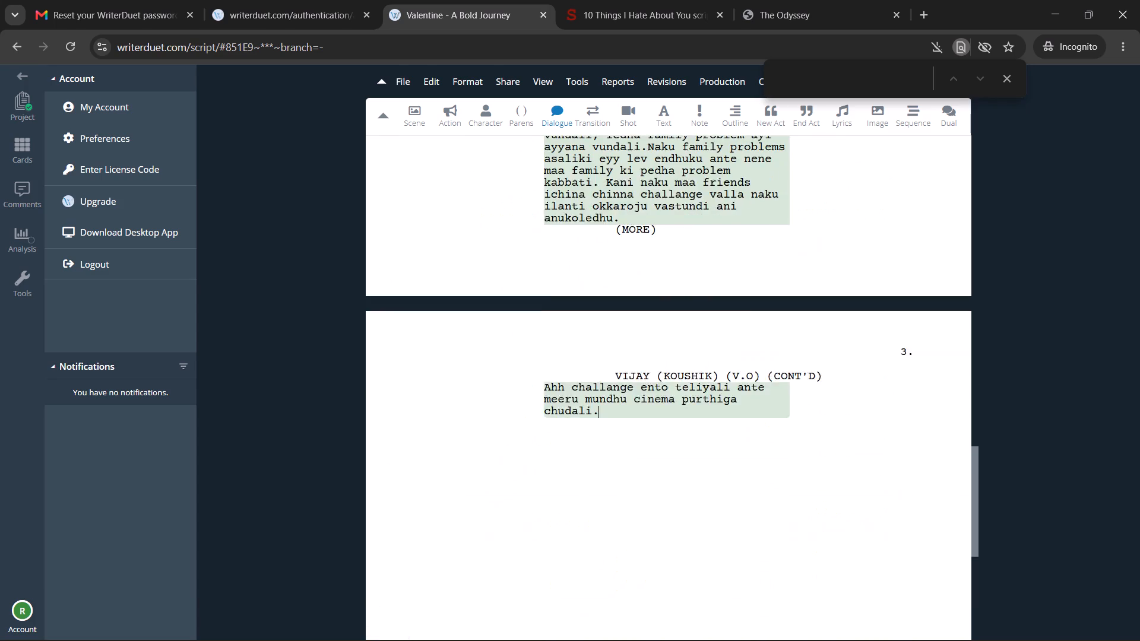
scroll(695, 407, "up", 7)
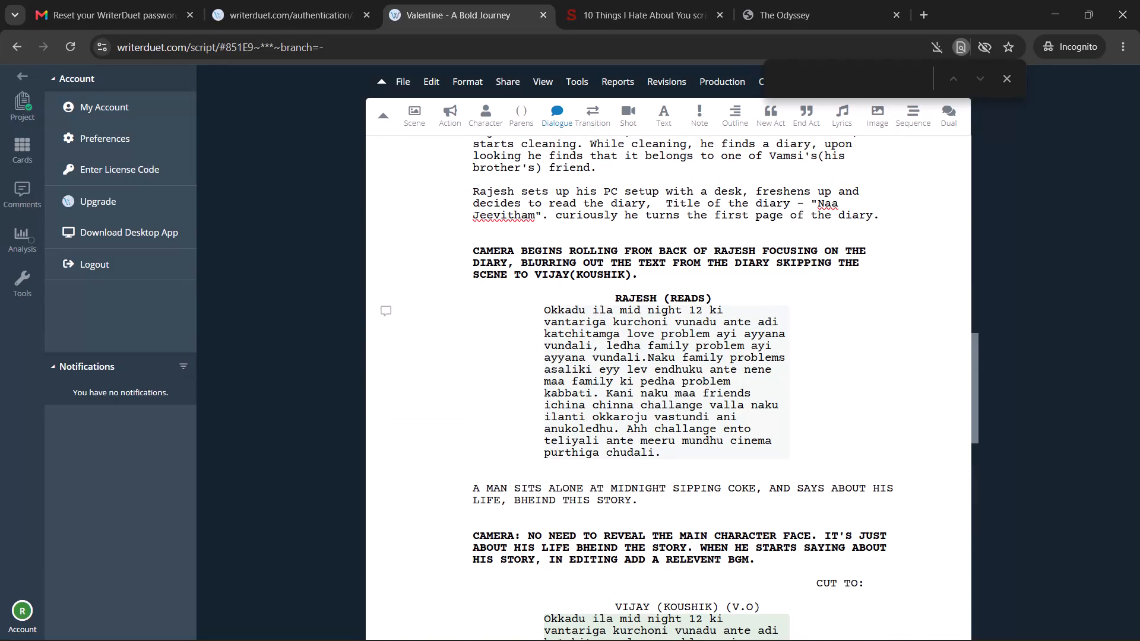
left_click_drag(666, 458, 663, 443)
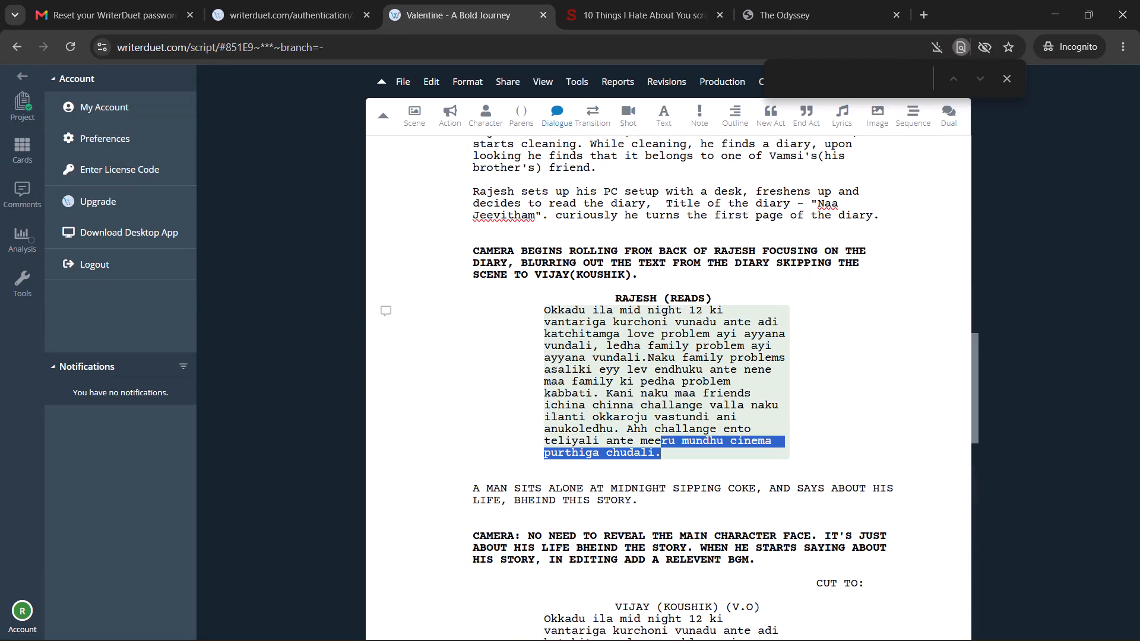
left_click_drag(663, 443, 618, 356)
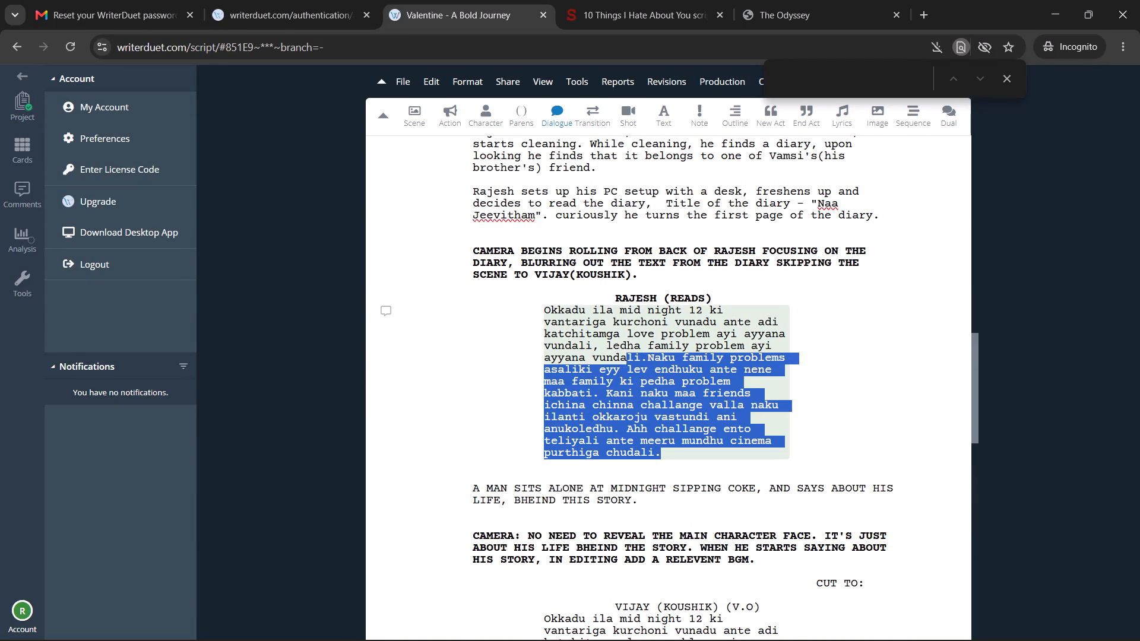
left_click_drag(618, 356, 543, 329)
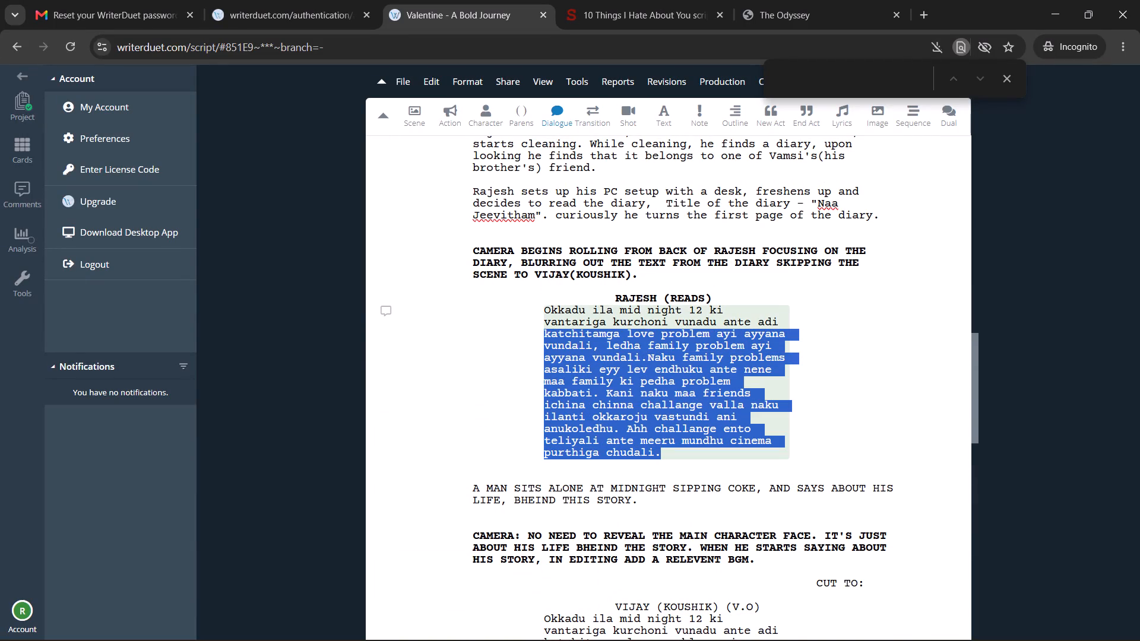
left_click_drag(543, 329, 600, 340)
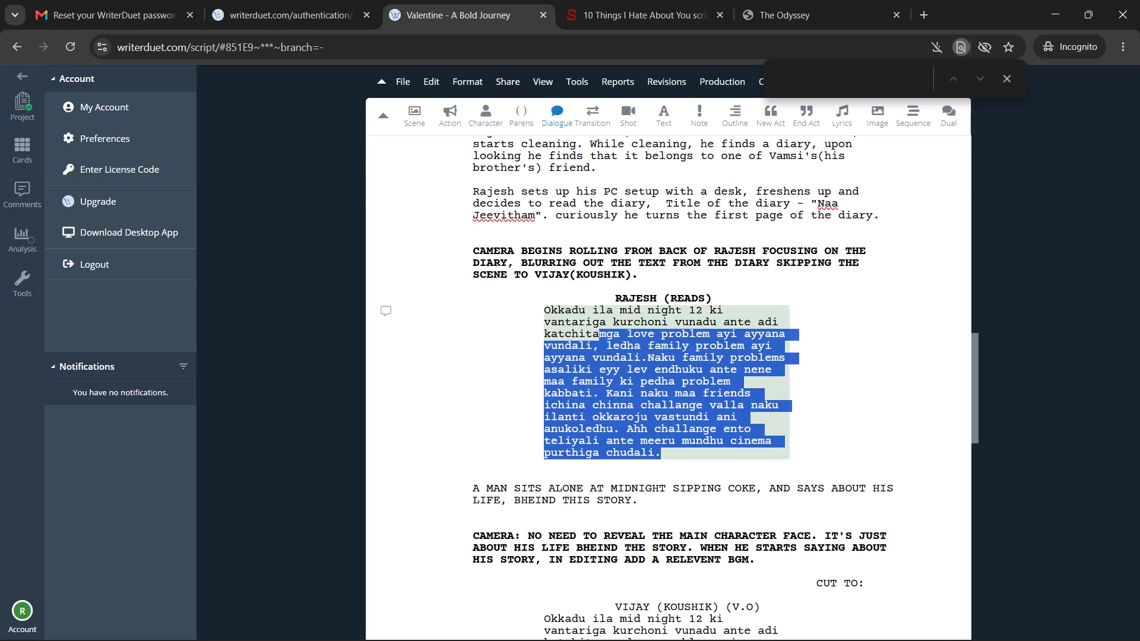
left_click_drag(600, 340, 603, 349)
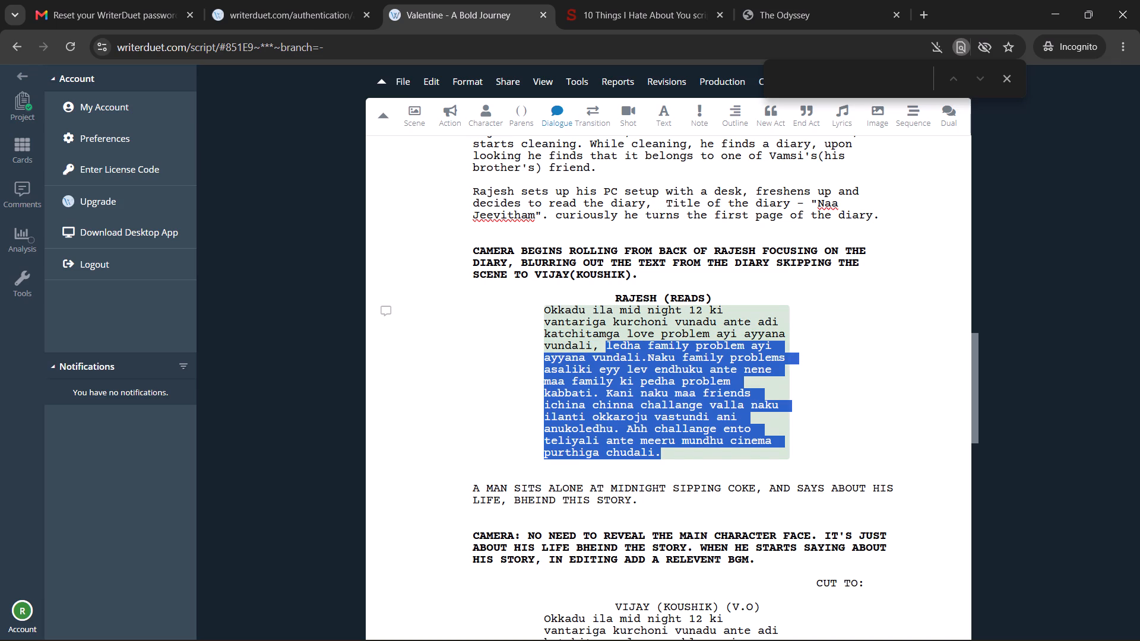
key("BackSpace")
key("ctrl+BackSpace")
key("ctrl+BackSpace")
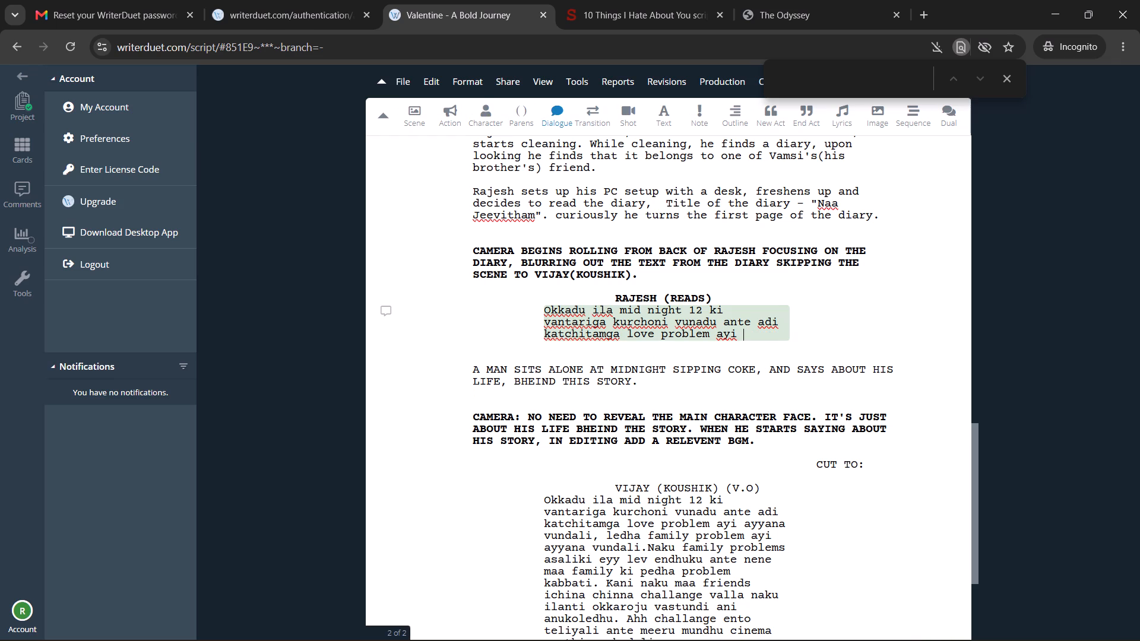
key("ctrl+BackSpace")
key("ctrl+BackSpace")
key("ctrl+BackSpace")
key("ctrl+BackSpace")
key("ctrl+BackSpace")
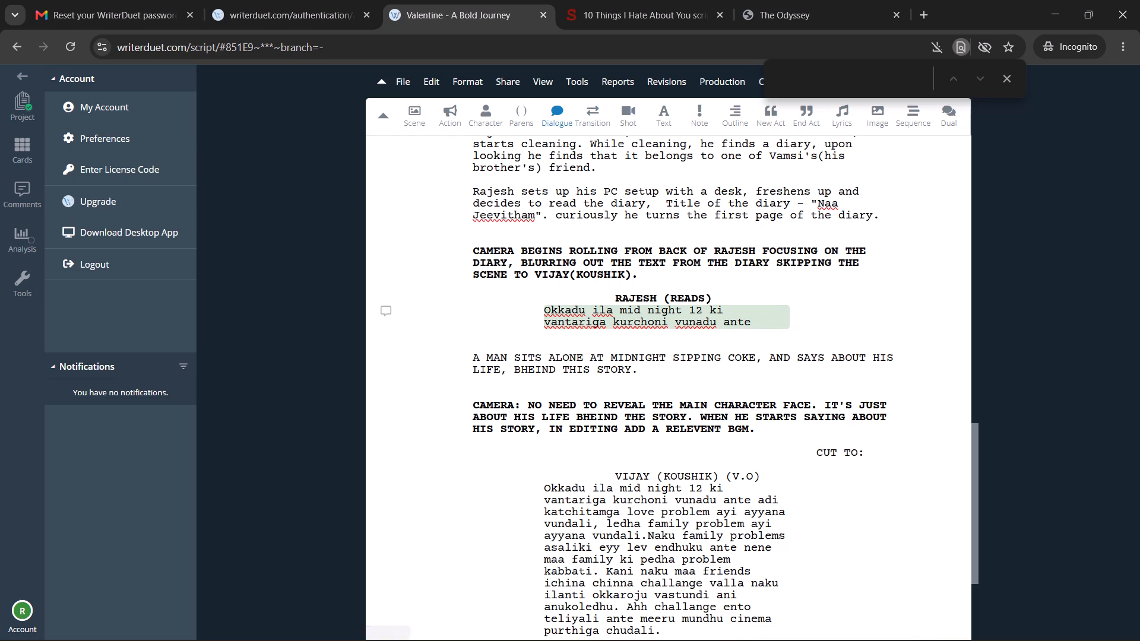
key("BackSpace")
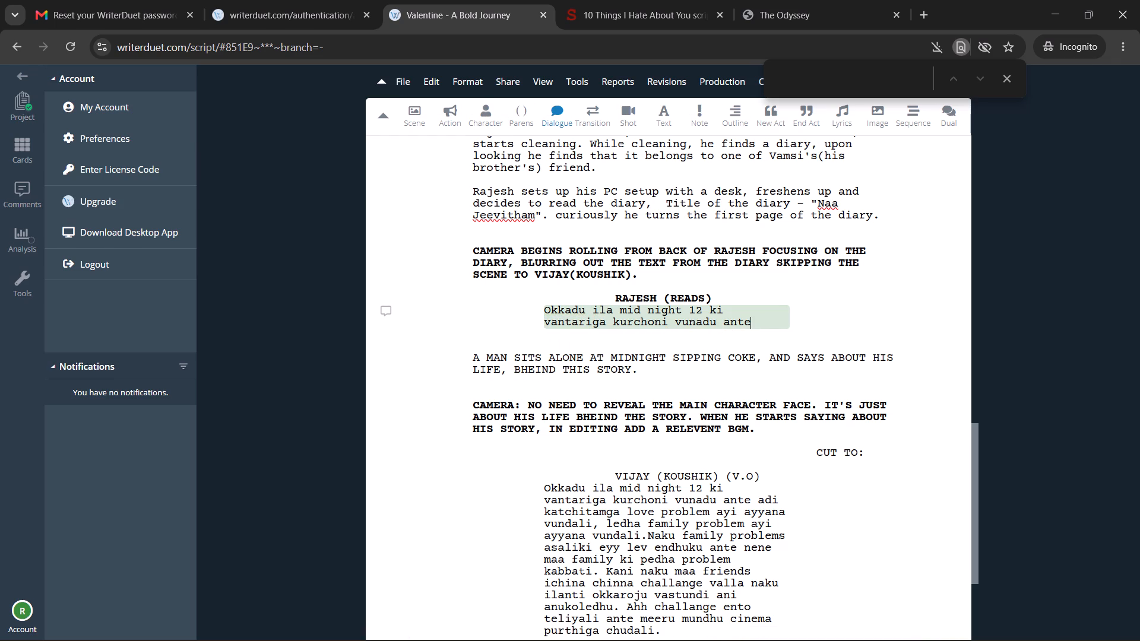
type(".....")
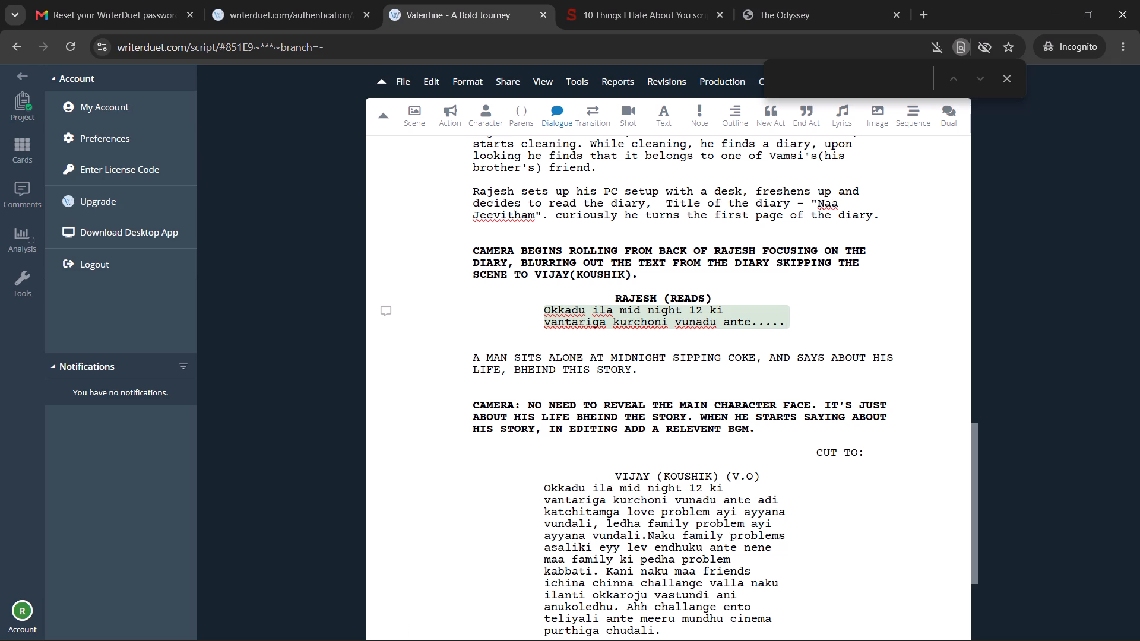
Copy the "CUT TO:" transition onto a new line directly below Rajesh's shortened dialogue.
scroll(751, 400, "down", 2)
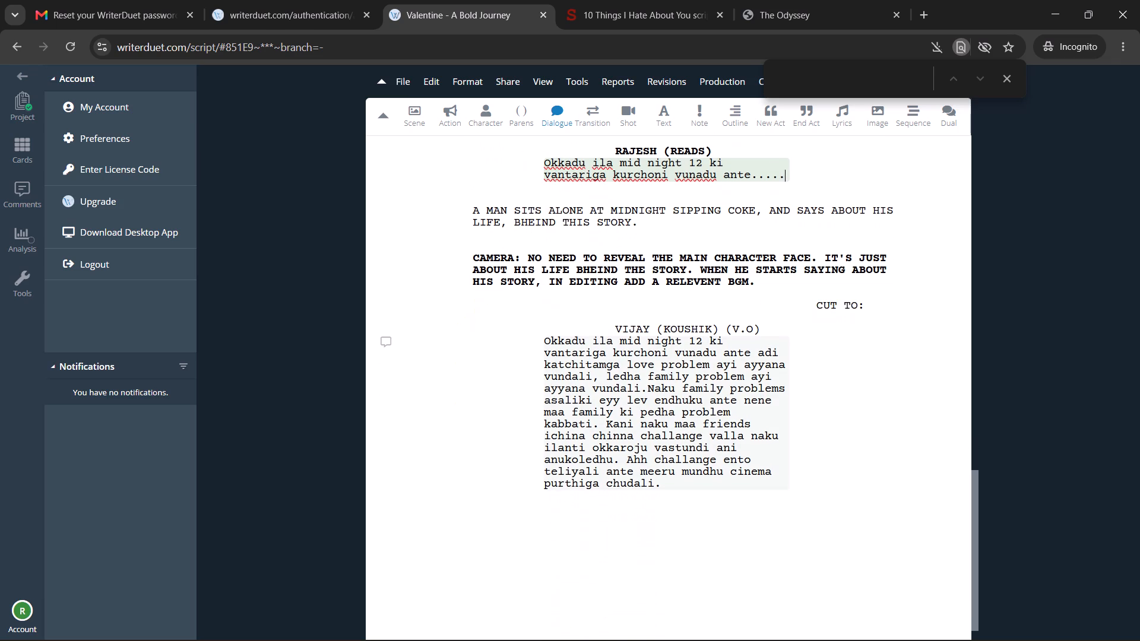
scroll(764, 375, "up", 1)
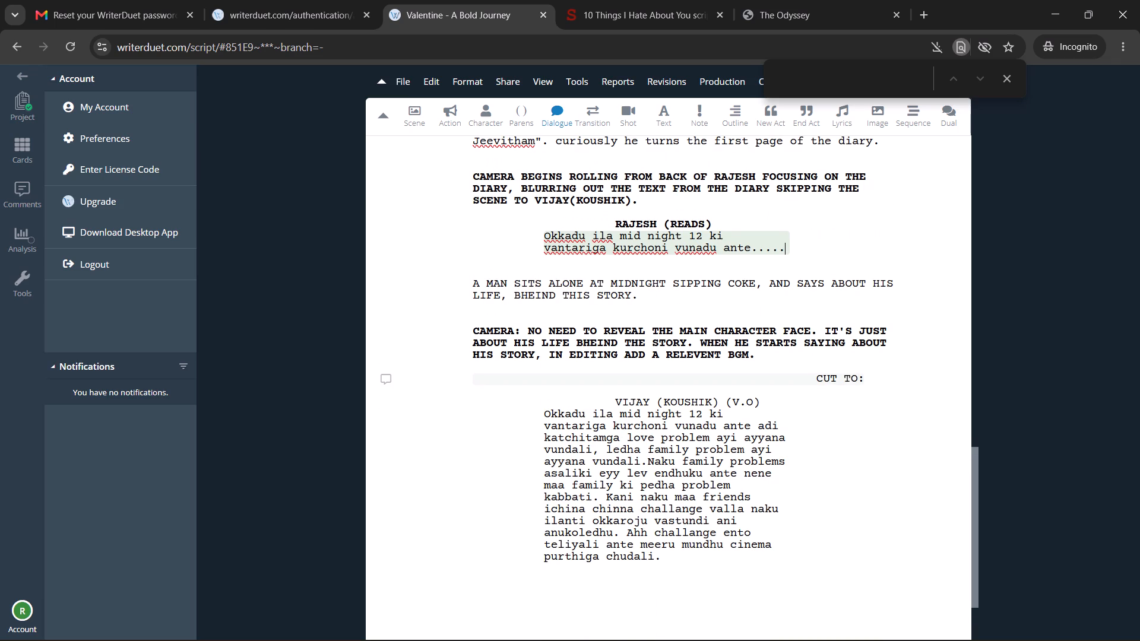
left_click_drag(866, 377, 840, 382)
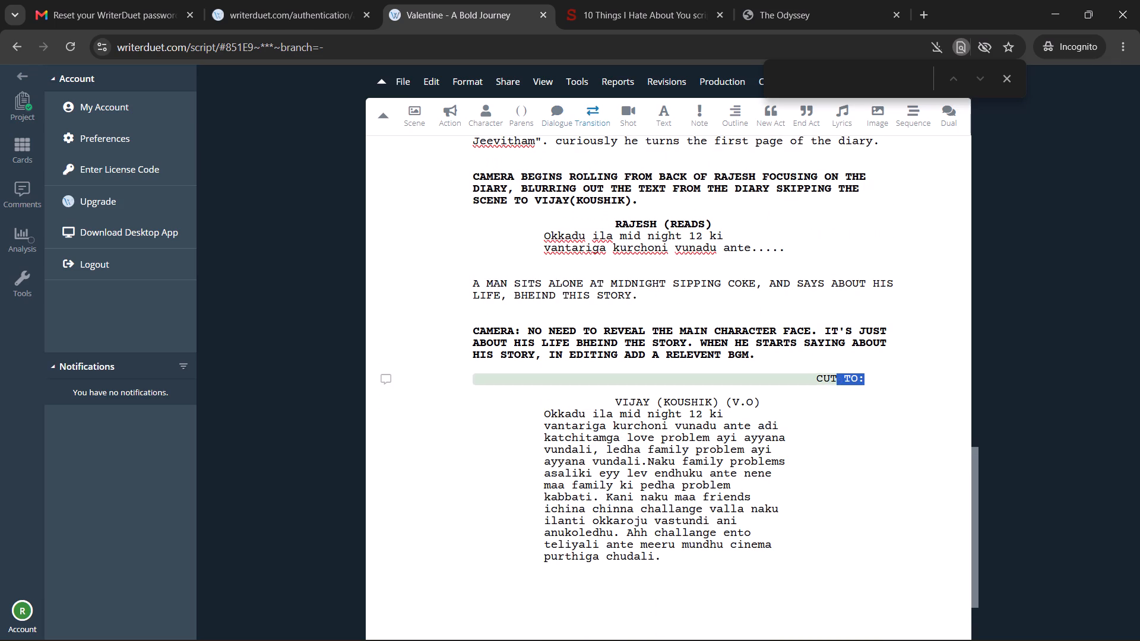
left_click_drag(840, 382, 816, 384)
key("ctrl+c")
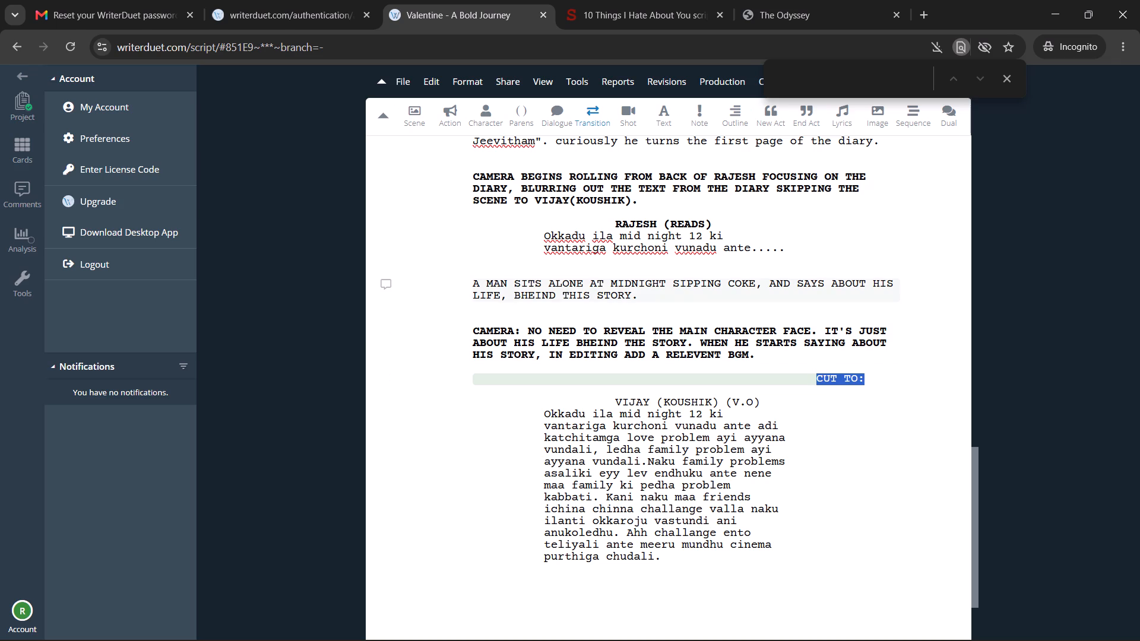
left_click(793, 257)
left_click(796, 251)
key("Return")
key("ctrl+v")
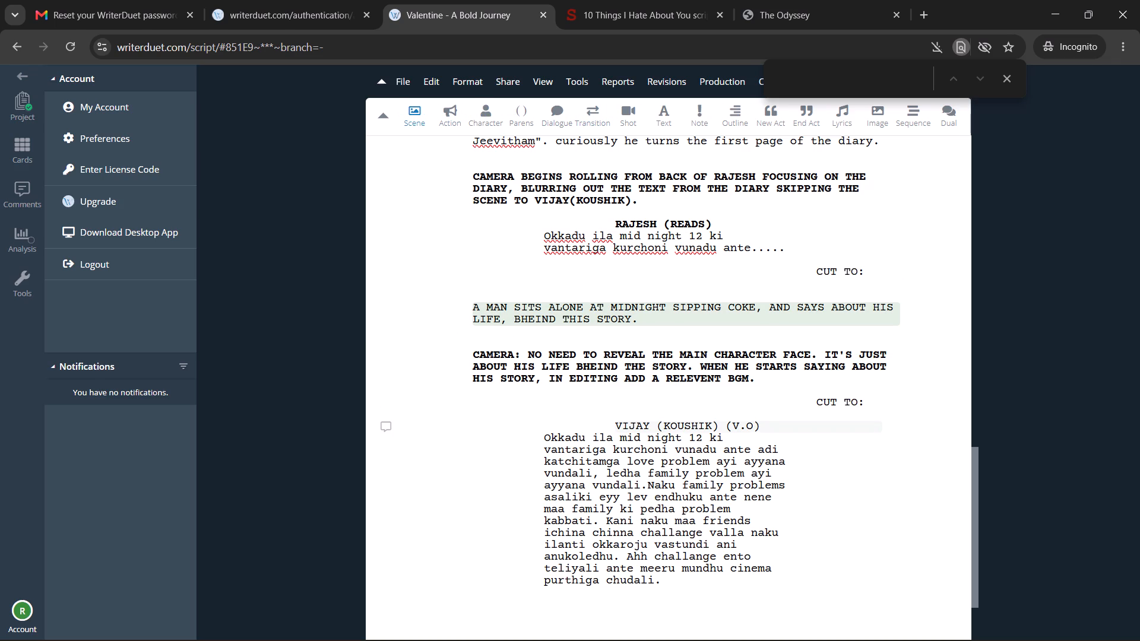
Make the "VIJAY (KOUSHIK) (V.O)" character cue bold.
scroll(834, 450, "down", 1)
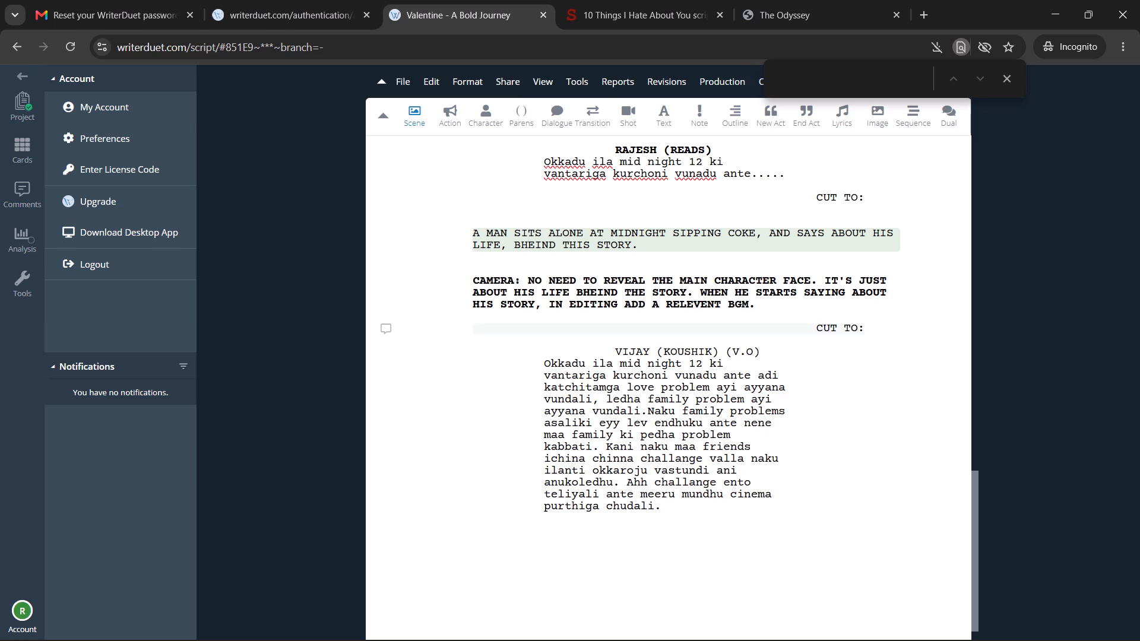
left_click_drag(765, 351, 616, 358)
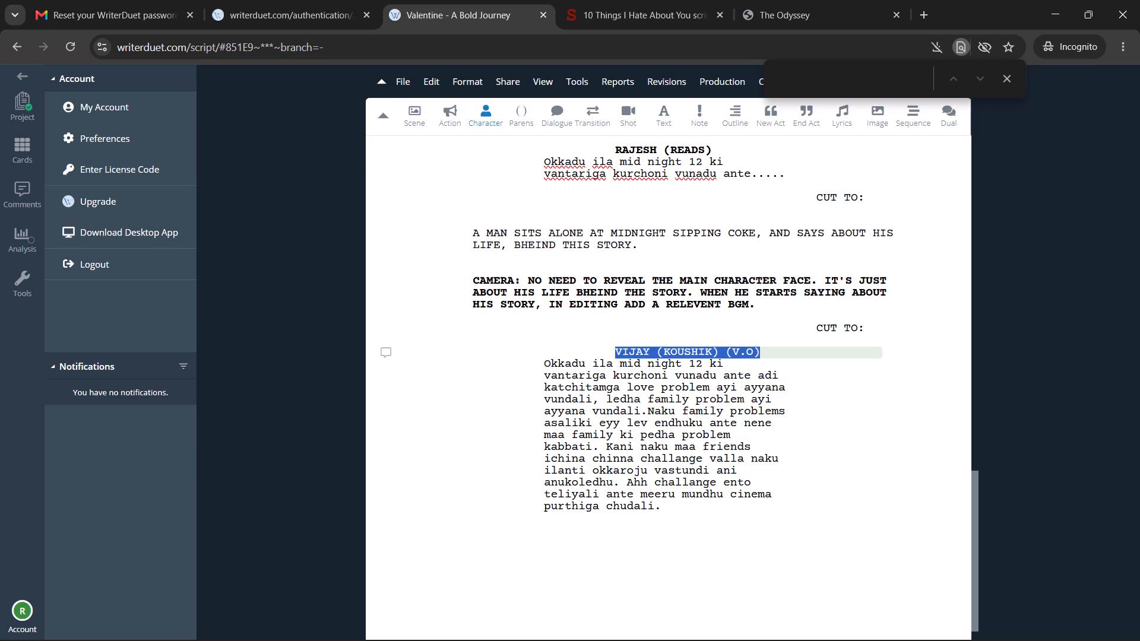
key("ctrl+b")
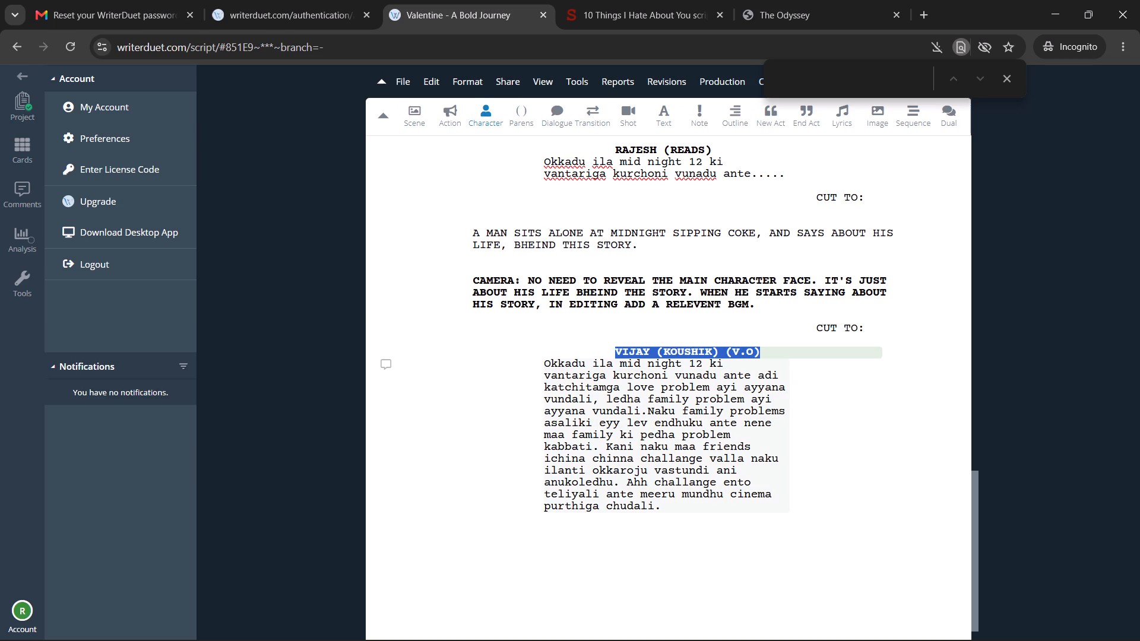
left_click(679, 506)
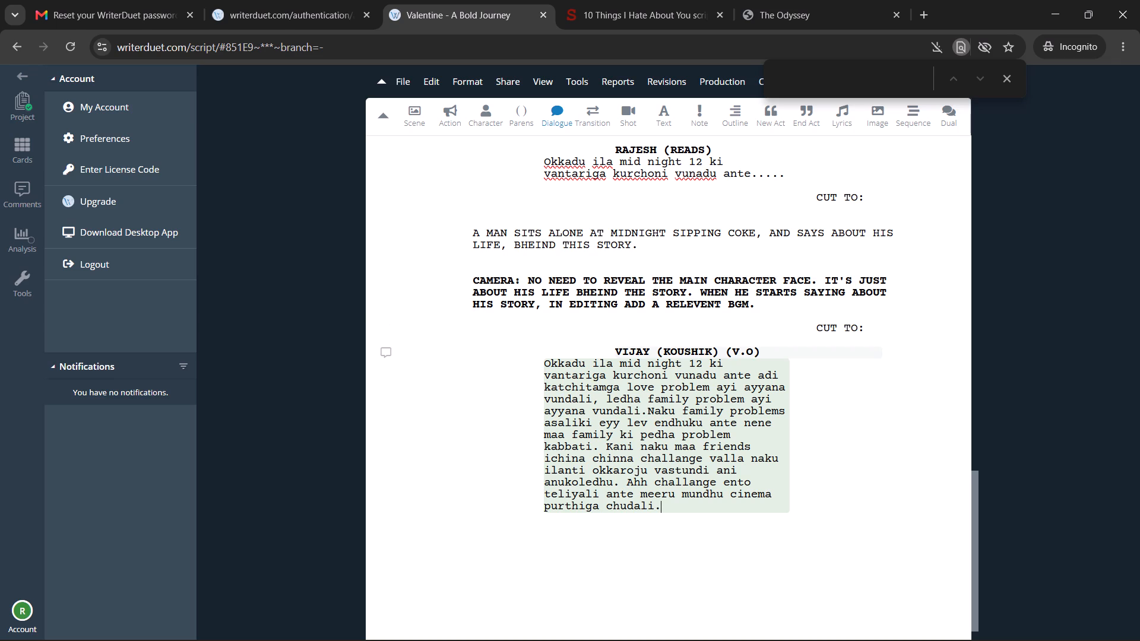
Delete the "CUT TO:" transition and its line between the CAMERA paragraph and Vijay's cue.
scroll(819, 364, "down", 1)
left_click_drag(865, 299, 813, 306)
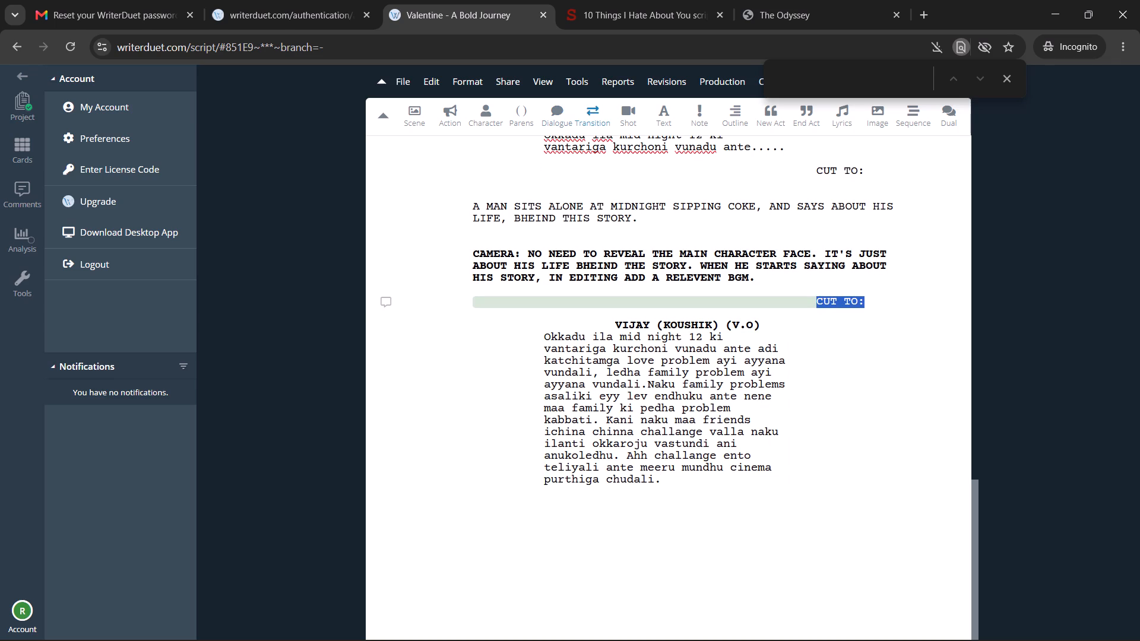
key("BackSpace")
key("BackSpace")
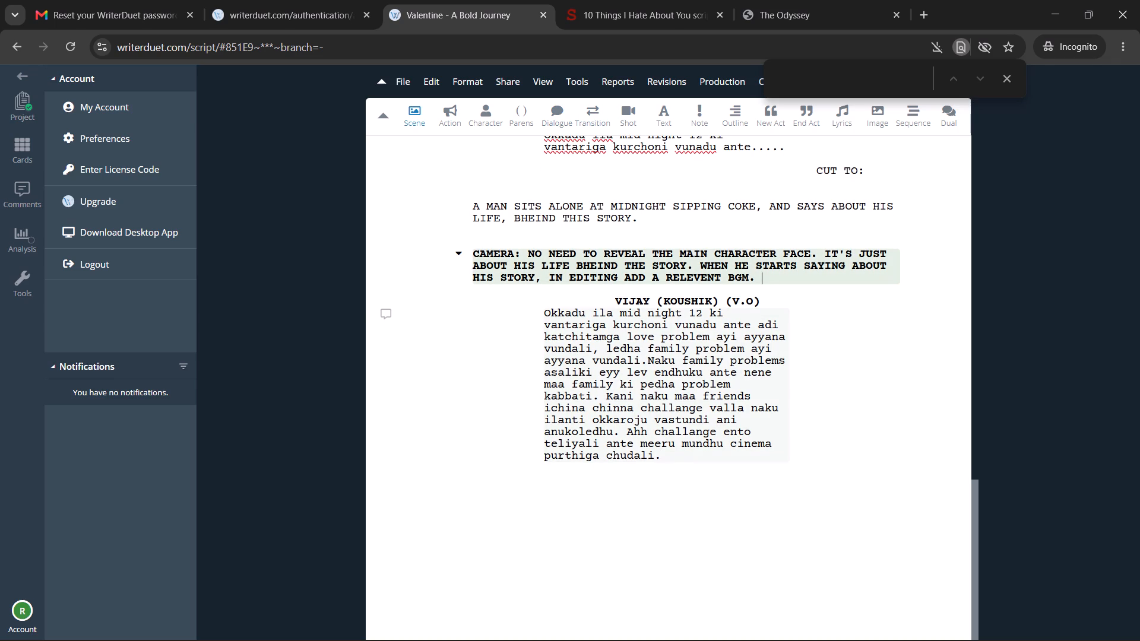
Add a new empty Action line below Vijay's dialogue.
left_click(711, 484)
key("Return")
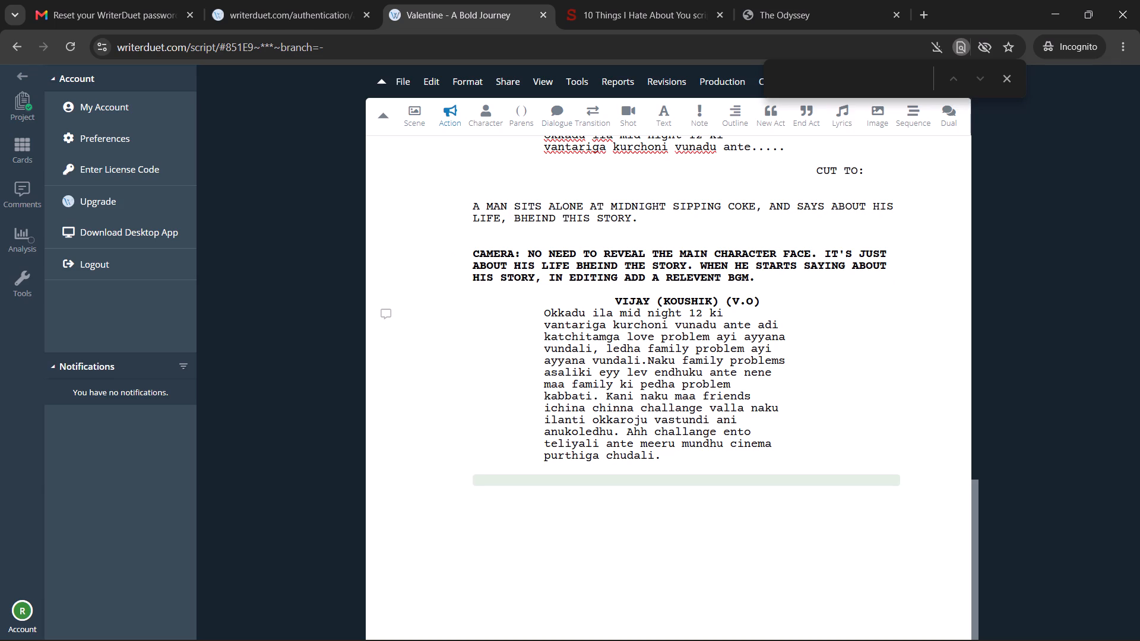
Insert a blank line between the "VIJAY (KOUSHIK) (V.O)" cue and its dialogue.
left_click(778, 305)
key("Return")
Change the empty line below Vijay's dialogue to a Shot element.
left_click(688, 527)
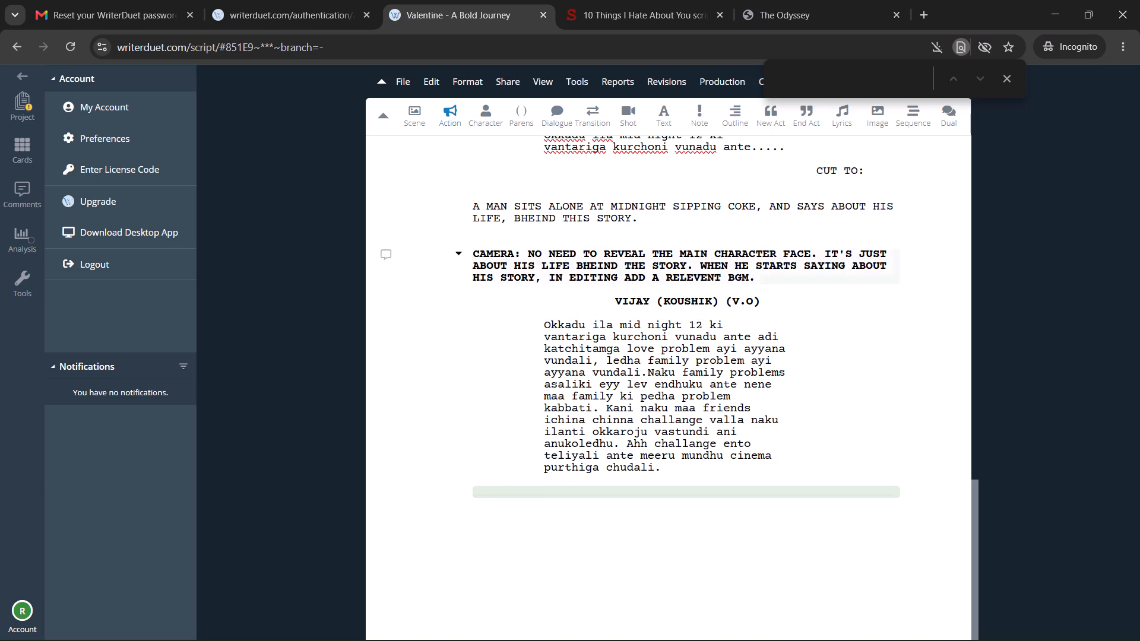
left_click(635, 111)
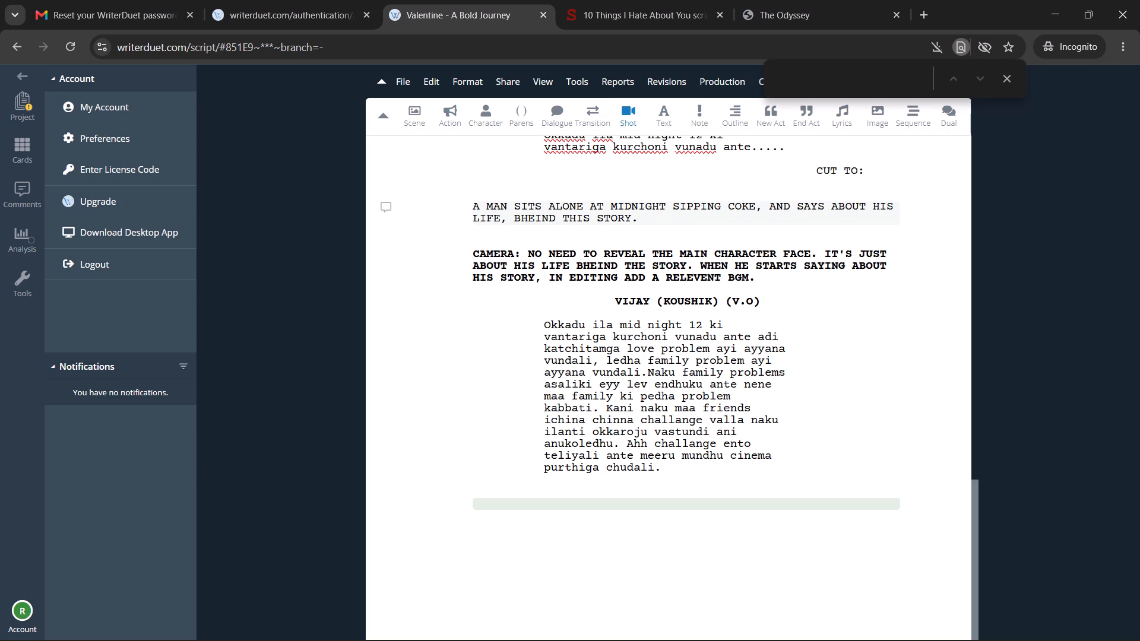
Write "CAMERA ROLLS FROM BACK OF KOUSHIK" in the empty Shot line below Vijay's dialogue.
type("camera")
key("space")
type("rolls from")
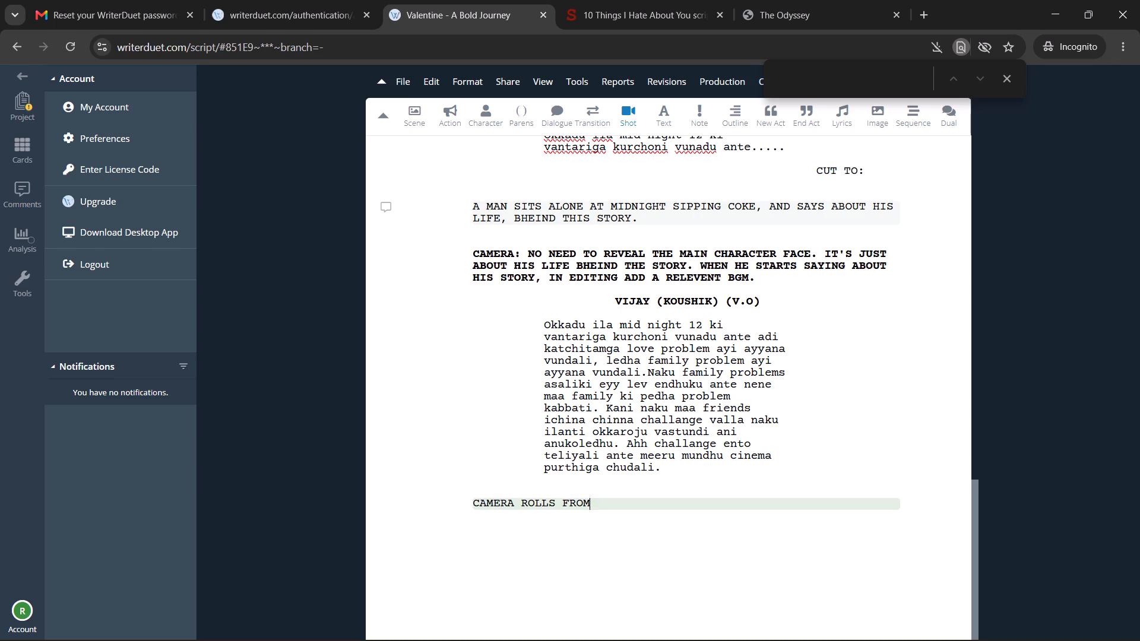
key("space")
type("back of c")
key("BackSpace")
type("ko")
key("ctrl+BackSpace")
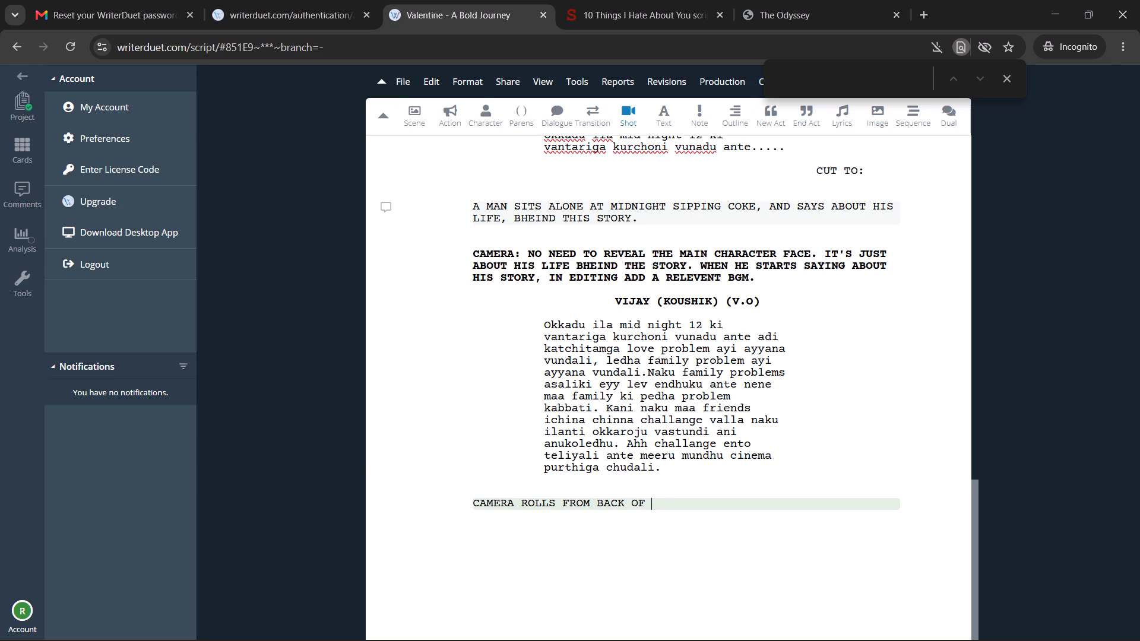
key("ctrl+BackSpace")
key("BackSpace")
key("space")
type("of c")
key("BackSpace")
type("koushik")
key("space")
type("to")
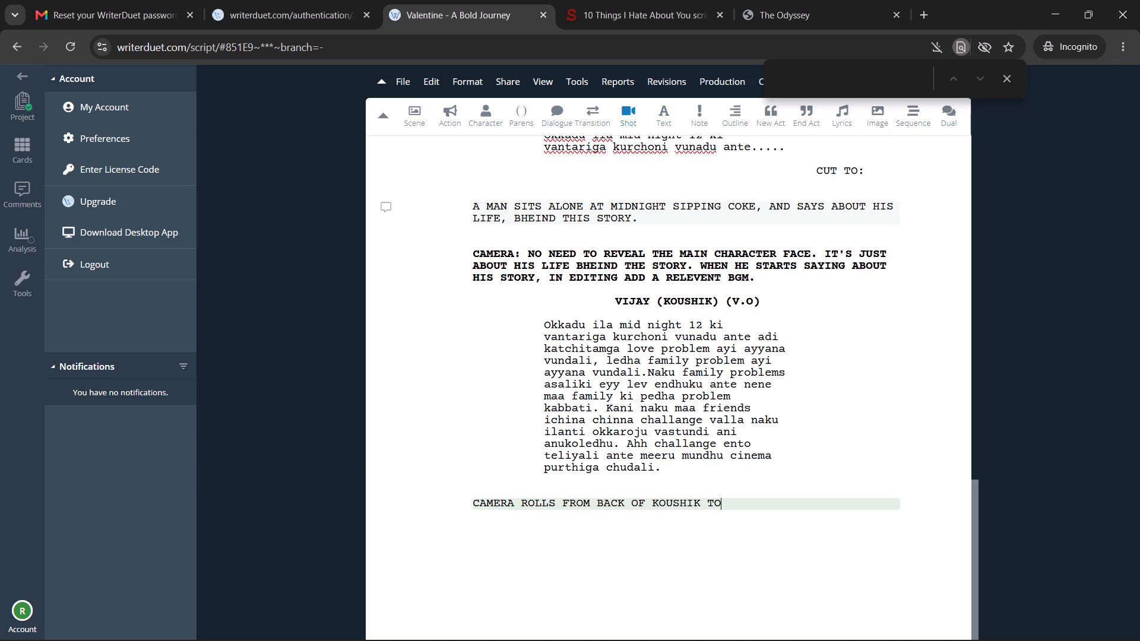
key("space")
key("ctrl+BackSpace")
key("BackSpace")
Continue the shot line after KOUSHIK with "(VIJAY) TO THE BACKGROUND".
key("shift+parenleft")
type("vijay")
key("shift+parenright")
key("space")
type("to the")
key("space")
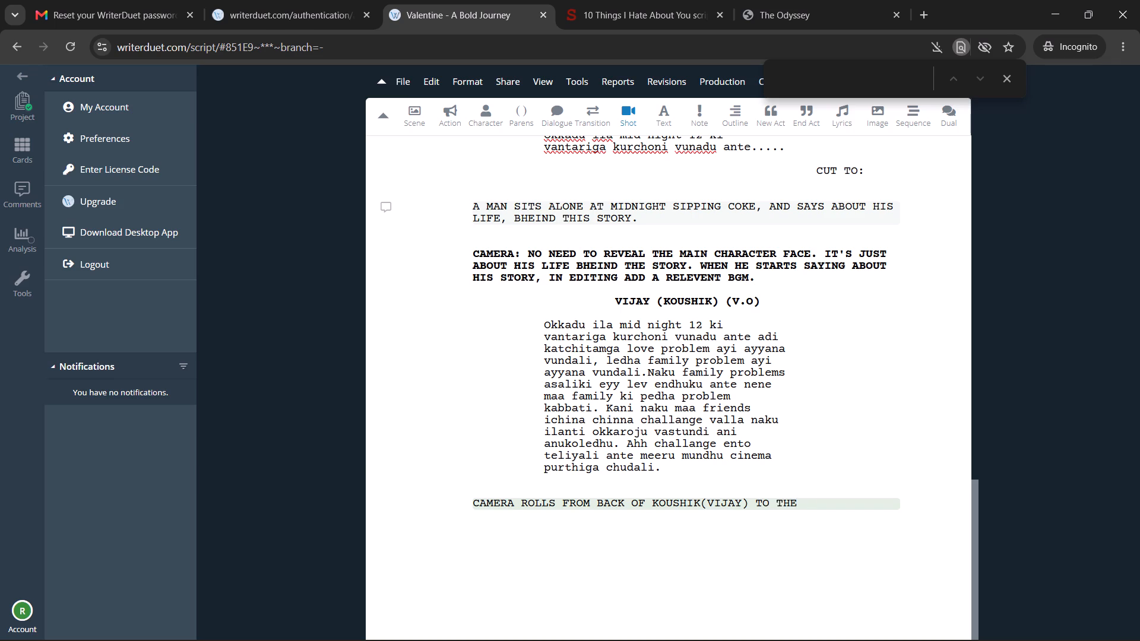
key("b")
type("ackground")
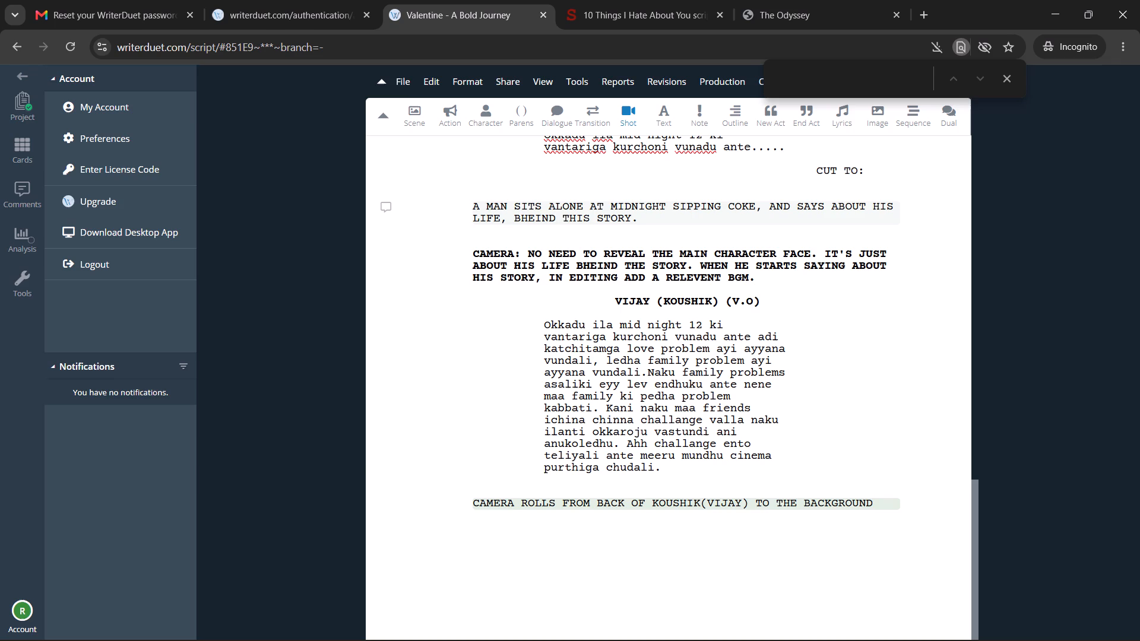
Insert "VERTICALLY," between "KOUSHIK(VIJAY)" and "TO THE BACKGROUND" in the shot line.
key("ctrl+Left")
key("ctrl+Left")
key("ctrl+Left")
key("Left")
key("space")
type("vertically")
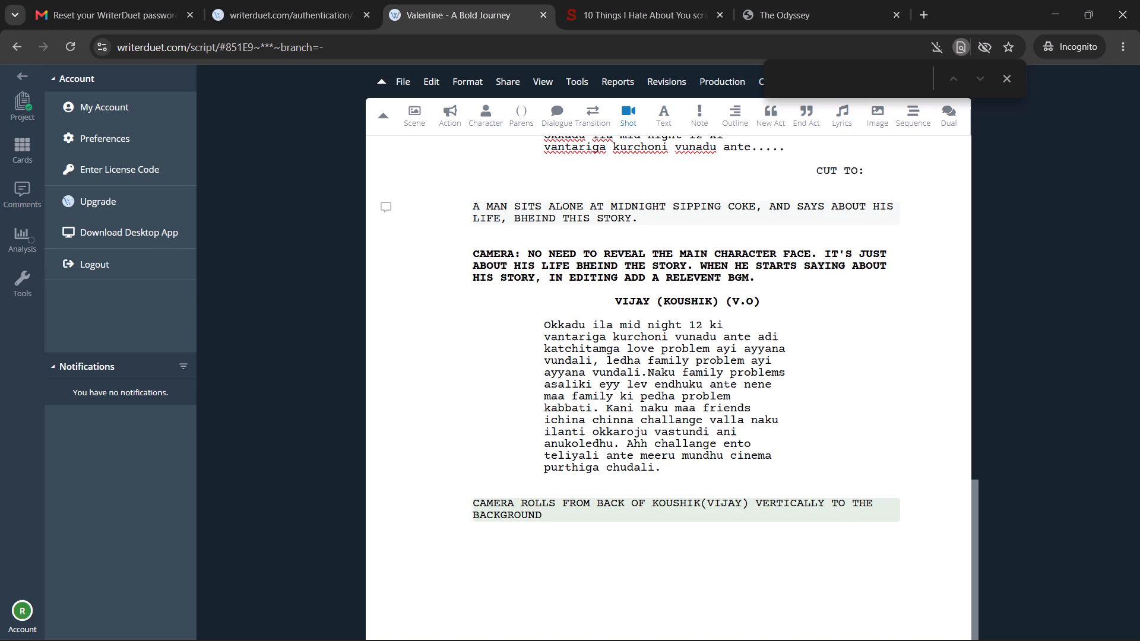
key("comma")
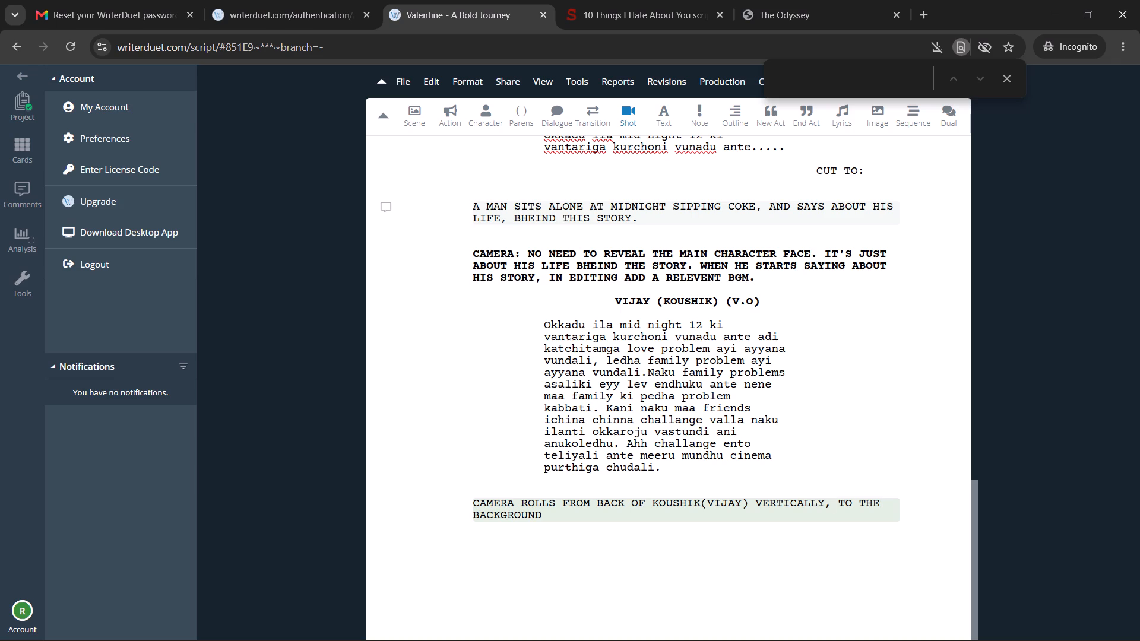
Append the title text , TITLE- "FEW MONTHS BACK" after BACKGROUND at the end of the shot line.
key("Down")
type(", title")
key("minus")
key("space")
type("\"")
type("Few years")
key("space")
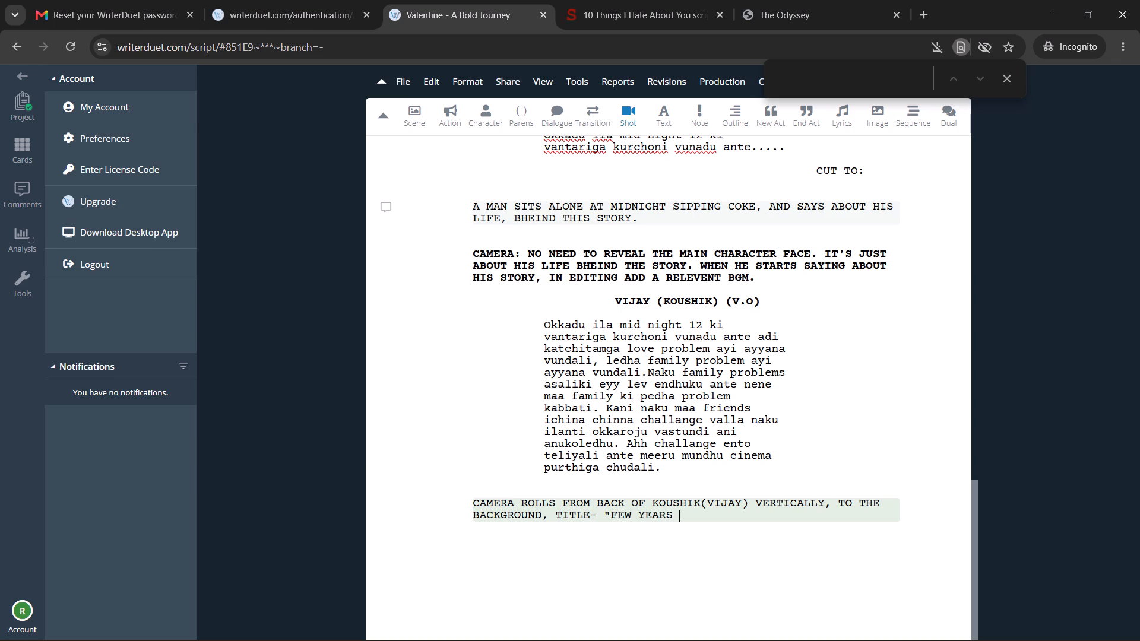
key("ctrl+BackSpace")
type("months back")
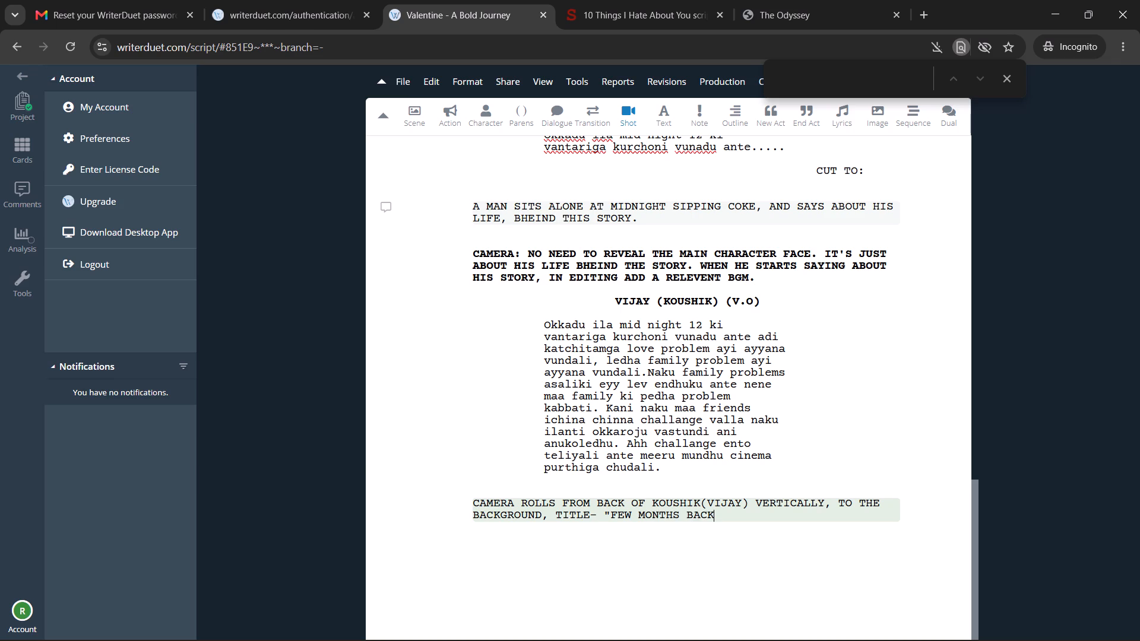
key("shift+quotedbl")
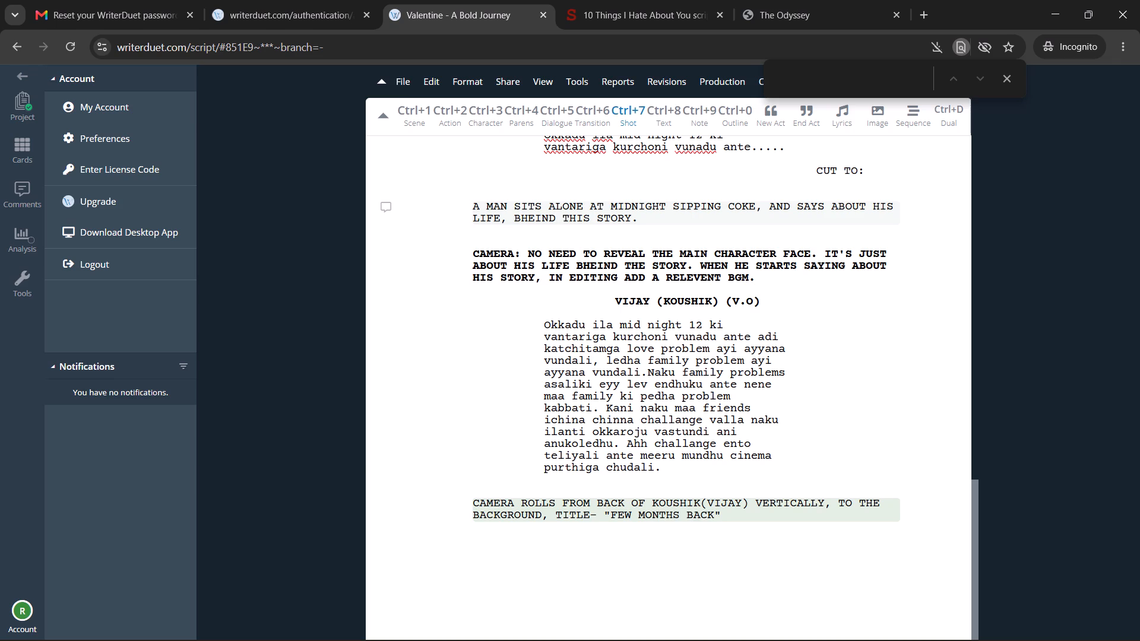
Insert a colon after TITLE in the shot line so it reads "TITLE:-".
key("ctrl+Left")
key("ctrl+Left")
key("ctrl+Left")
key("ctrl+Left")
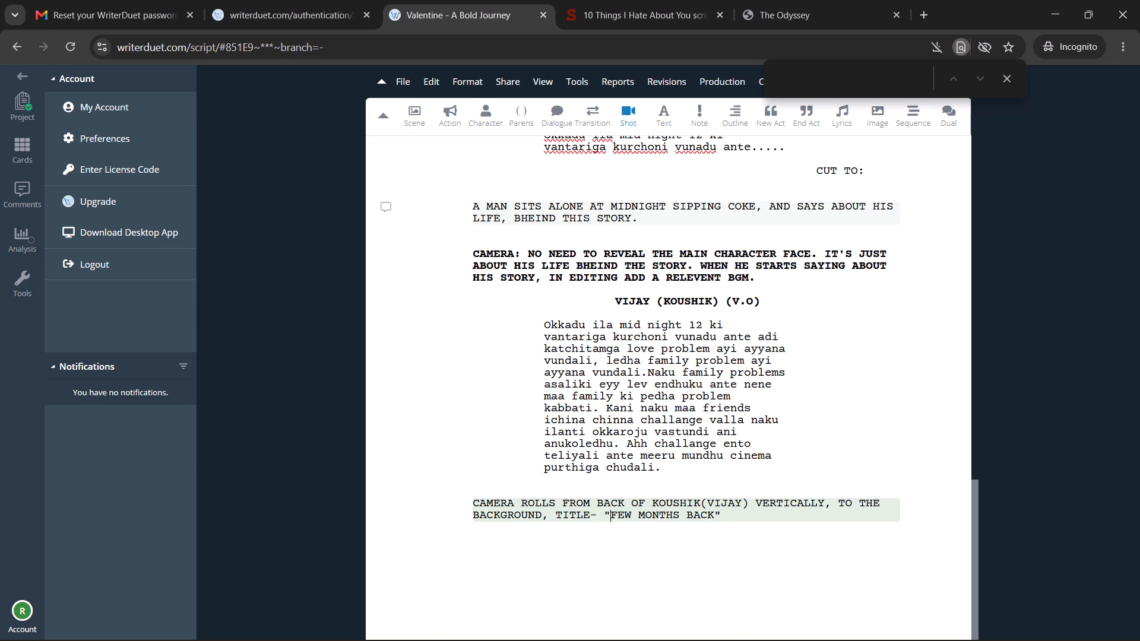
key("ctrl+Left")
key("ctrl+Left")
key("shift+colon")
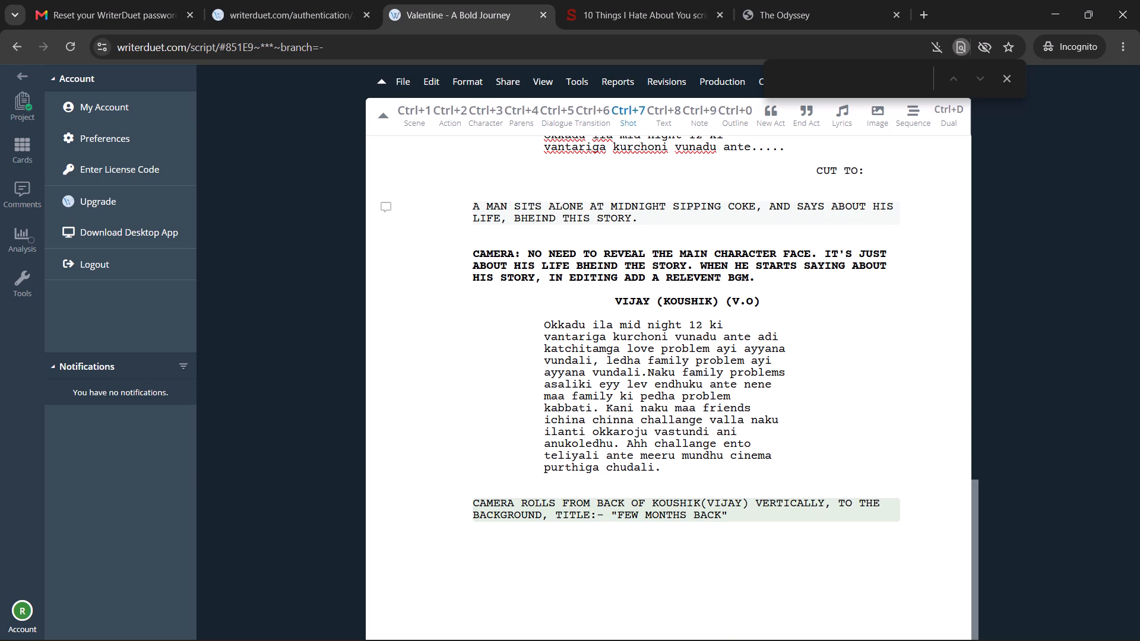
Add a period after the closing quotation mark at the end of the shot line.
key("ctrl+Right")
key("ctrl+Right")
key("ctrl+Right")
key("ctrl+Right")
key("ctrl+Right")
key("ctrl+Right")
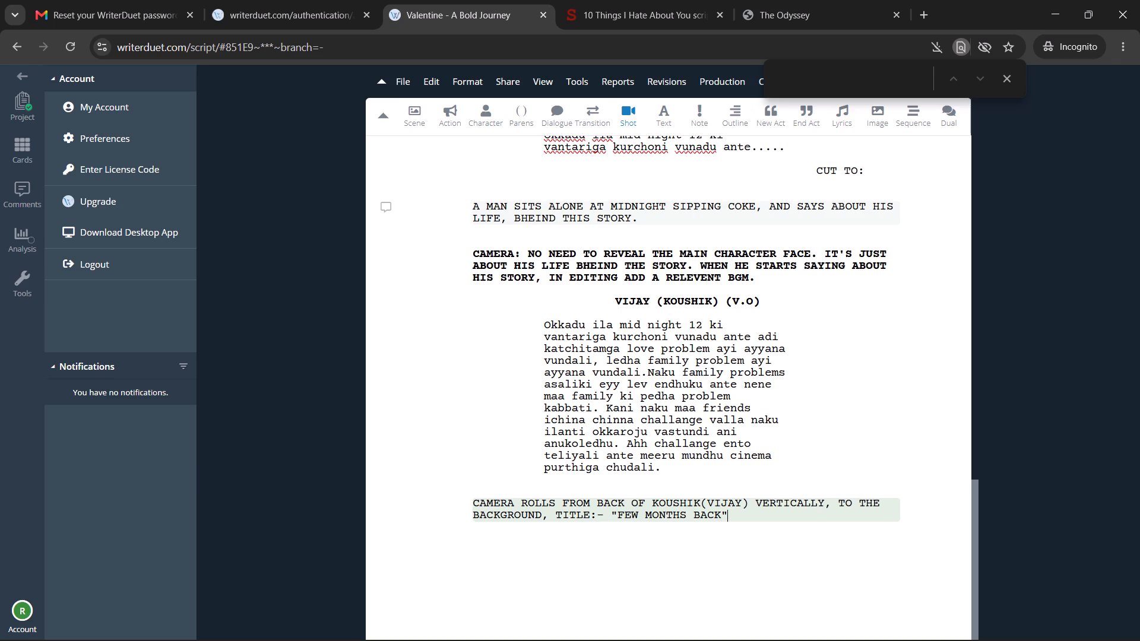
key("period")
Replace MONTHS with YEARS in the quoted title so it reads "FEW YEARS BACK".
key("ctrl+Left")
key("ctrl+Left")
key("Left")
key("ctrl+BackSpace")
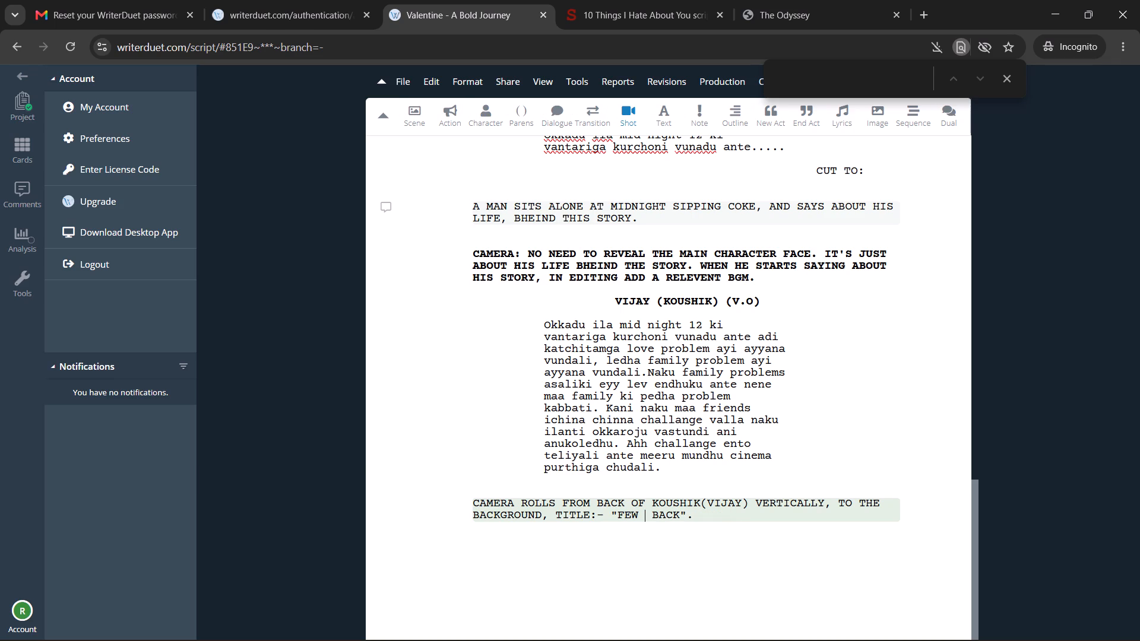
type("years")
Make the whole "CAMERA ROLLS FROM BACK OF KOUSHIK(VIJAY)" shot paragraph bold, including its title text.
key("ctrl+Right")
key("ctrl+Right")
key("ctrl+Right")
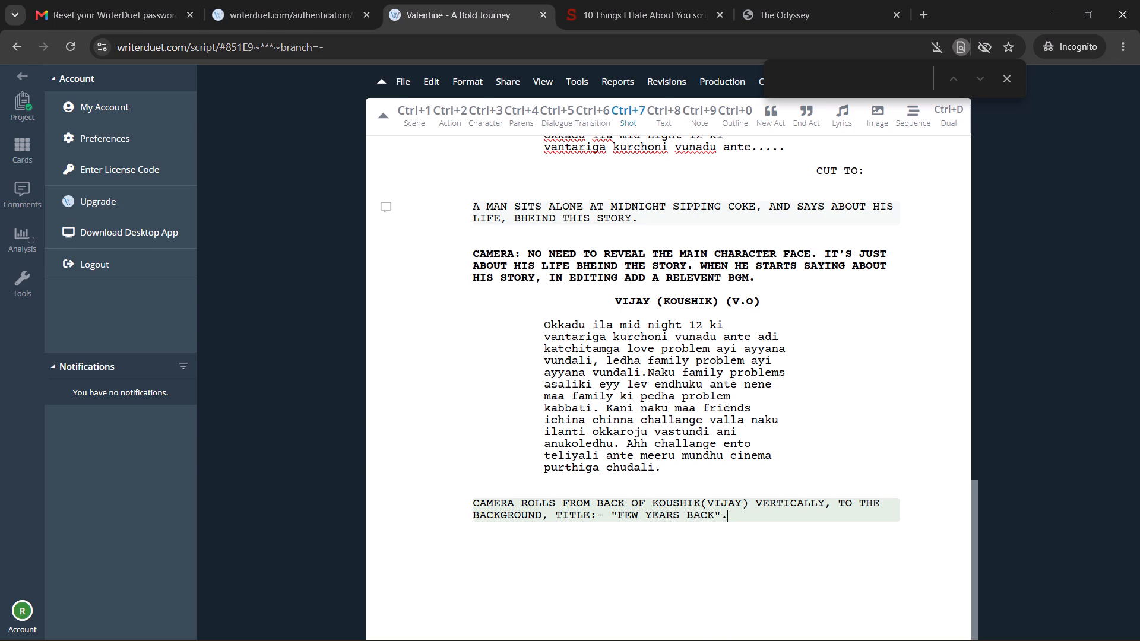
key("ctrl+shift+Left")
key("ctrl+shift+Left")
key("ctrl+shift+Left")
key("ctrl+shift+Left")
key("ctrl+shift+Left")
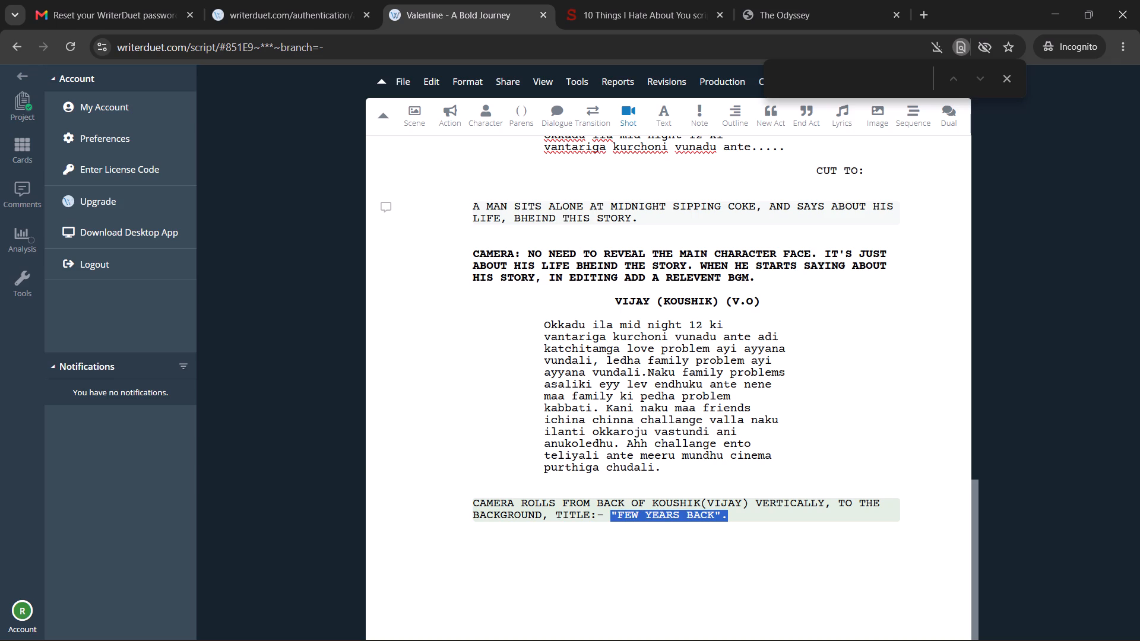
key("ctrl+shift+Left")
key("ctrl+shift+Left")
key("ctrl+shift+Left")
key("ctrl+shift+Left")
key("ctrl+shift+Left")
key("ctrl+shift+Left")
key("ctrl+shift+Left")
key("ctrl+shift+Left")
key("ctrl+shift+Left")
key("ctrl+shift+Left")
key("ctrl+shift+Left")
key("ctrl+shift+Left")
key("ctrl+shift+Left")
key("ctrl+shift+Left")
key("ctrl+shift+Left")
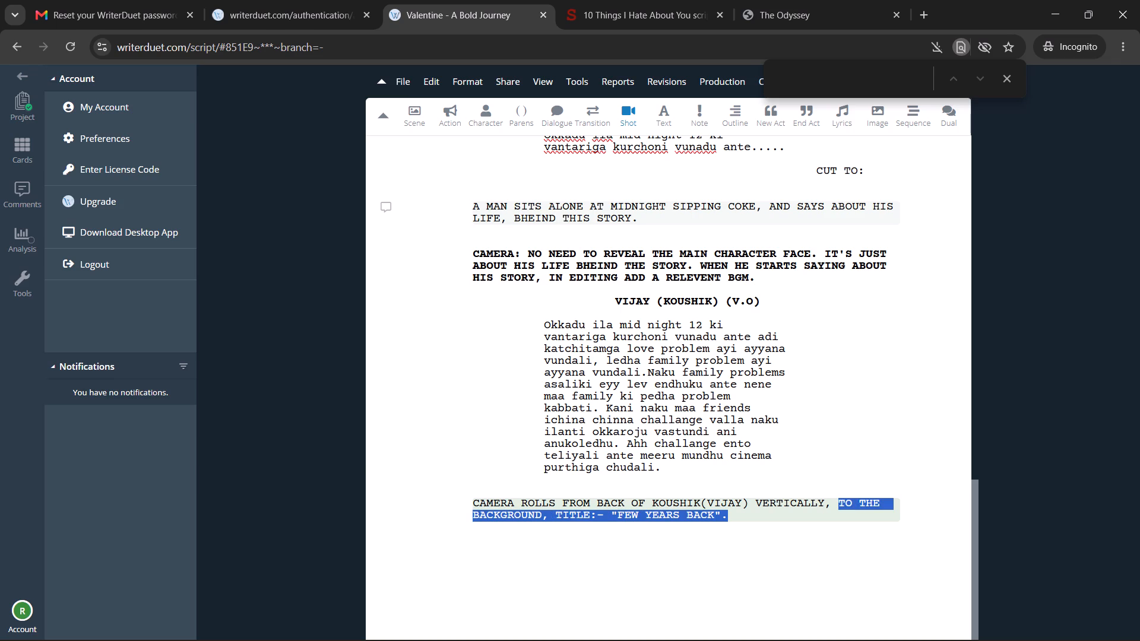
key("ctrl+shift+Left")
key("ctrl+shift+Left")
key("ctrl+b")
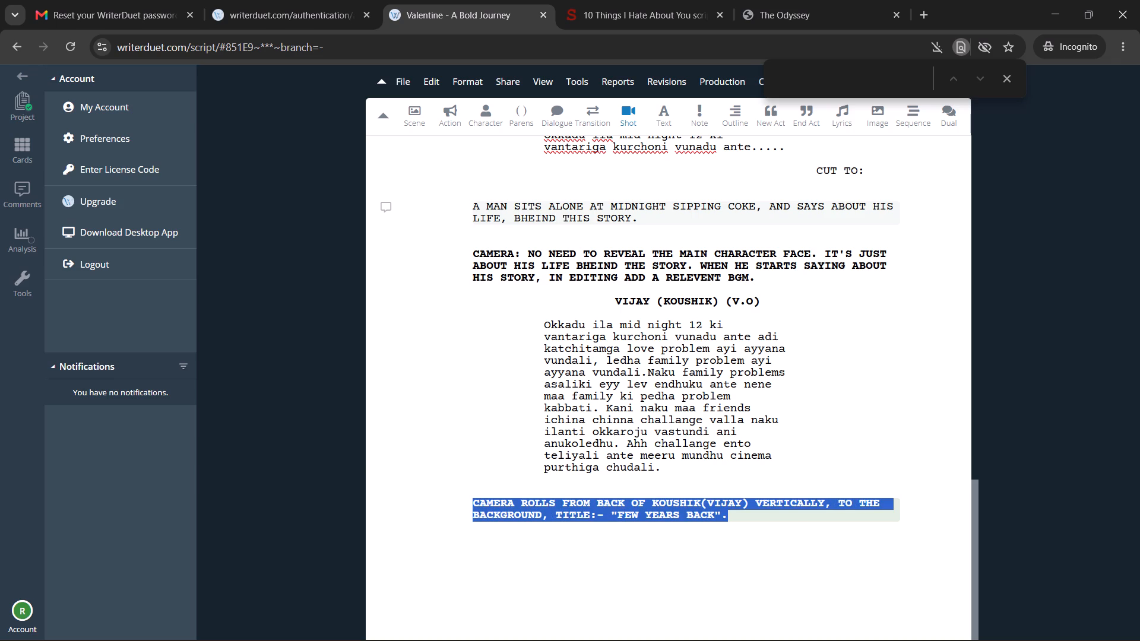
key("Down")
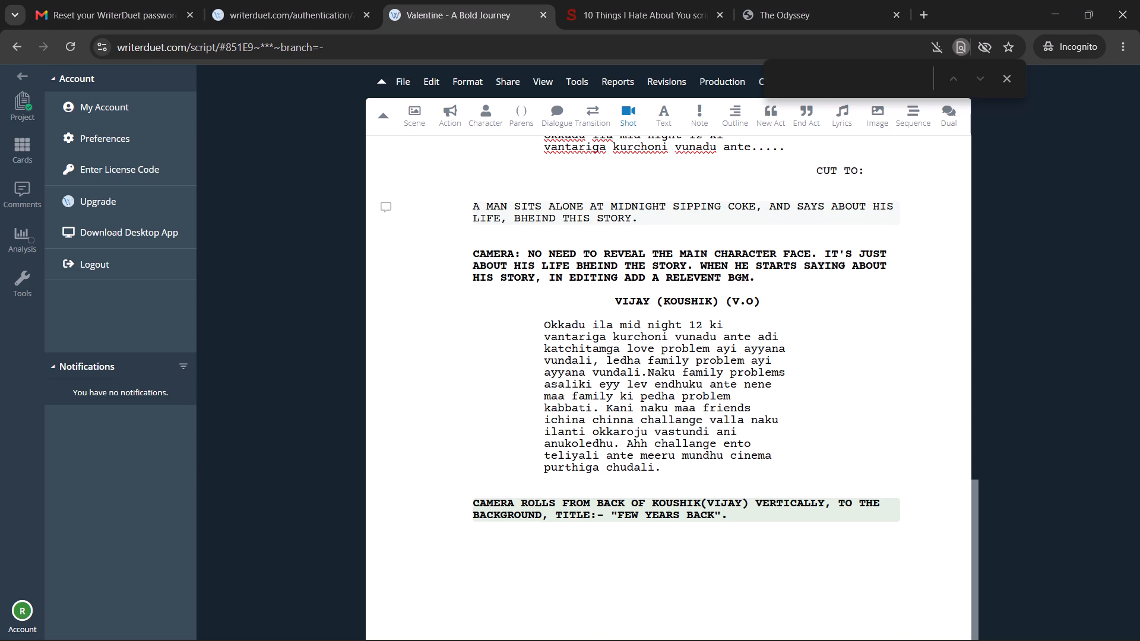
Remove the bold formatting from the words FEW YEARS BACK inside the quotation marks of the last shot line.
key("Left")
key("Left")
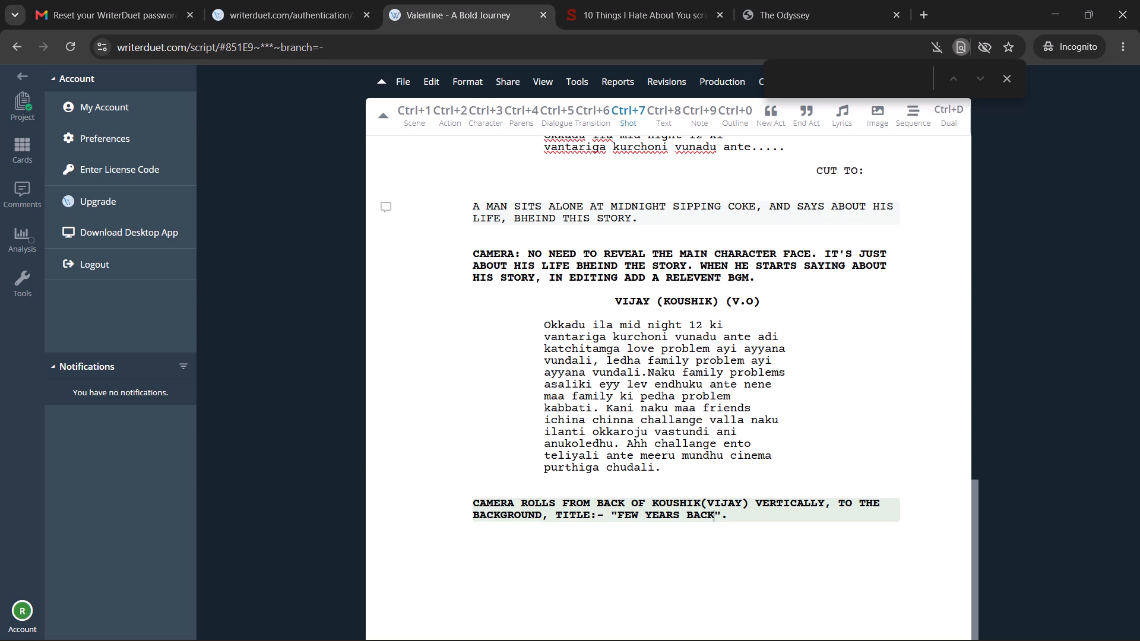
key("ctrl+Left")
key("ctrl+Right")
key("ctrl+shift+Left")
key("ctrl+shift+Left")
key("ctrl+shift+Left")
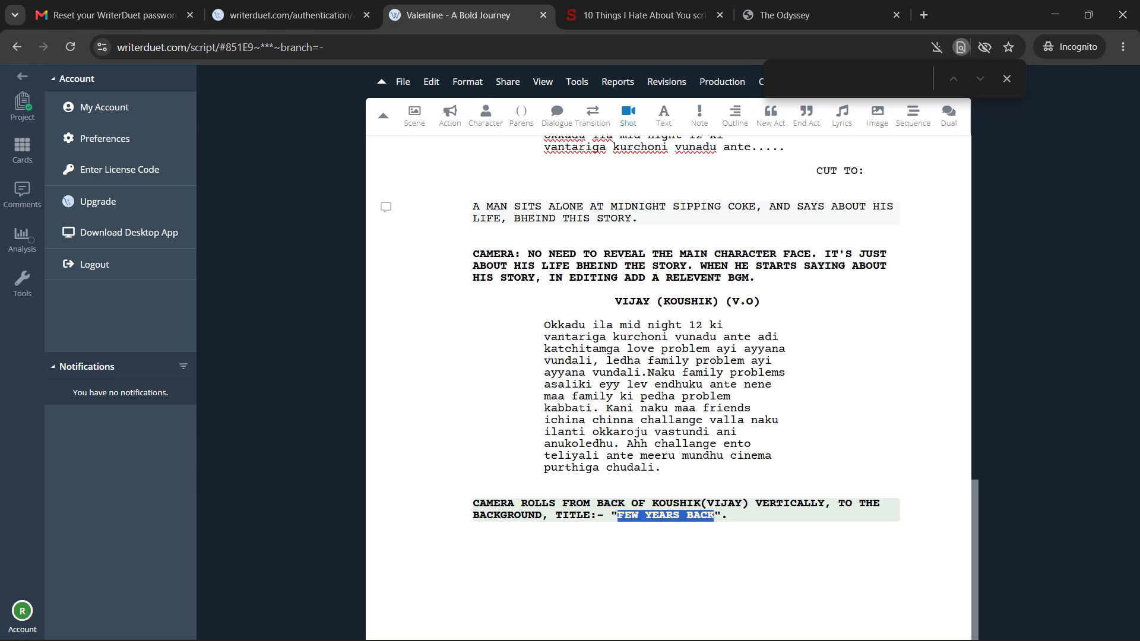
key("ctrl+b")
key("Right")
key("Right")
key("Right")
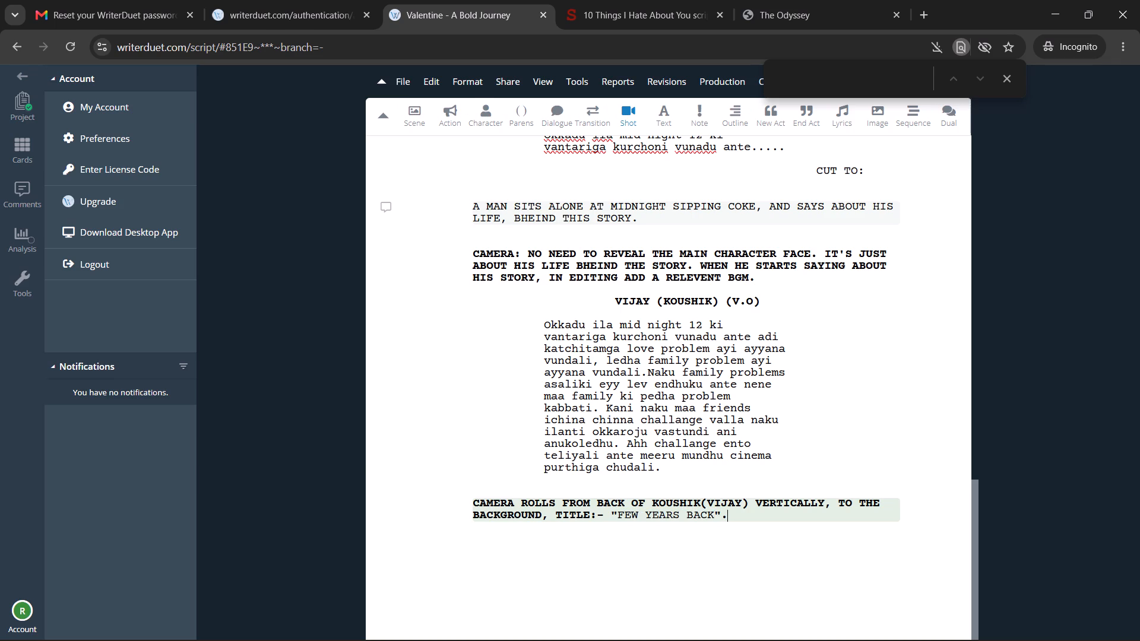
Start a new paragraph below the "CAMERA ROLLS FROM BACK OF KOUSHIK(VIJAY)" shot line.
key("Return")
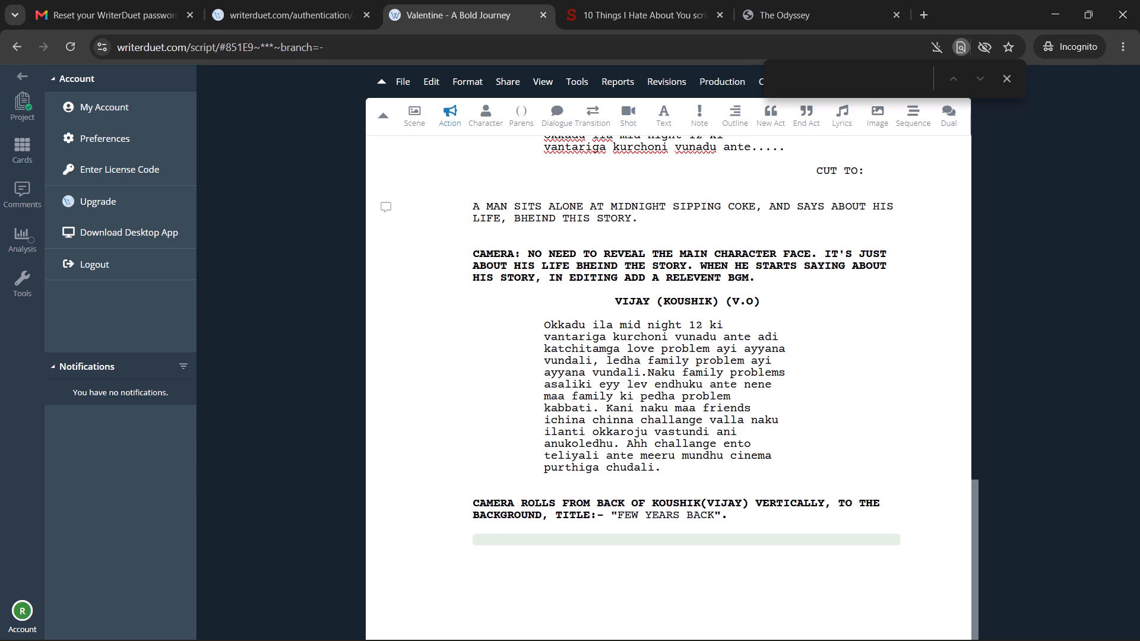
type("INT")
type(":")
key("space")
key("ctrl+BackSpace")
Add the scene heading "EXT. VIGNAN COLLEGE CAMPUS - MORNING" below the "FEW YEARS BACK" shot line.
type("EXT:")
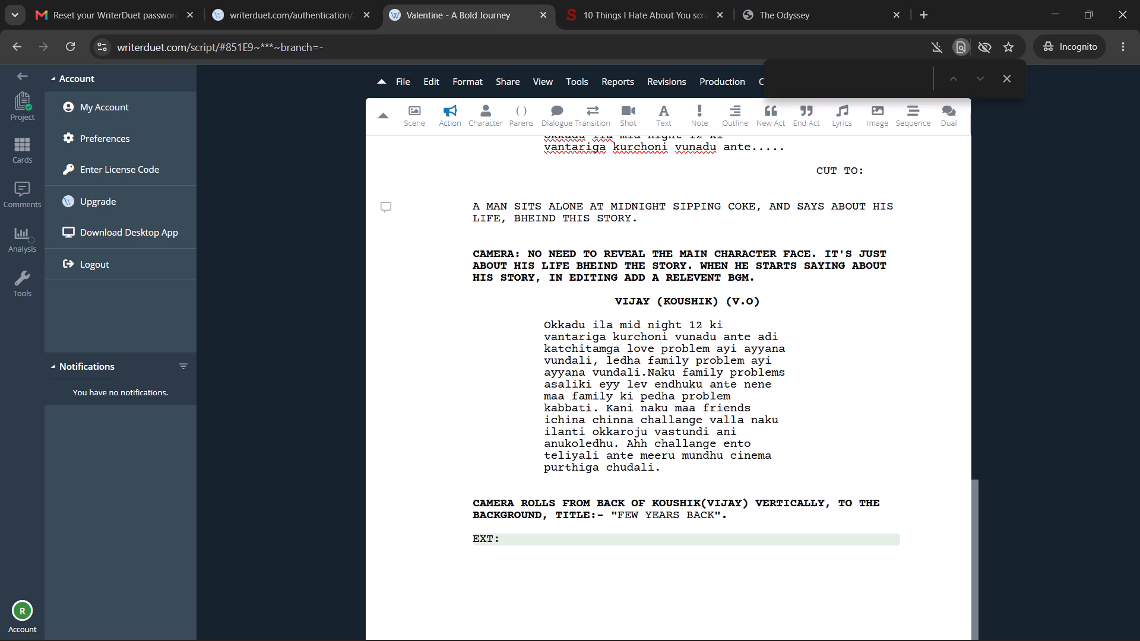
key("BackSpace")
key("period")
key("space")
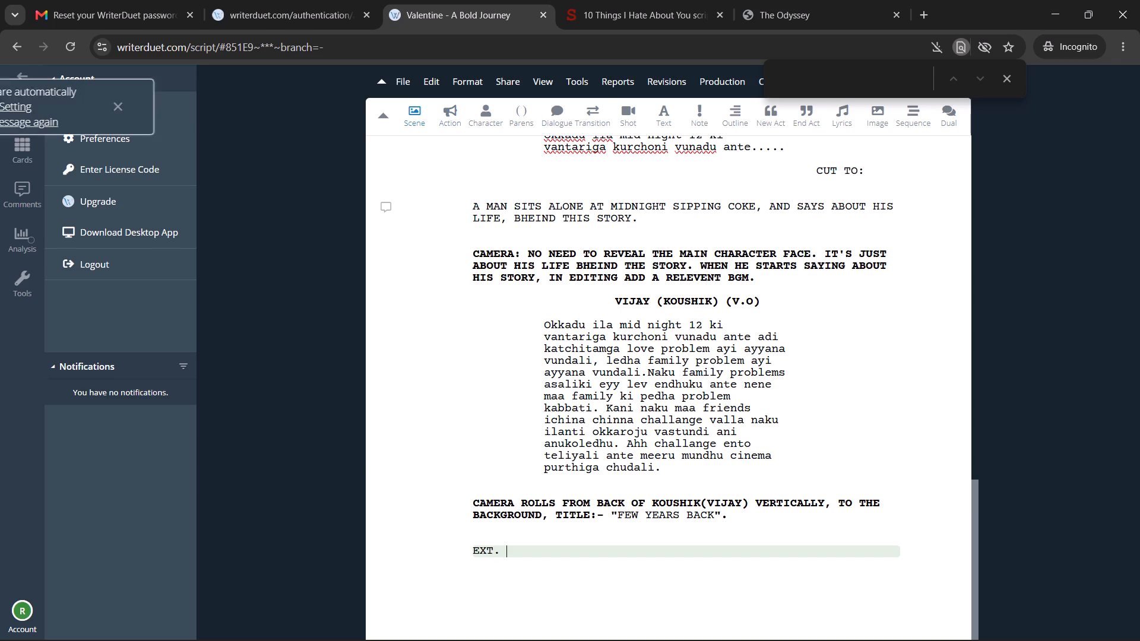
type("Vignan college camput")
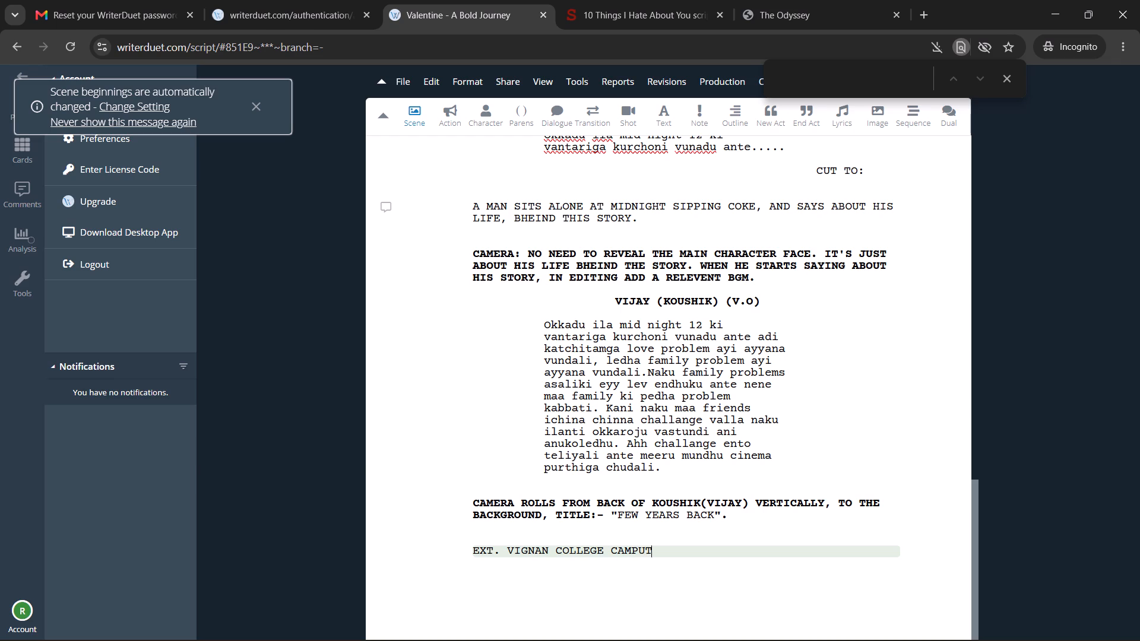
key("BackSpace")
key("s")
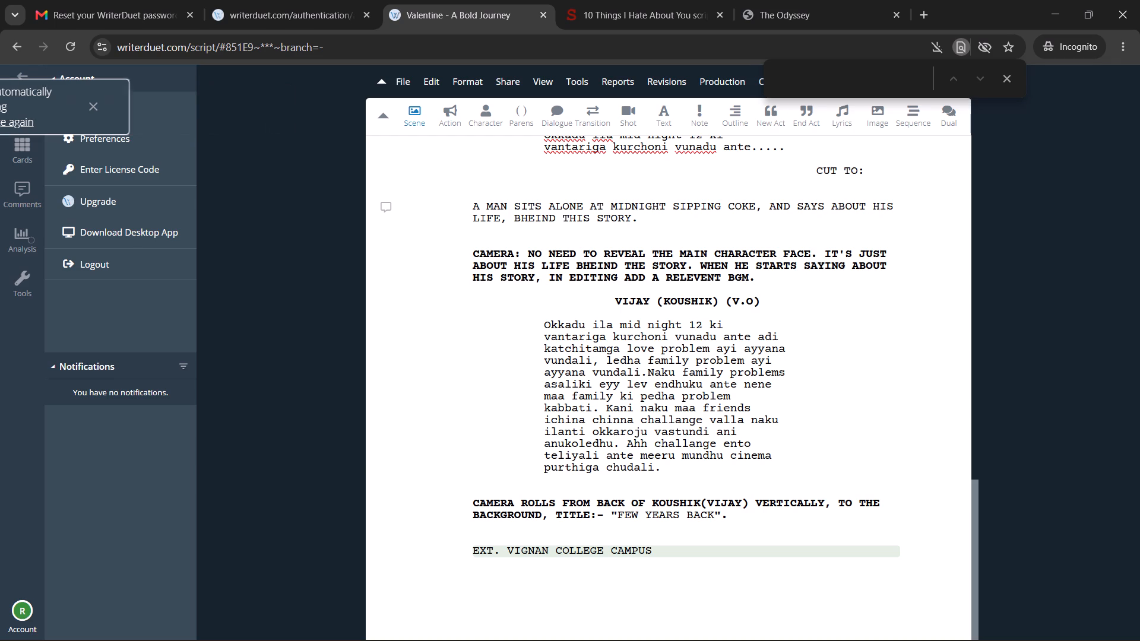
key("space")
type("-")
key("space")
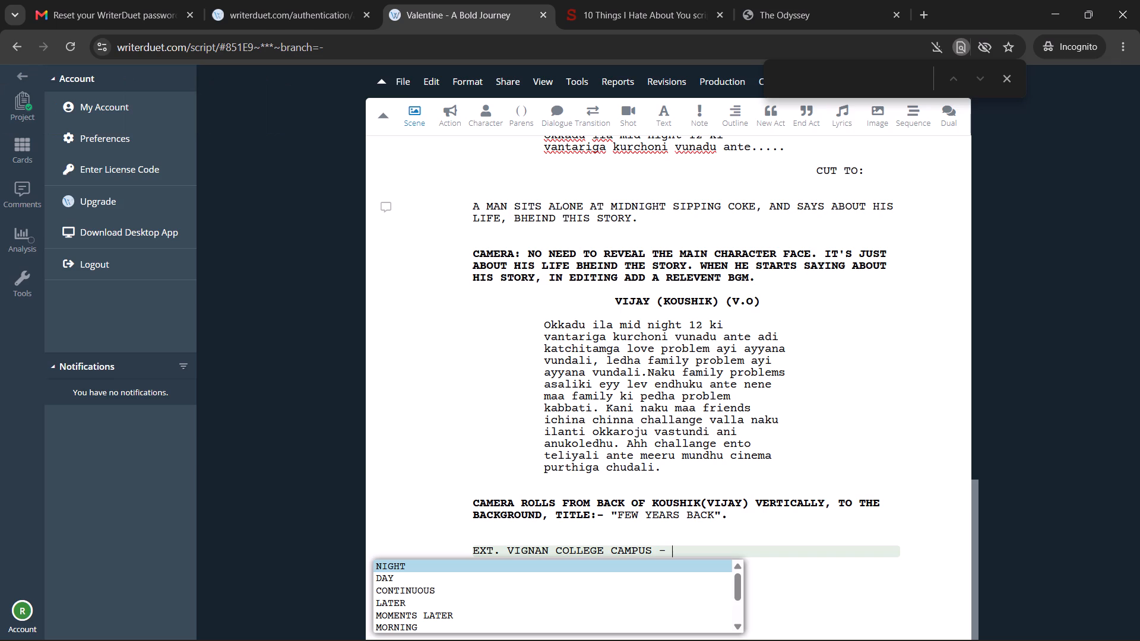
key("Up")
key("Up")
key("Up")
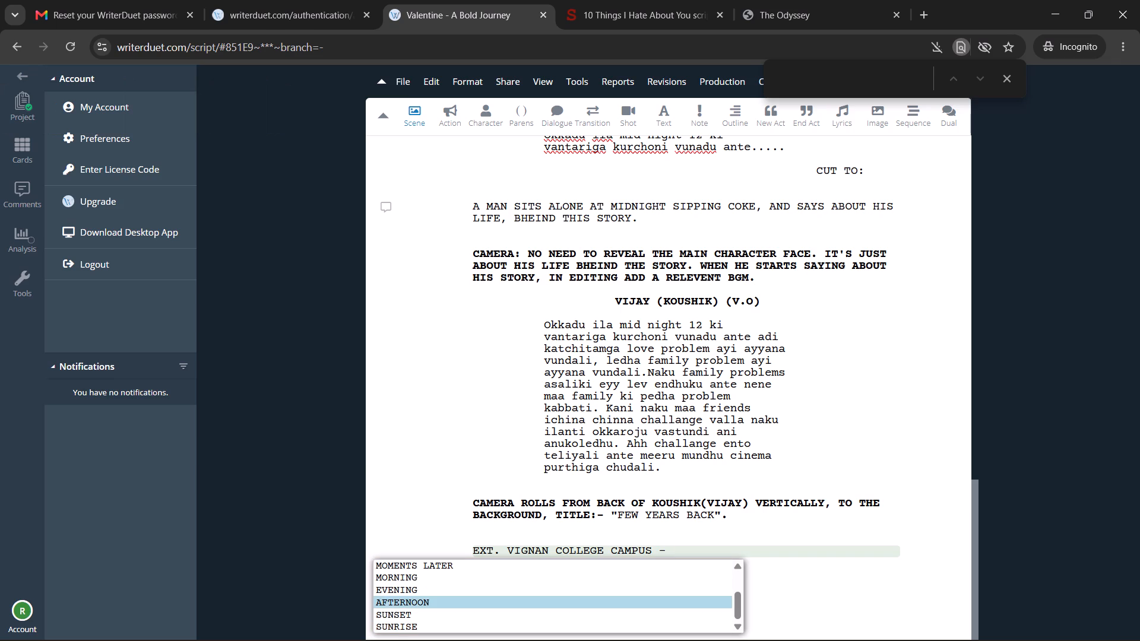
key("Up")
key("Up")
key("Return")
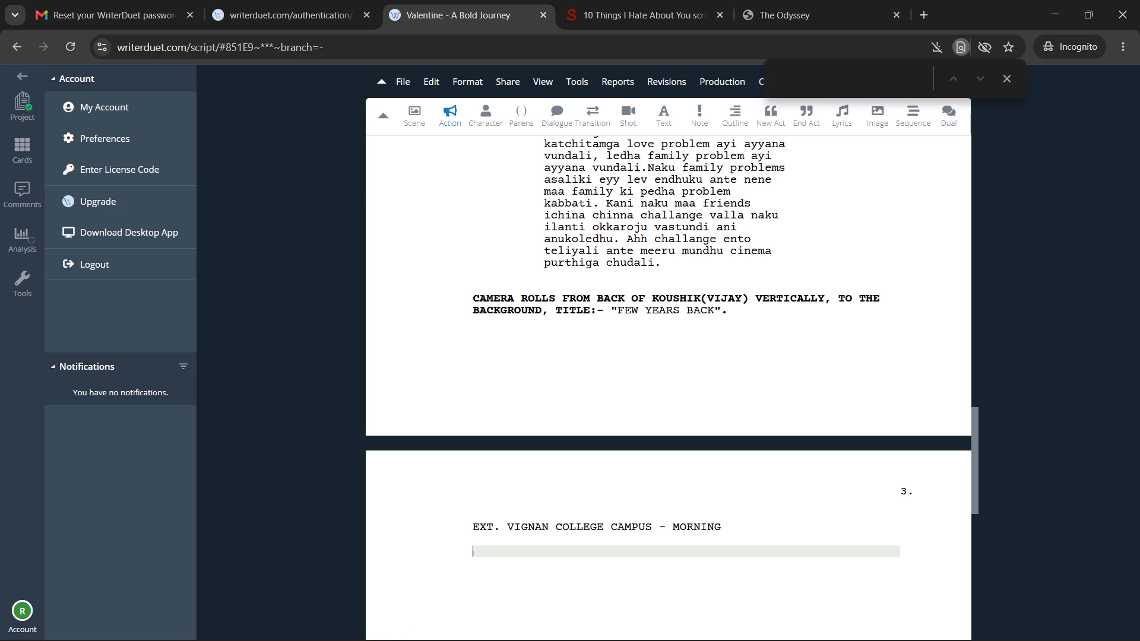
Review the previous pages to examine how the earlier scene labels and scene headings are laid out.
scroll(646, 220, "down", 2)
scroll(646, 220, "up", 7)
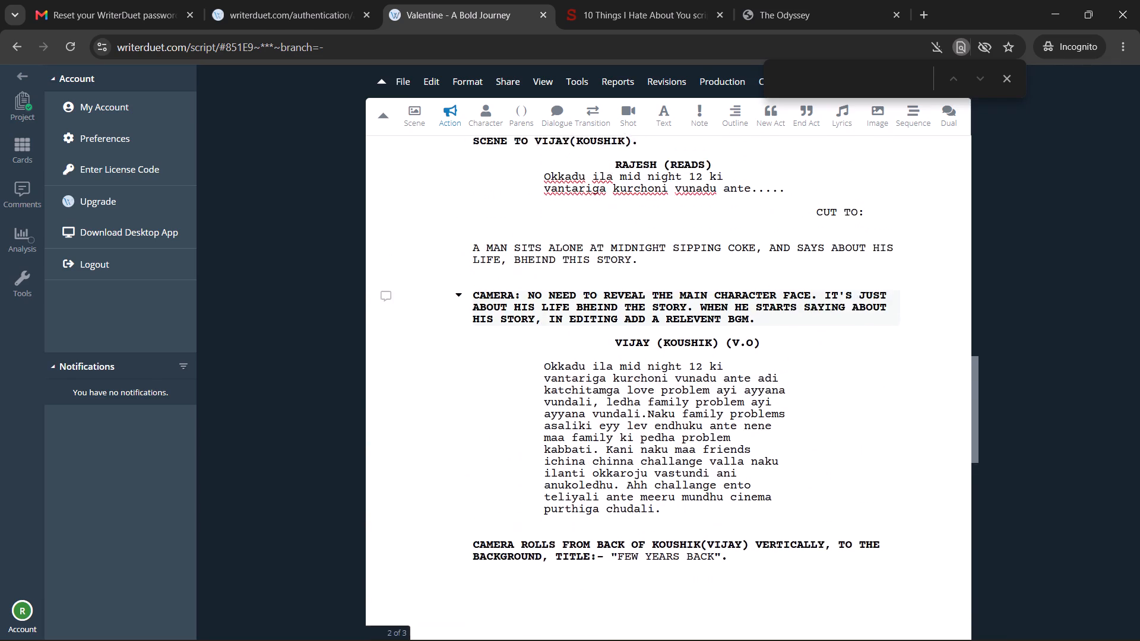
scroll(646, 220, "up", 4)
scroll(646, 220, "down", 1)
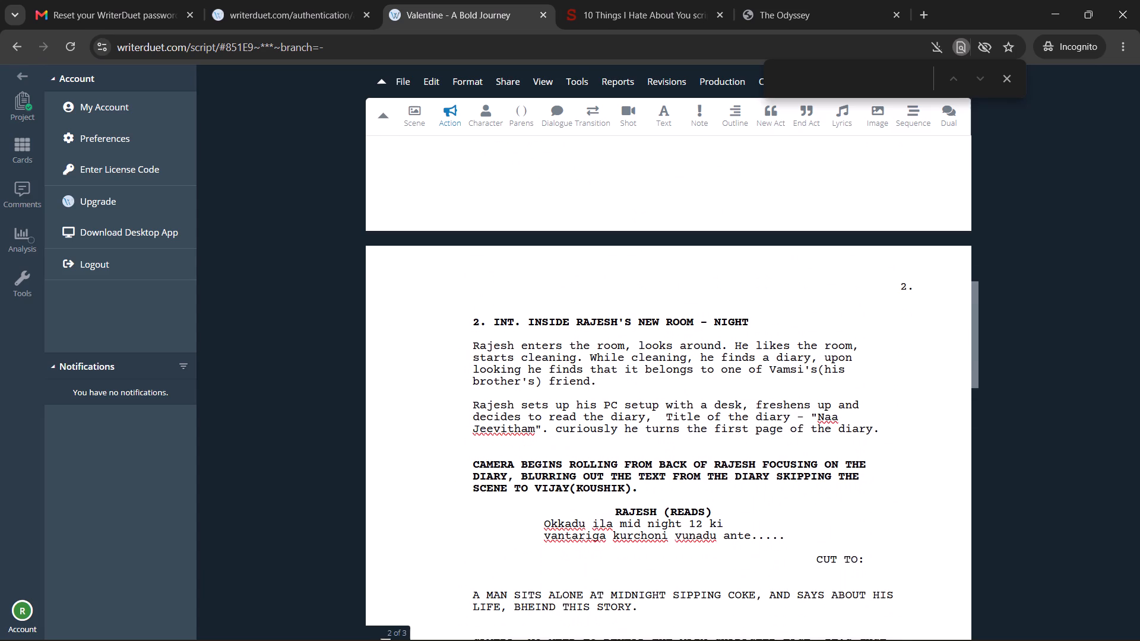
scroll(712, 391, "down", 5)
scroll(584, 419, "up", 4)
scroll(589, 412, "down", 4)
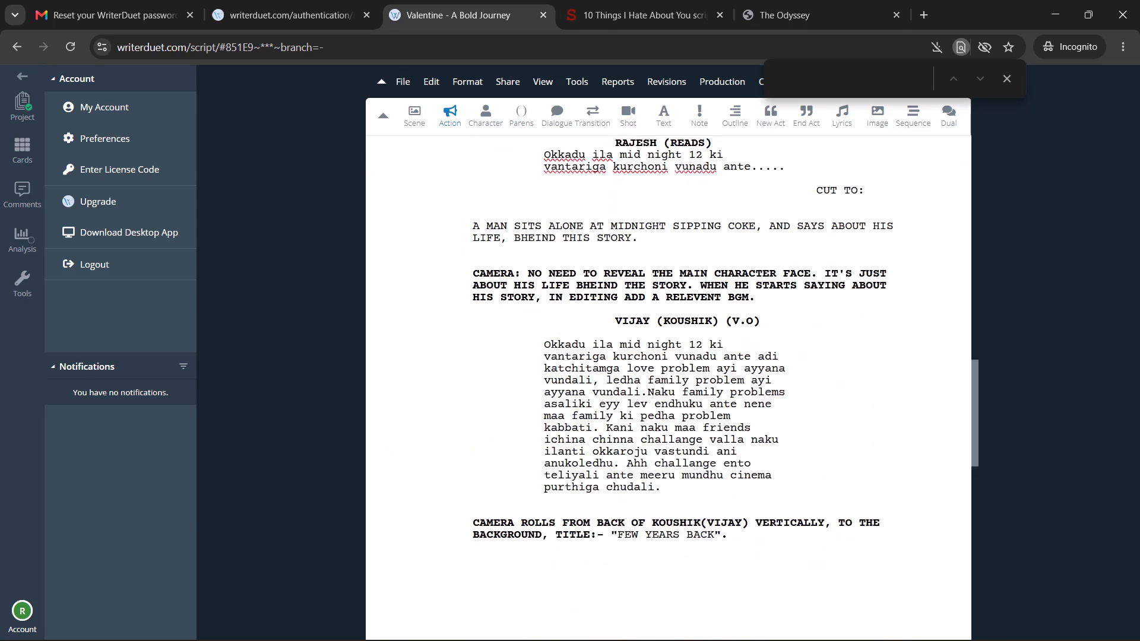
scroll(589, 412, "up", 9)
scroll(558, 410, "down", 2)
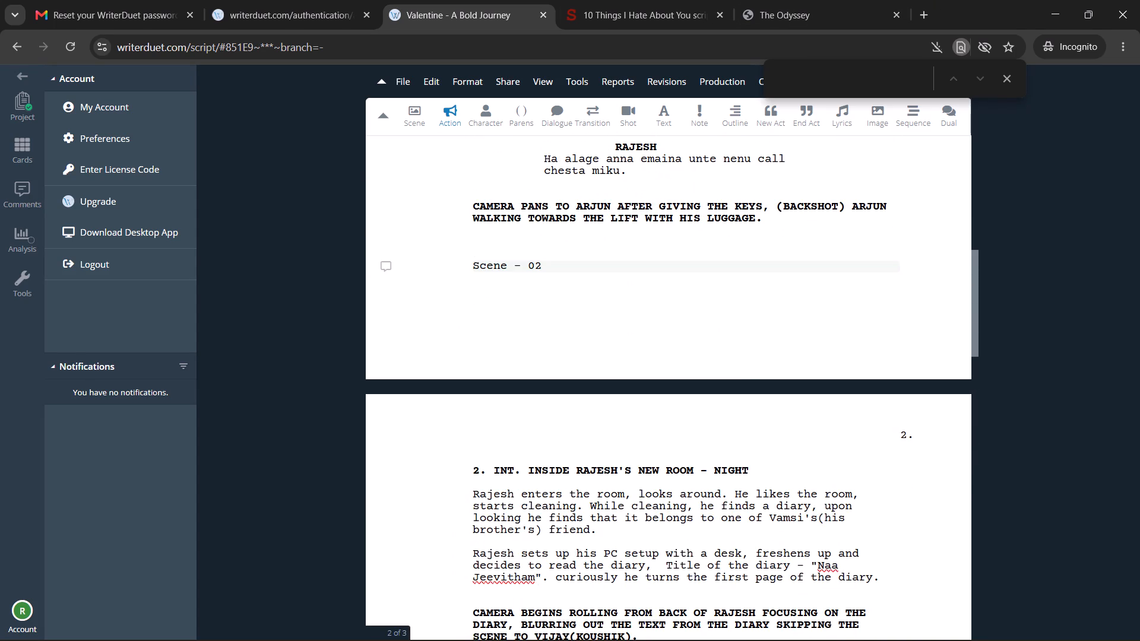
scroll(563, 288, "up", 1)
scroll(563, 292, "down", 13)
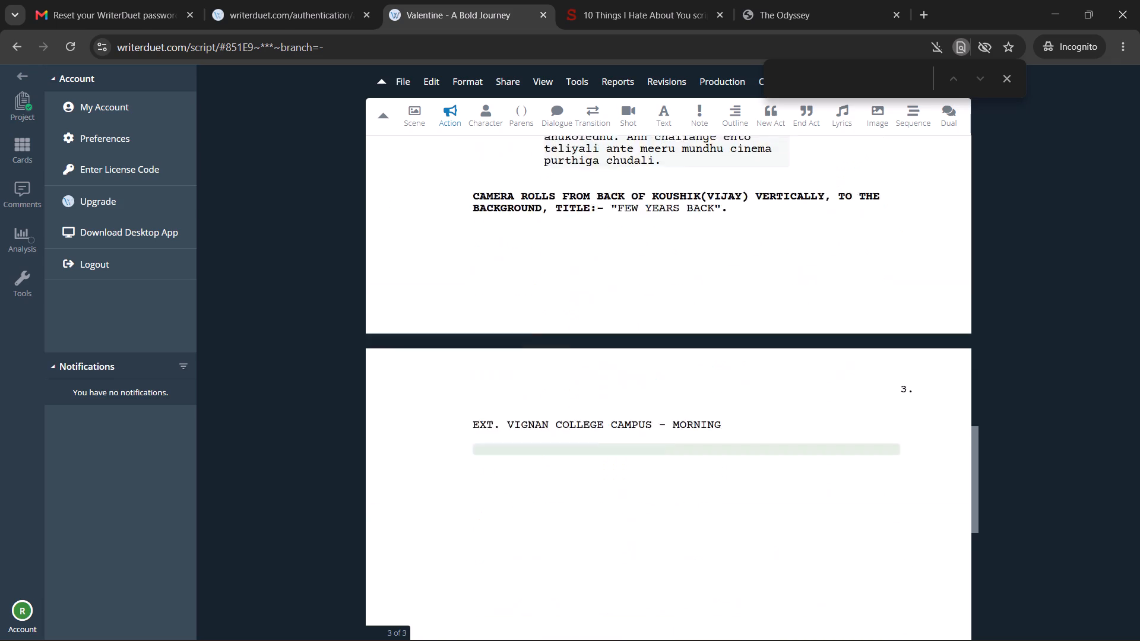
Insert a scene line reading "SCENE - 03" between the "FEW YEARS BACK" shot and the Vignan College campus heading.
left_click(531, 345)
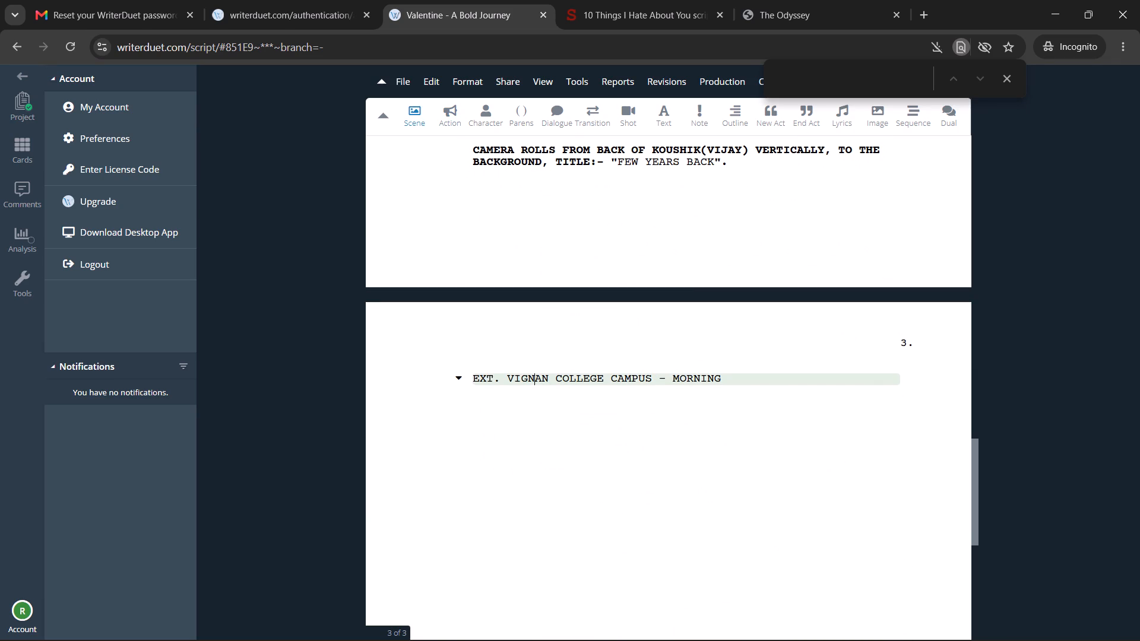
left_click(756, 163)
key("Return")
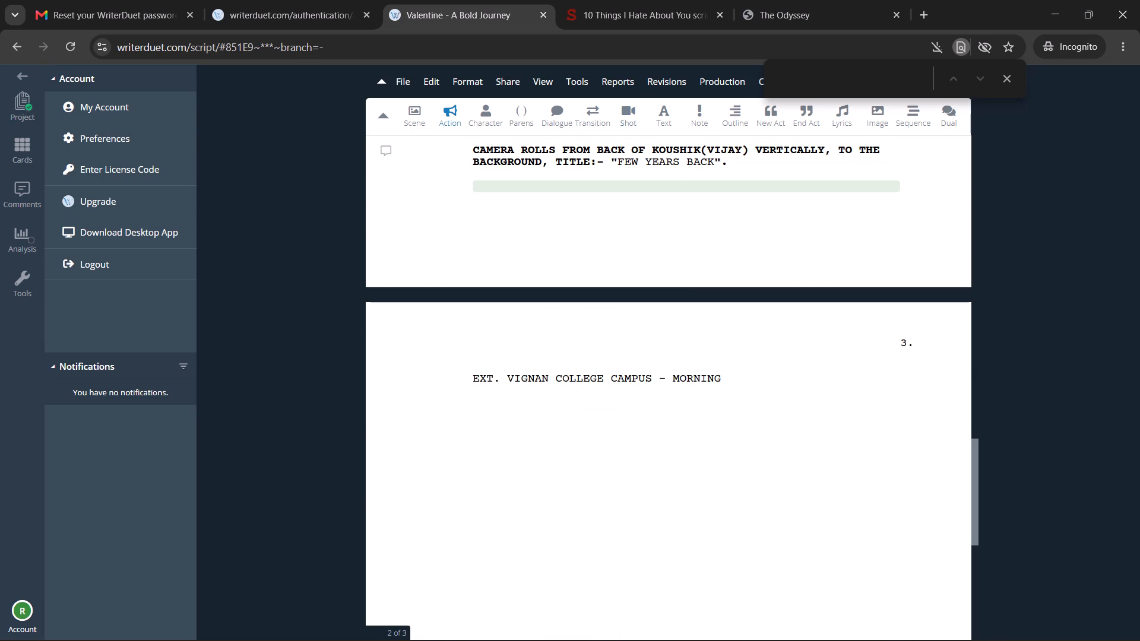
left_click(411, 116)
type("Scene")
key("space")
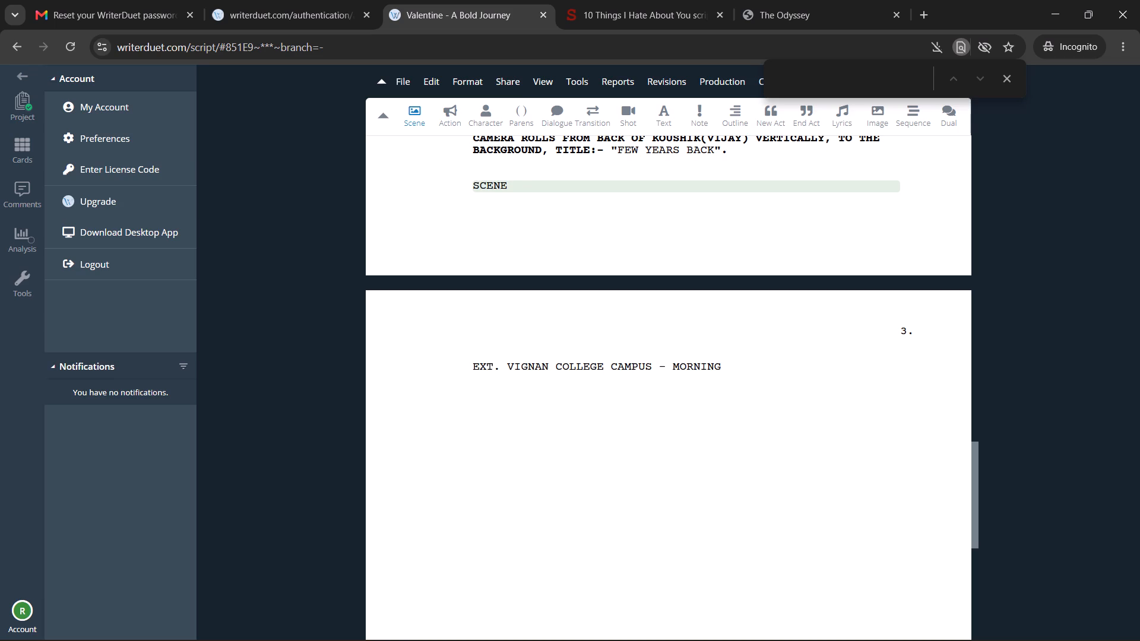
key("0")
key("BackSpace")
type("- 03")
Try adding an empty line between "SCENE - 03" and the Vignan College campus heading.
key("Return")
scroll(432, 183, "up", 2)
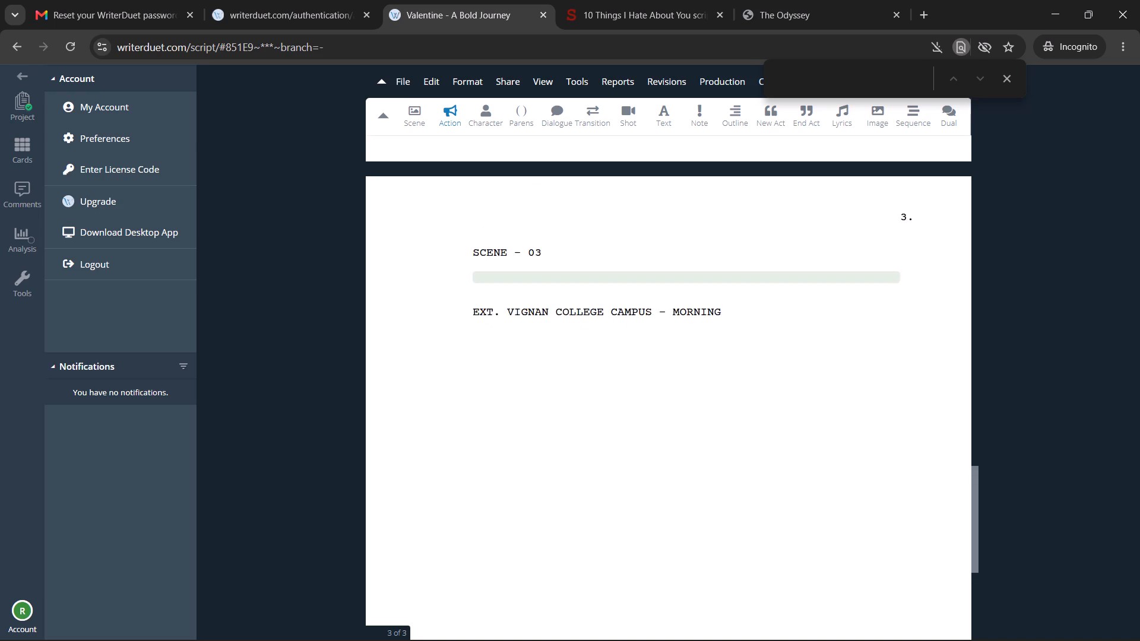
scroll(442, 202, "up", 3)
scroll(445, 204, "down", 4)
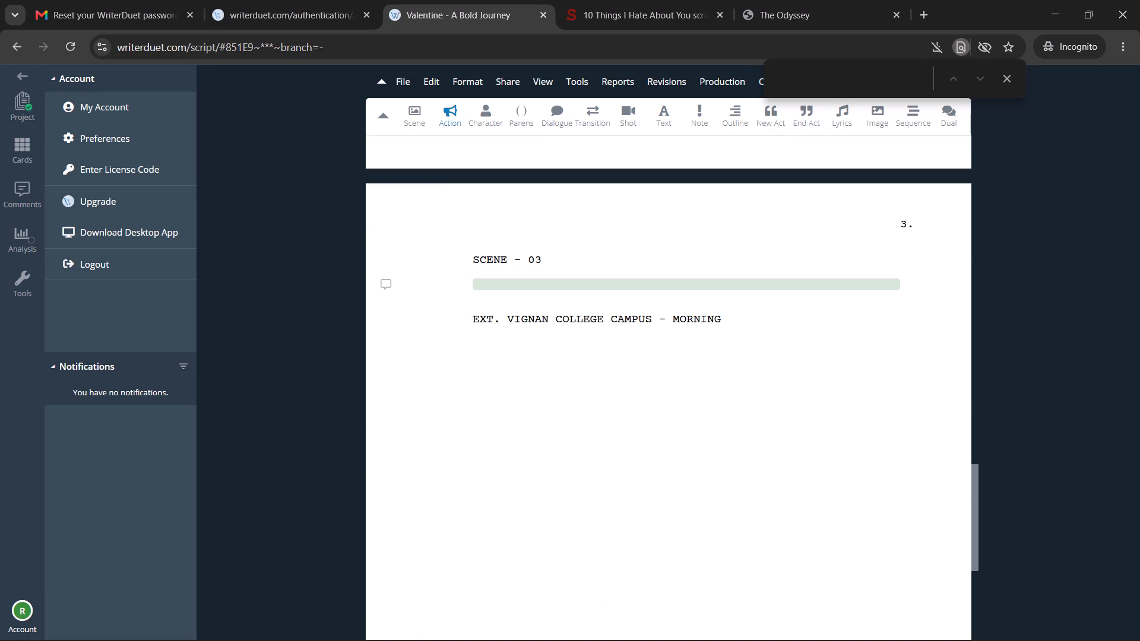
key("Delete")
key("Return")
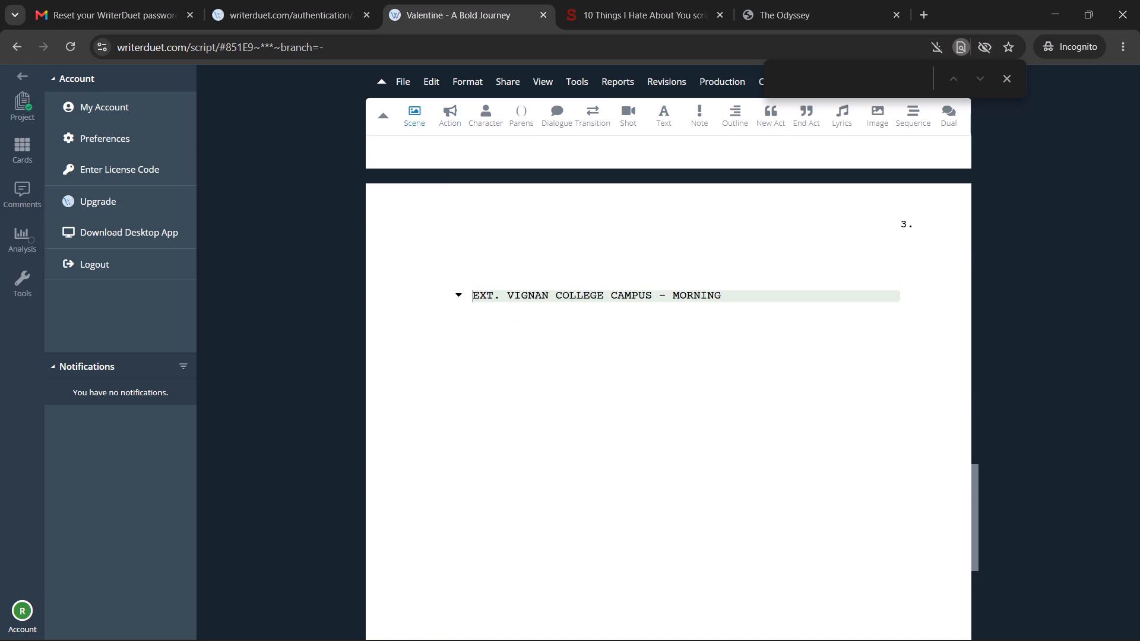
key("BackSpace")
Add an empty action line directly below "SCENE - 03" to separate it from the Vignan College campus heading.
scroll(714, 391, "up", 2)
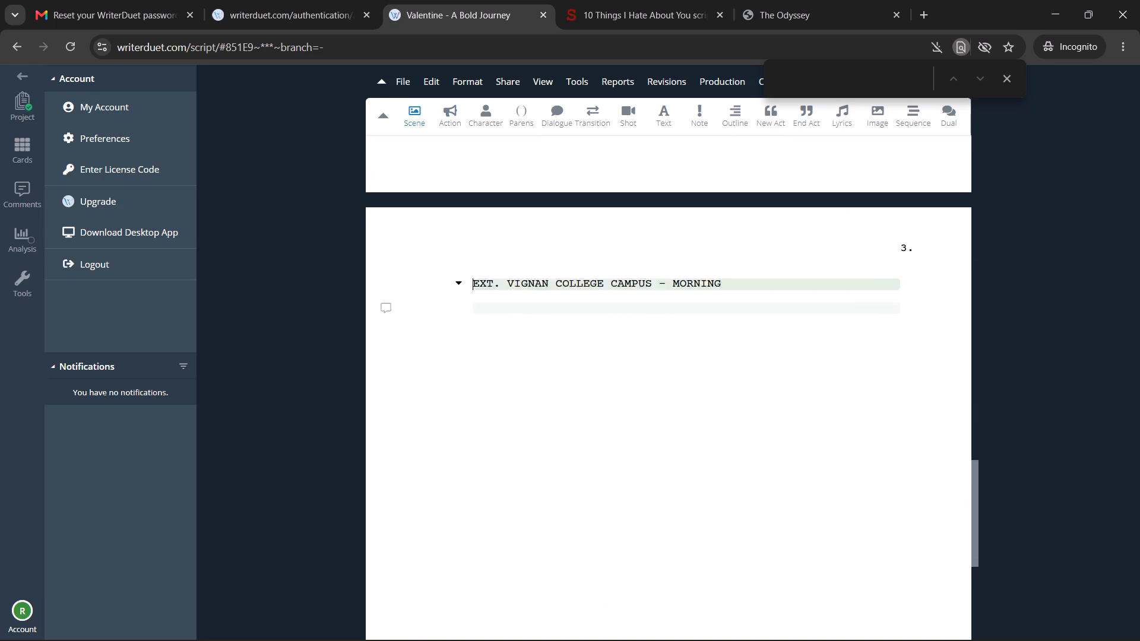
scroll(714, 391, "up", 1)
left_click(627, 326)
left_click(578, 306)
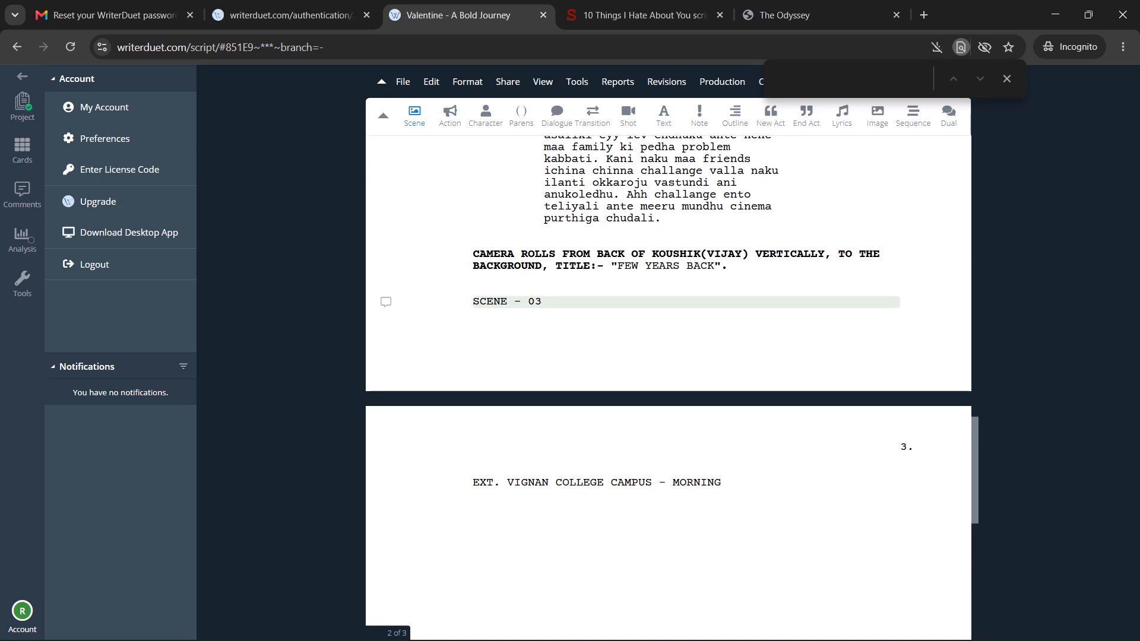
key("Return")
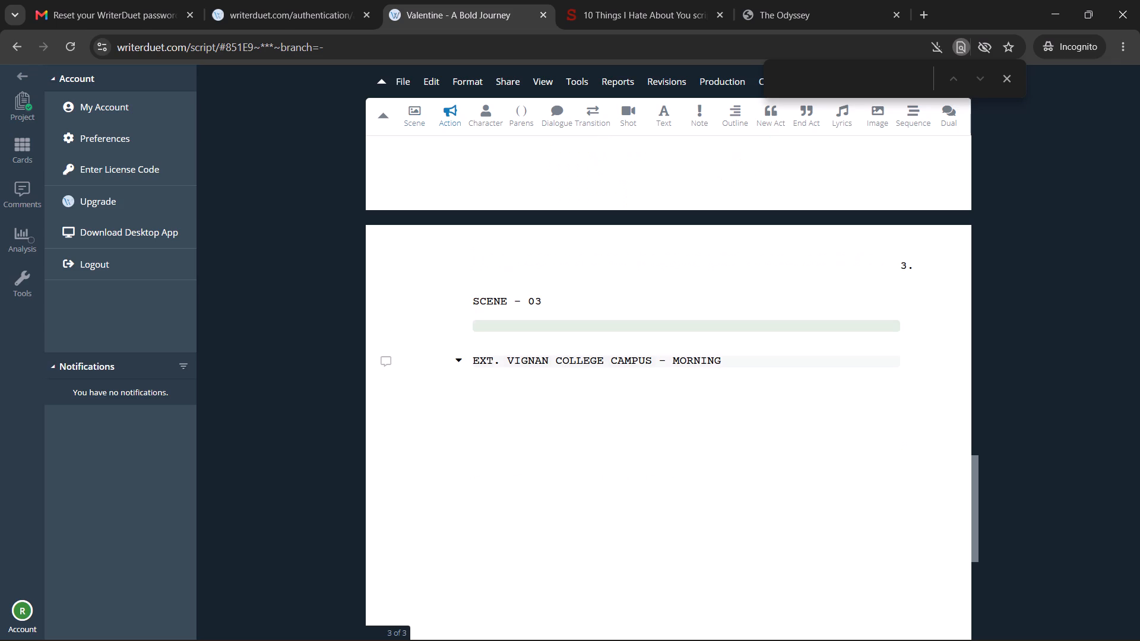
Start an empty action line below the "EXT. VIGNAN COLLEGE CAMPUS - MORNING" heading.
left_click(797, 366)
key("Return")
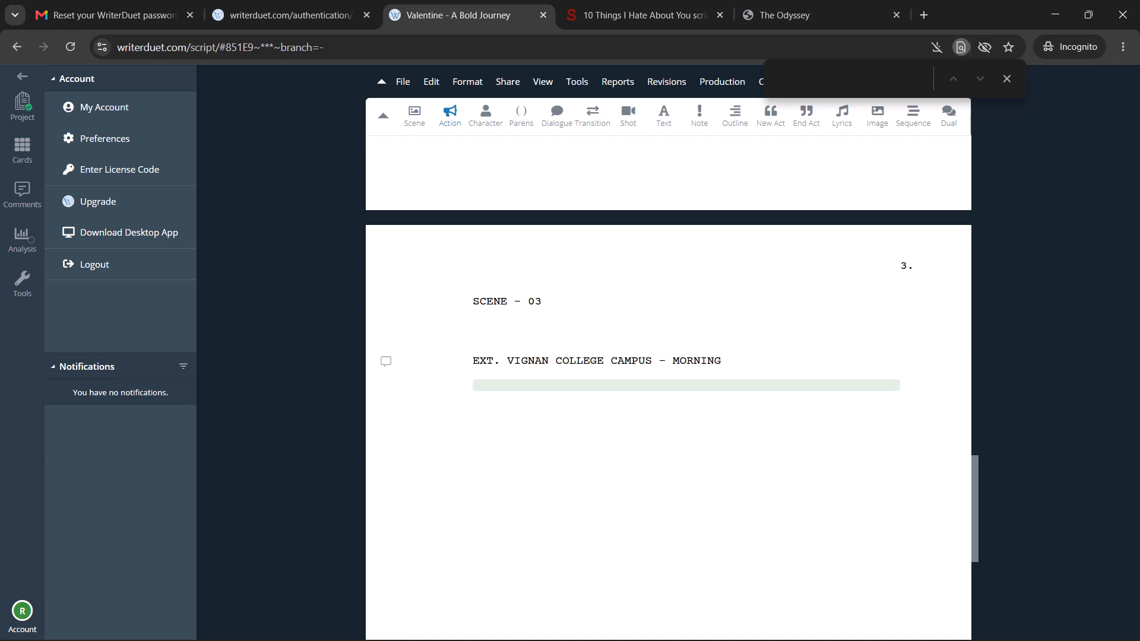
Make the "EXT. VIGNAN COLLEGE CAMPUS - MORNING" heading bold.
scroll(734, 405, "up", 9)
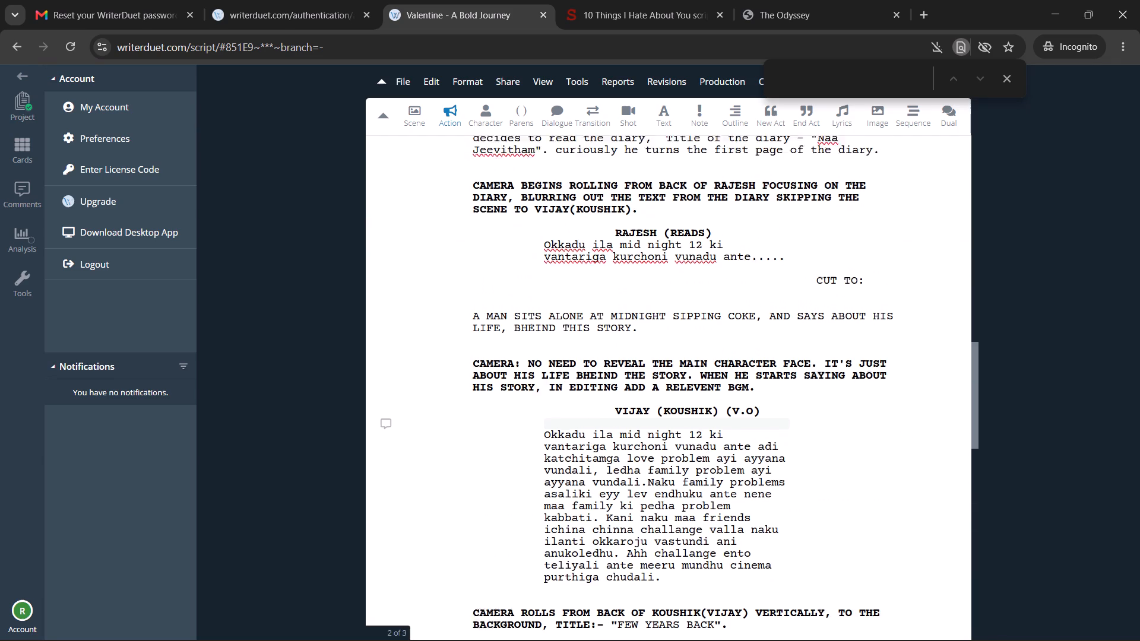
scroll(734, 404, "up", 5)
scroll(734, 404, "down", 13)
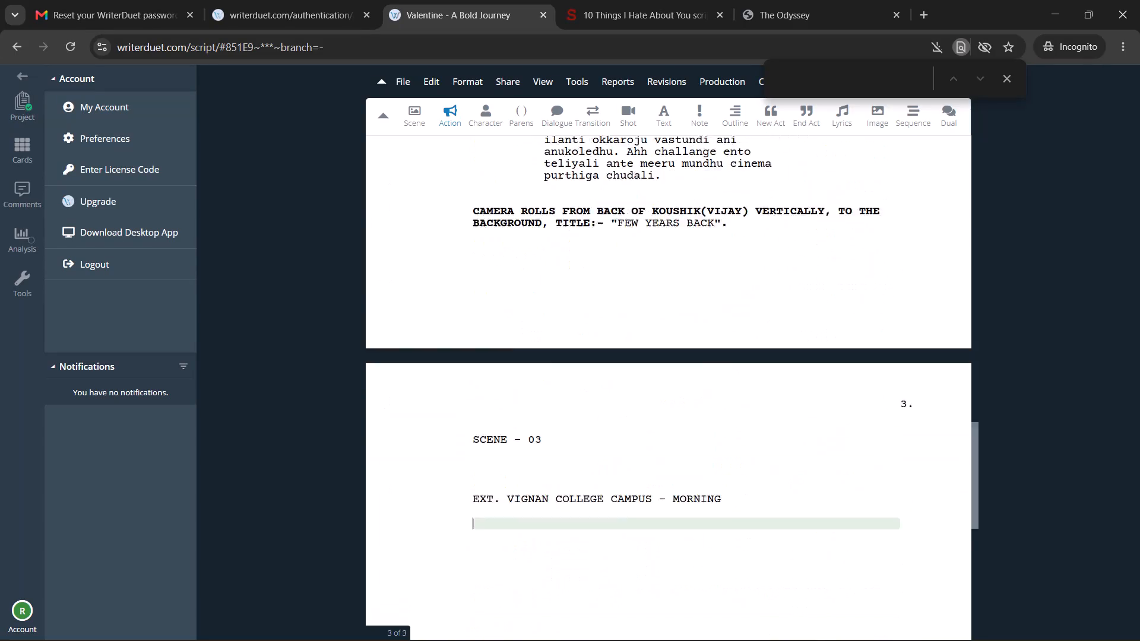
triple_click(739, 431)
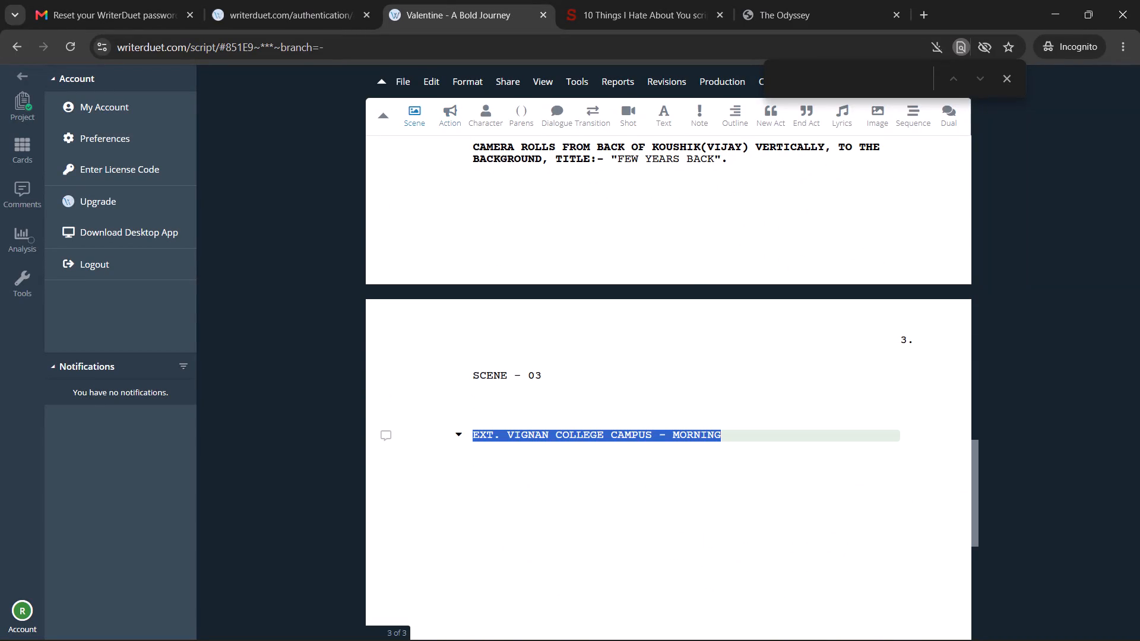
key("ctrl+b")
left_click(739, 431)
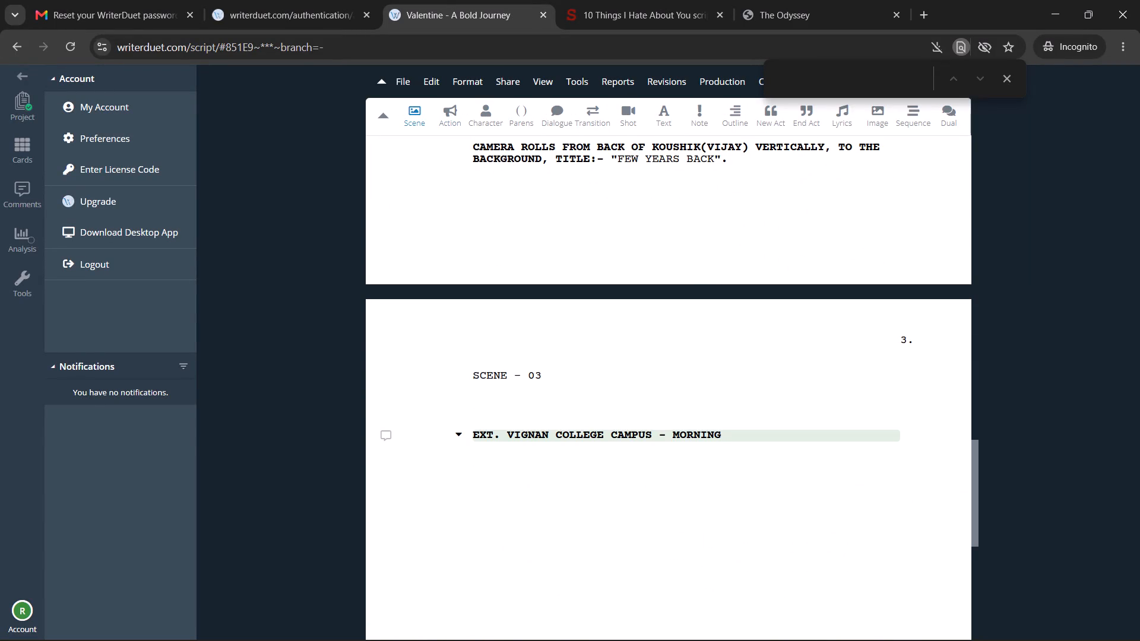
Add a scene-style line below the campus heading reading "CAMERA ROLLS WHILE VIJAY,ARJUN, CHAITANYA ARE GOING TO COLLEGE IN A BIKE".
key("Return")
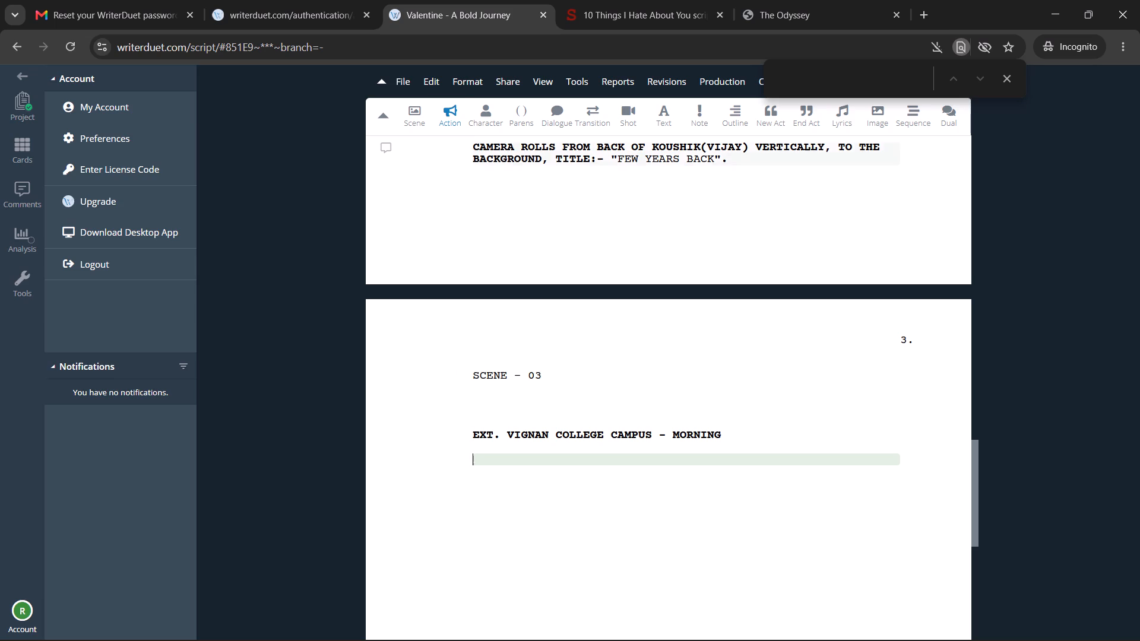
left_click(414, 125)
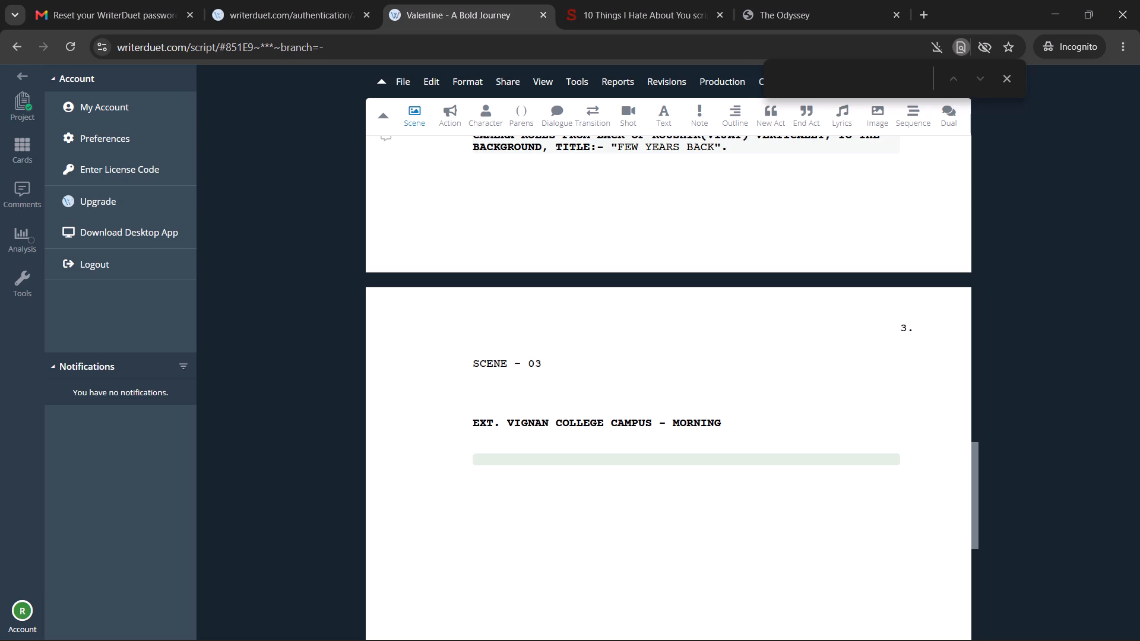
type("camera rolls when")
key("space")
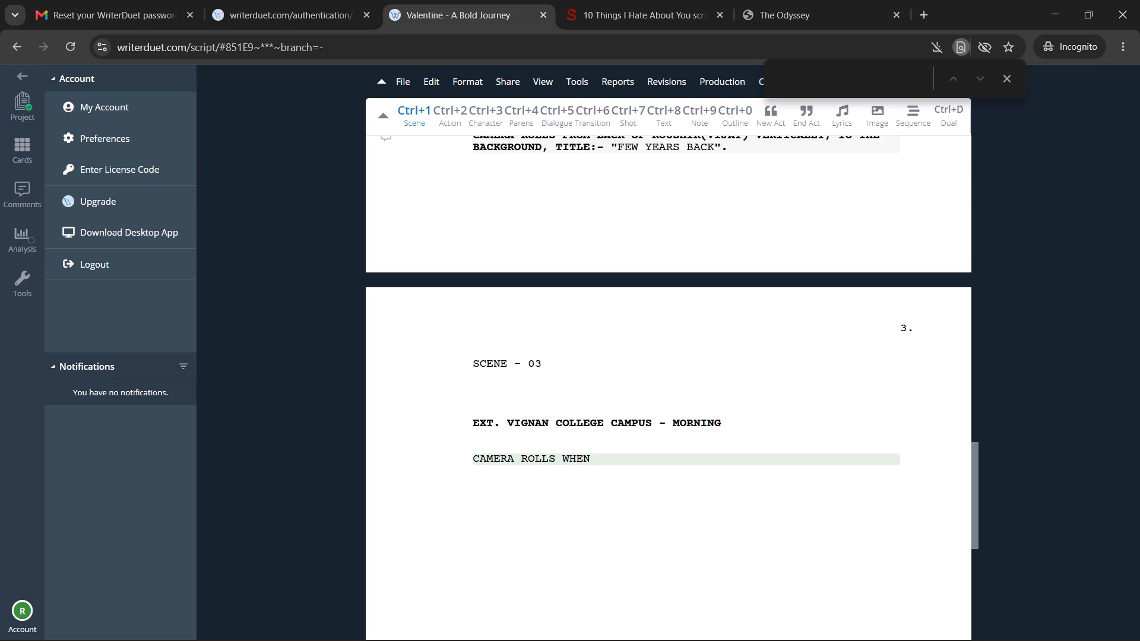
key("ctrl+BackSpace")
type("while vijay,")
type("arju")
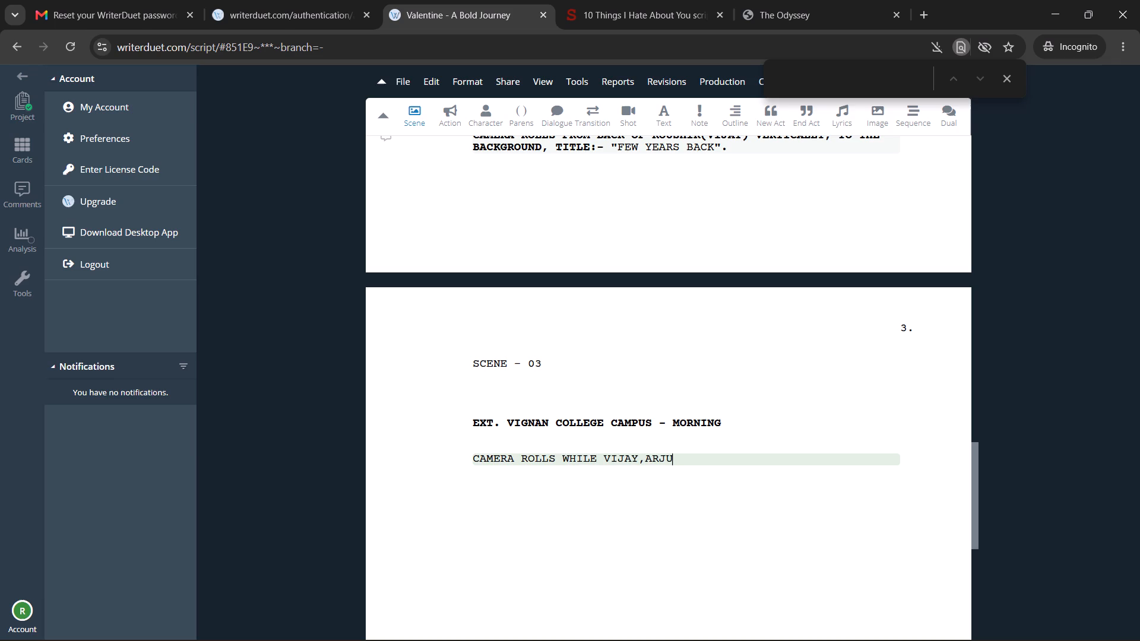
key("BackSpace")
type("un")
key("space")
key("BackSpace")
type(", chaitanya")
key("space")
type("are")
key("space")
type("going to college in")
key("space")
type("a bike")
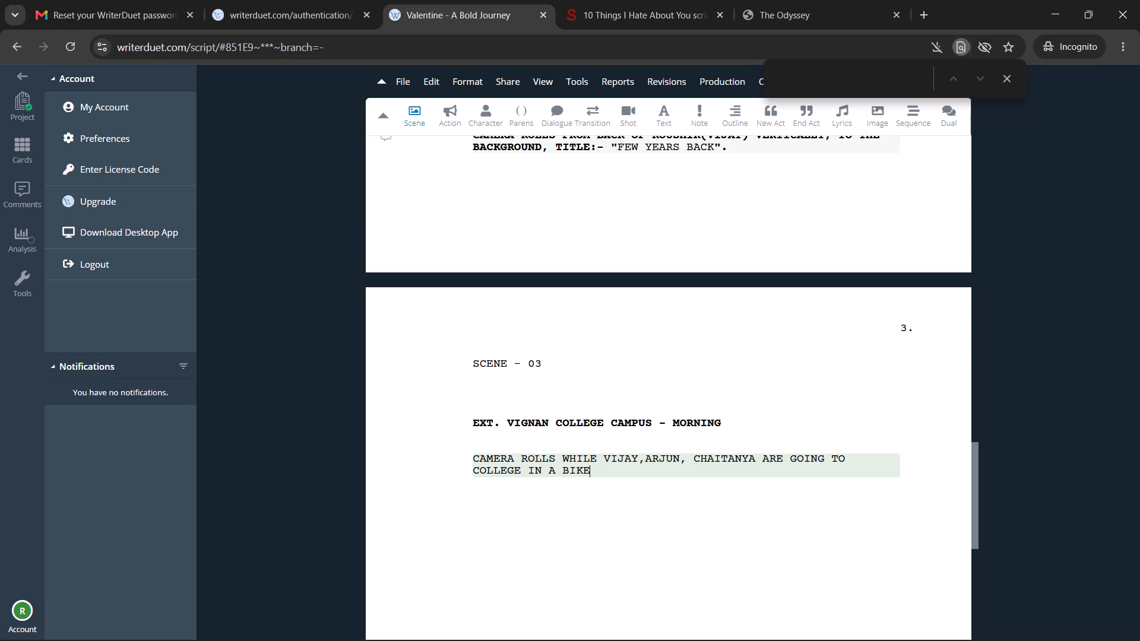
Complete the bike sentence with ", SHOWING THE COLLEGE ENTRANCE AND THE PARKING LOT.".
type(",")
key("space")
type("showing the college entrance a")
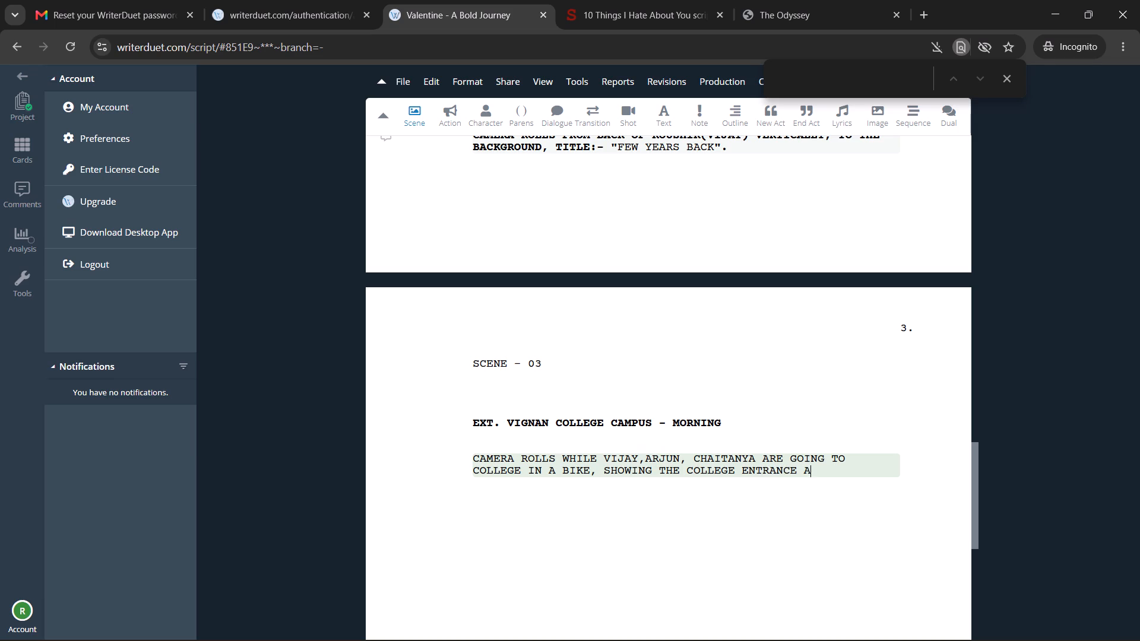
type("nd the")
key("space")
type("parking lot")
type(".")
key("space")
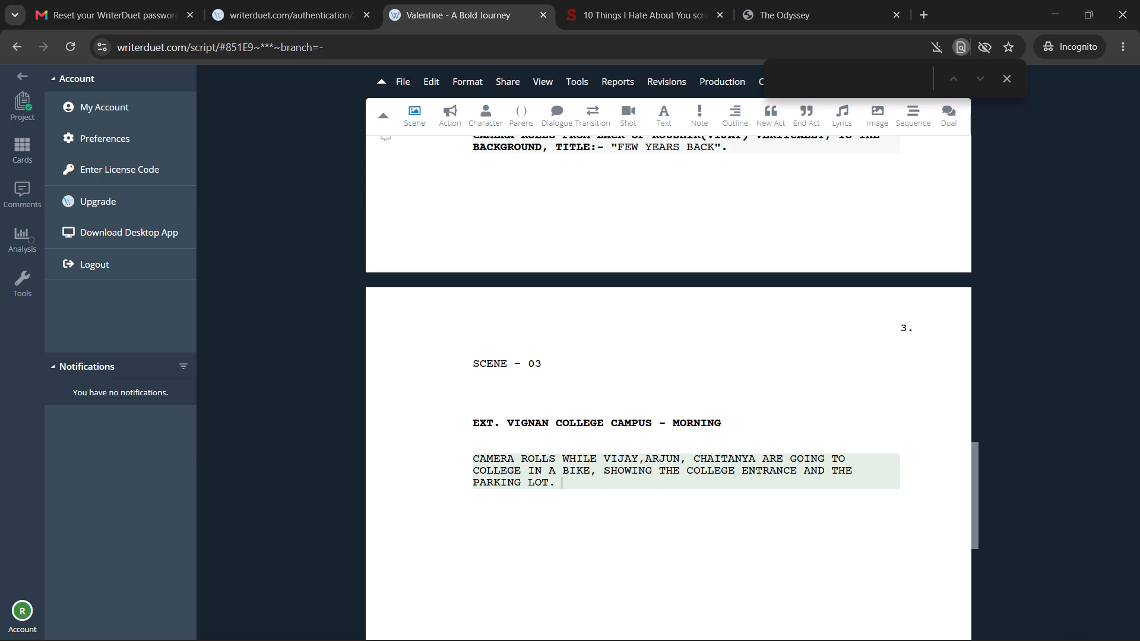
Begin a second sentence after "PARKING LOT." with the words "THEY WALK TOWARDS".
type("thwy")
key("BackSpace")
key("BackSpace")
type("et w")
key("BackSpace")
key("BackSpace")
key("BackSpace")
type("y walk")
key("space")
type("towar")
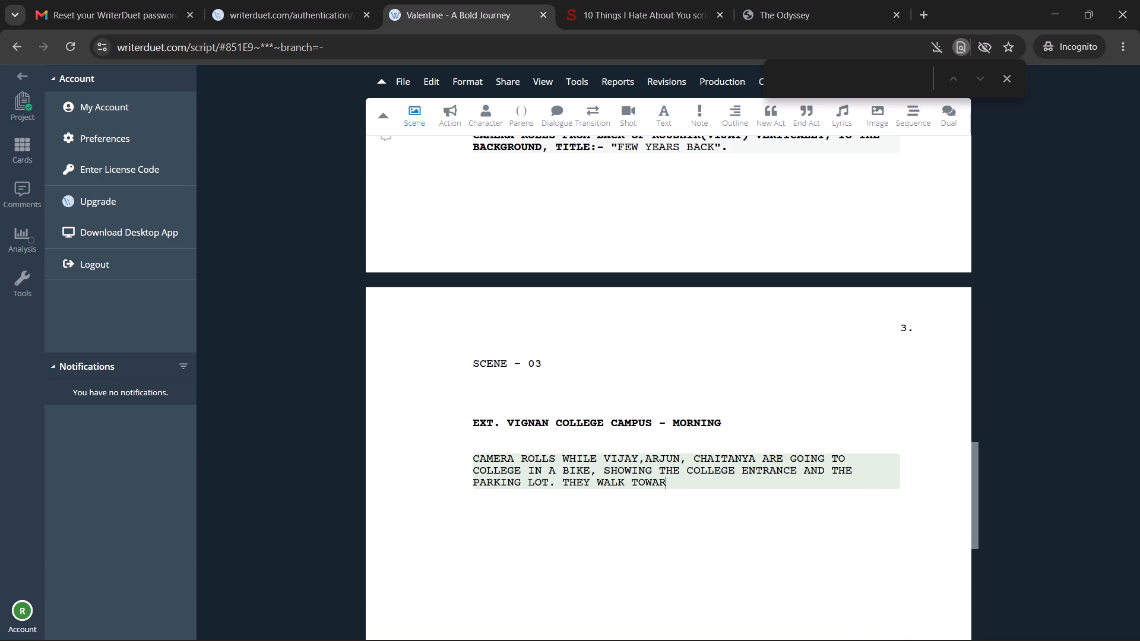
type("ds")
key("space")
Finish the walking sentence with the quoted place name "Y - JUNCTION" and a full stop.
type("\"Y")
key("minus")
key("space")
key("BackSpace")
key("Left")
key("space")
key("Right")
key("space")
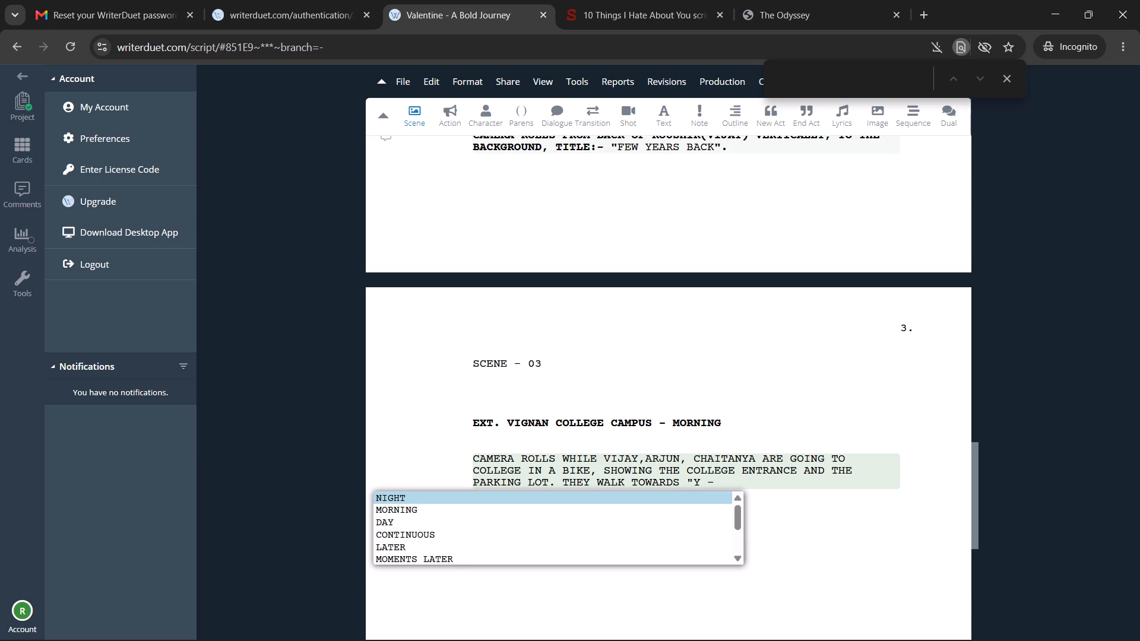
type("Junction")
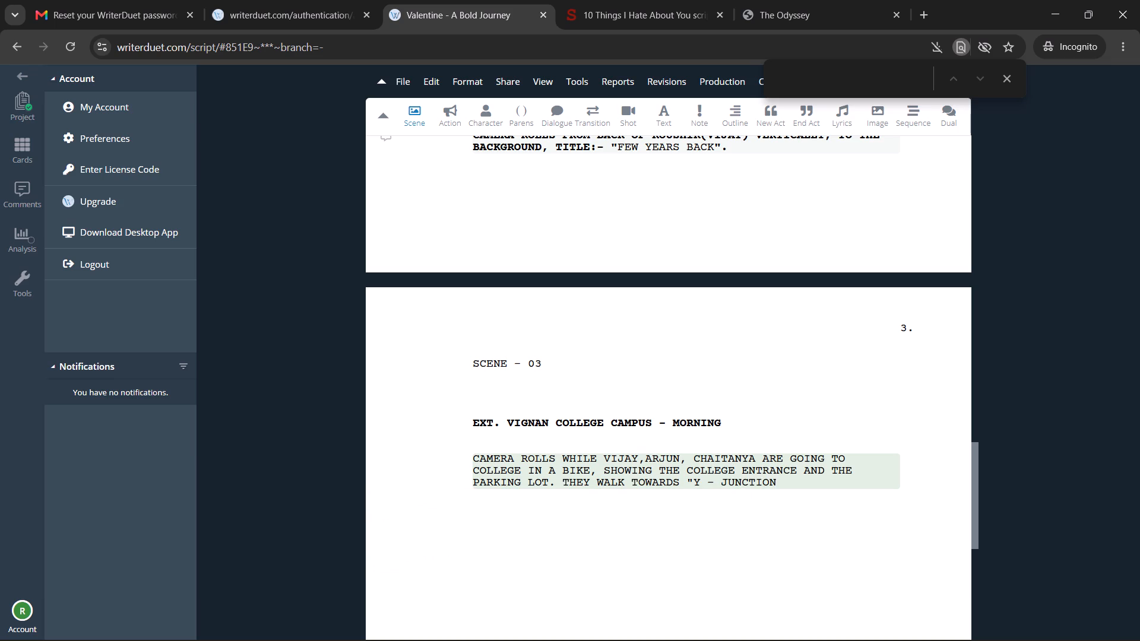
key("shift+quotedbl")
key("Right")
key("space")
key("BackSpace")
type(".")
key("space")
Continue the same paragraph with "THEY OBSERVE COUPLES TALKING ABOUT VALENTINE WEEK".
type("They observe")
key("space")
key("Return")
type("cou")
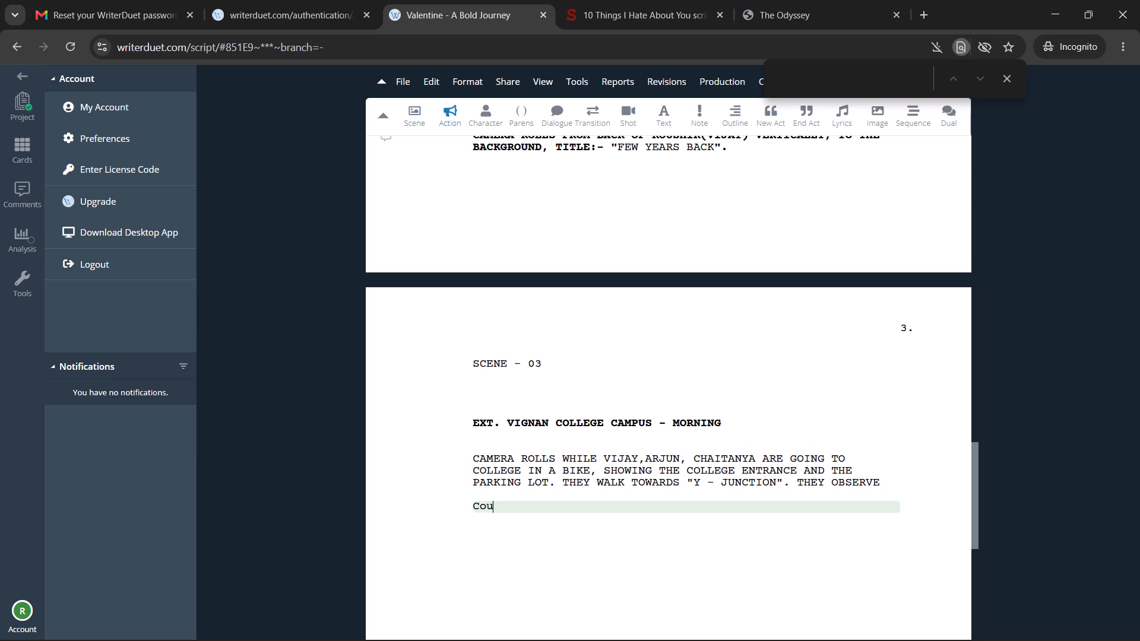
key("BackSpace")
key("BackSpace")
key("BackSpace")
key("BackSpace")
type("couples")
key("space")
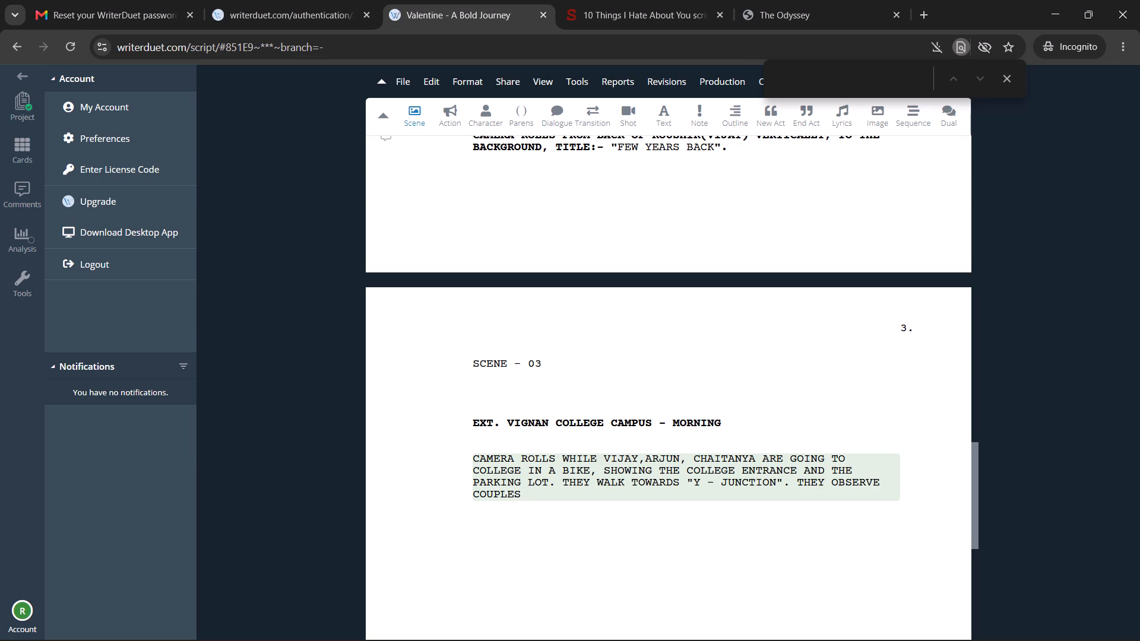
type("tak")
key("BackSpace")
type("lking about vali")
key("BackSpace")
type("entine week")
key("space")
key("BackSpace")
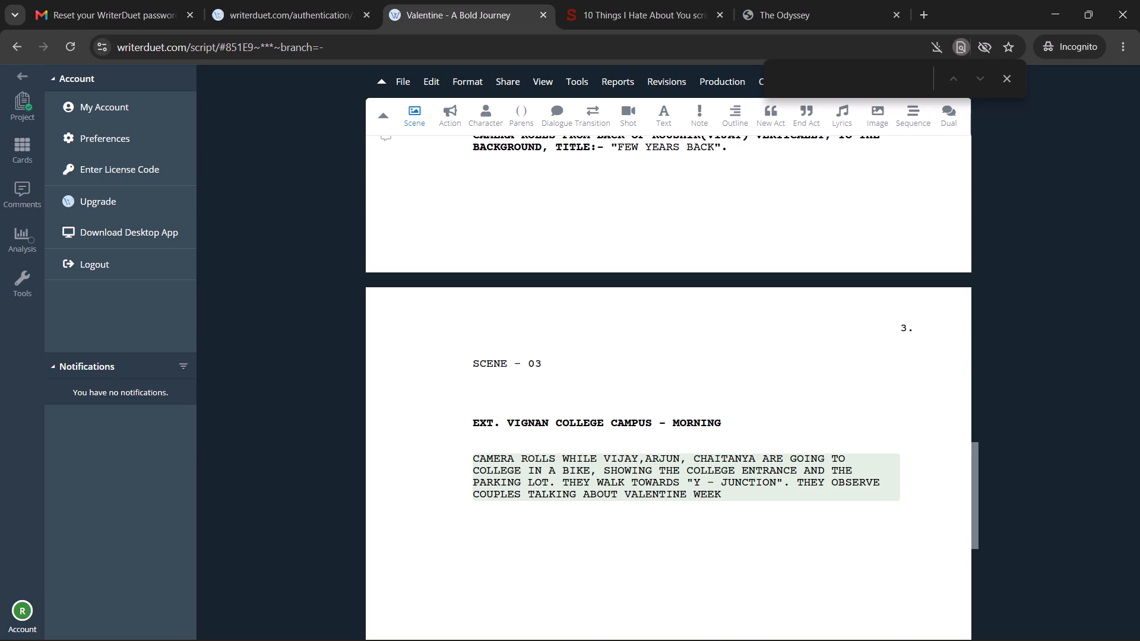
Replace the word "OBSERVE" with "OVERHEAR" in the sentence about the couples.
key("ctrl+Up")
key("ctrl+Down")
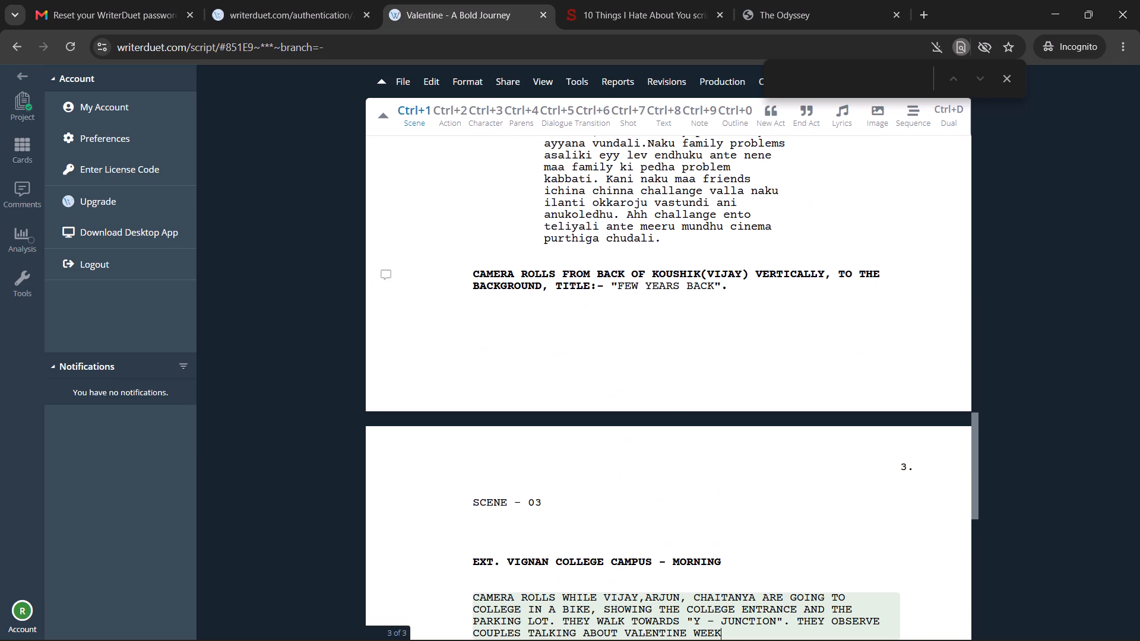
key("Down")
key("Down")
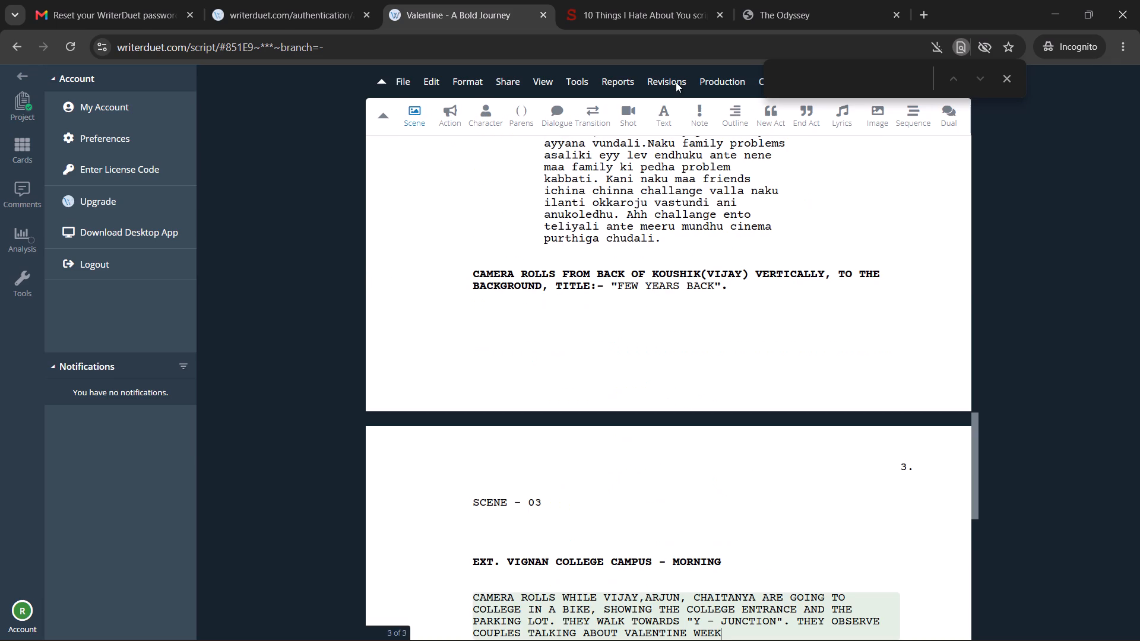
scroll(676, 83, "down", 7)
scroll(684, 369, "up", 3)
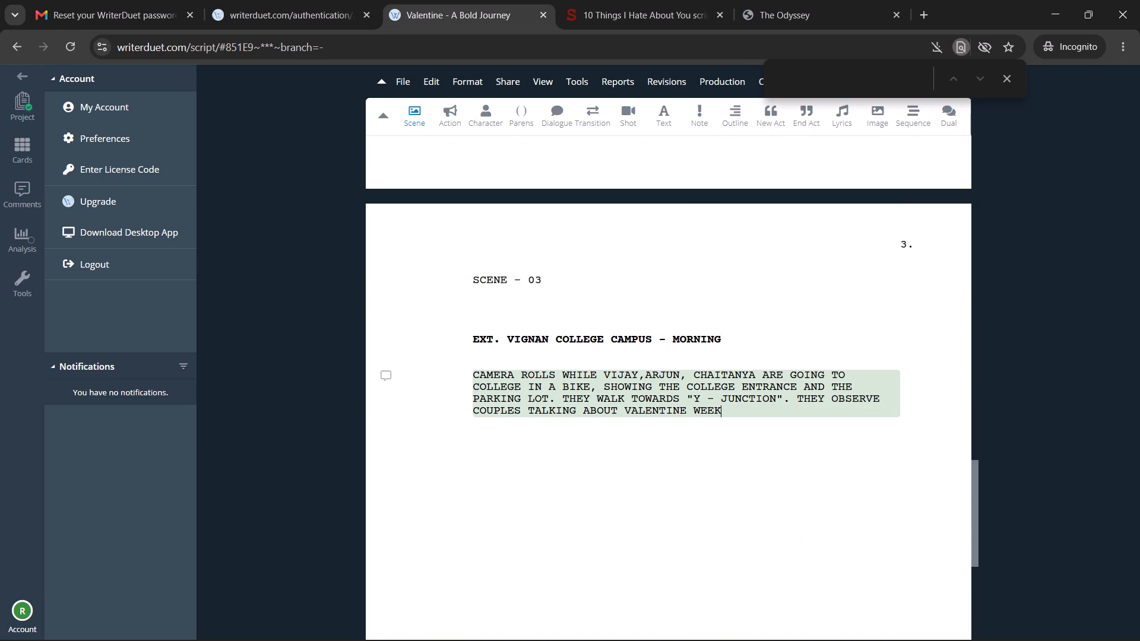
left_click_drag(881, 396, 833, 404)
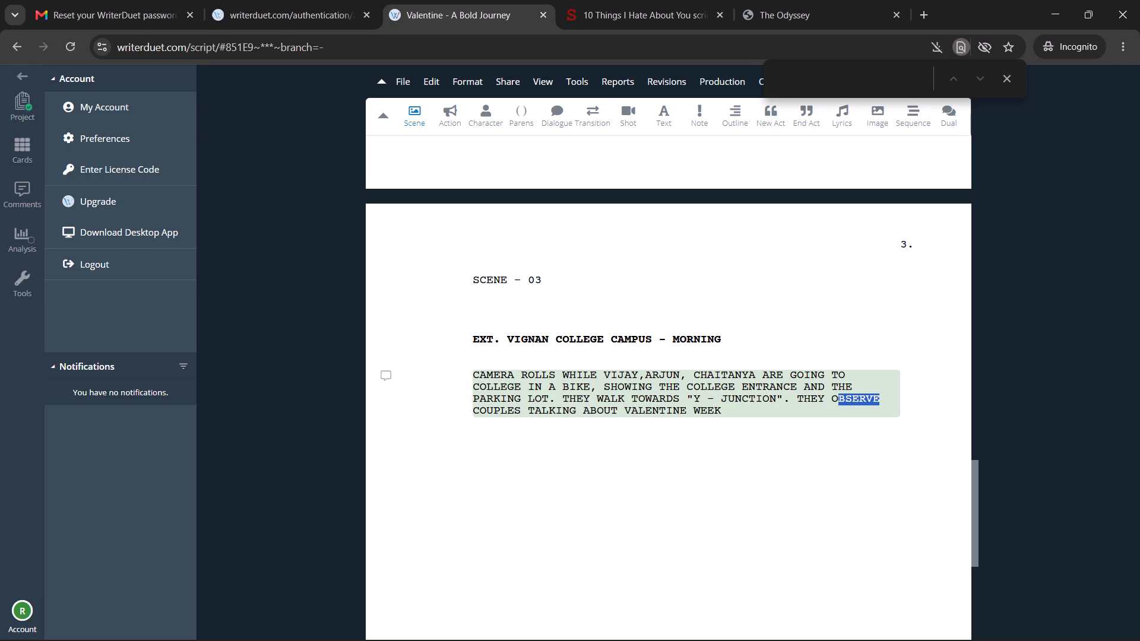
type("overhear")
Complete the sentence after "VALENTINE WEEK" with ", WHILE HOLDING HANDS.".
key("Down")
type(", wgu")
key("BackSpace")
key("BackSpace")
type("hile holding hands")
key("space")
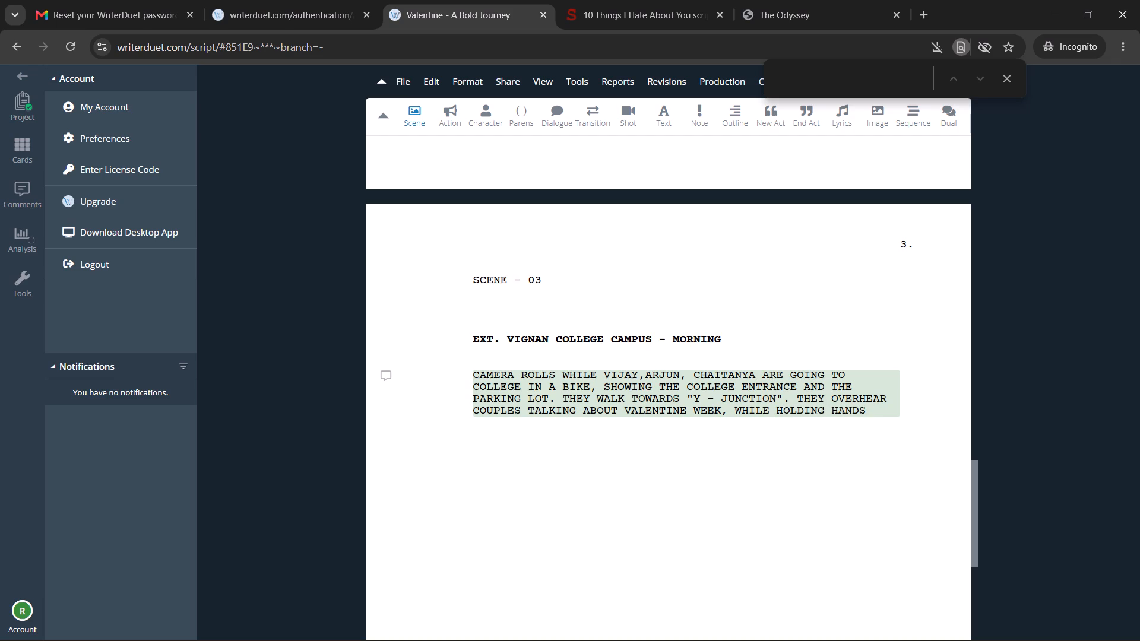
key("BackSpace")
key("period")
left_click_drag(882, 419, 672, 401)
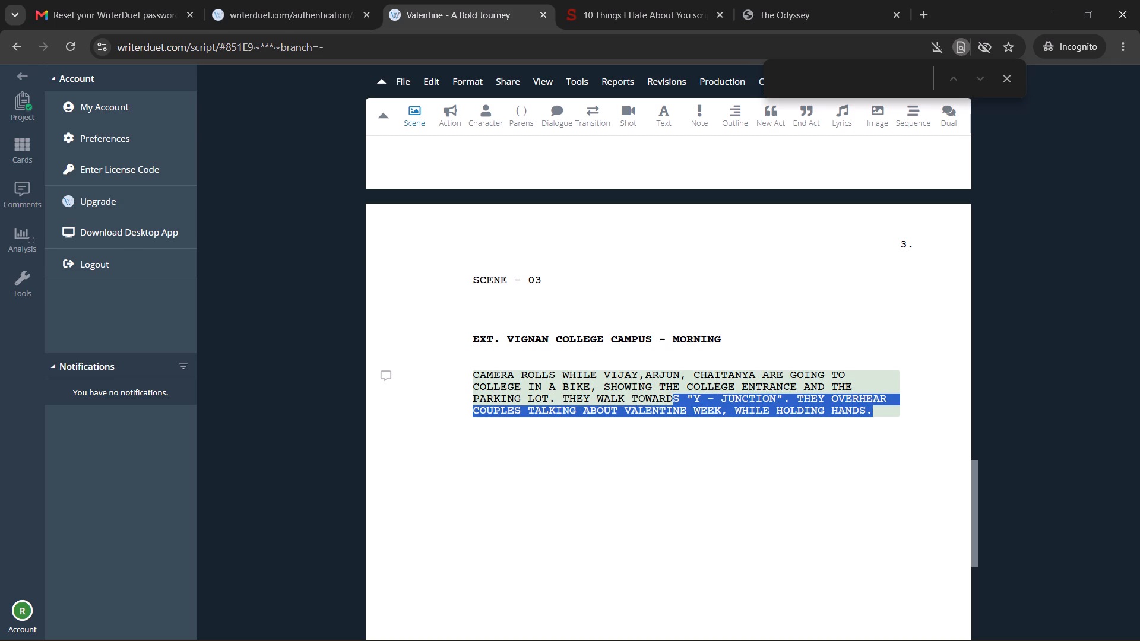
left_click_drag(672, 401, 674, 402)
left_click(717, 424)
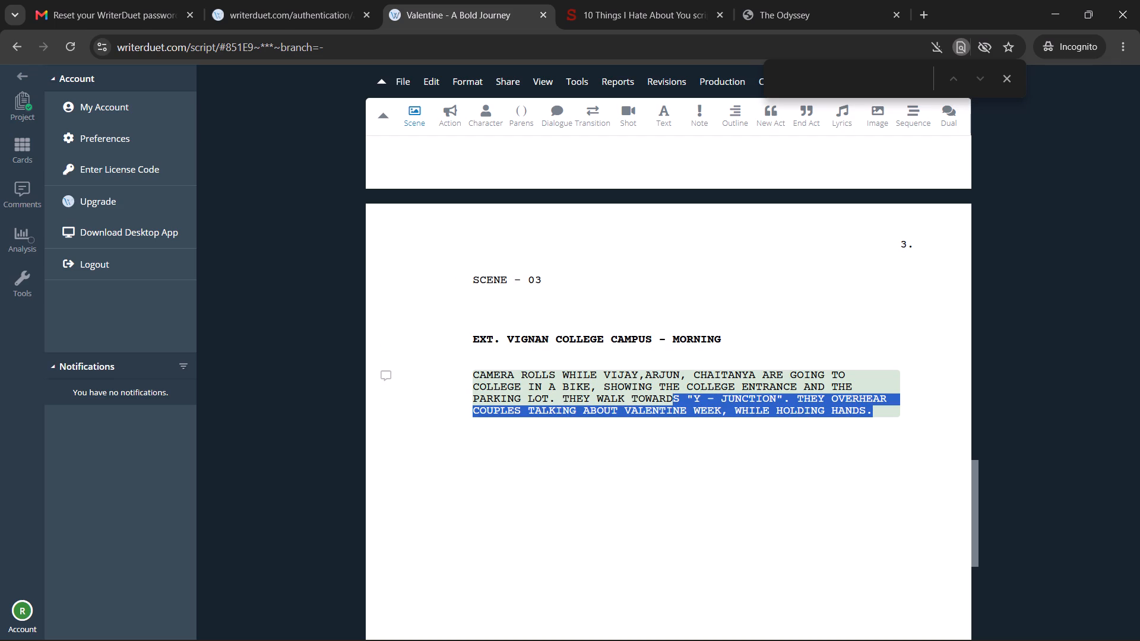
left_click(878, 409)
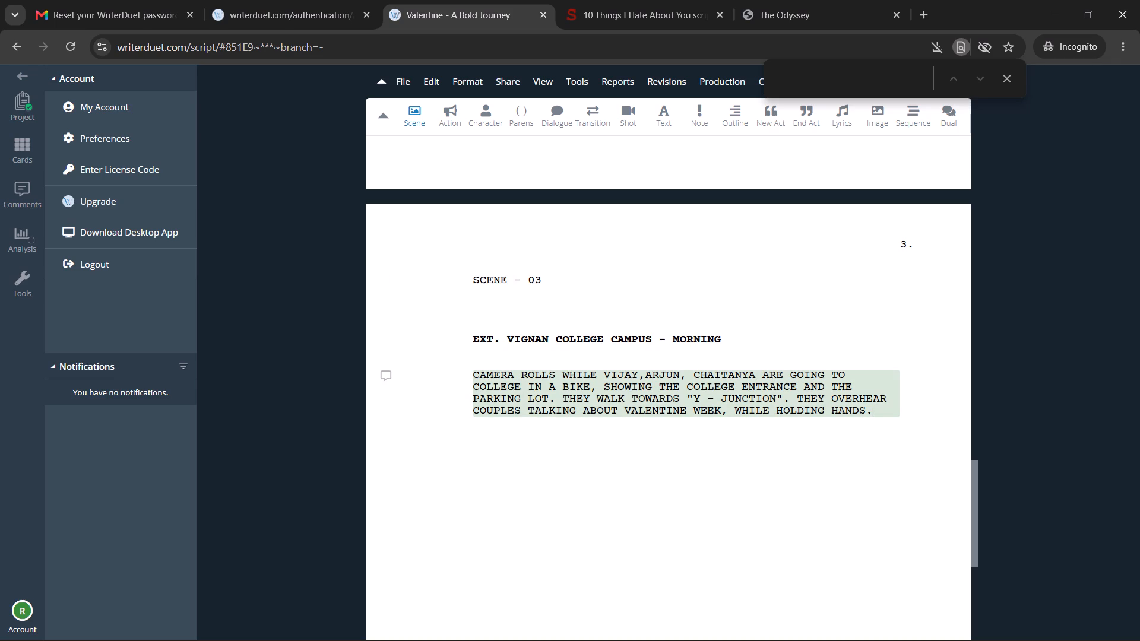
Replace the comma after "BIKE" with a full stop and split the remaining text into a separate paragraph.
left_click(594, 386)
key("BackSpace")
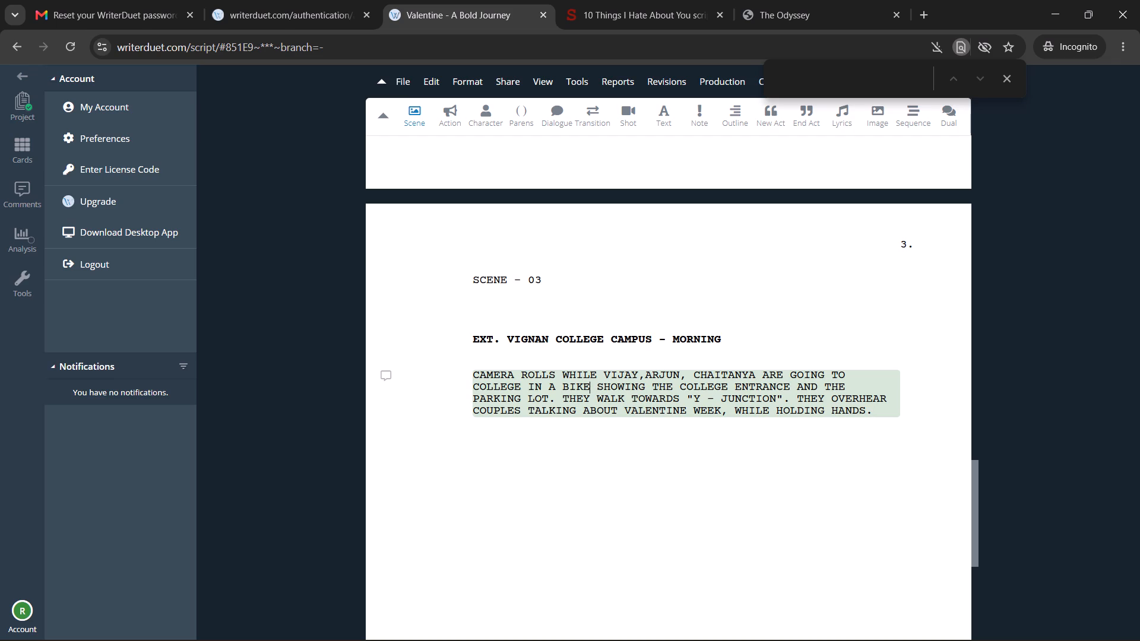
key("period")
key("Return")
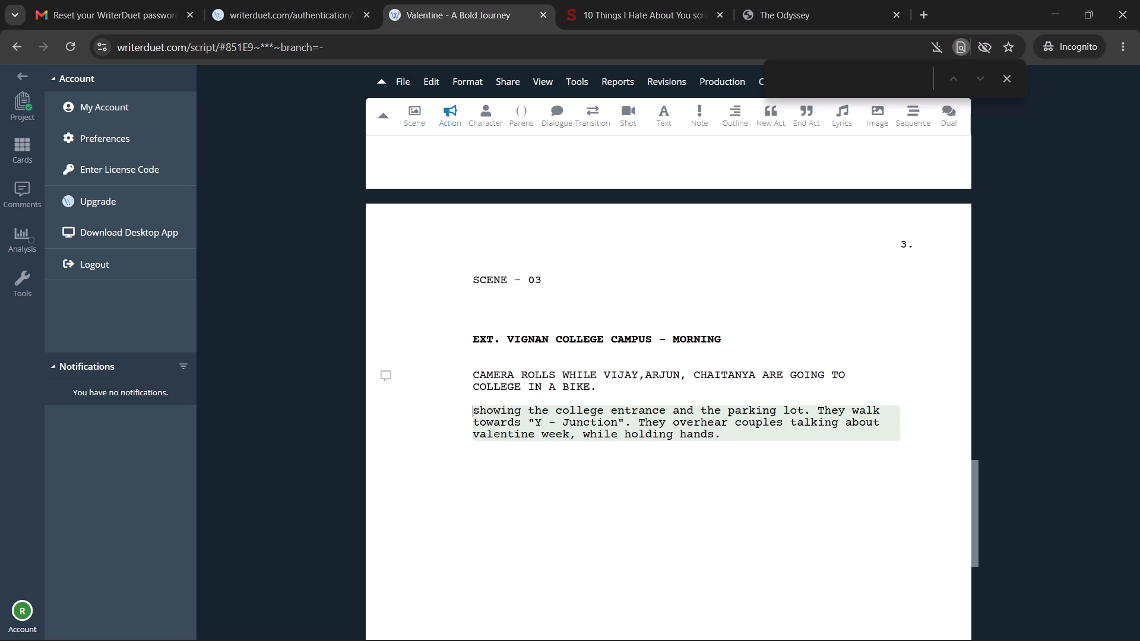
Format the first paragraph, "CAMERA ROLLS WHILE ... COLLEGE IN A BIKE.", as a Shot element.
left_click_drag(606, 387, 490, 376)
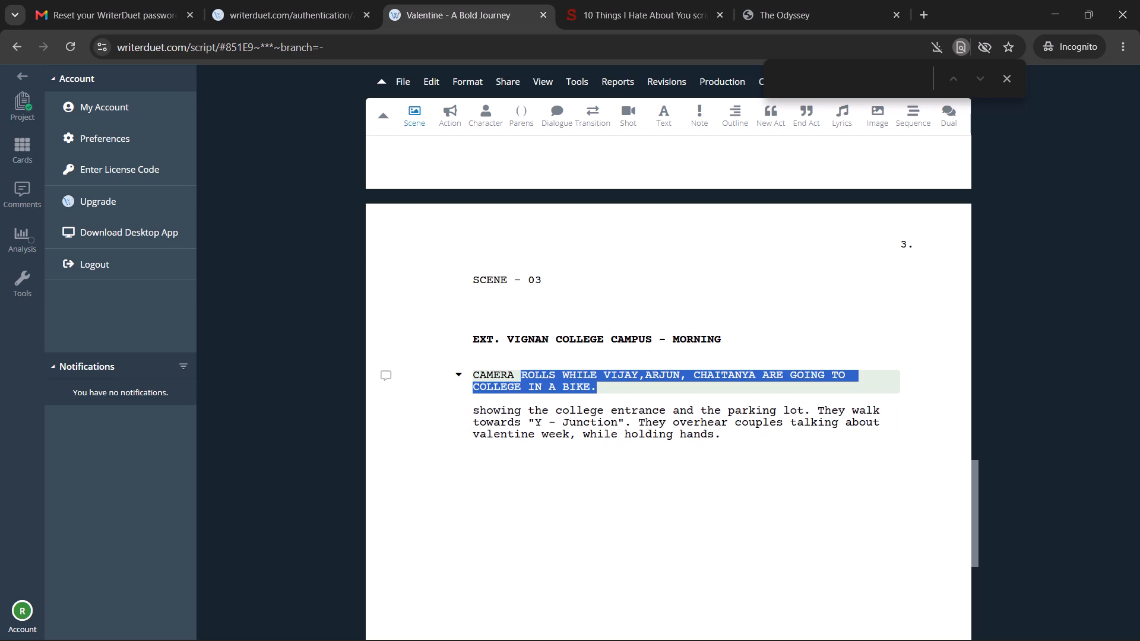
left_click_drag(490, 376, 473, 378)
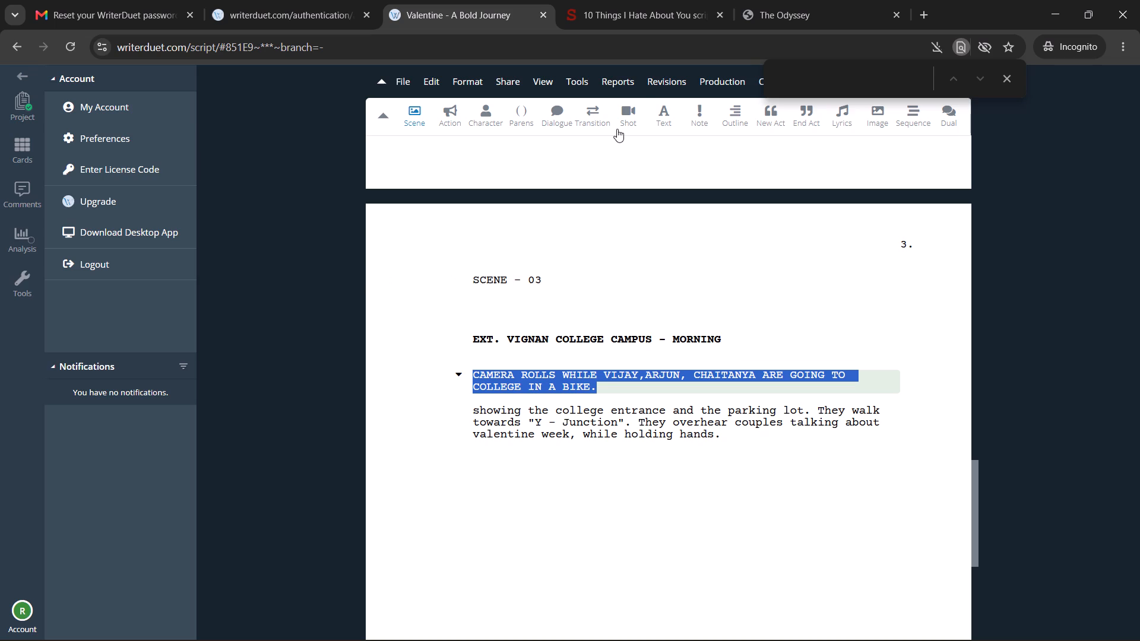
left_click(617, 129)
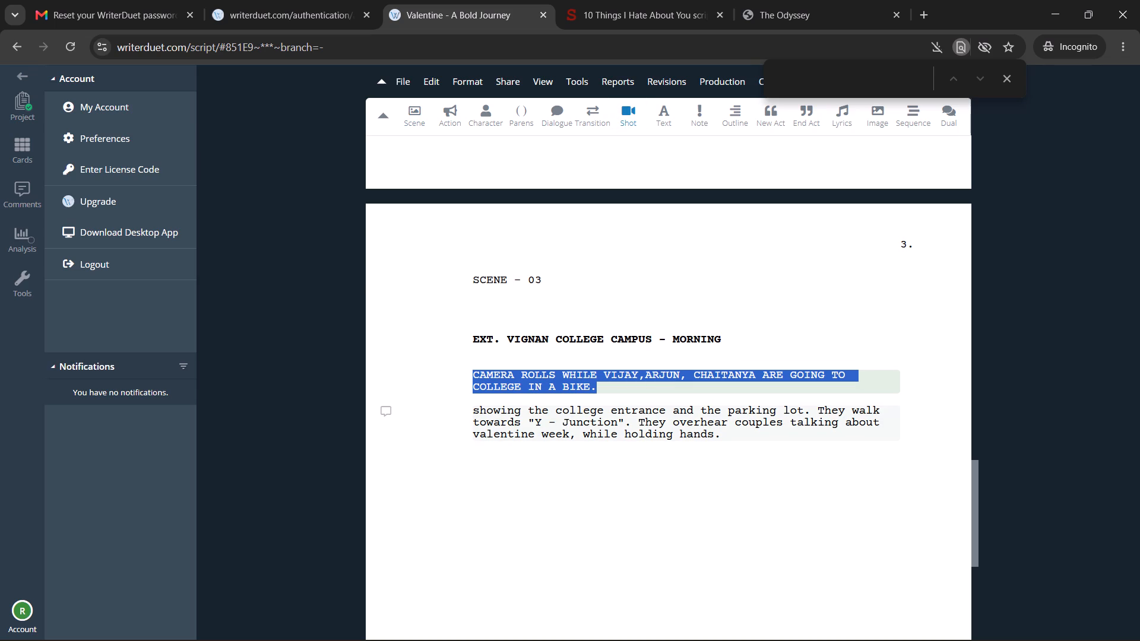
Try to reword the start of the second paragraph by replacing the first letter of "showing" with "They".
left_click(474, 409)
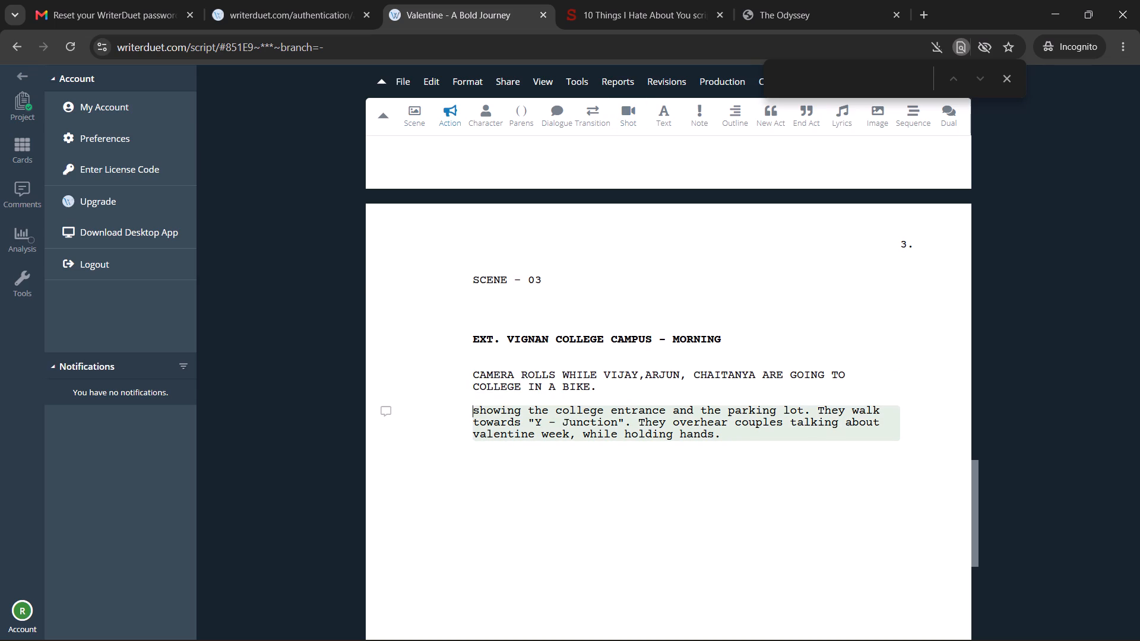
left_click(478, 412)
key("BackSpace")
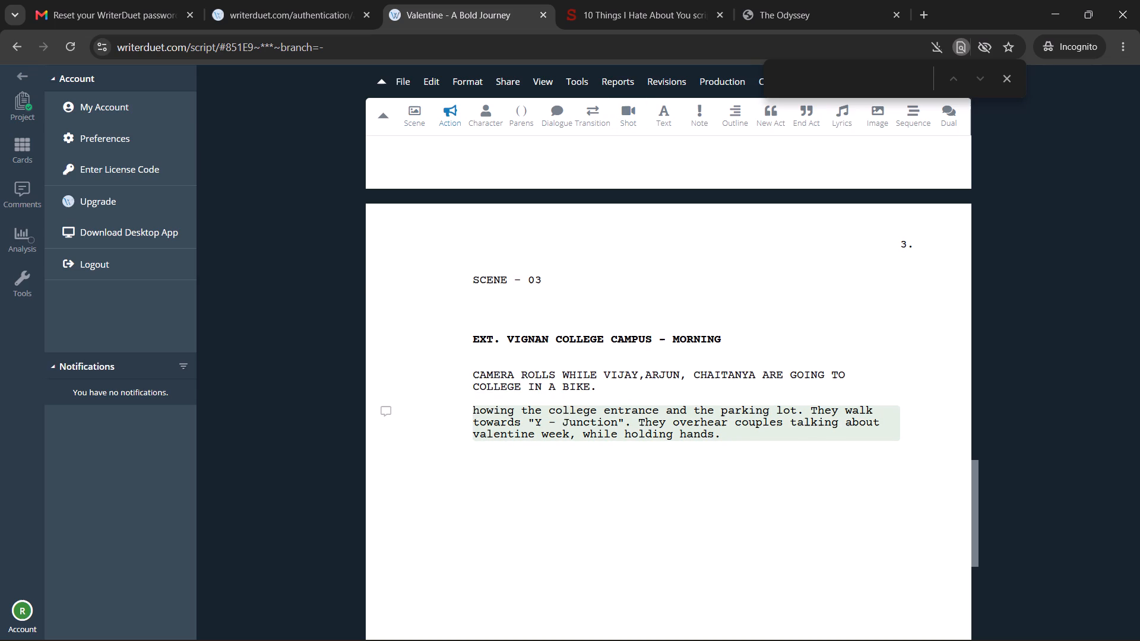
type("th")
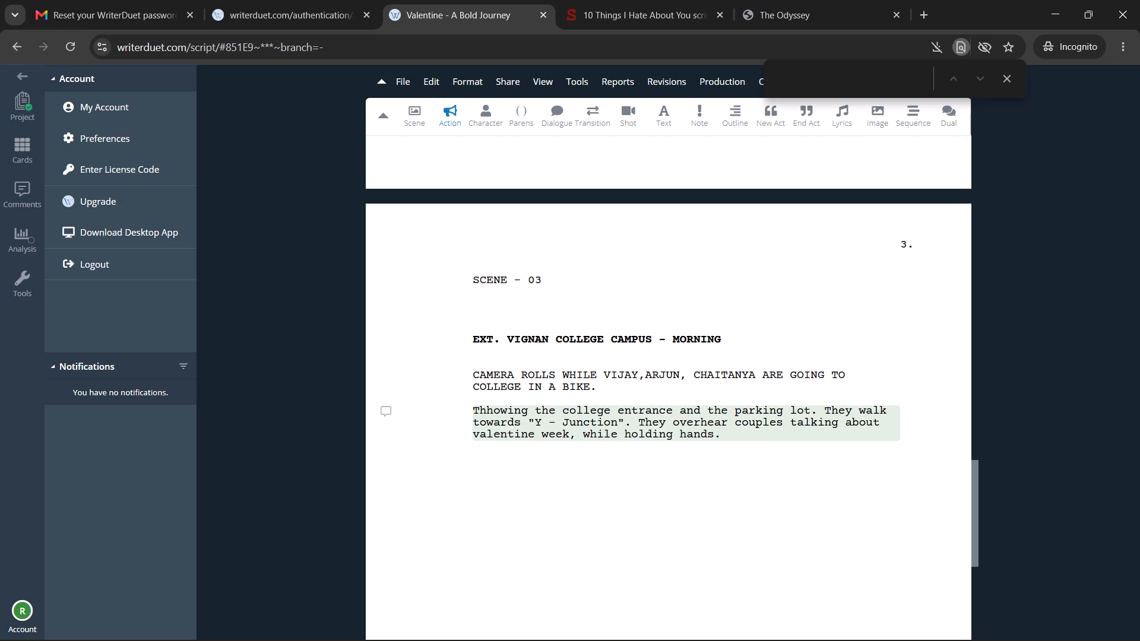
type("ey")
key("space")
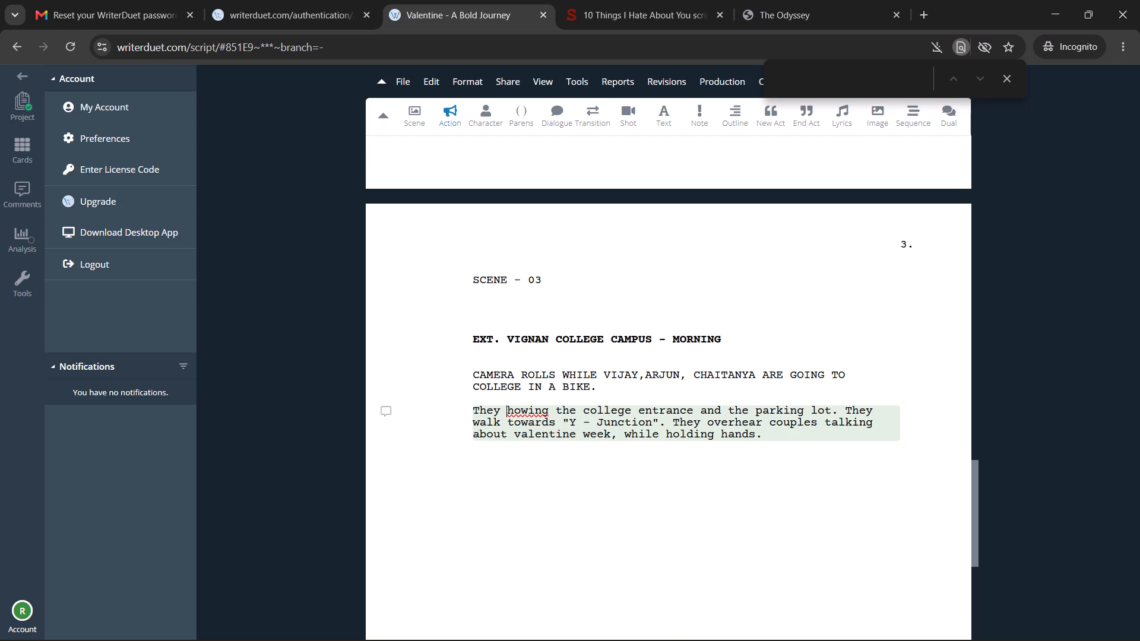
Remove "They" from the start of the second paragraph and restore its first word as "Showing" with a capital S.
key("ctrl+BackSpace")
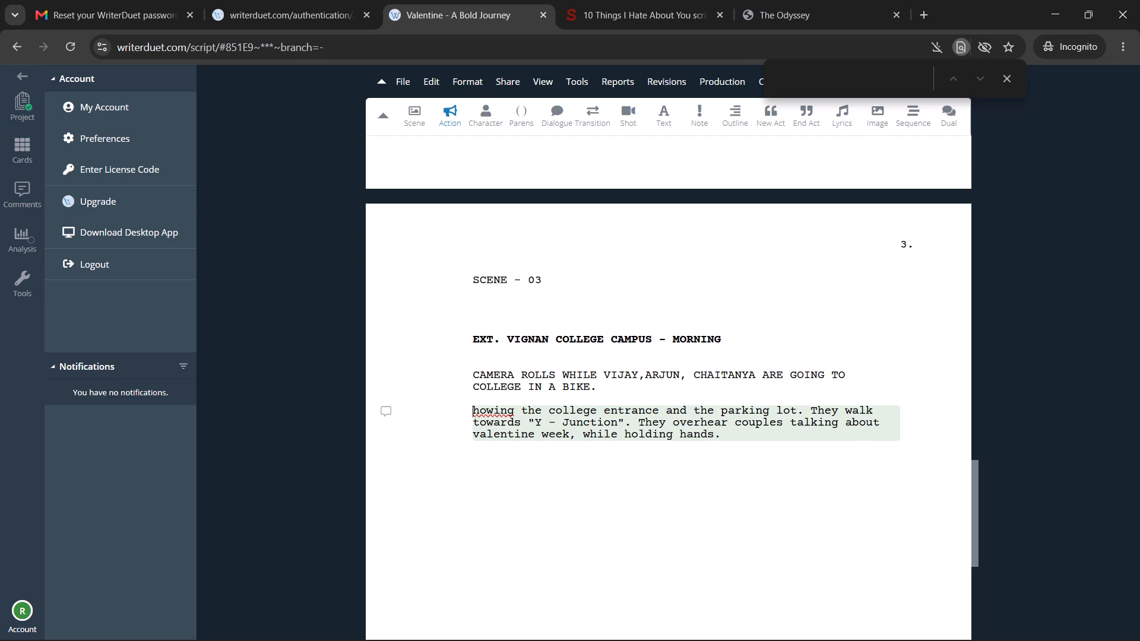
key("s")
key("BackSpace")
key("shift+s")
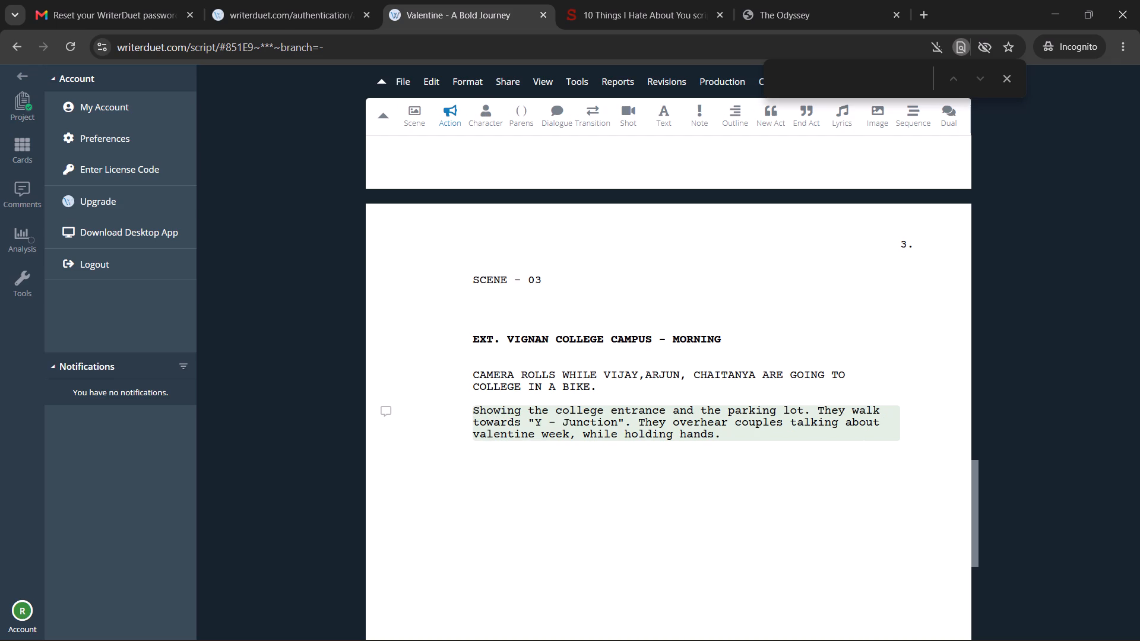
Format the whole second paragraph, "Showing the college entrance ... while holding hands.", as a Scene element.
left_click_drag(734, 436, 508, 396)
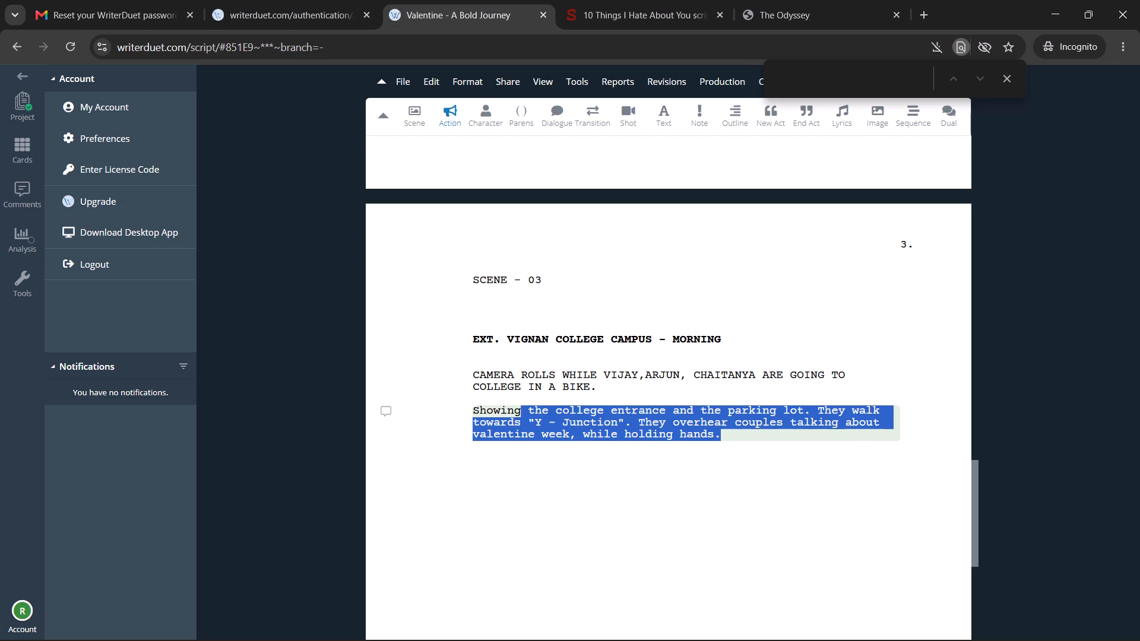
left_click_drag(508, 396, 474, 400)
left_click(408, 119)
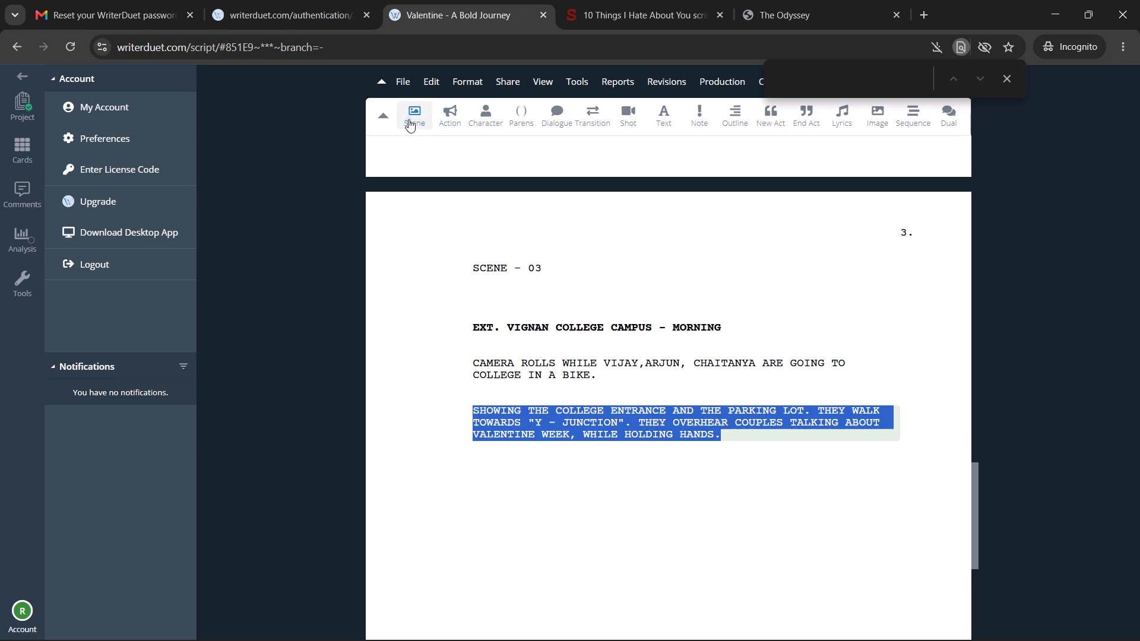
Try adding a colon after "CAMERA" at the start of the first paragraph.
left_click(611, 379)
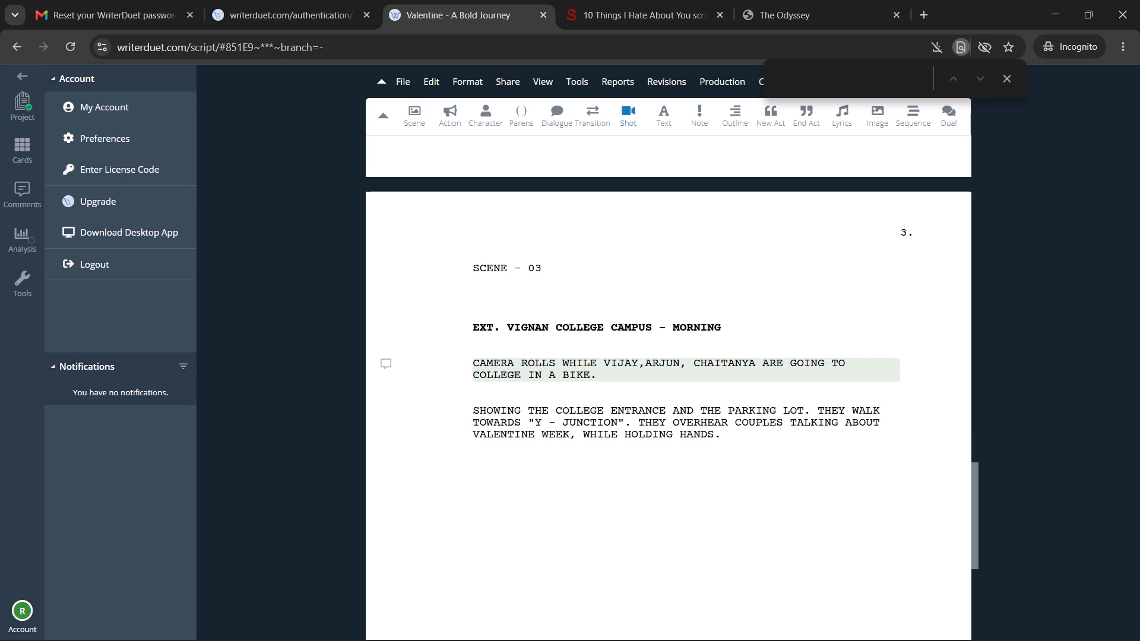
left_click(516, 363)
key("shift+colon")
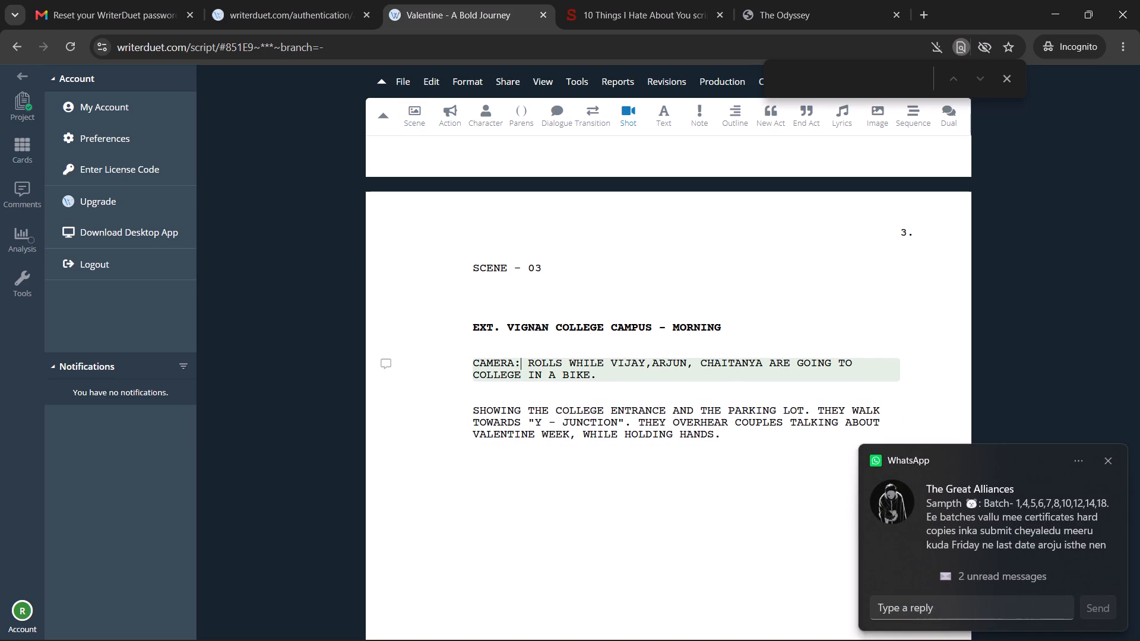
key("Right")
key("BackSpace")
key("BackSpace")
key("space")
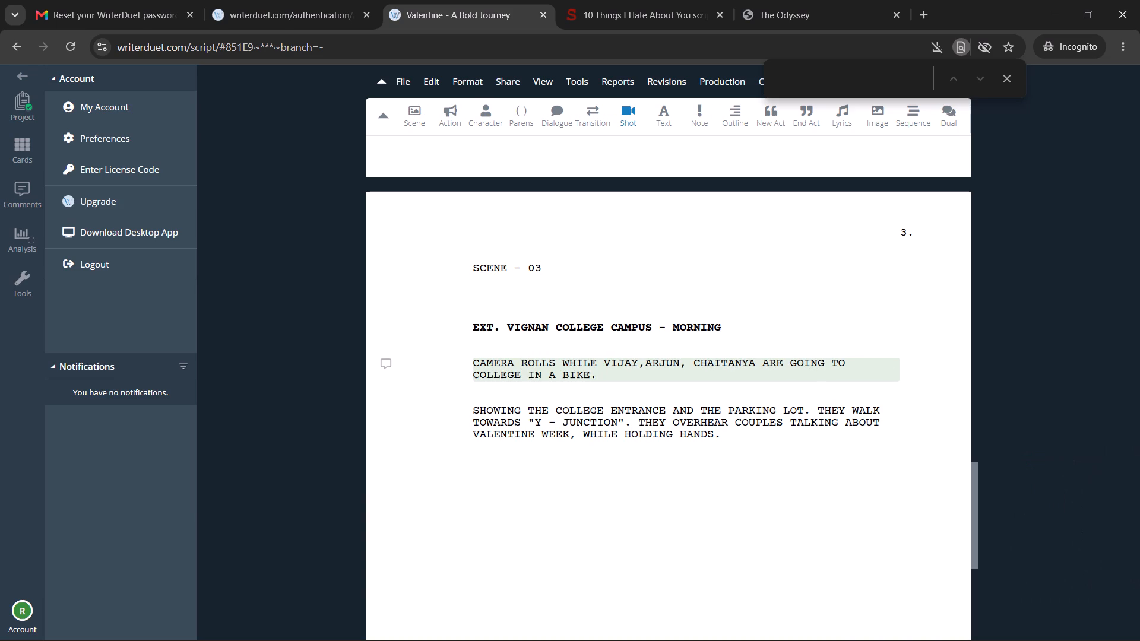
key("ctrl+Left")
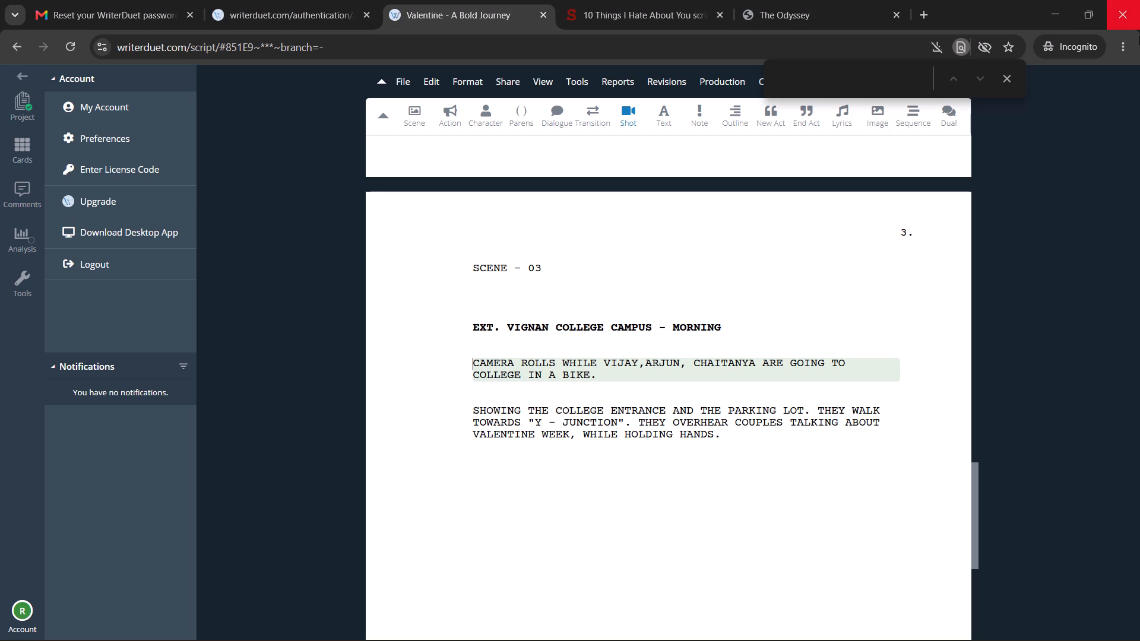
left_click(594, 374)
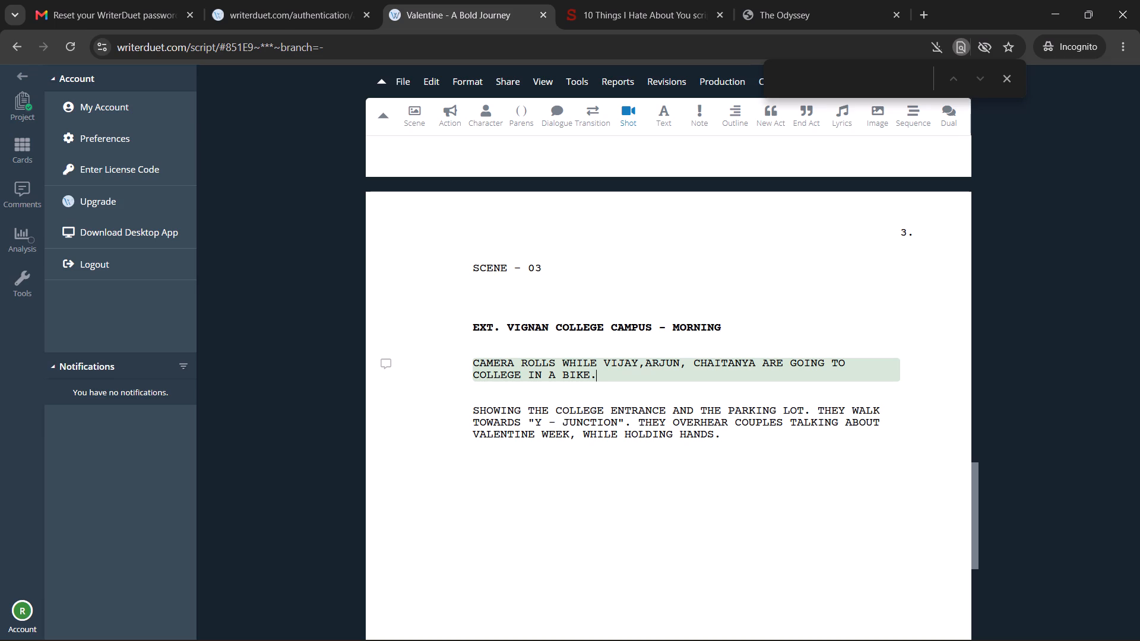
Add a Character cue "CHAITANYA" below the paragraph ending in "HOLDING HANDS." and start a dialogue line under it.
left_click(762, 430)
key("Return")
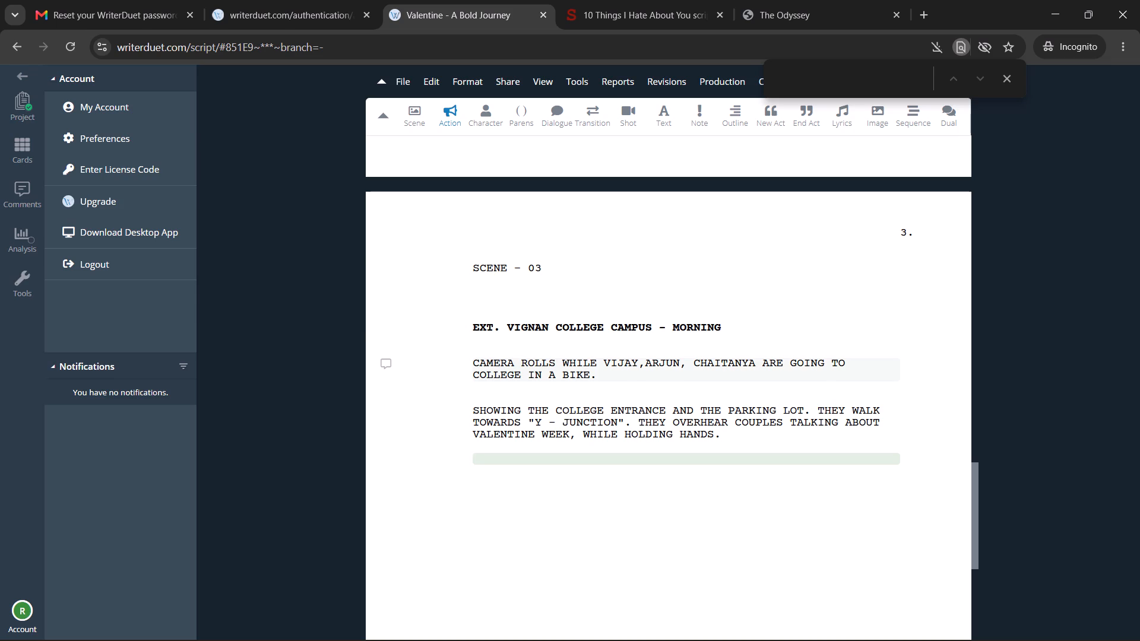
left_click(609, 389)
left_click(598, 389)
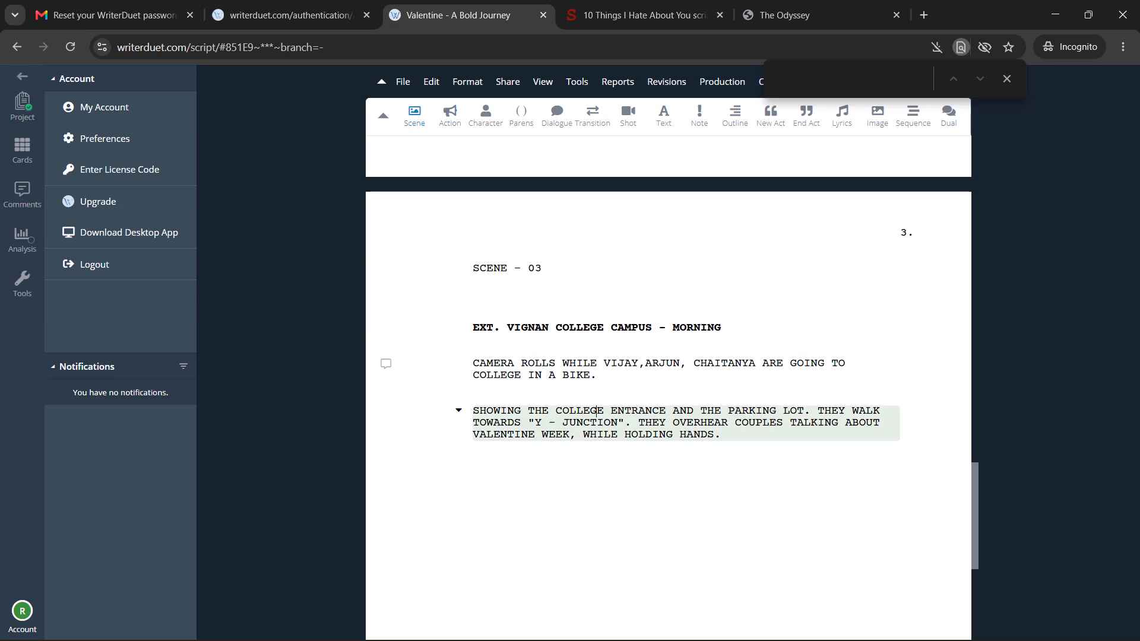
left_click(720, 444)
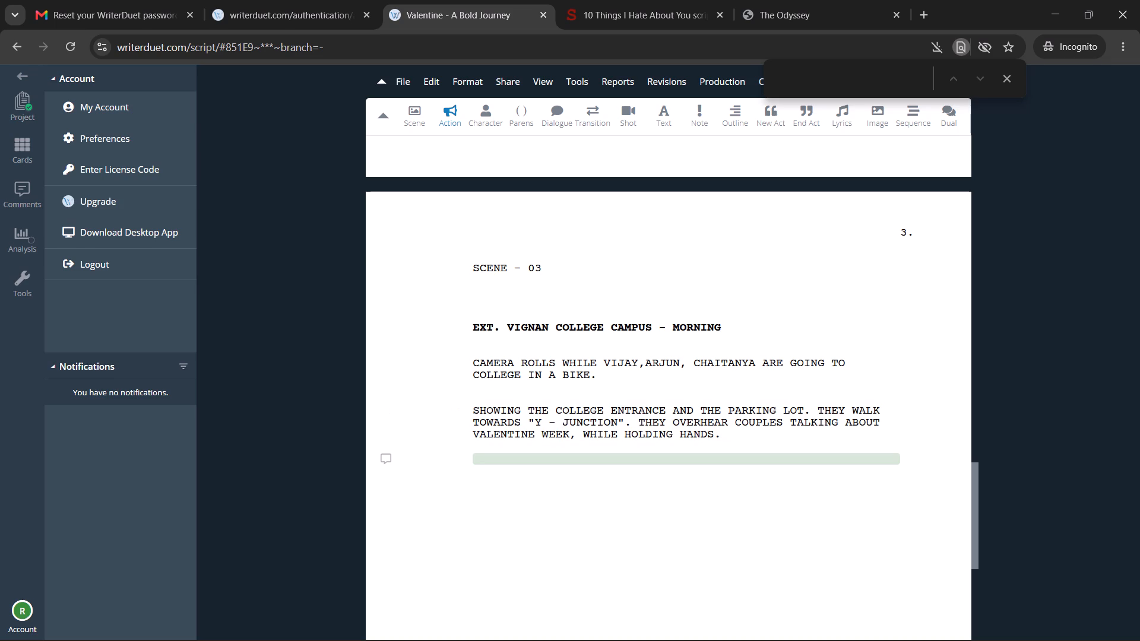
scroll(562, 464, "down", 2)
scroll(562, 464, "up", 1)
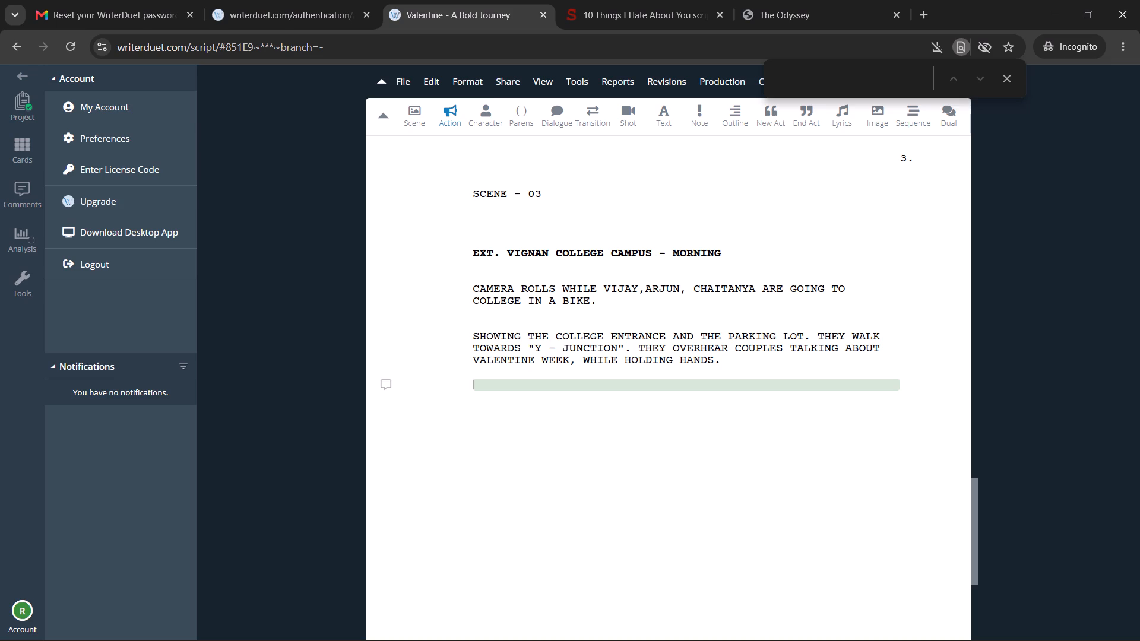
left_click(487, 118)
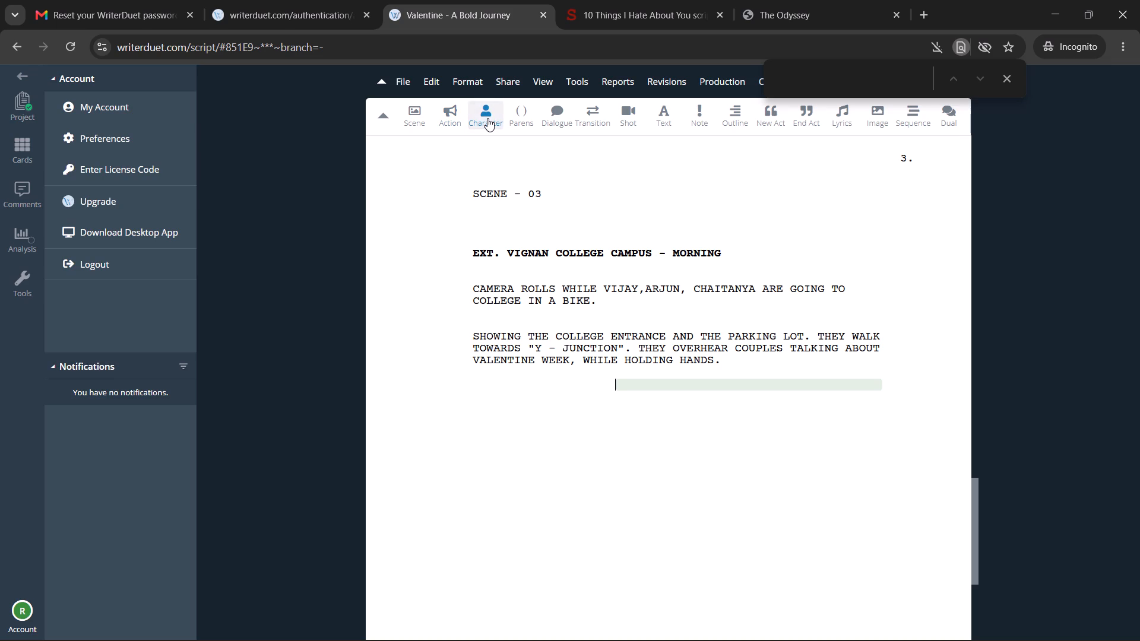
type("Chaitanya")
key("Return")
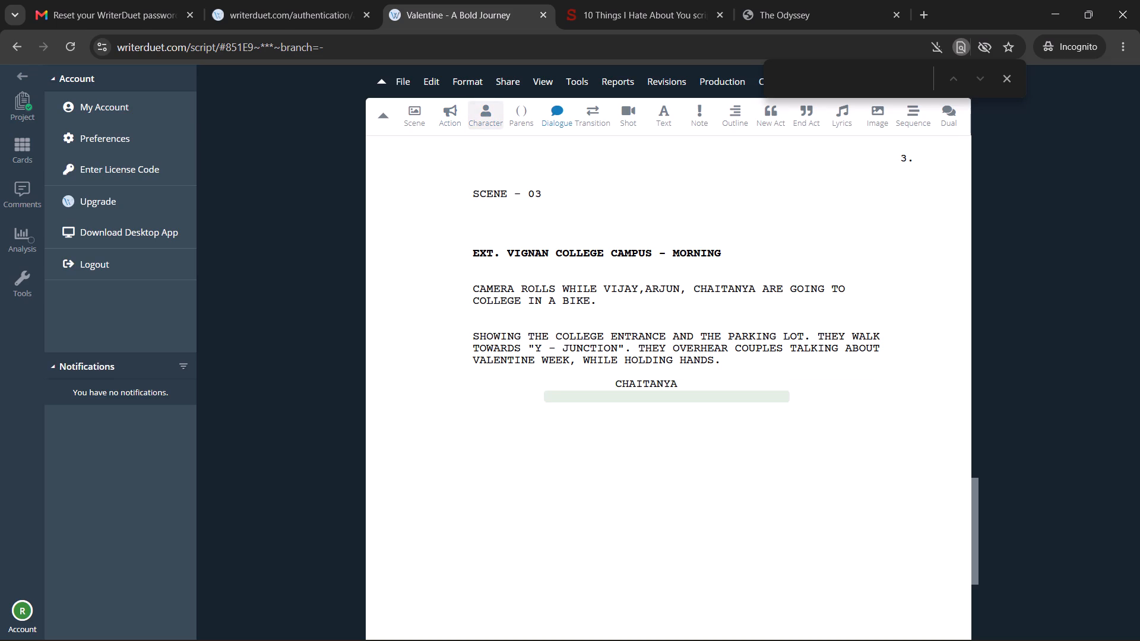
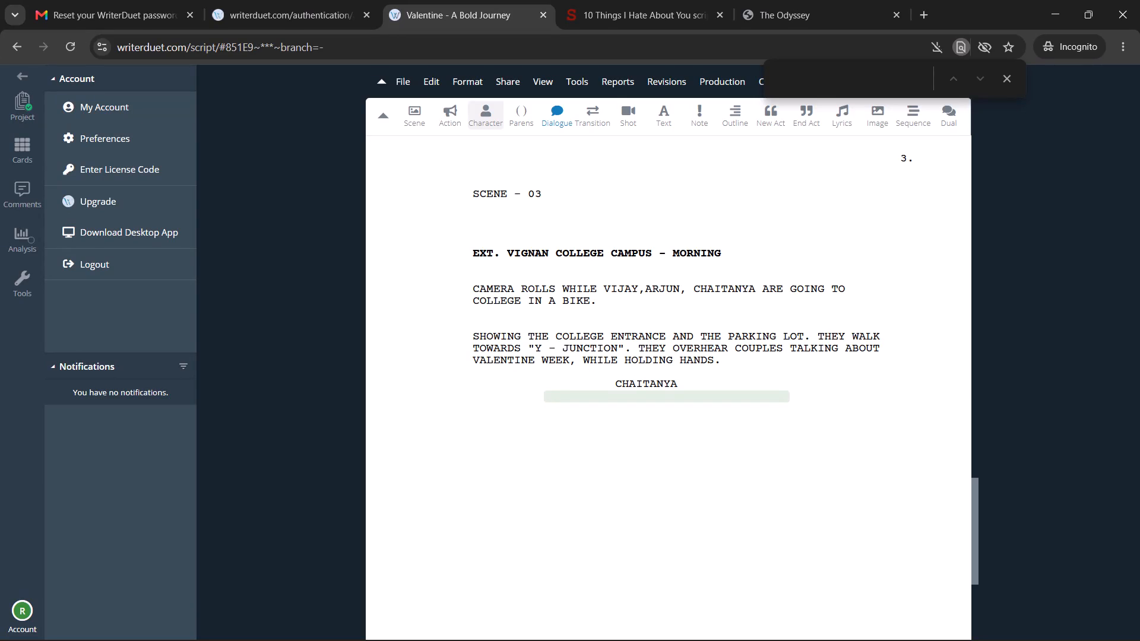
Review the script's earlier scenes, from the opening note through Scene 02, and return to Chaitanya's dialogue in Scene 03.
scroll(472, 119, "up", 1)
scroll(527, 348, "up", 8)
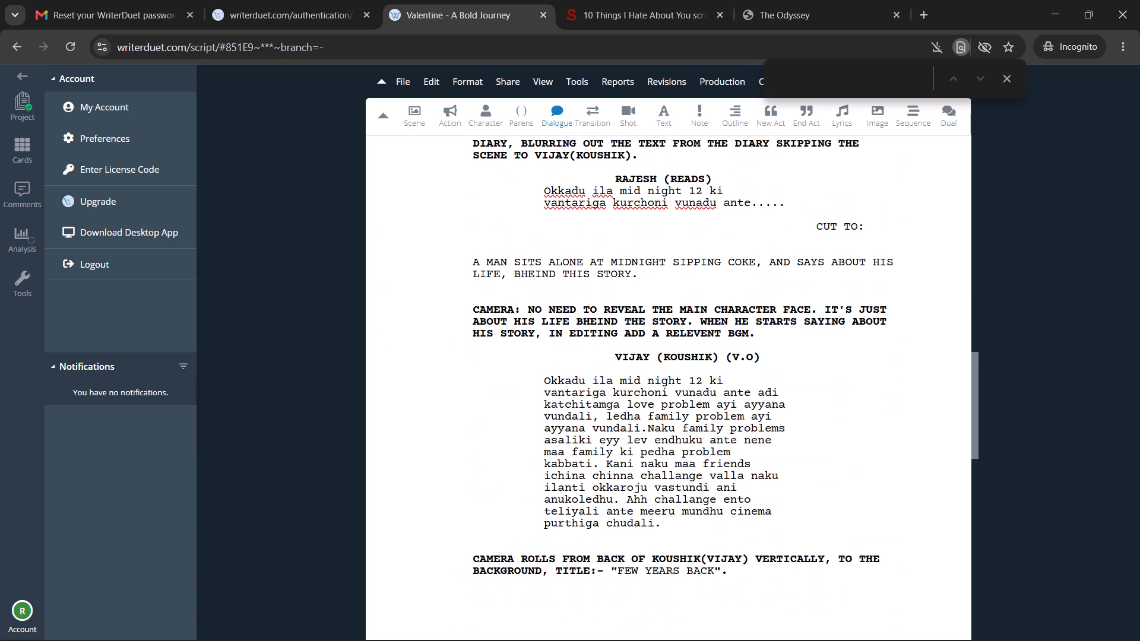
scroll(527, 347, "up", 19)
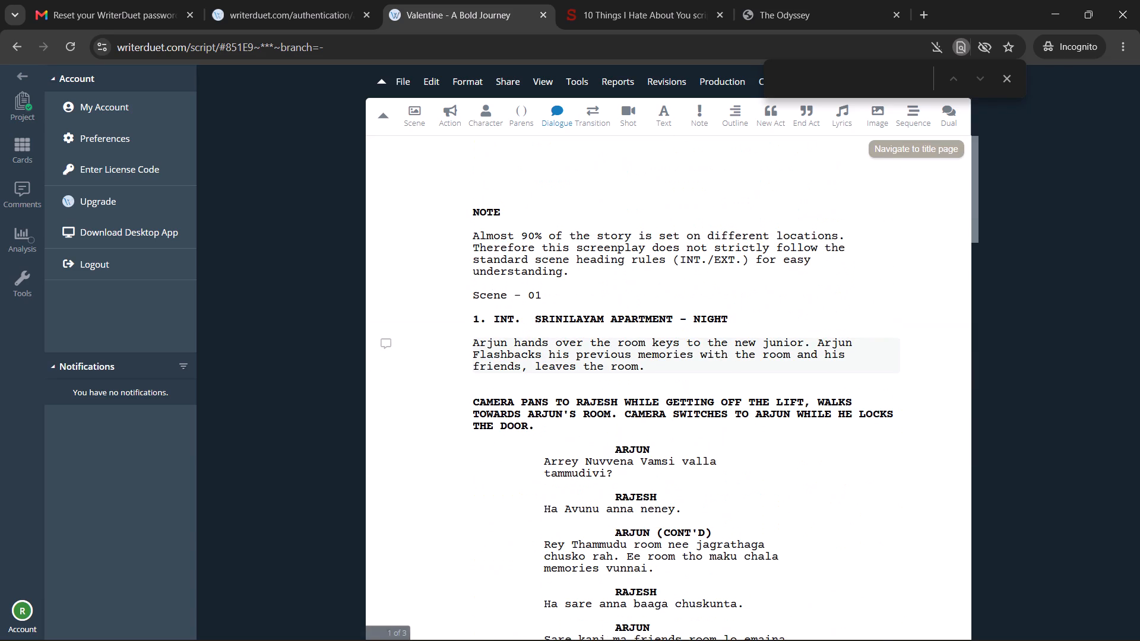
scroll(523, 347, "down", 4)
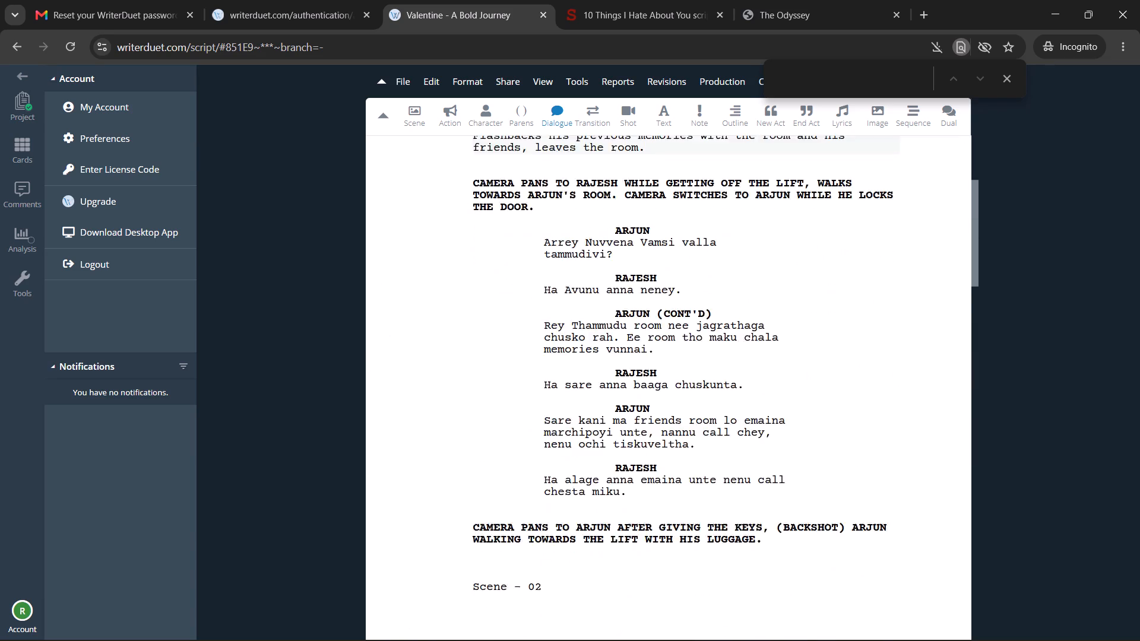
scroll(526, 343, "down", 17)
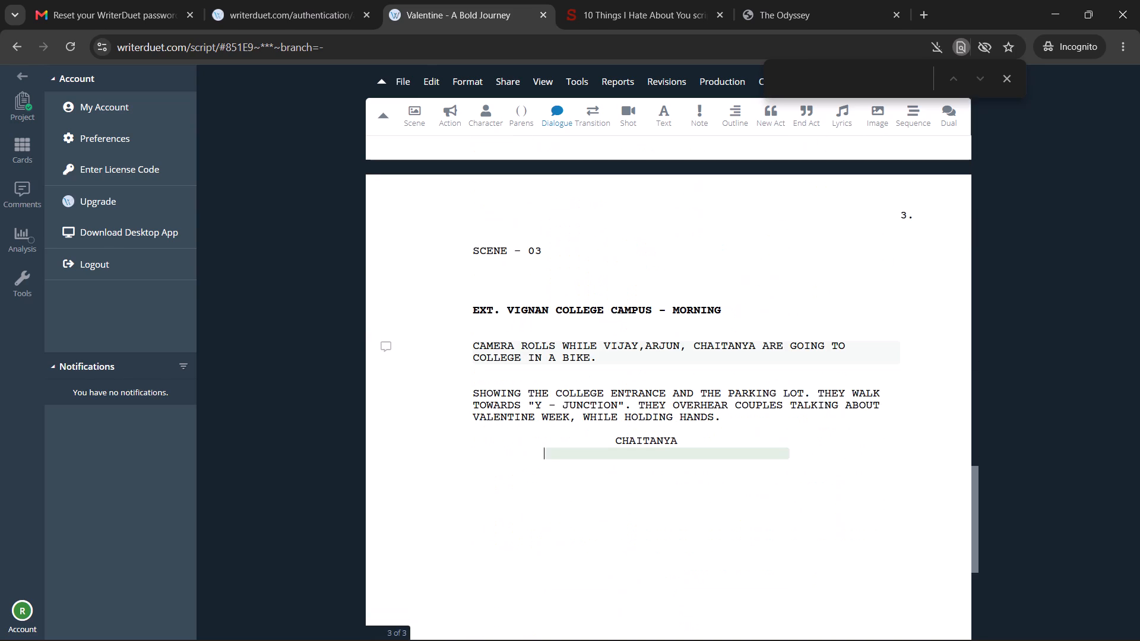
scroll(527, 342, "down", 1)
scroll(527, 342, "up", 12)
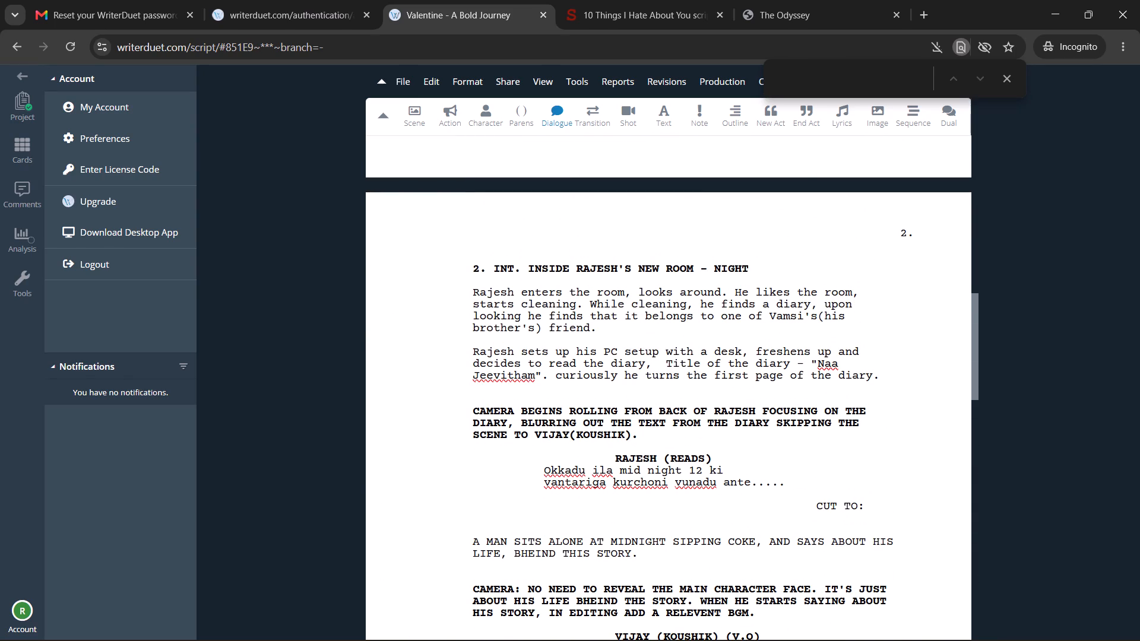
scroll(527, 342, "down", 1)
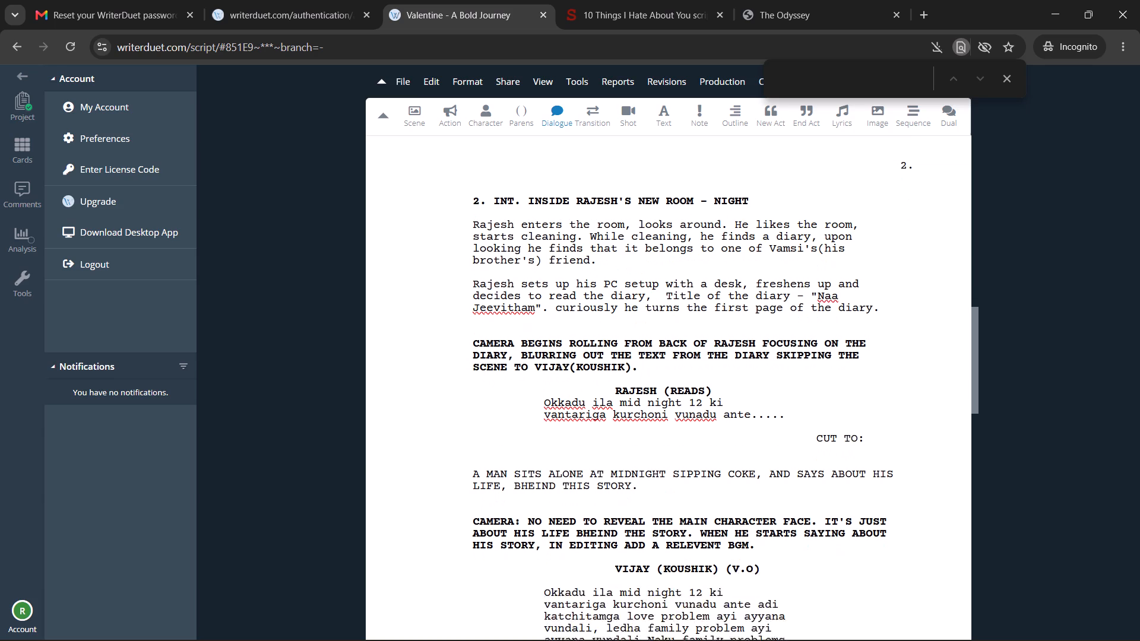
scroll(527, 342, "down", 3)
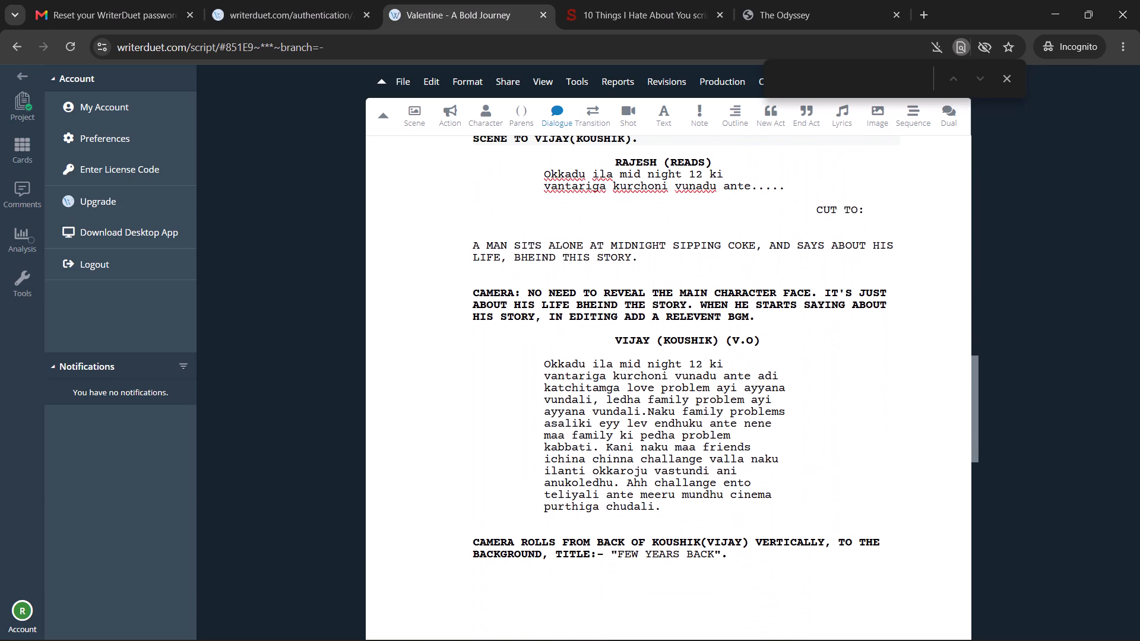
scroll(527, 342, "down", 1)
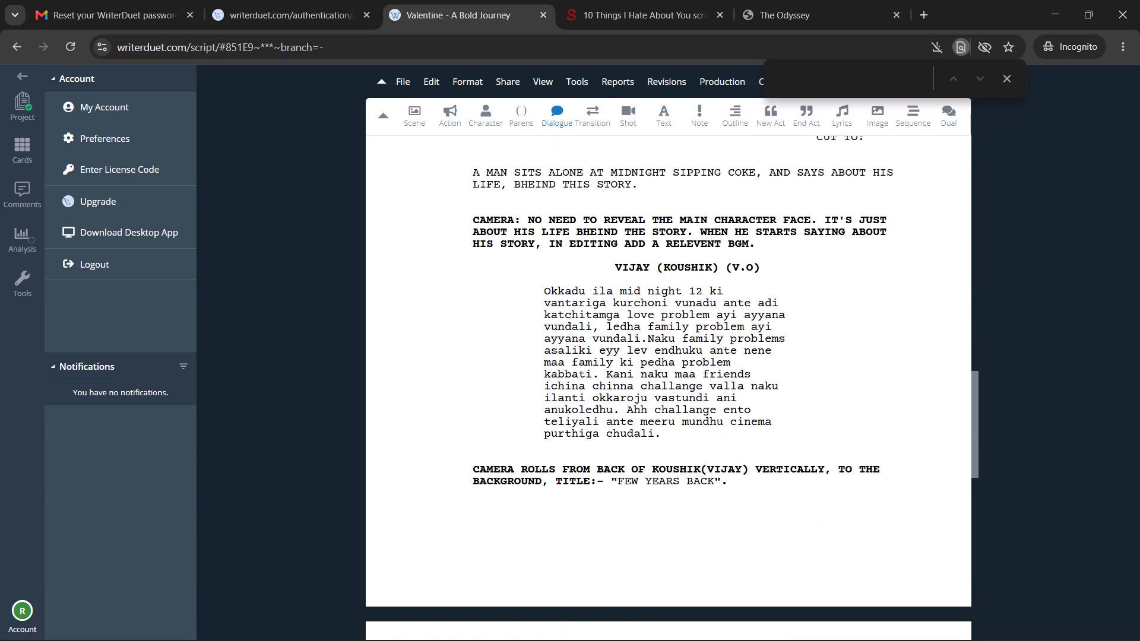
scroll(527, 342, "down", 1)
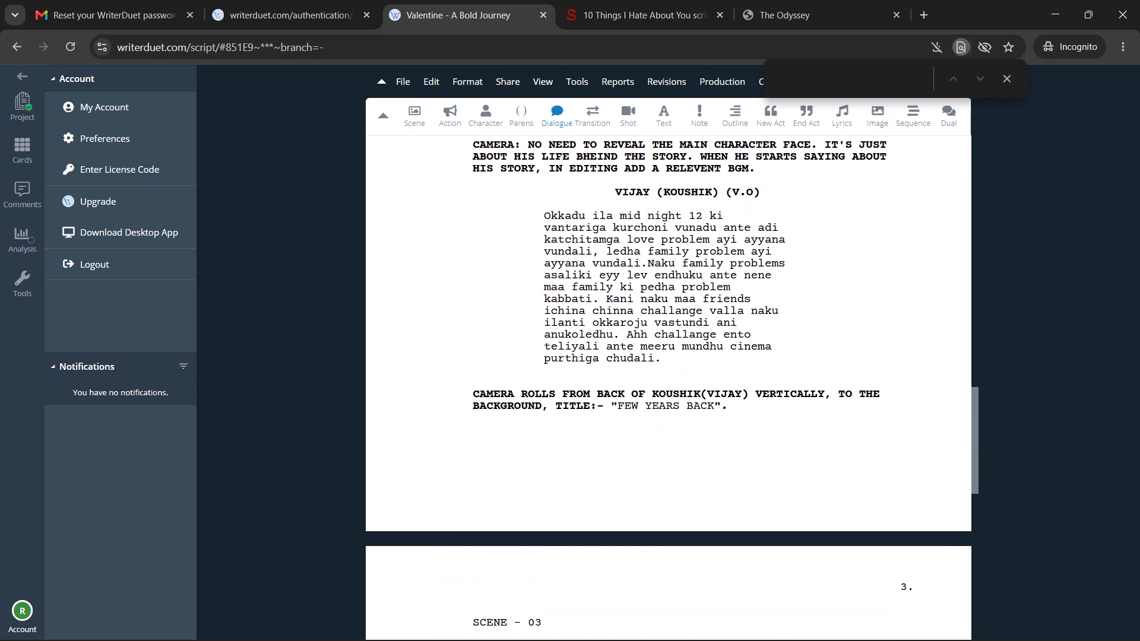
scroll(527, 342, "down", 6)
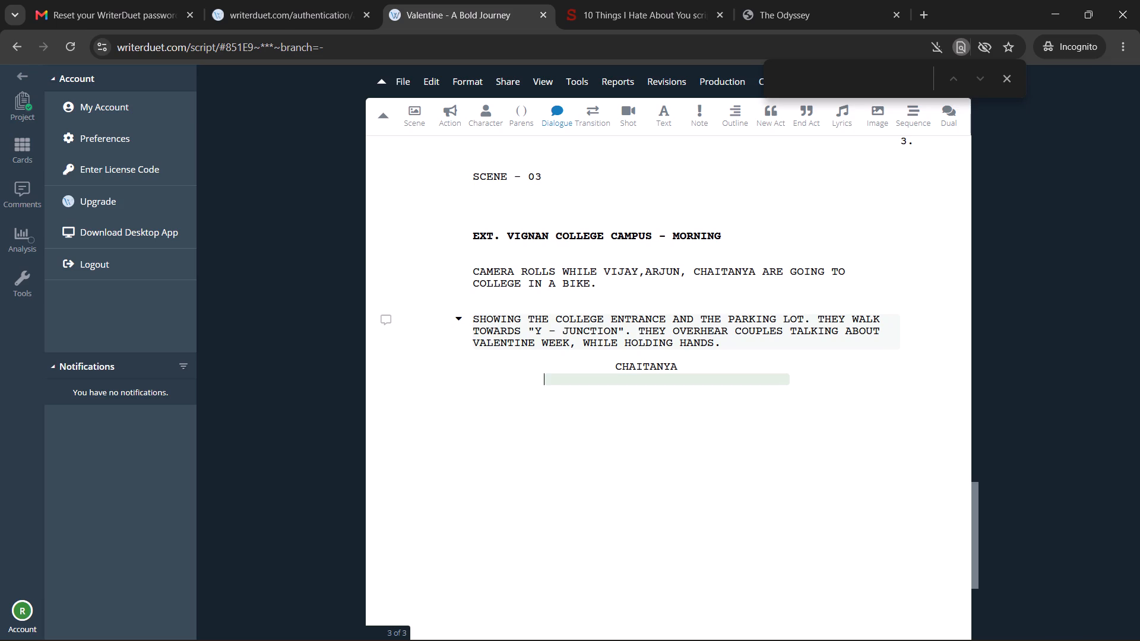
Place the text cursor in the empty dialogue line under the CHAITANYA cue in Scene 03.
left_click(551, 379)
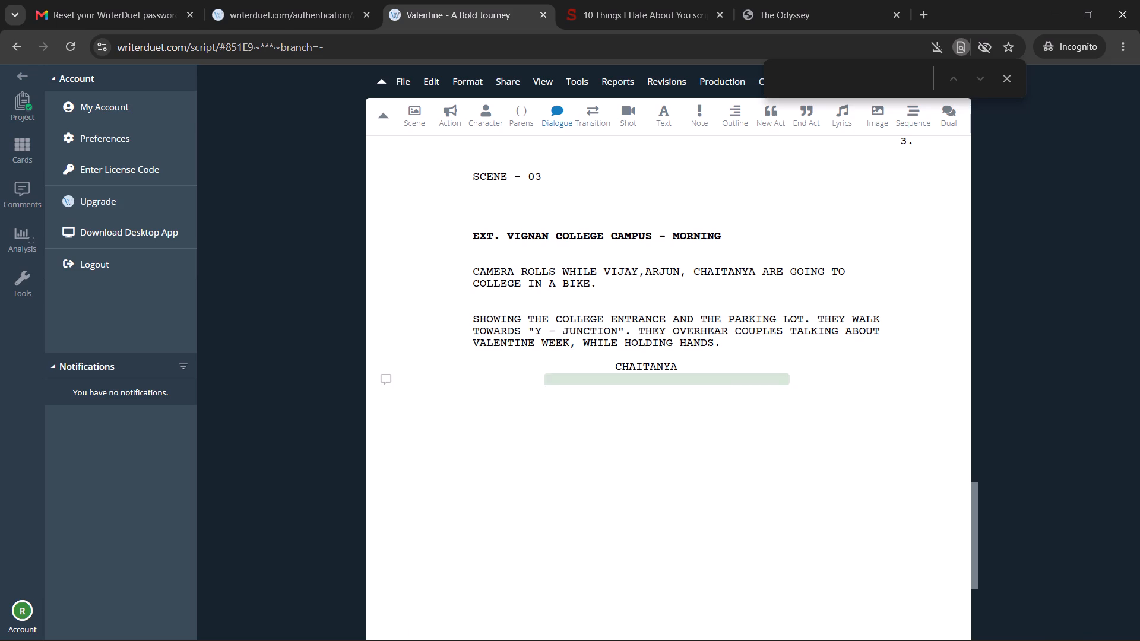
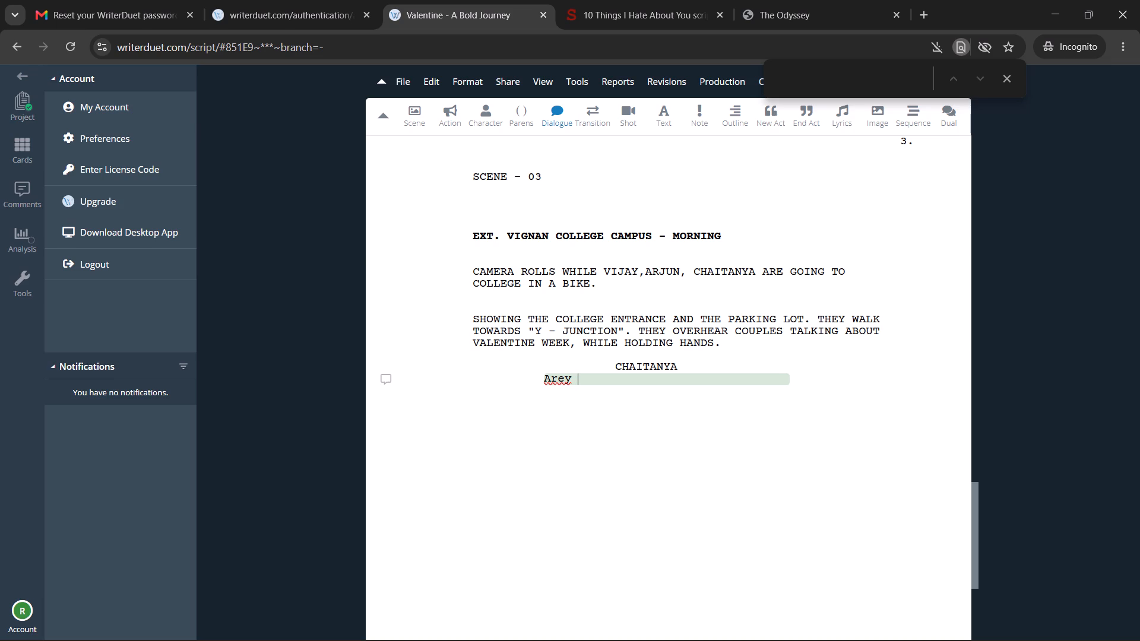
Complete Chaitanya's first dialogue line in Scene 03 so it reads "Arey valentine week vastunte bhayam vestundi ra.".
key("n")
key("BackSpace")
type("valentine week ante b")
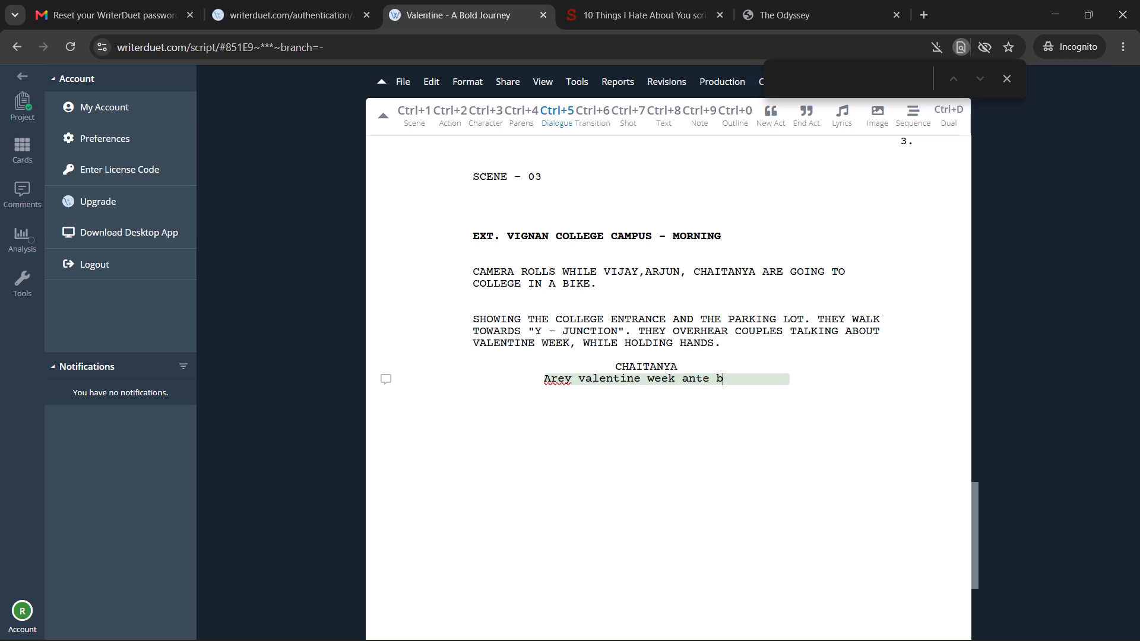
key("ctrl+BackSpace")
key("ctrl+BackSpace")
type("vastun")
type("te n")
key("BackSpace")
type("bhayam vestundi ra")
key("space")
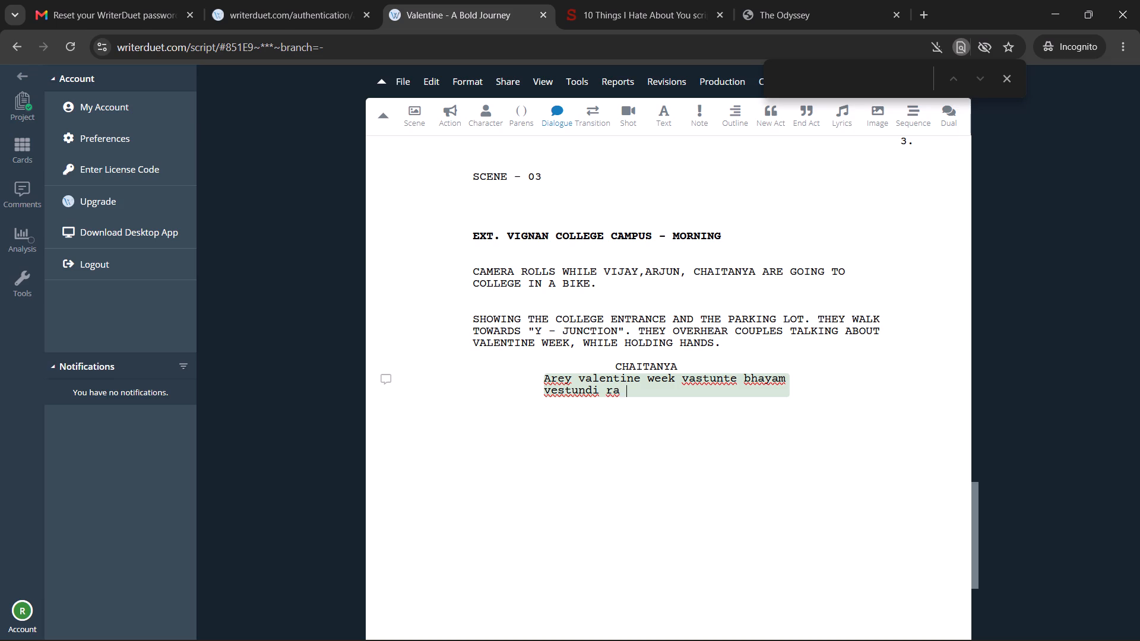
key("BackSpace")
type(", enduku")
key("ctrl+BackSpace")
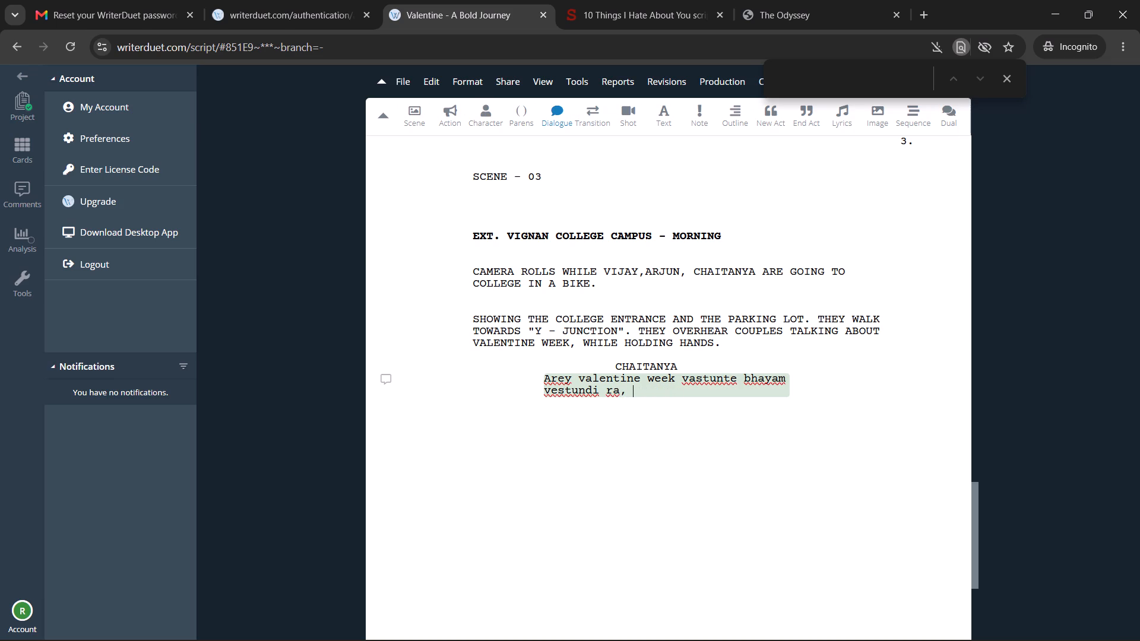
key("BackSpace")
key("BackSpace")
key("period")
key("Return")
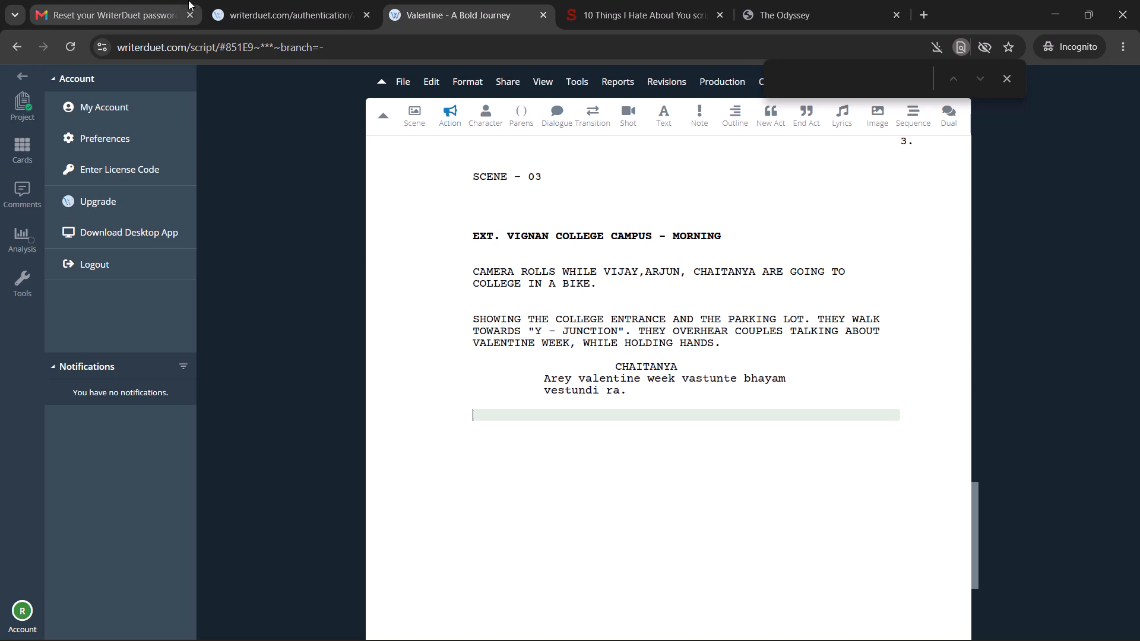
Close the find bar and format the new empty line below Chaitanya's dialogue as a Character cue.
left_click(1004, 79)
left_click(496, 110)
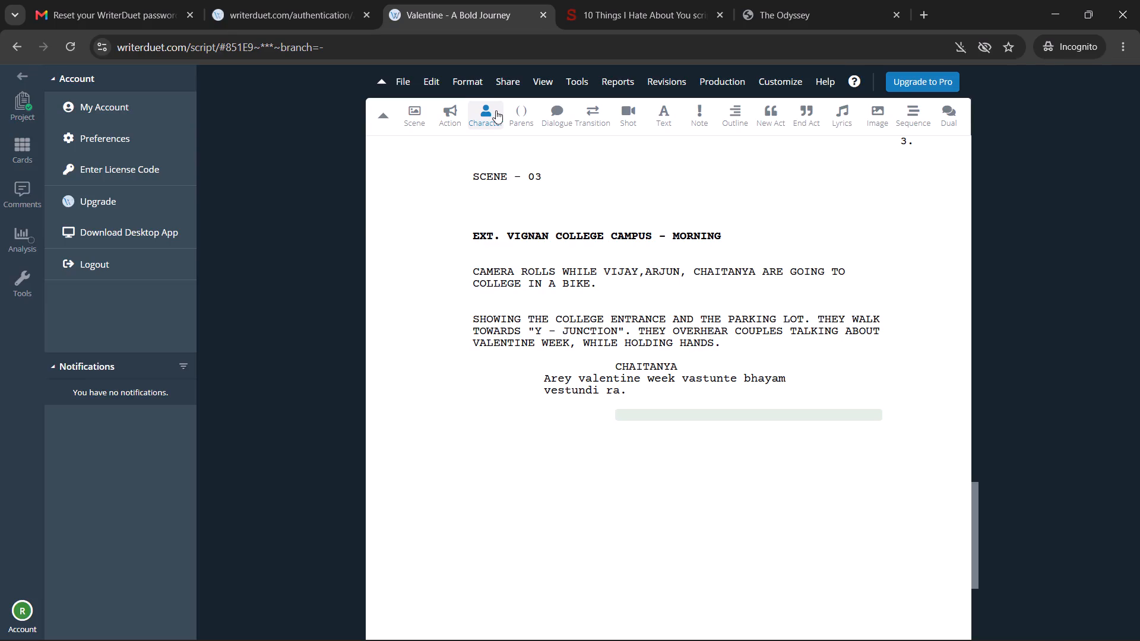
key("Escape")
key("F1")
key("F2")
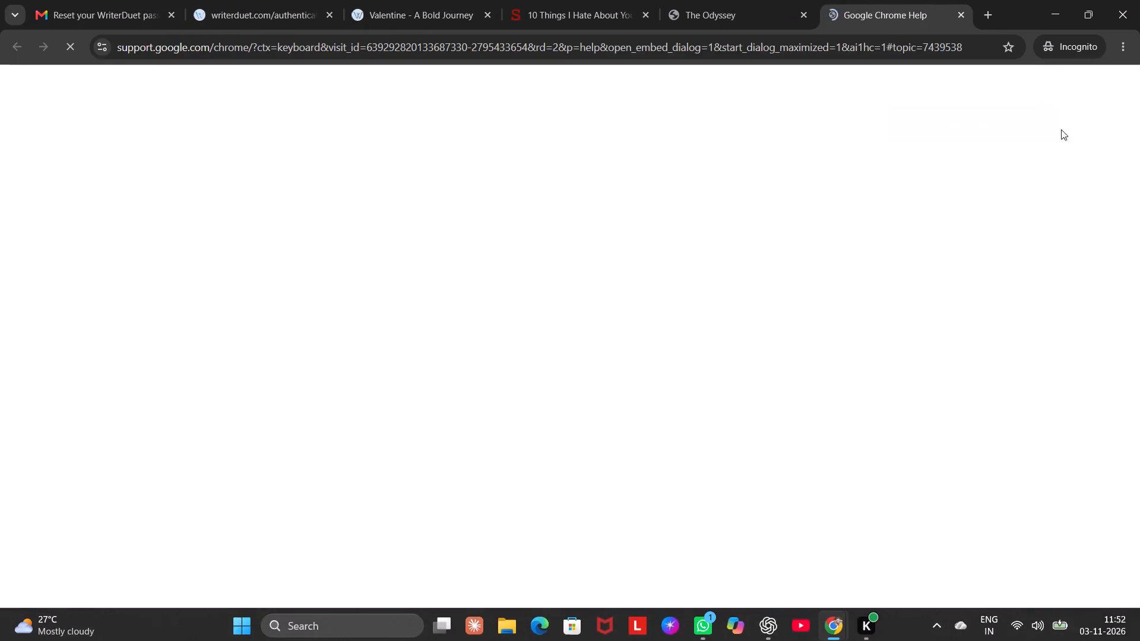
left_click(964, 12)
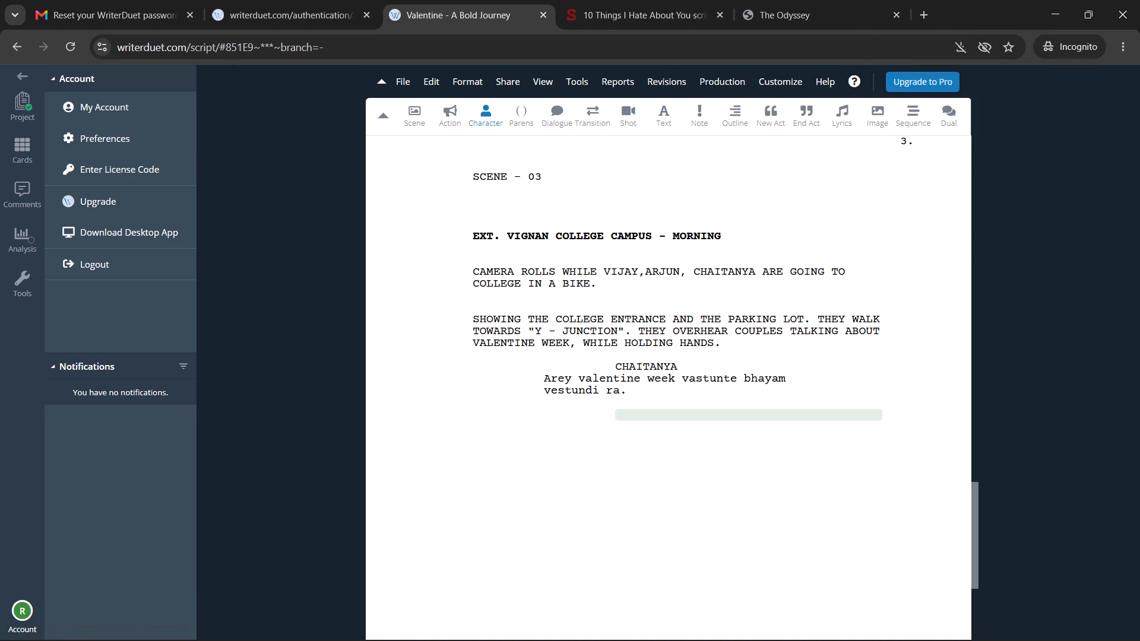
Enter ARJUN as the character cue and write his reply "Enduku ra bhayam?" below it.
type("arjun")
key("Return")
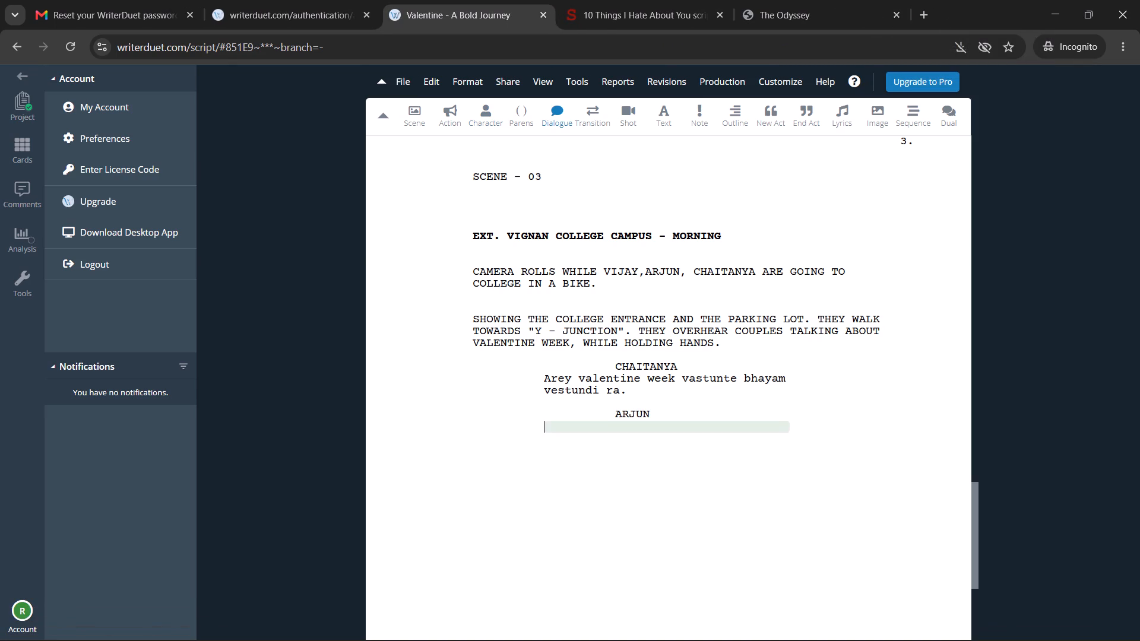
type("enduku ra")
key("space")
key("BackSpace")
key("space")
type("b hayam")
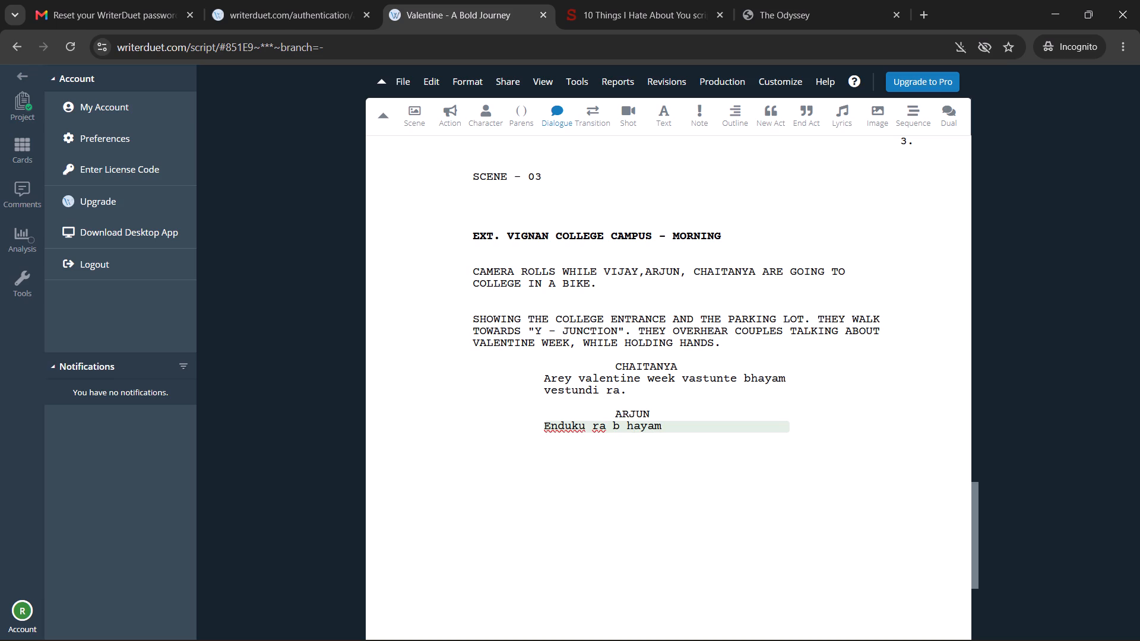
key("ctrl+BackSpace")
key("ctrl+BackSpace")
type("bha")
type("yam")
type("?")
key("space")
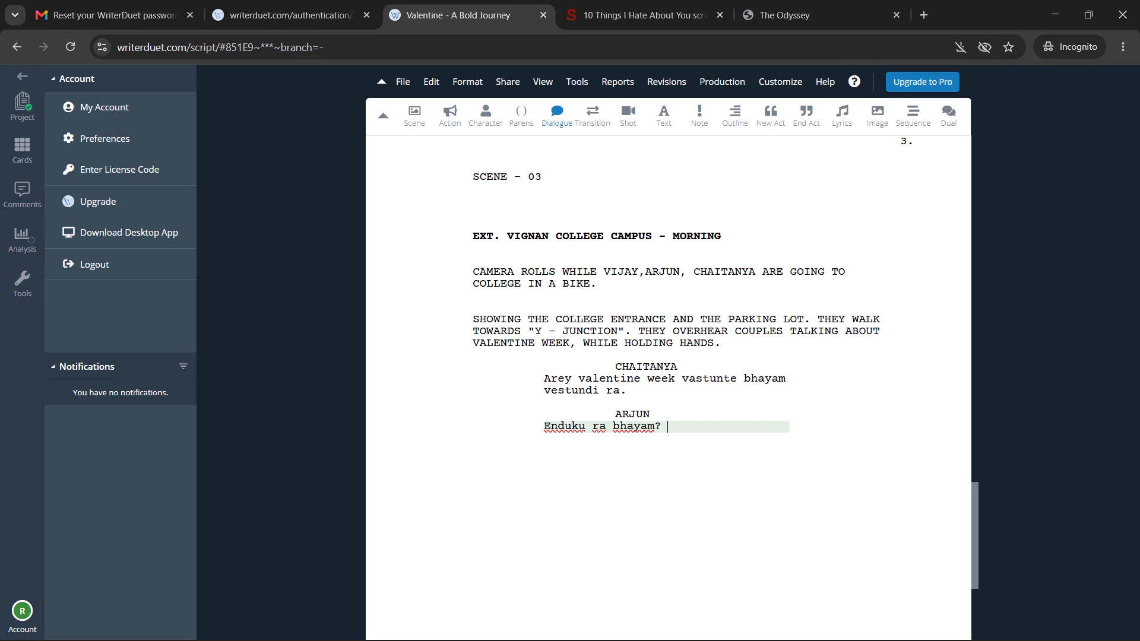
Change the ending of Arjun's line to "bhayam..!" and start a new line after it.
key("ctrl+BackSpace")
type("bhayam")
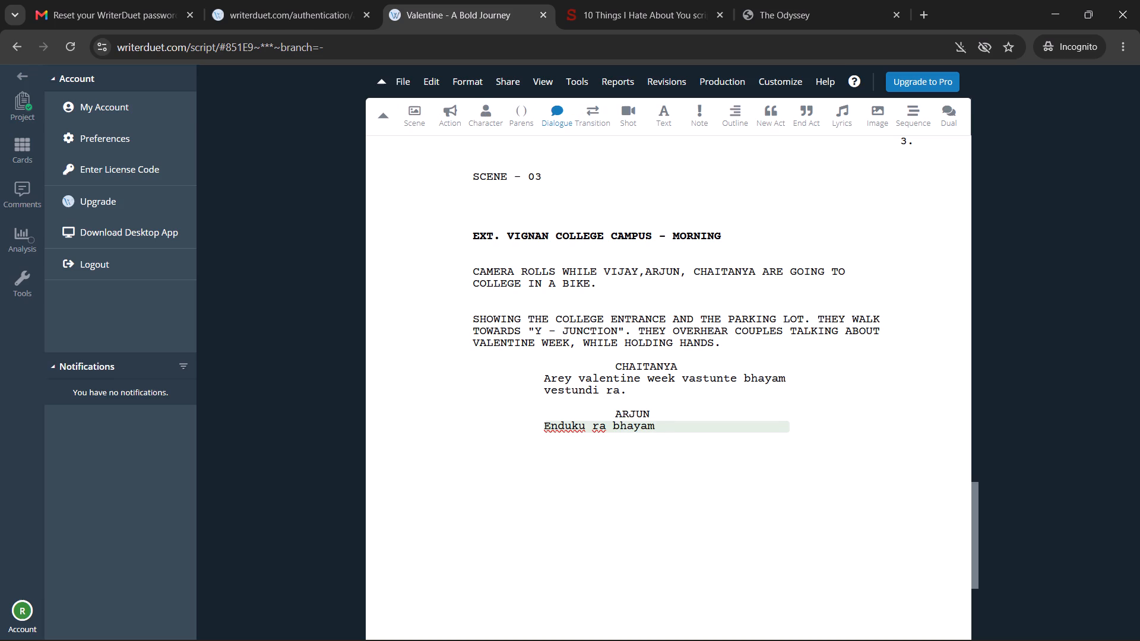
type("..")
key("shift+exclam")
key("Left")
key("period")
key("Right")
key("Left")
key("BackSpace")
key("Right")
key("Return")
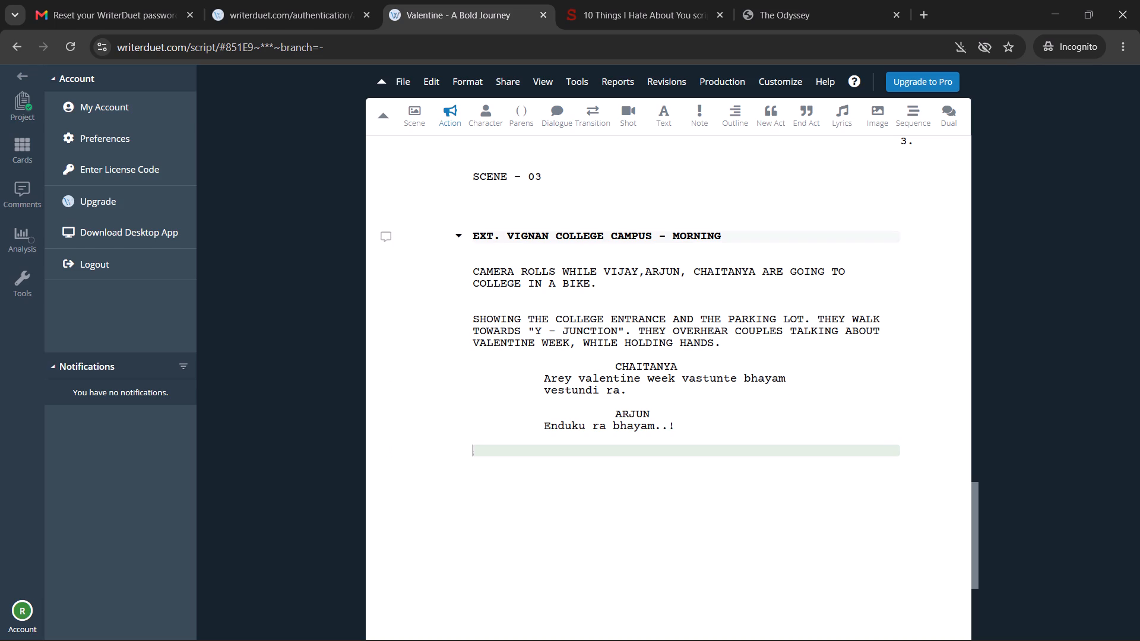
Add a CHAITANYA character cue with the extension (EMOTIONALLY) below Arjun's line, followed by an empty dialogue line.
left_click(492, 113)
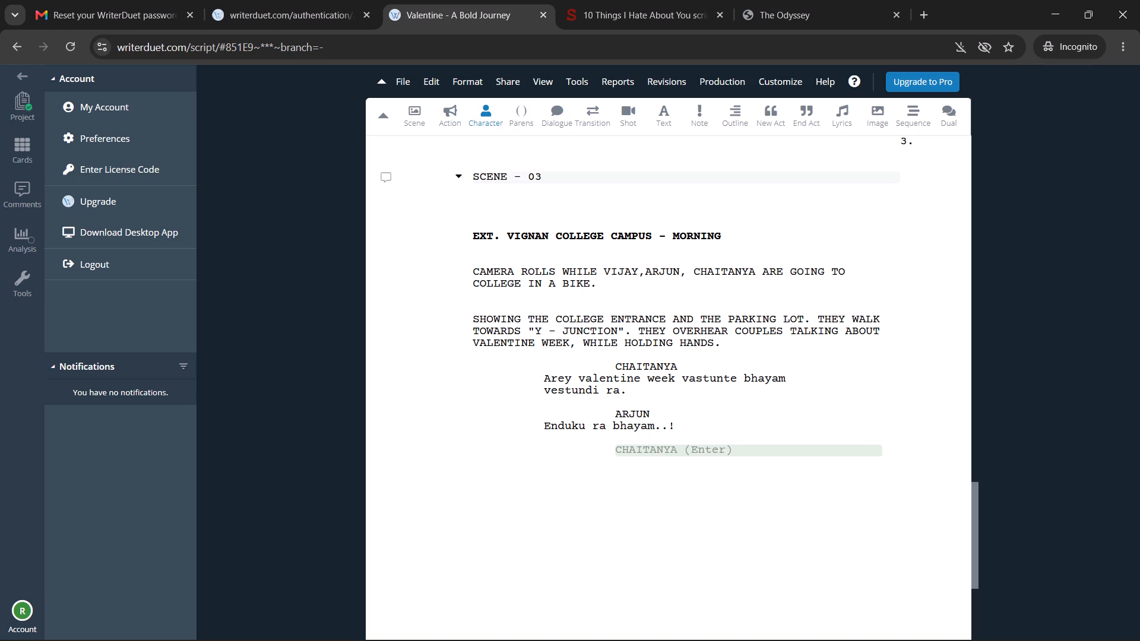
key("Return")
key("Return")
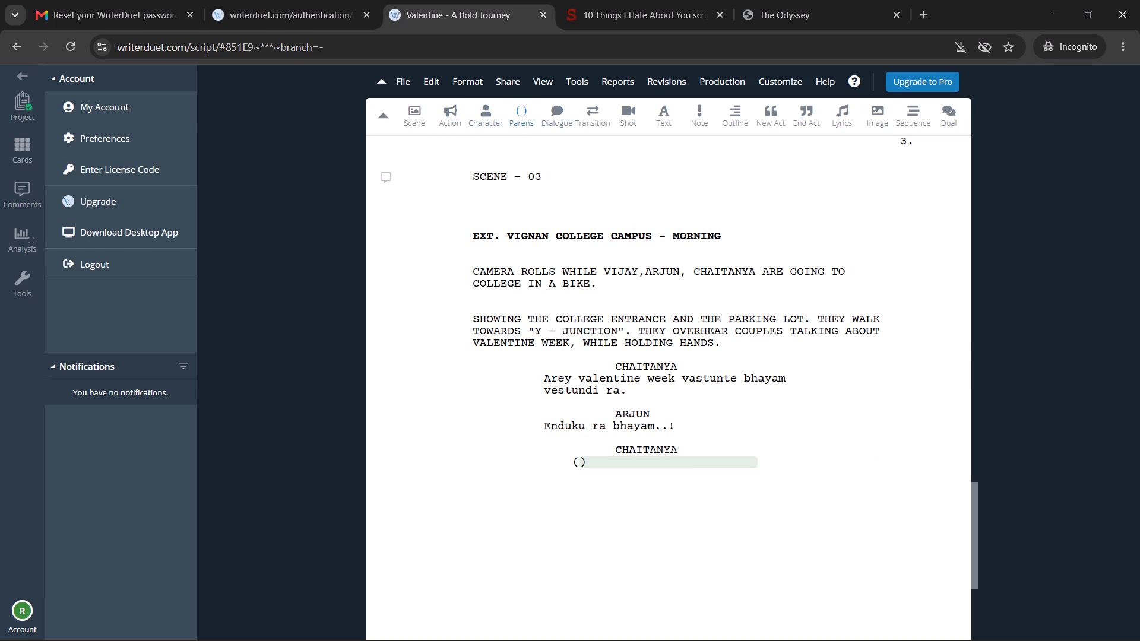
key("BackSpace")
key("BackSpace")
key("Return")
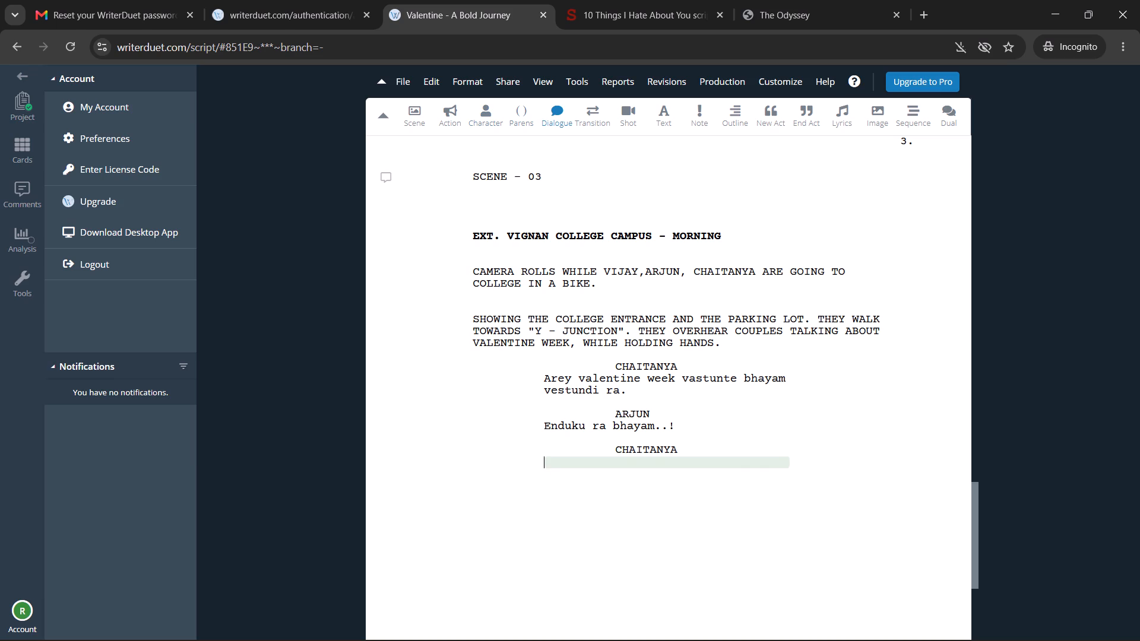
key("BackSpace")
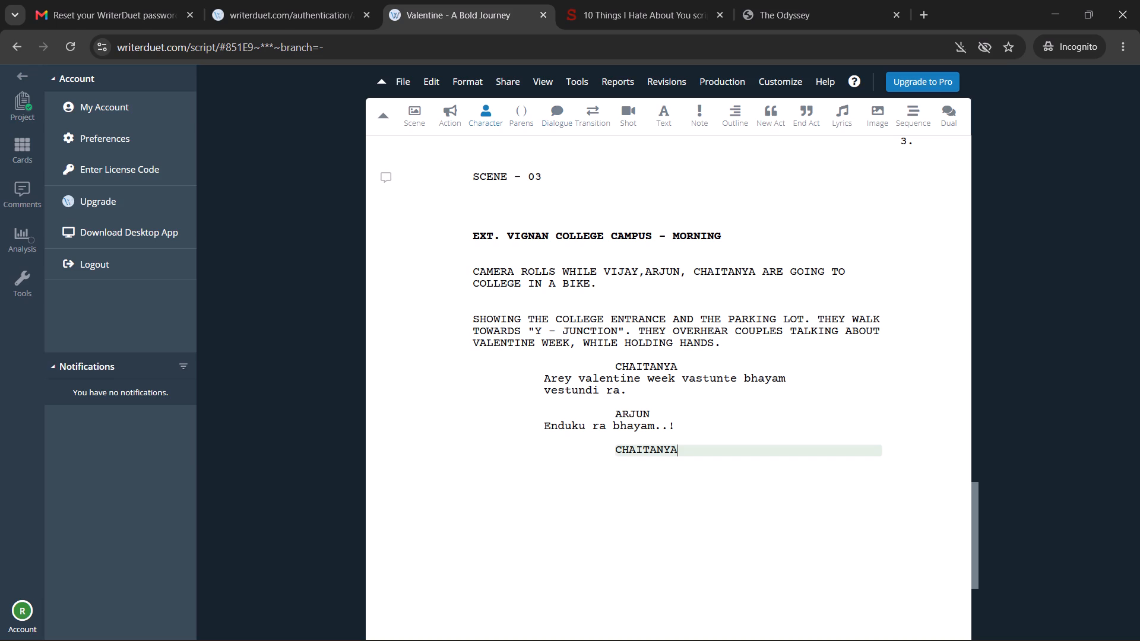
key("shift+parenleft")
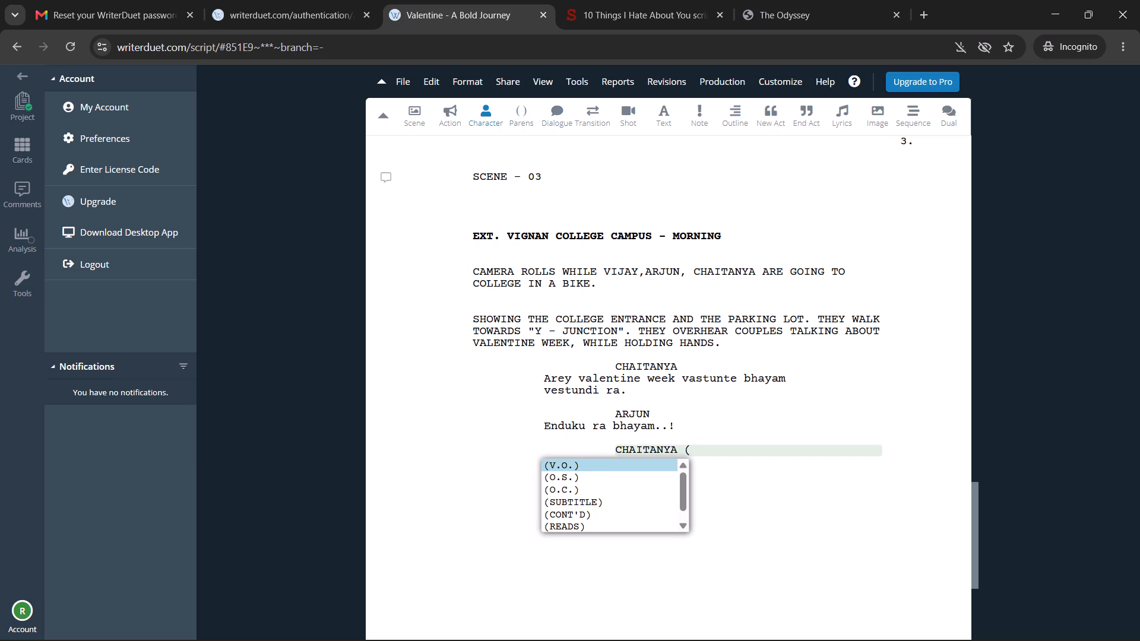
type("emotion")
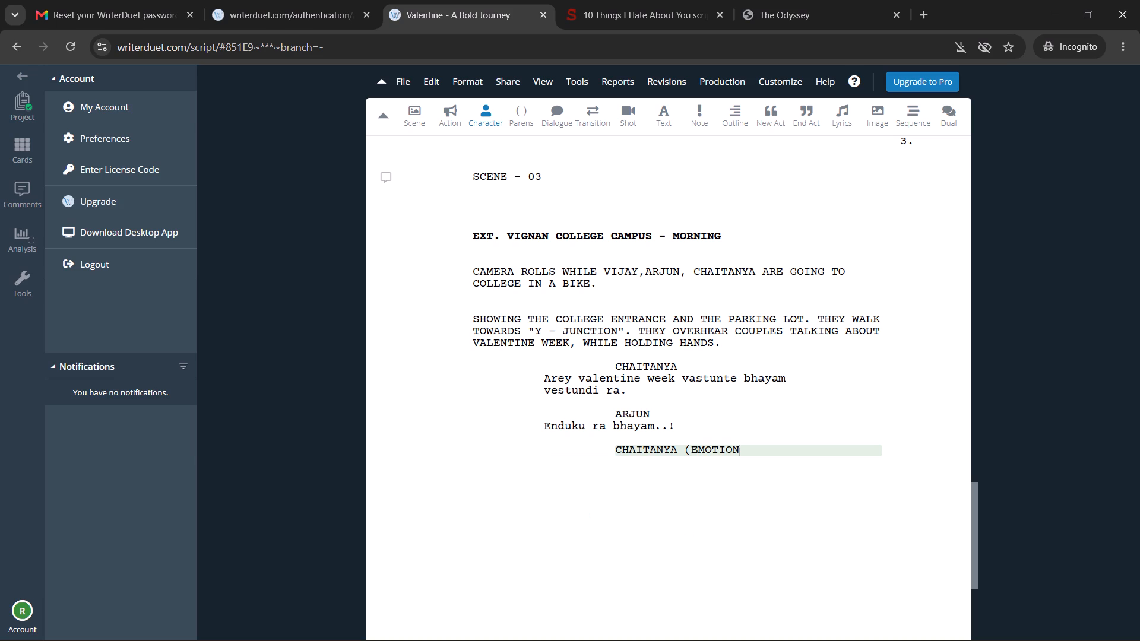
type("ally")
key("shift+parenright")
key("Return")
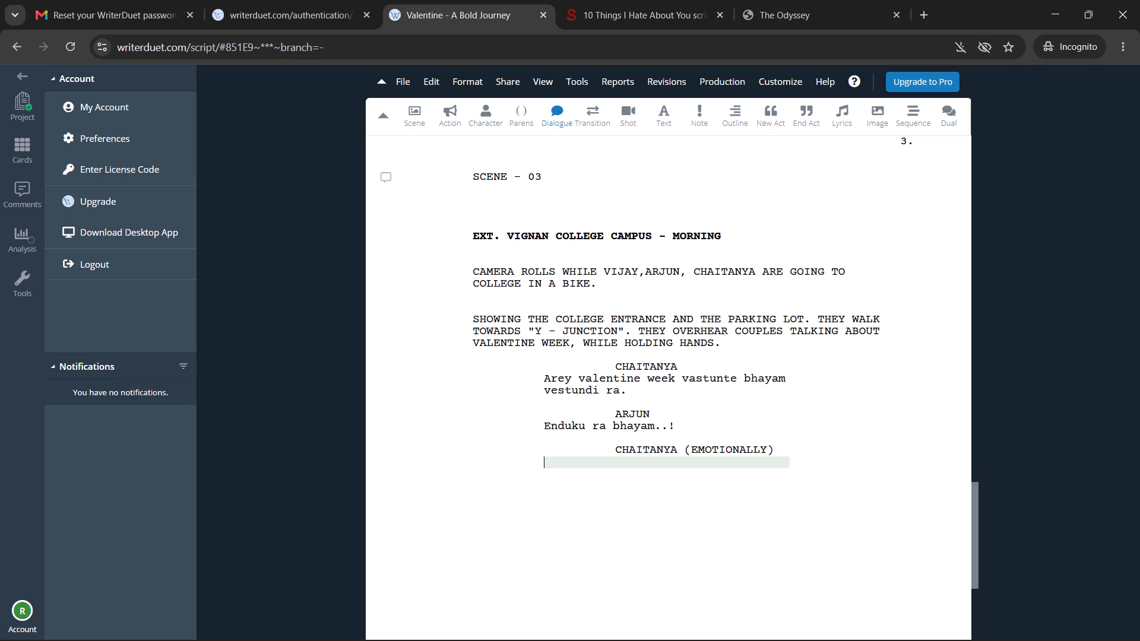
Begin Chaitanya's emotional dialogue with "Arey nenu vantarivadni".
type("arey")
key("space")
type("nenu")
key("space")
type("vantarivadni")
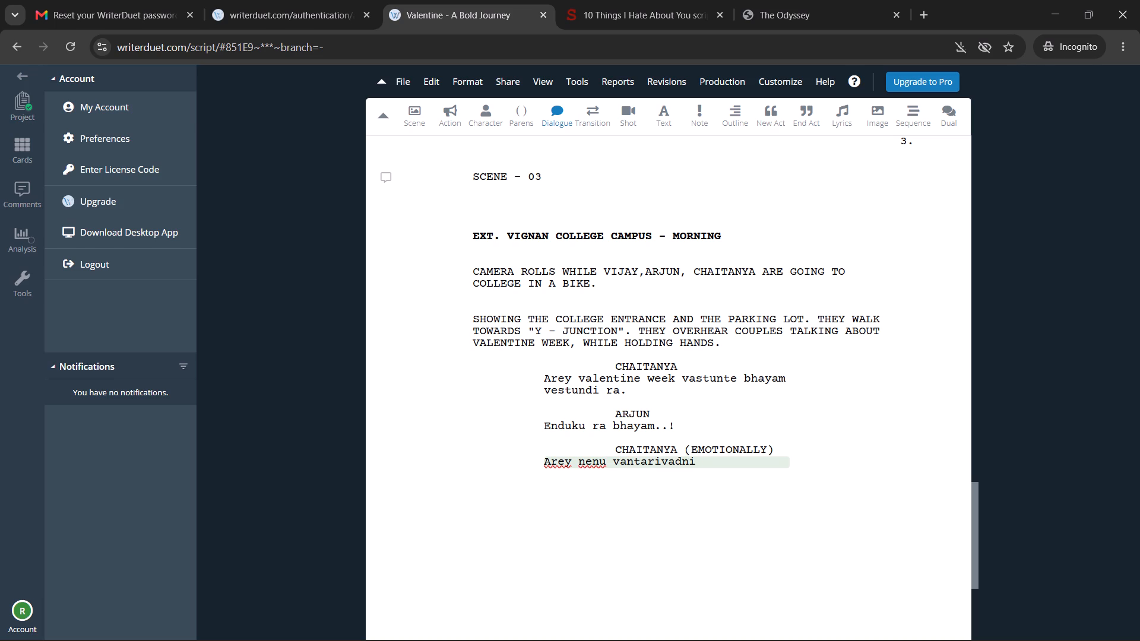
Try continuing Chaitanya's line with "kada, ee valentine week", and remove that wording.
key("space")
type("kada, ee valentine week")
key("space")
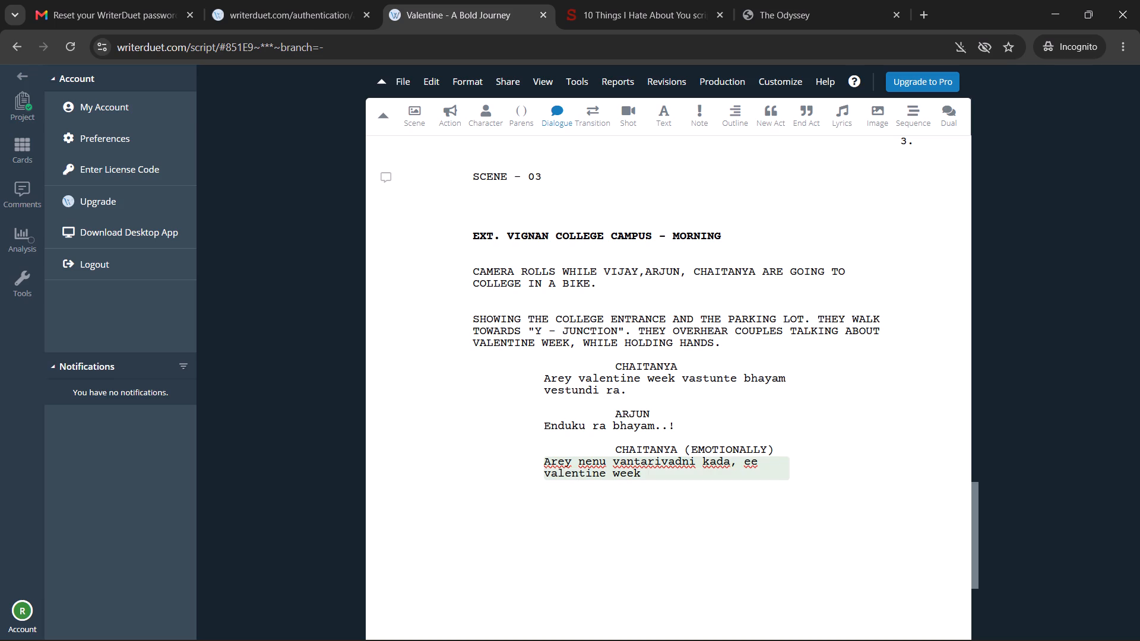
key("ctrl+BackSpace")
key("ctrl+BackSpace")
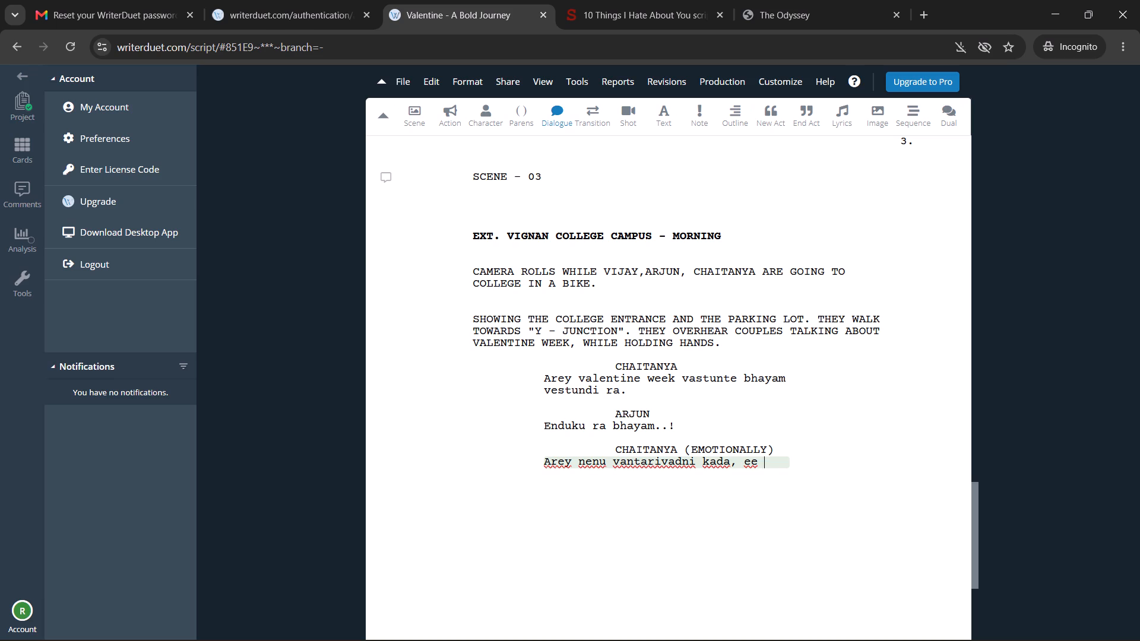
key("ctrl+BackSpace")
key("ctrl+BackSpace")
Continue Chaitanya's line after "vantarivadni" with "ani ee valentine week loney naku gurthostundi ra.".
type("ani ee c")
key("BackSpace")
type("valentine")
key("space")
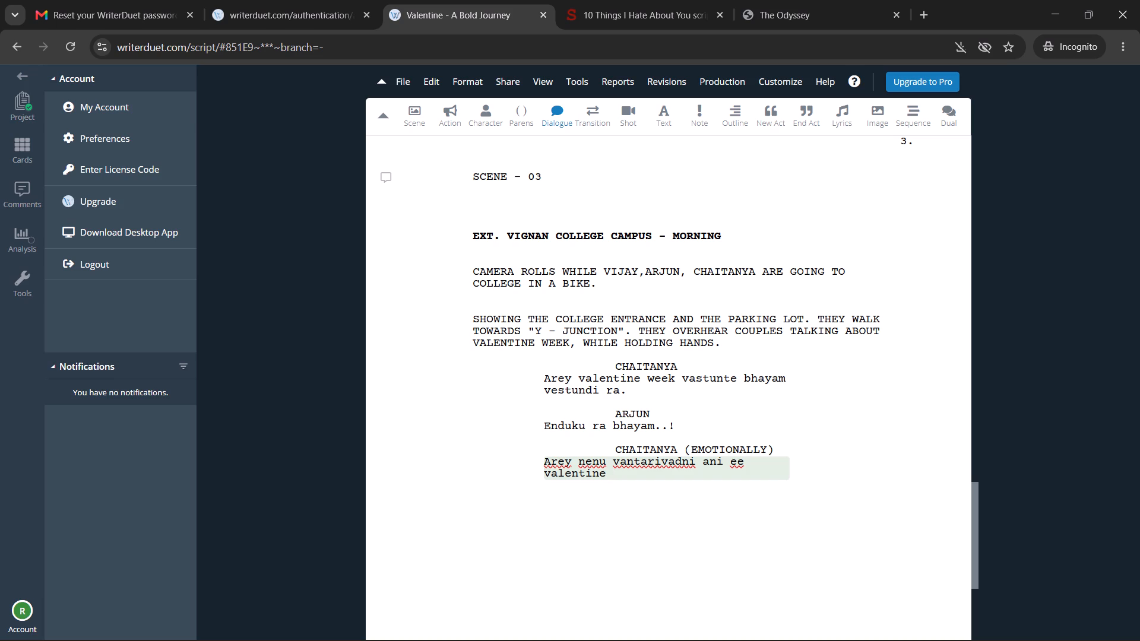
type("week")
key("space")
type("lo")
type("ne")
type("y naku gurthost")
key("BackSpace")
type("tundi")
key("space")
type("ra")
key("space")
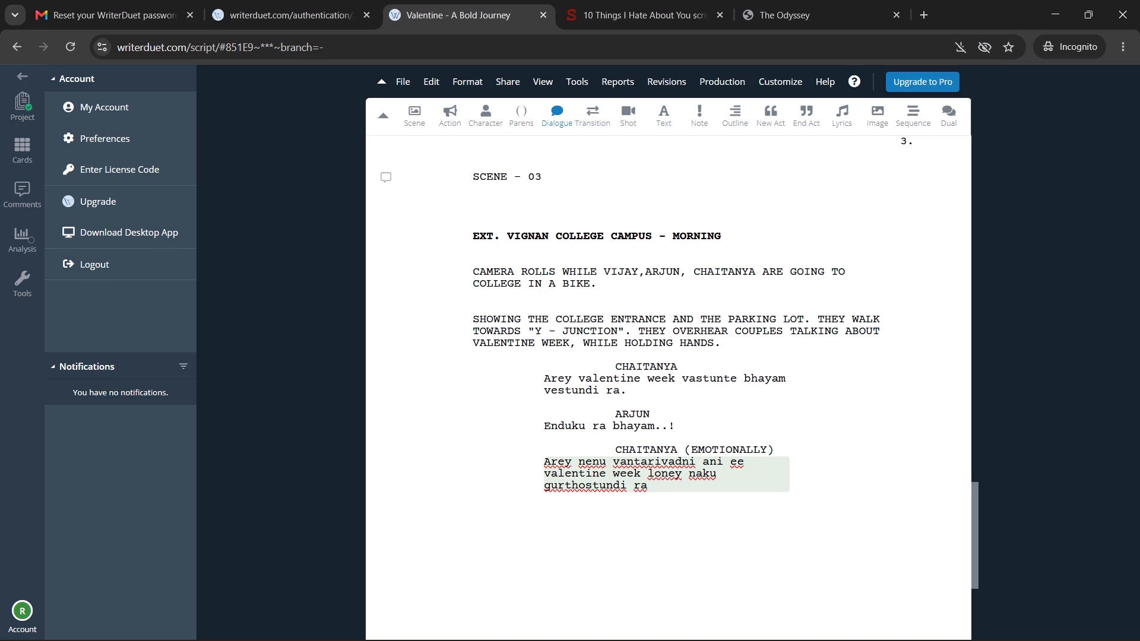
key("BackSpace")
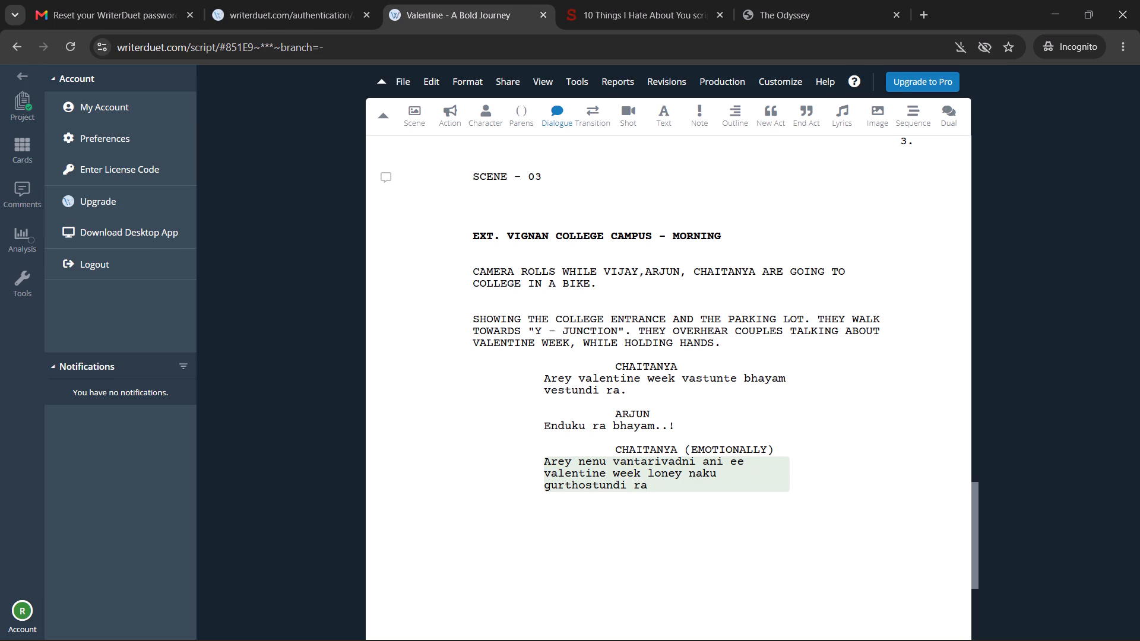
key("period")
Add an ARJUN character cue below Chaitanya's emotional line, followed by an empty dialogue line.
key("Return")
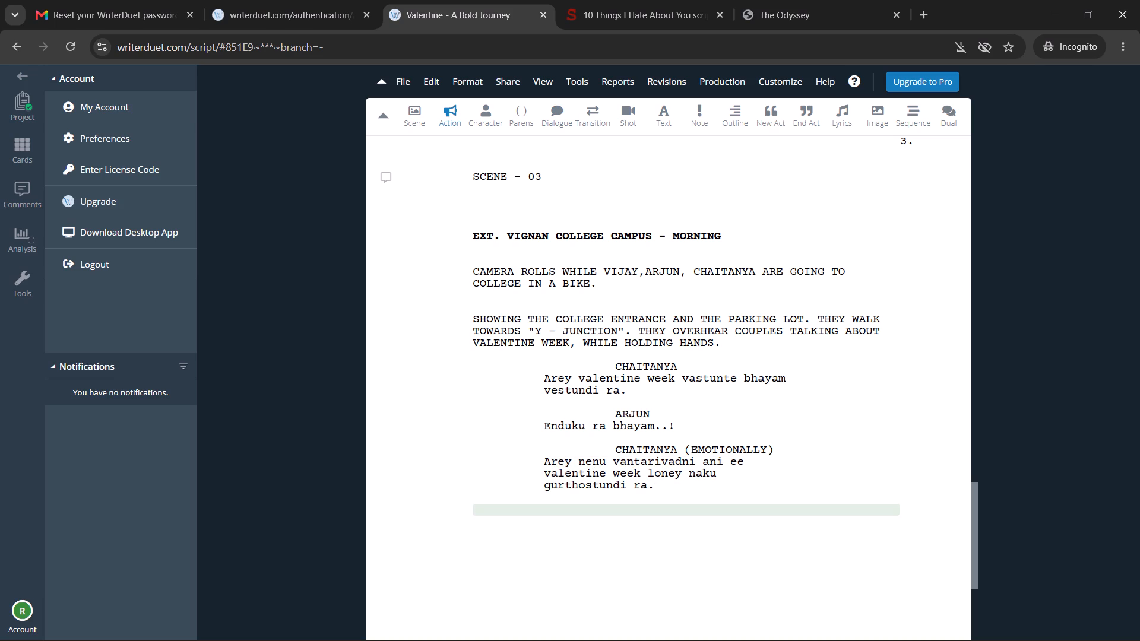
left_click(501, 111)
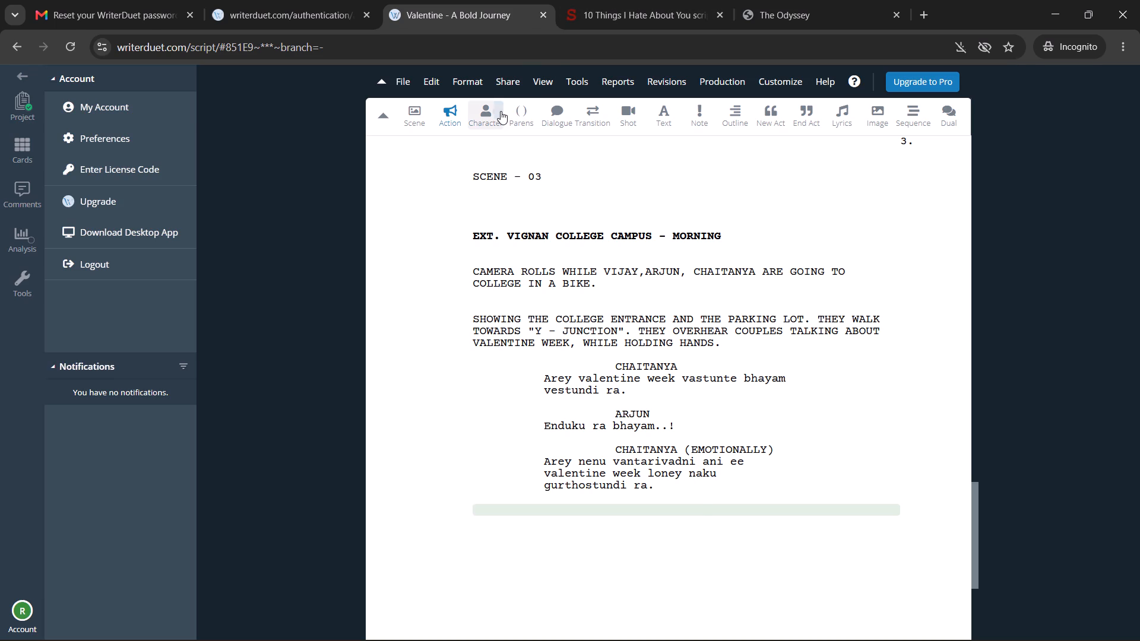
type("ar")
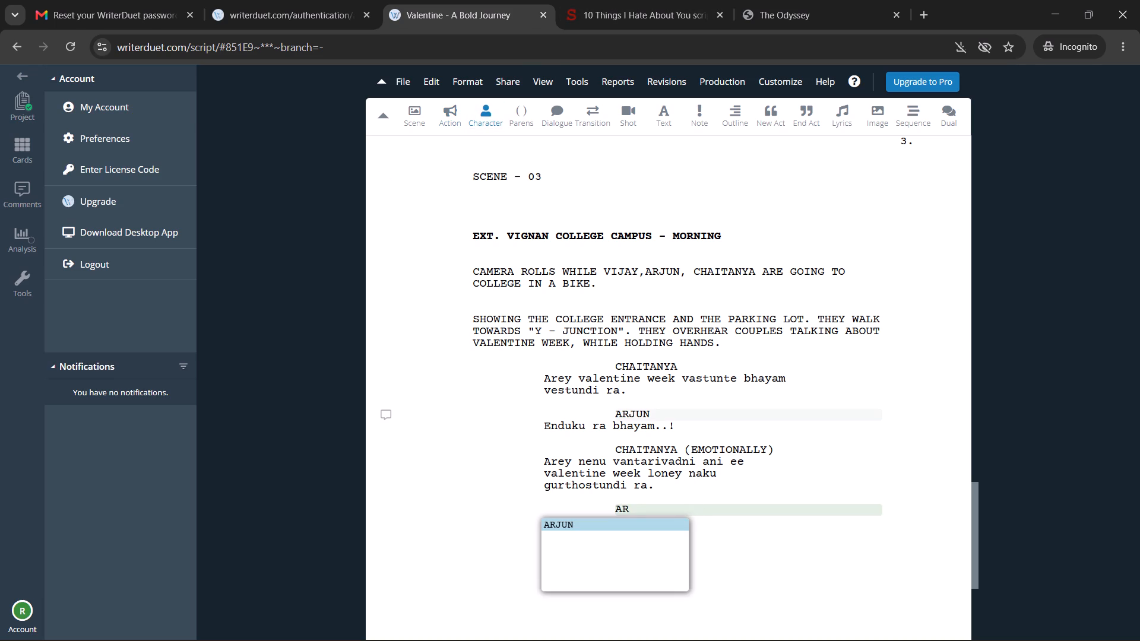
type("jun")
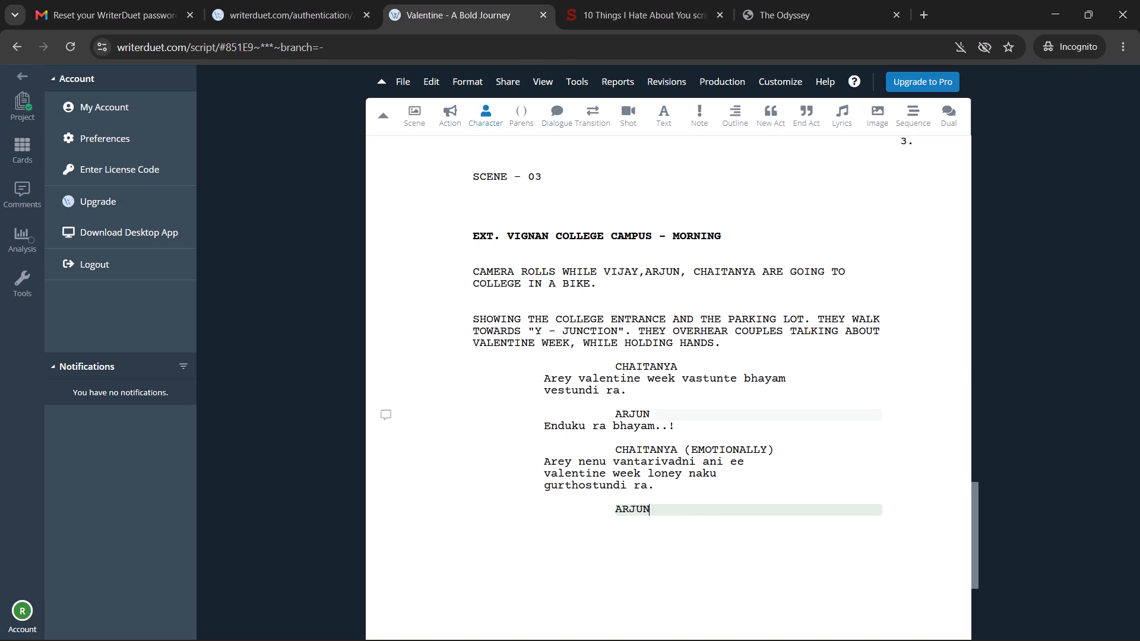
key("Return")
Write Arjun's reply "Alaga aite nuvvu kuda denno danni tagulko." and start a new line after it.
type("ala")
type("ga ain")
key("BackSpace")
key("BackSpace")
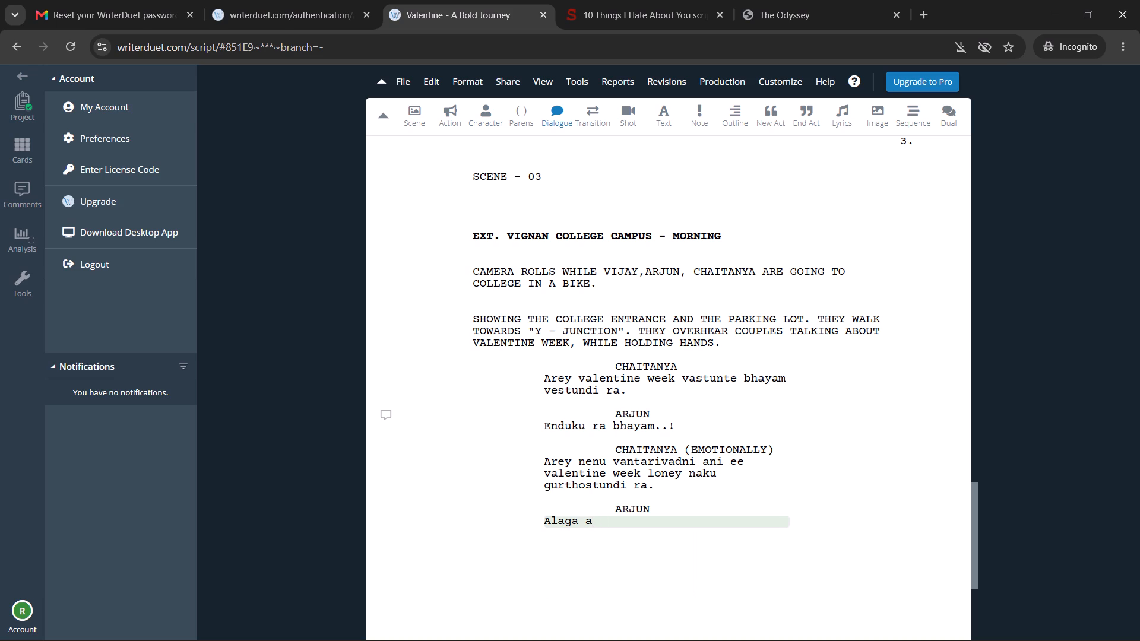
type("ite")
key("space")
type("nuvvu kuda den")
type("no danni tag")
type("ulko")
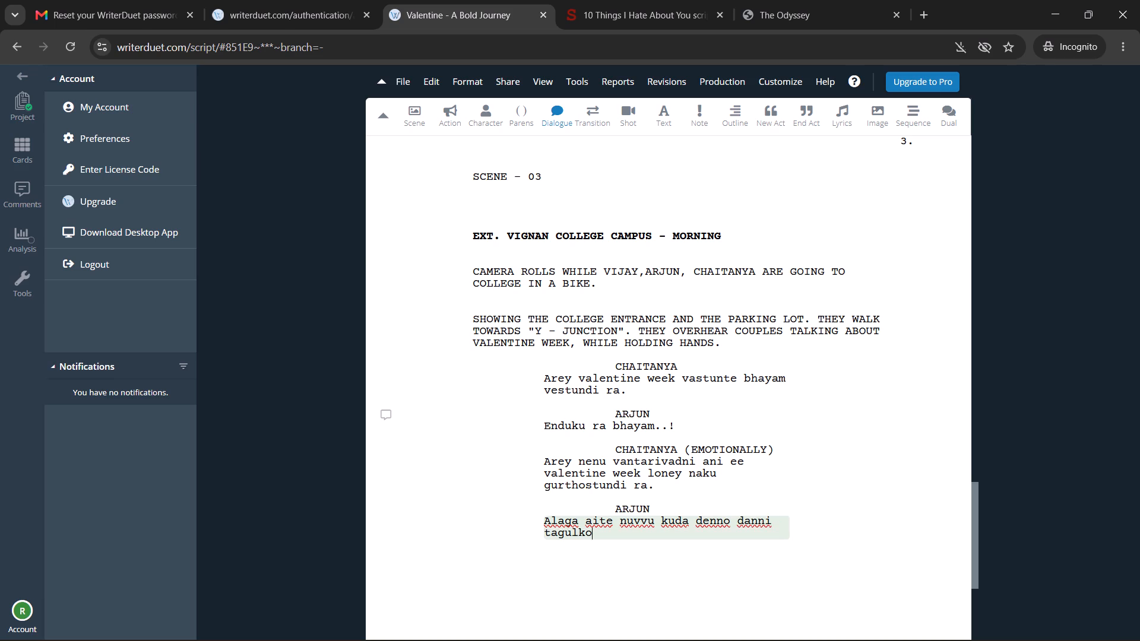
key("period")
key("Return")
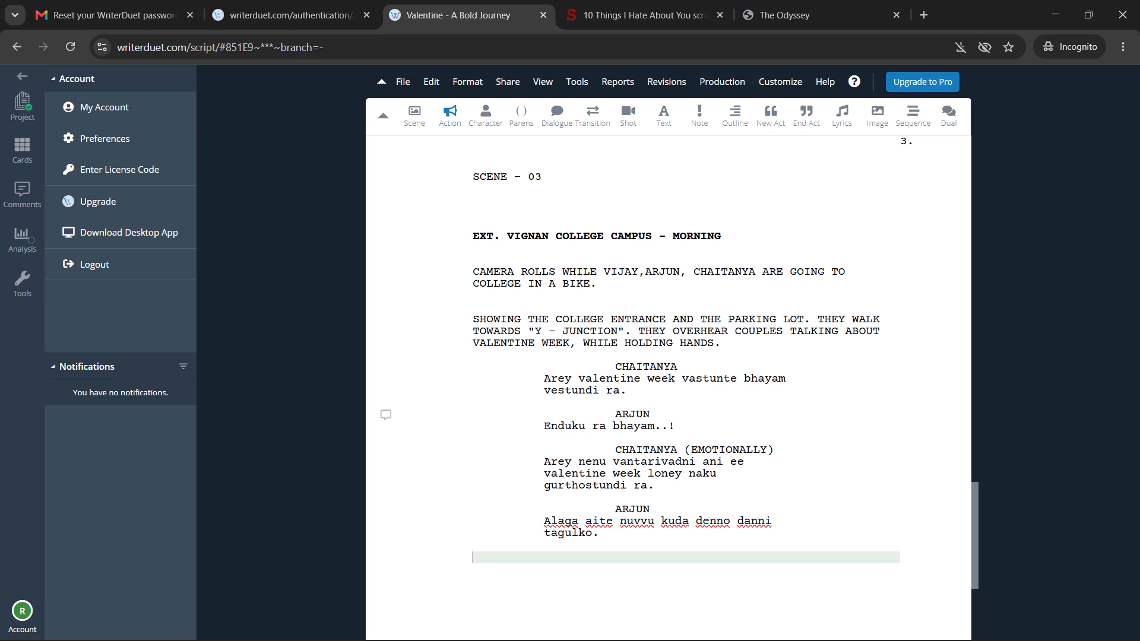
Review the script back from Scene 03 through Scene 02, including the camera directions and Vijay's voice-over.
key("Up")
key("Up")
key("Up")
key("Up")
key("Up")
key("Up")
key("Up")
key("Up")
key("Up")
key("Up")
key("Up")
key("Up")
key("Up")
key("Up")
key("Up")
key("Up")
key("Up")
key("Up")
key("Up")
key("Up")
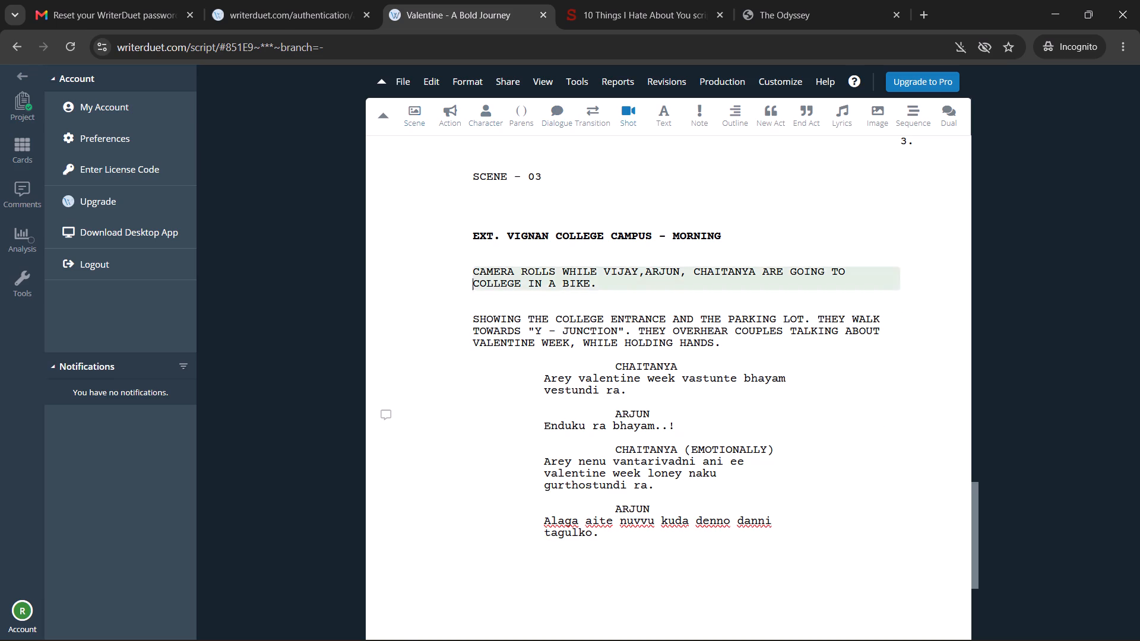
key("Up")
key("Up")
key("Up")
key("Up")
key("Up")
key("Up")
key("Up")
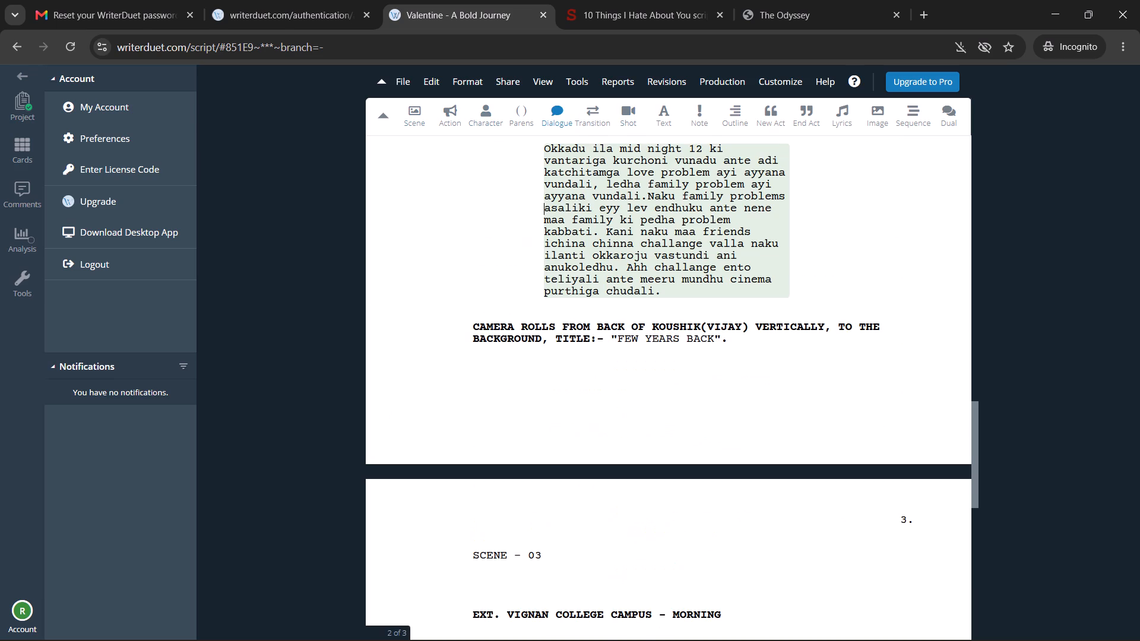
key("Up")
key("Up")
key("Up")
key("Up")
key("Up")
key("Up")
key("Up")
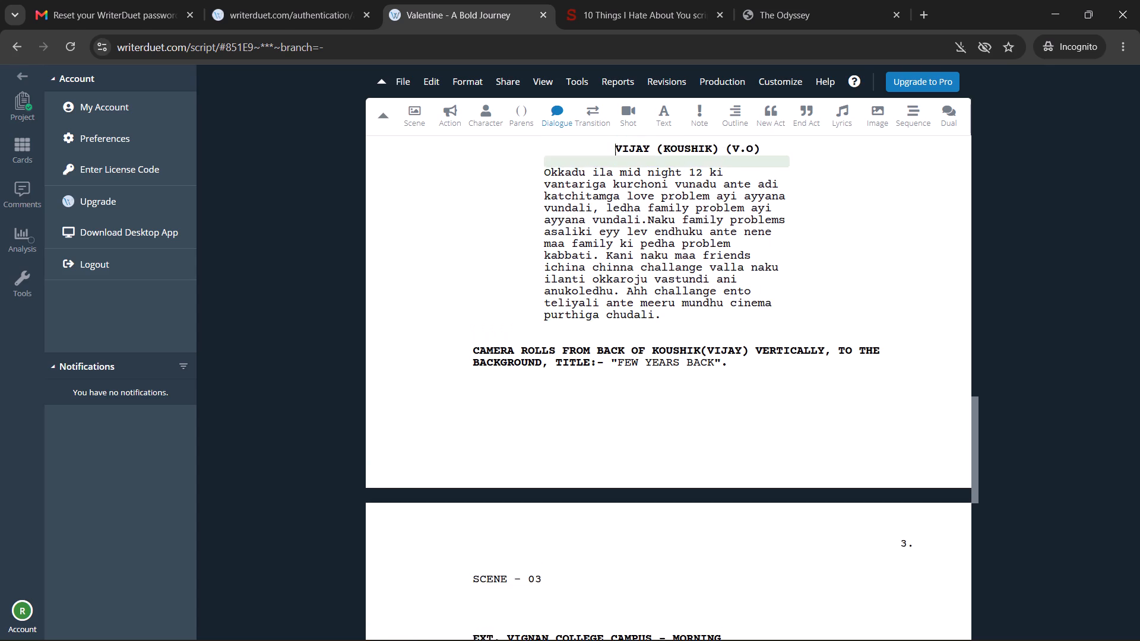
key("Up")
key("Up")
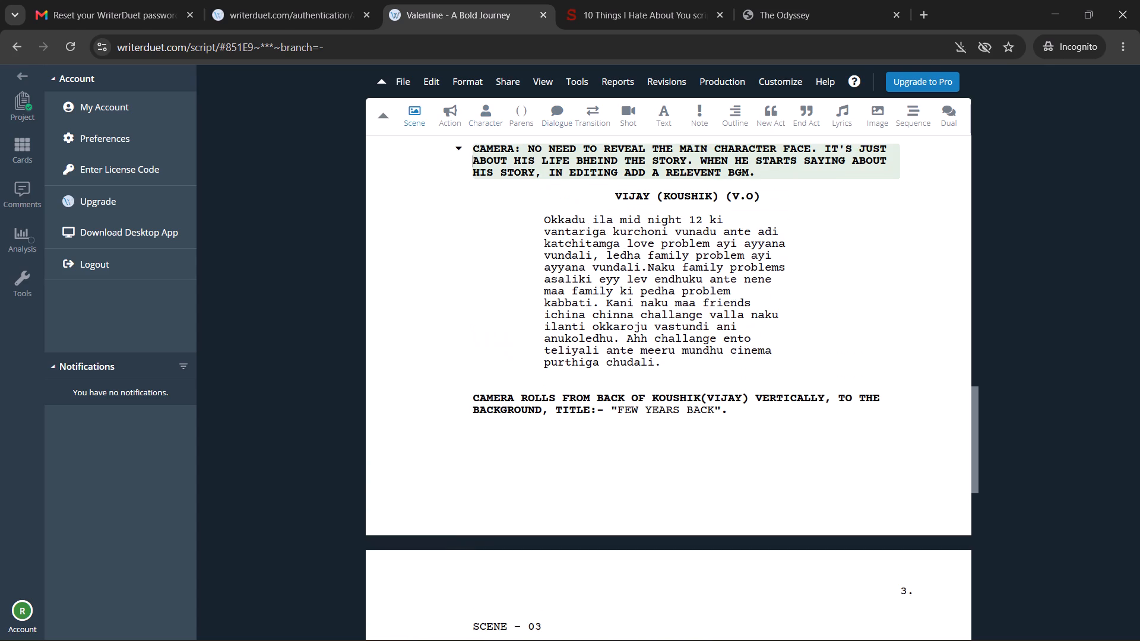
scroll(841, 485, "up", 2)
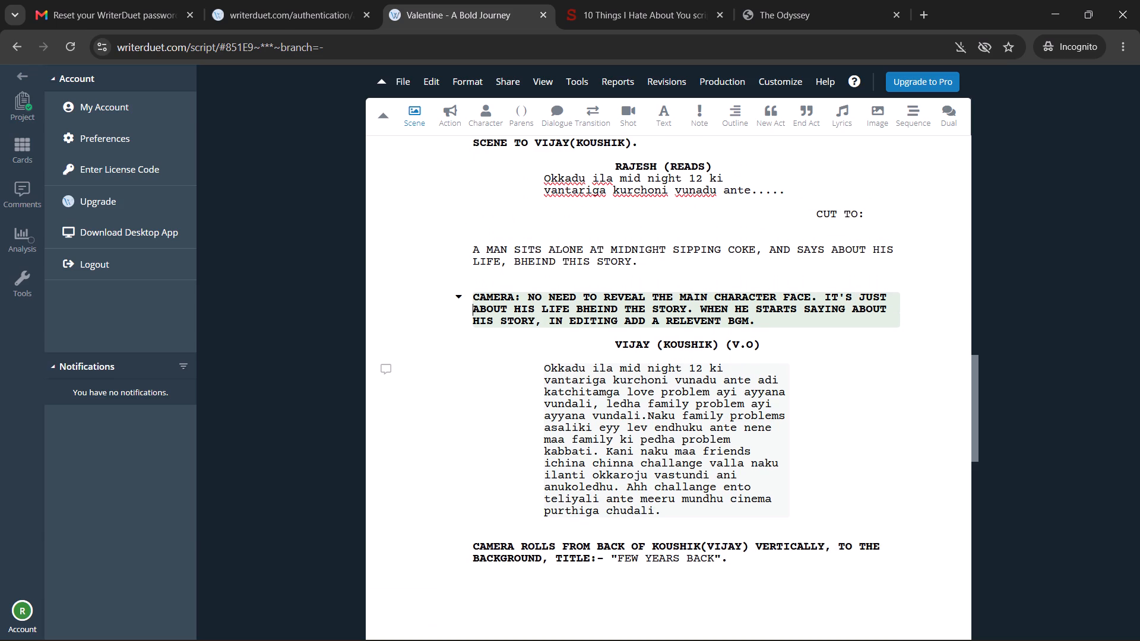
scroll(498, 416, "up", 3)
scroll(496, 417, "down", 2)
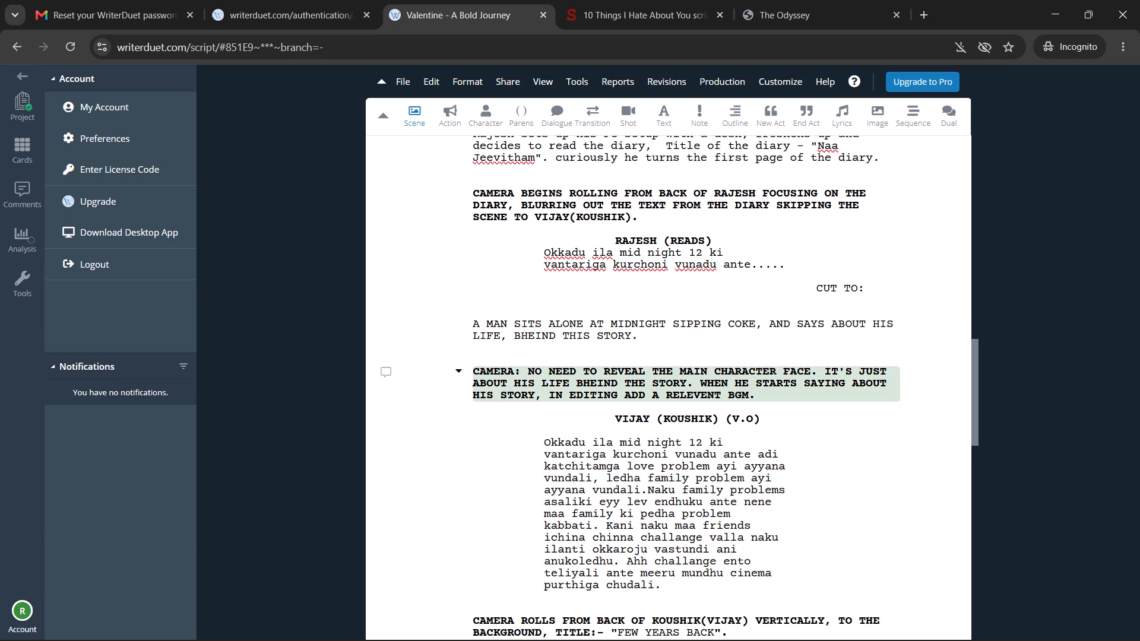
scroll(474, 328, "up", 4)
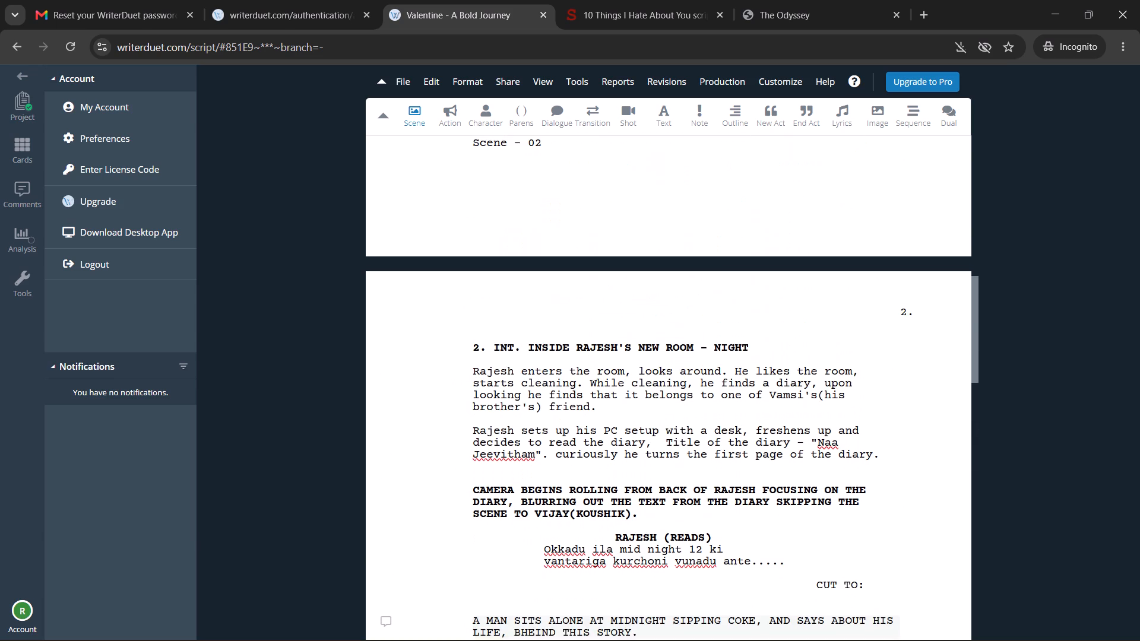
scroll(474, 328, "down", 4)
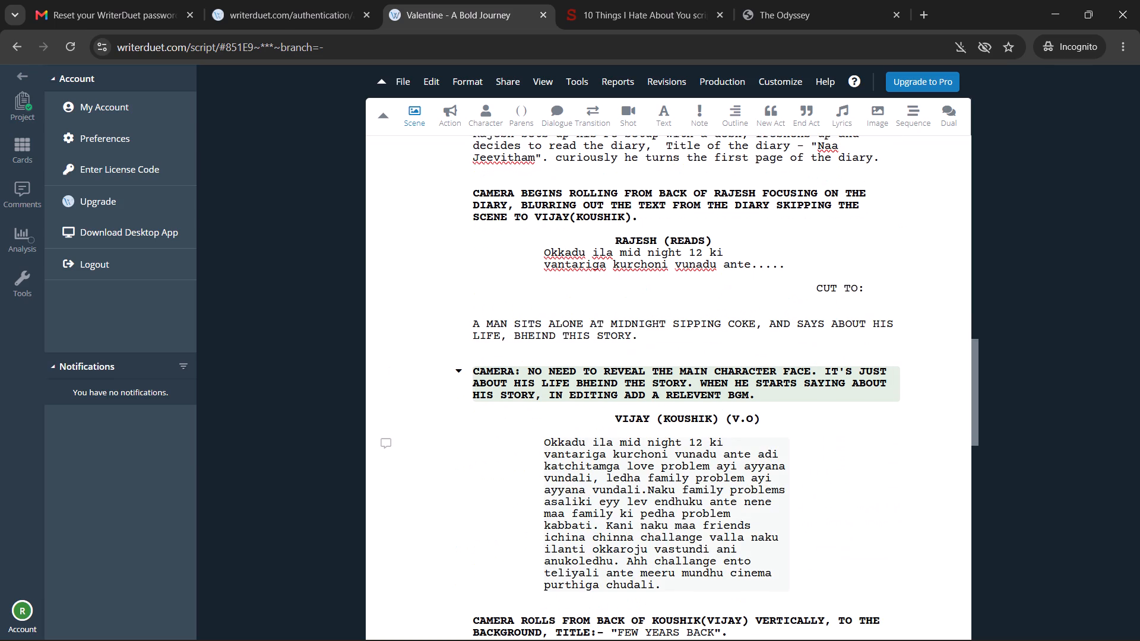
scroll(558, 502, "down", 1)
scroll(561, 439, "up", 1)
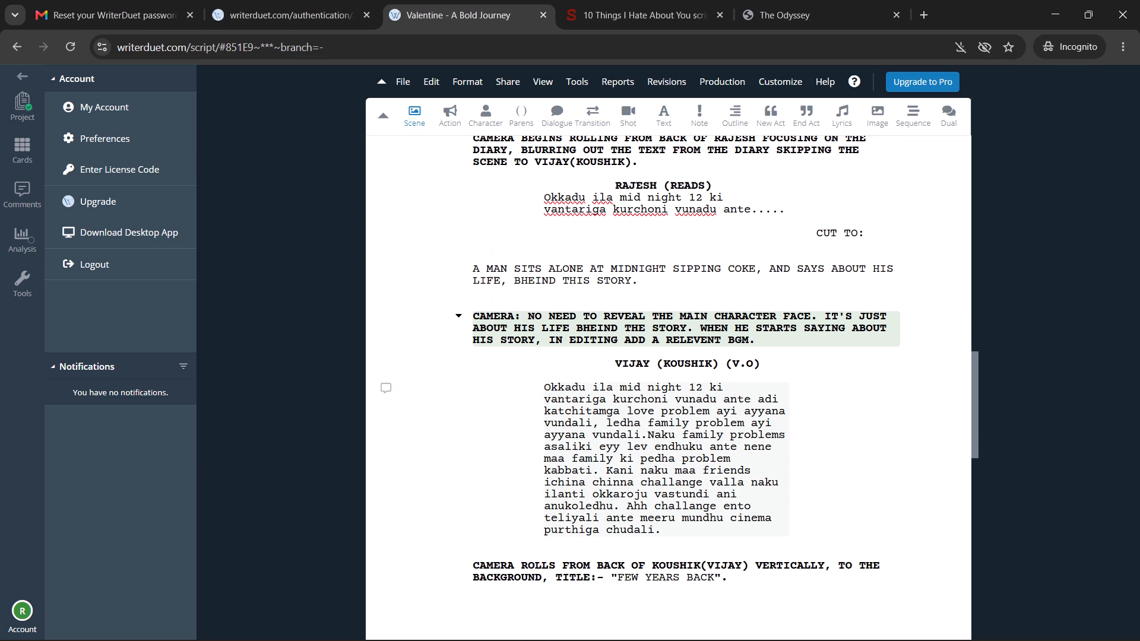
scroll(563, 395, "up", 2)
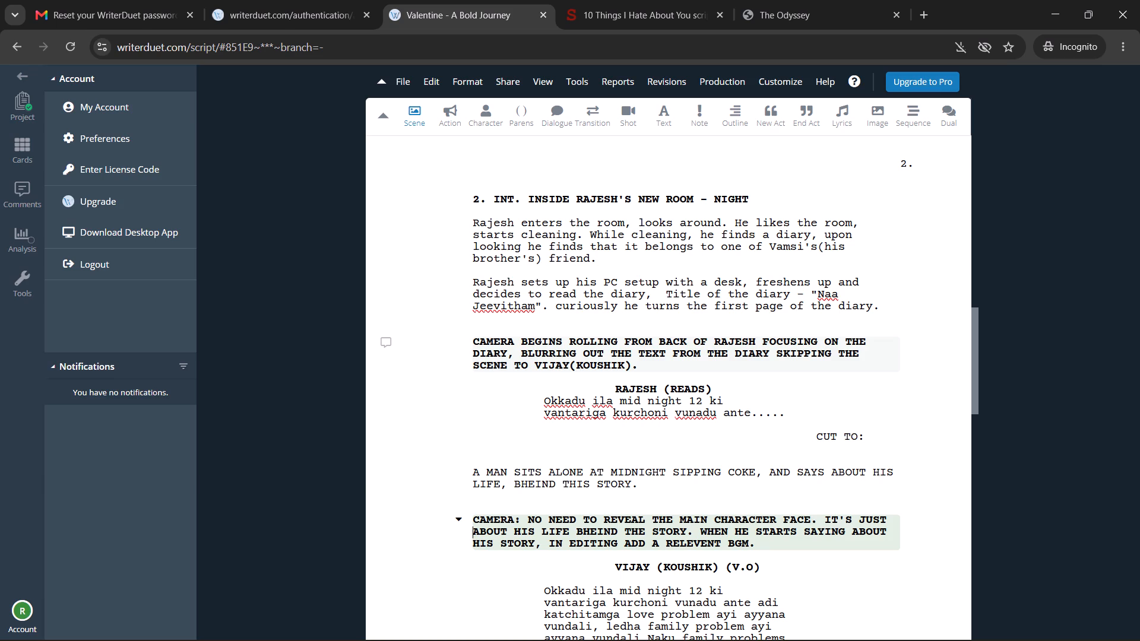
scroll(477, 456, "down", 1)
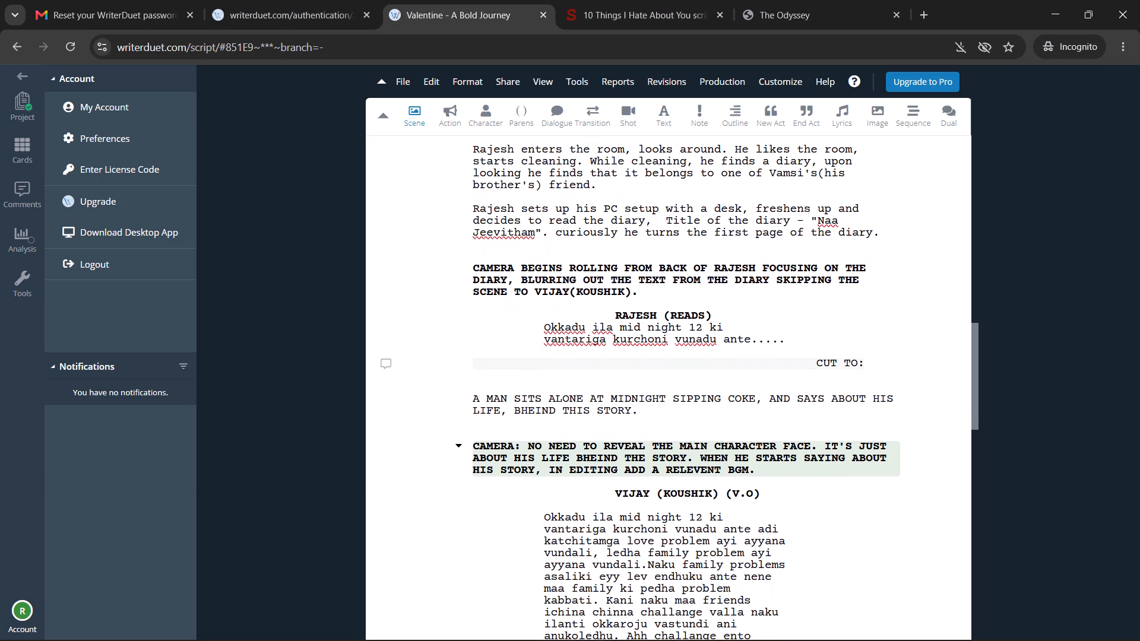
scroll(472, 455, "down", 1)
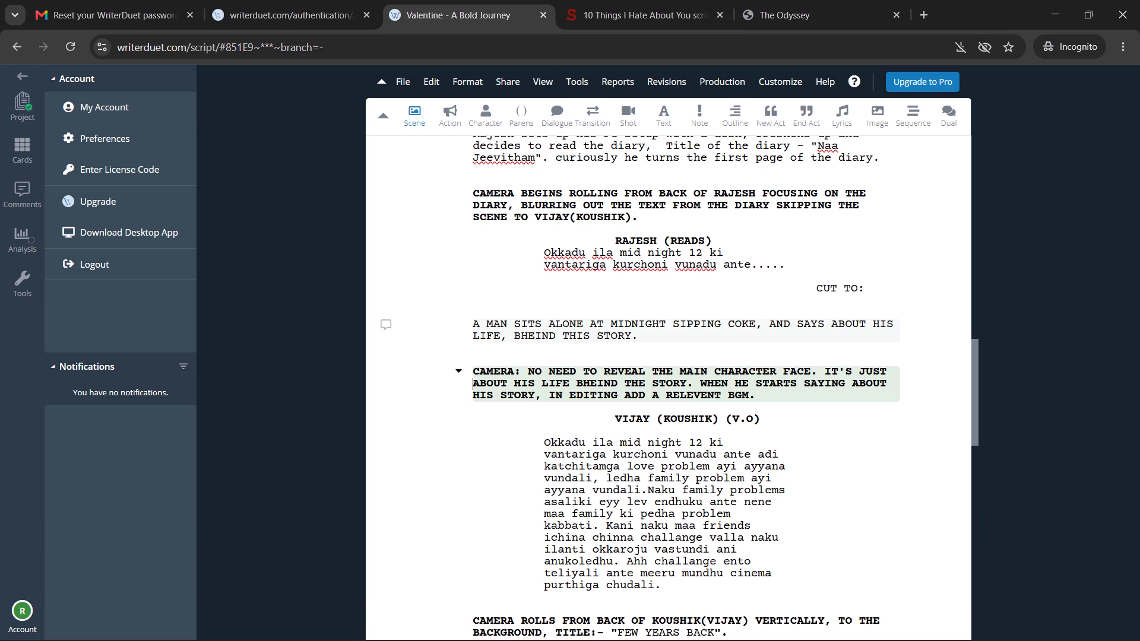
Change the heading of the "CAMERA:" paragraph above Vijay's voice-over to "CAMERA NOTE:".
scroll(436, 442, "down", 2)
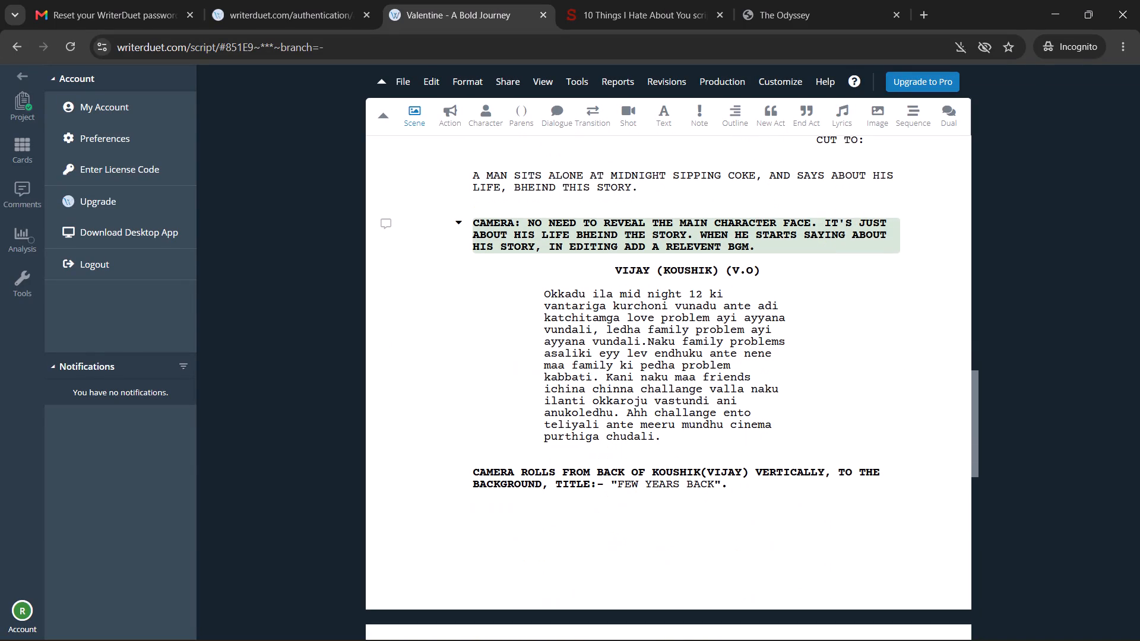
left_click(515, 224)
key("space")
type("note")
Review the script from Scene 02's camera note and Vijay's voice-over back through the opening note and Scene 01 dialogue.
scroll(515, 259, "down", 1)
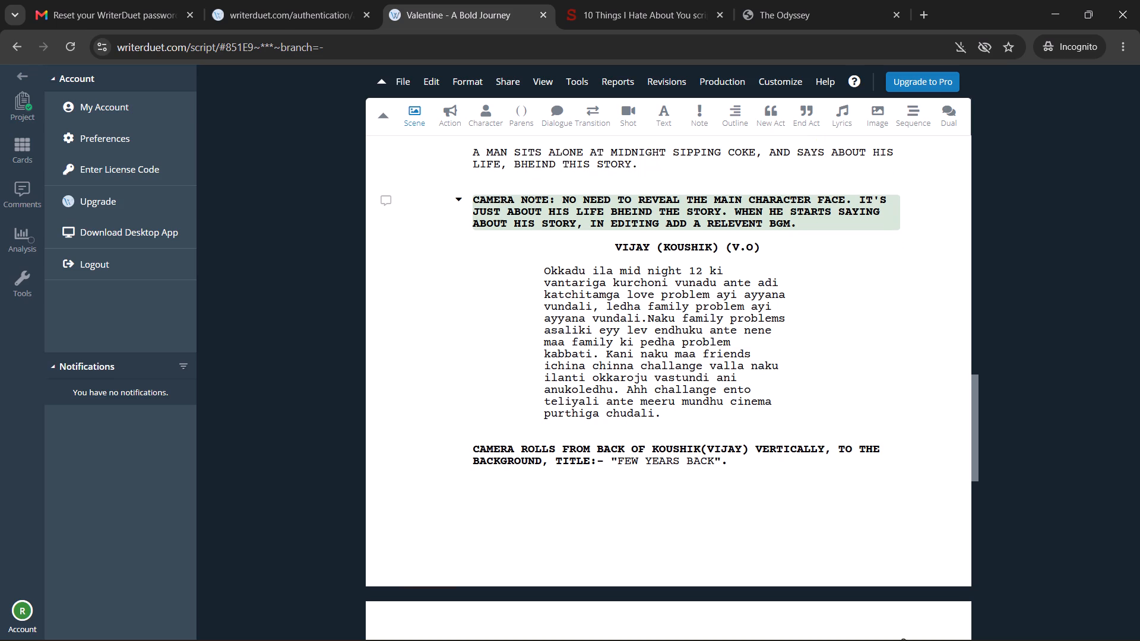
scroll(515, 259, "up", 1)
left_click(655, 189)
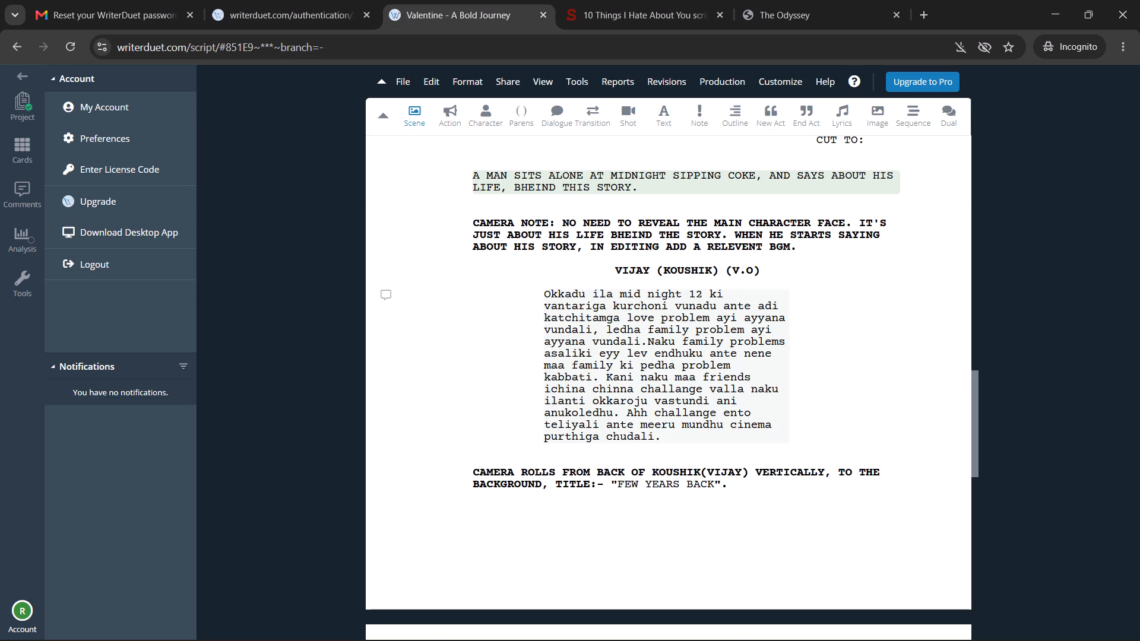
left_click(767, 317)
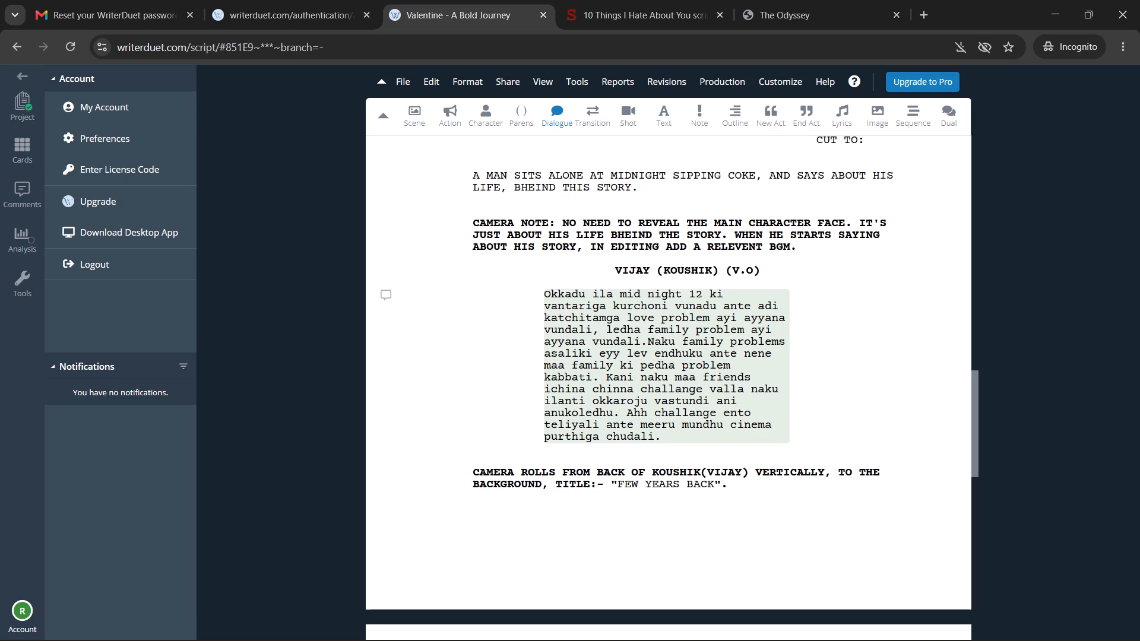
scroll(794, 313, "up", 10)
scroll(794, 313, "down", 1)
scroll(794, 313, "up", 2)
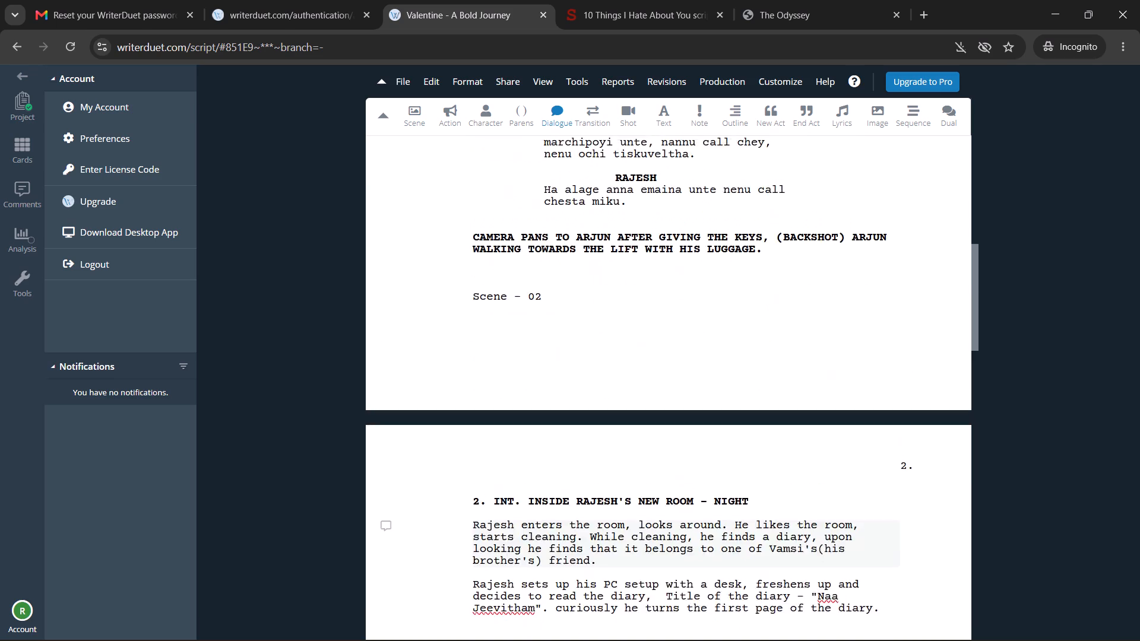
scroll(794, 313, "up", 10)
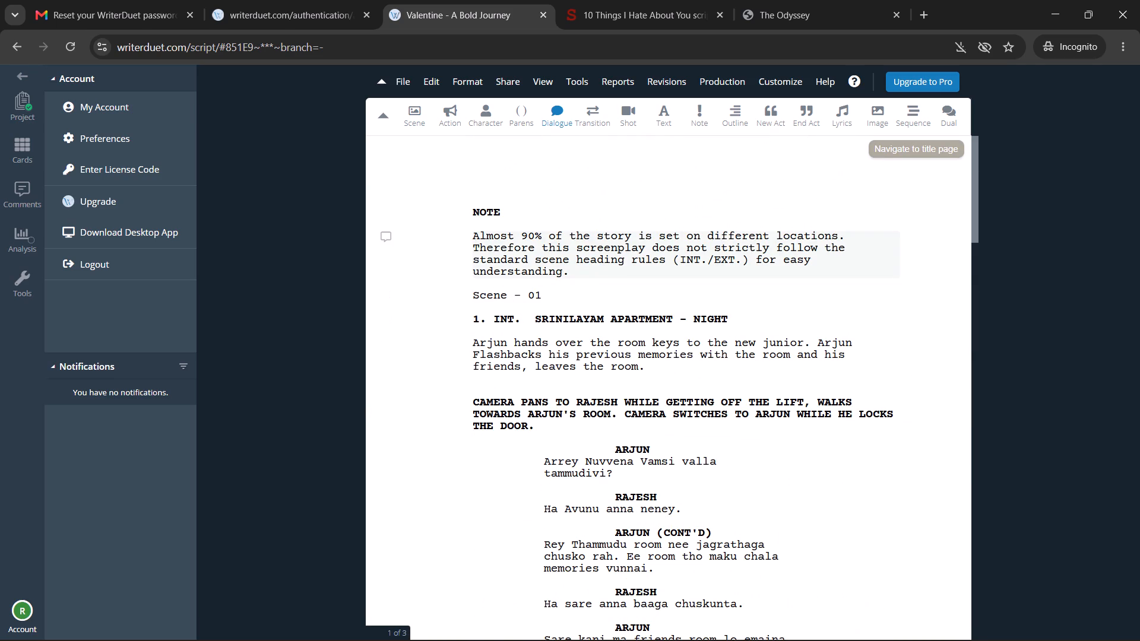
scroll(571, 261, "down", 1)
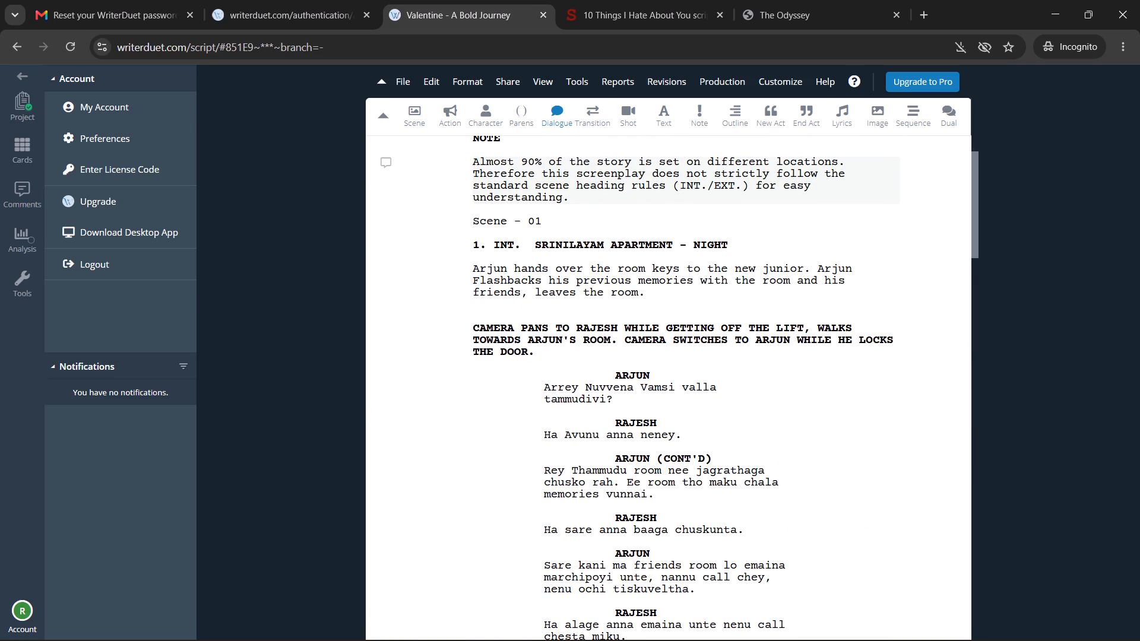
scroll(620, 260, "down", 1)
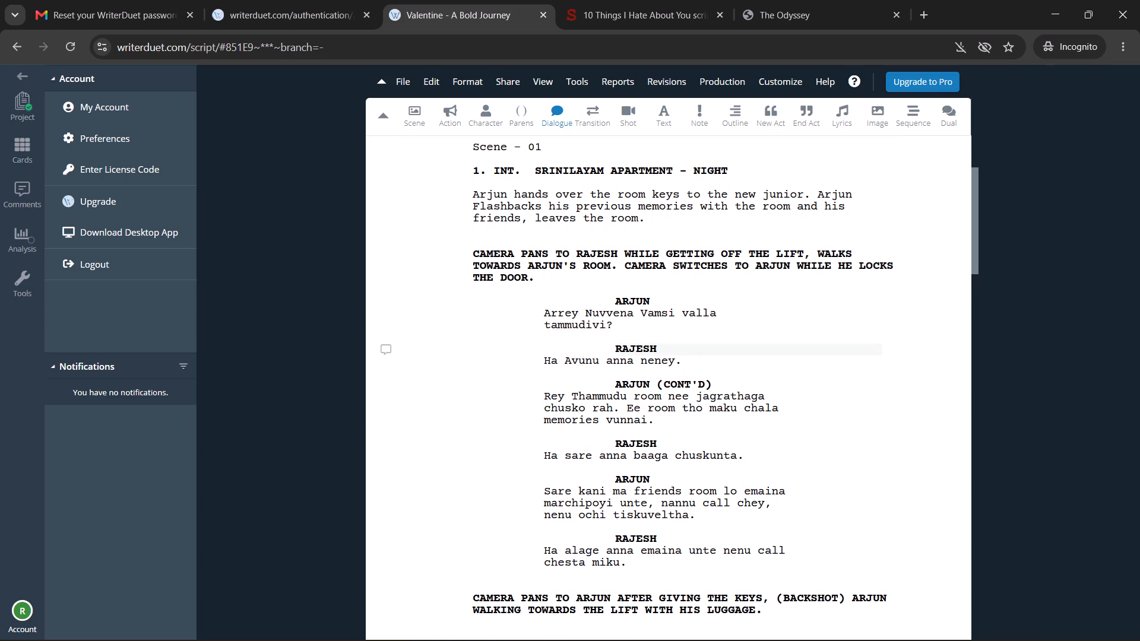
scroll(942, 335, "down", 1)
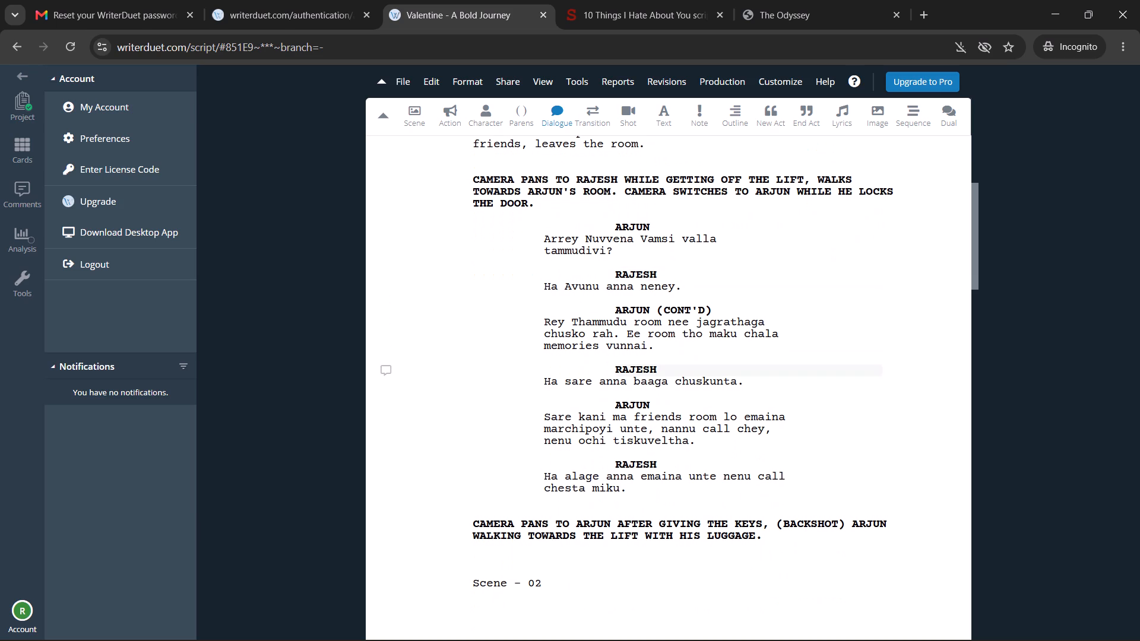
Change "nannu" to "naku" in Arjun's Scene 01 line about his friends leaving something in the room.
left_click_drag(695, 426, 688, 426)
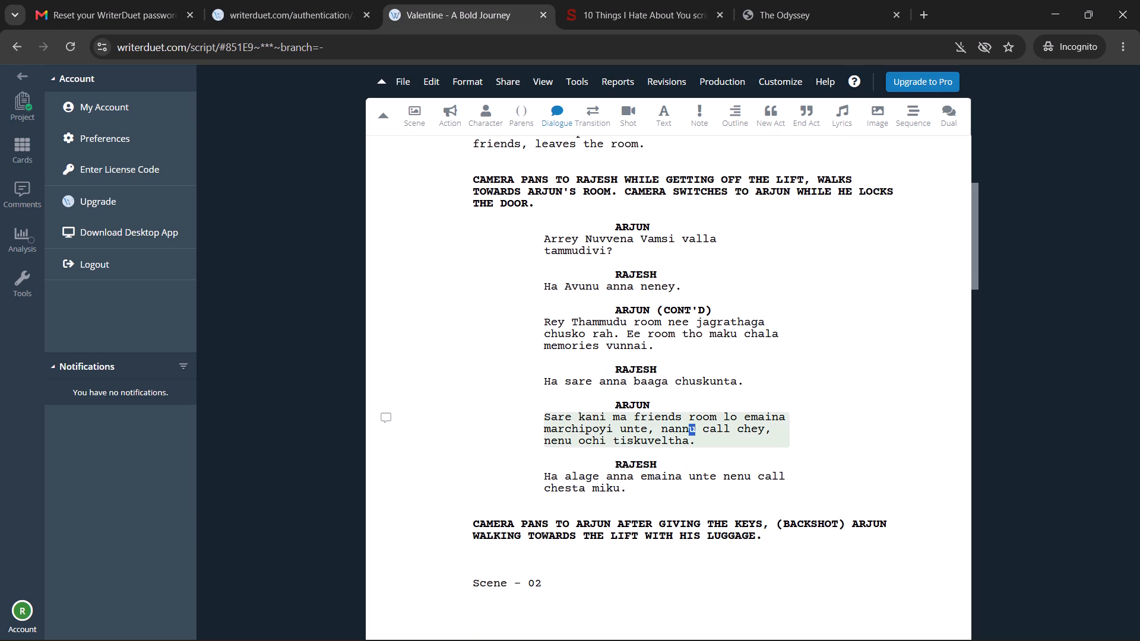
left_click_drag(688, 426, 676, 426)
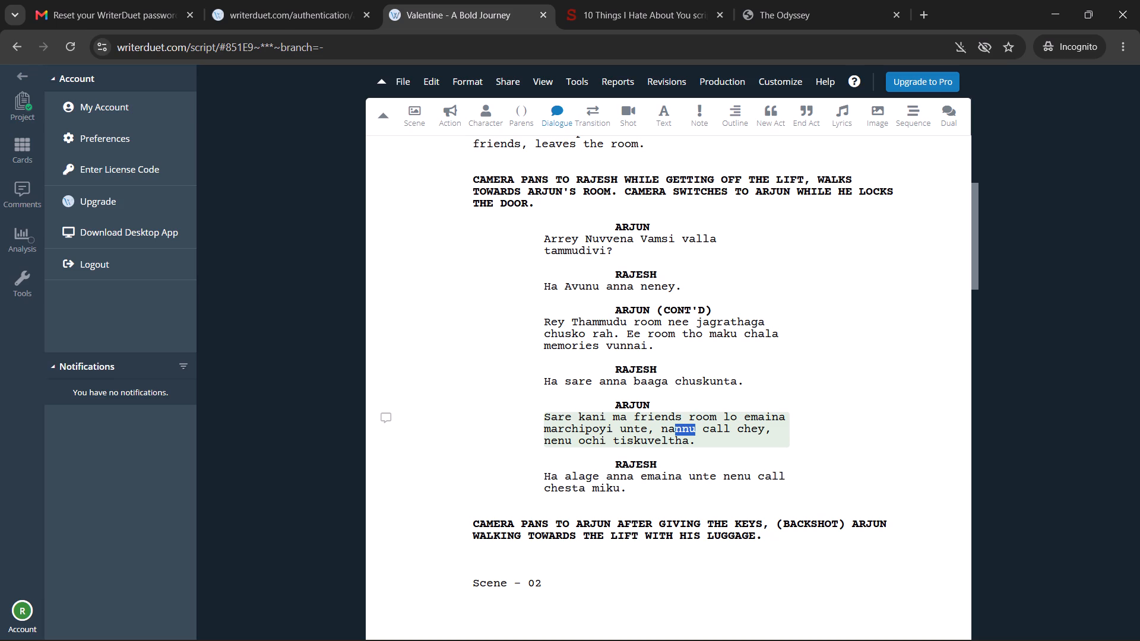
type("ku")
left_click(721, 441)
Make the first CHAITANYA and first ARJUN character cues in Scene 03 bold.
scroll(726, 426, "down", 2)
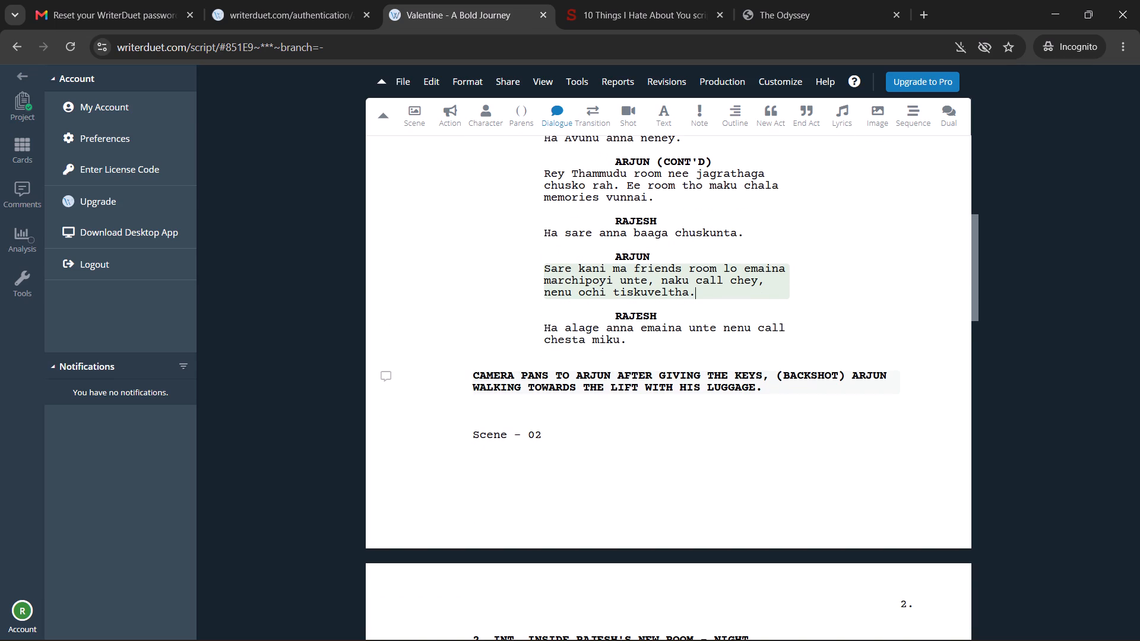
scroll(588, 395, "down", 2)
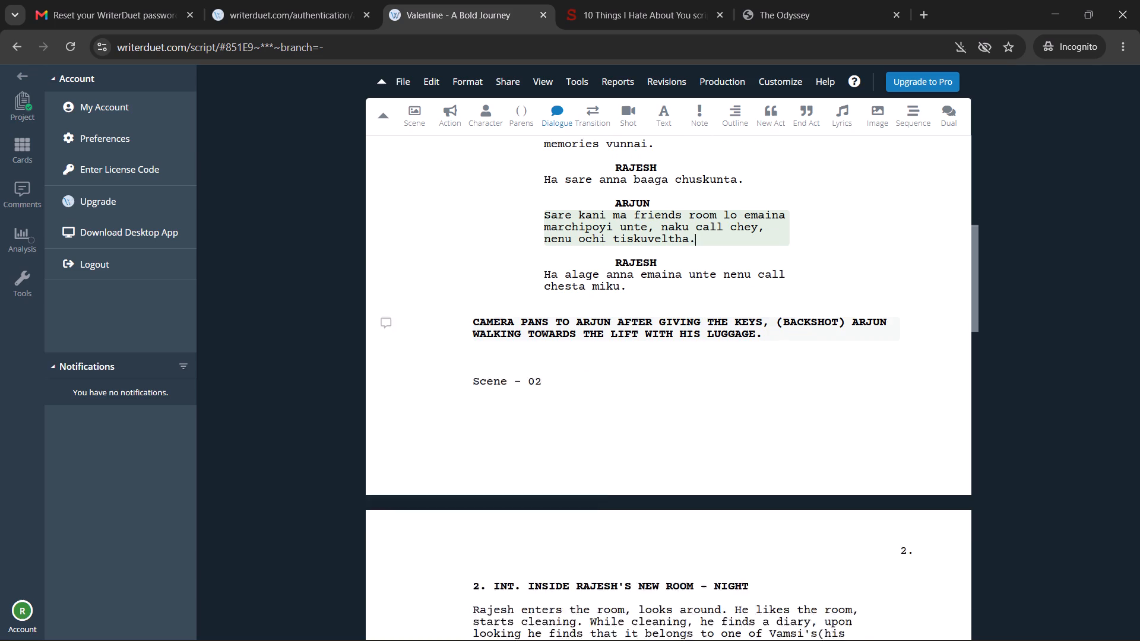
scroll(588, 395, "down", 20)
scroll(593, 389, "up", 2)
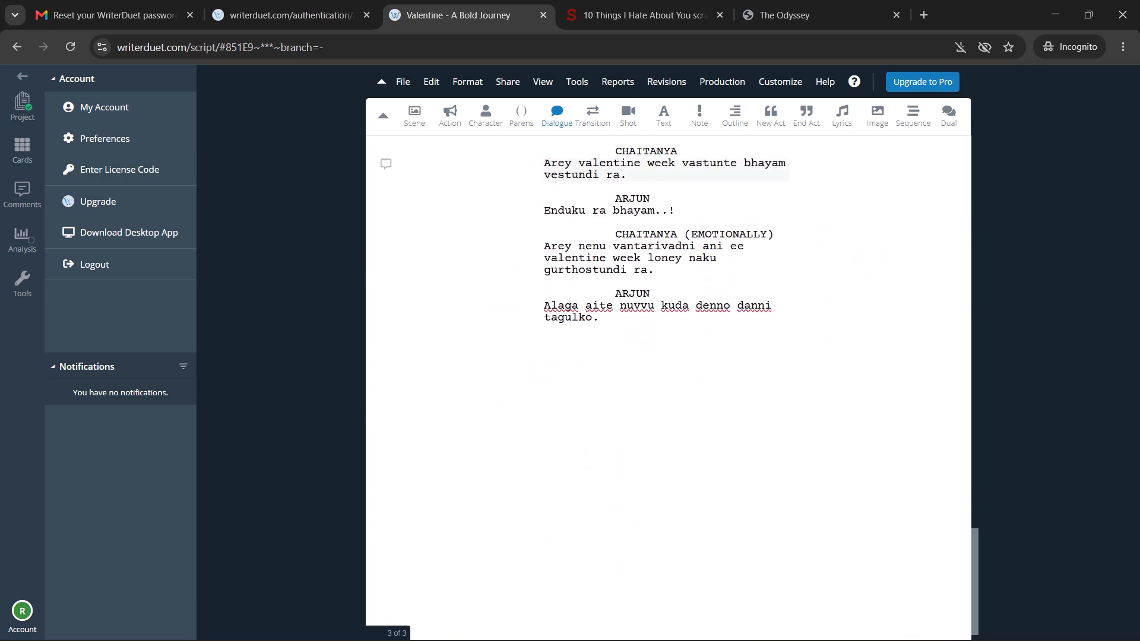
scroll(657, 410, "up", 1)
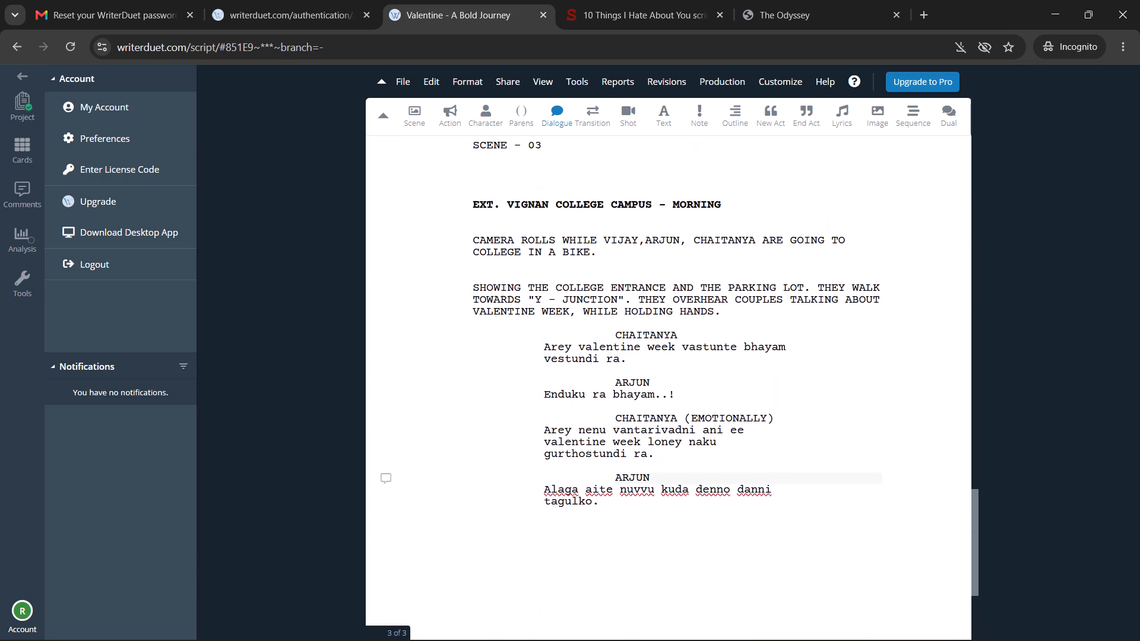
scroll(657, 410, "up", 1)
left_click_drag(677, 420, 615, 420)
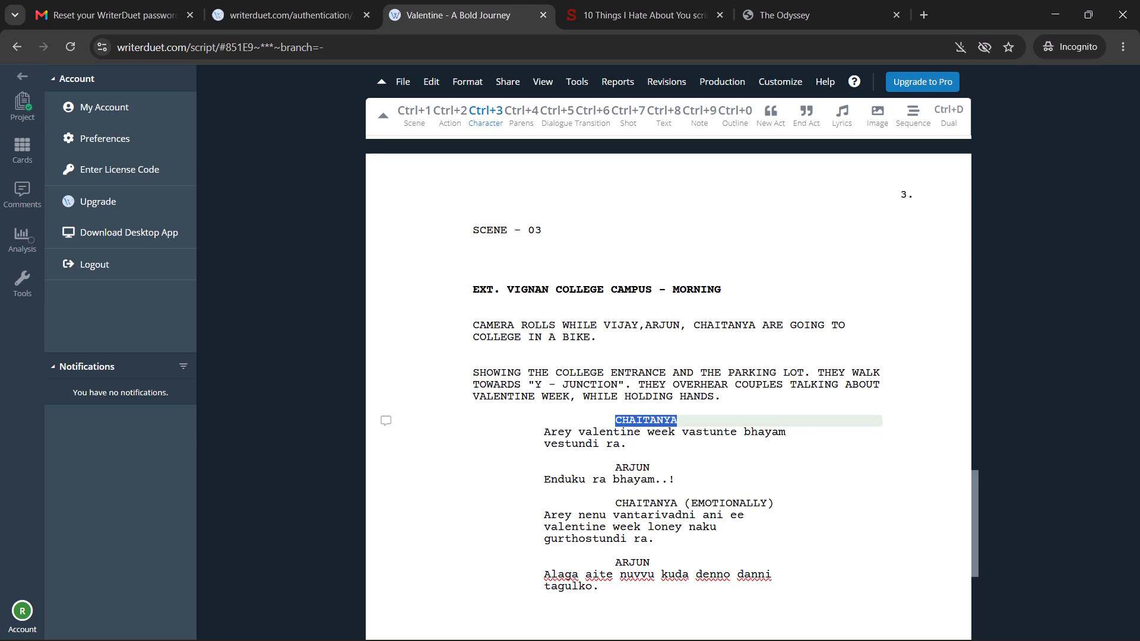
key("ctrl+b")
left_click_drag(655, 470, 622, 468)
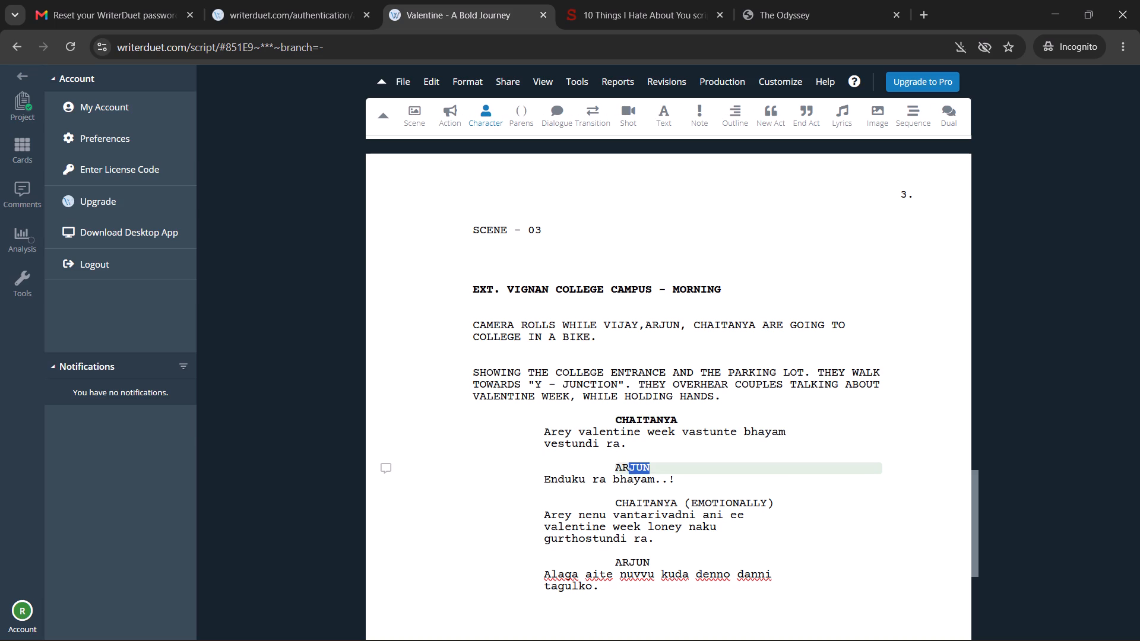
left_click_drag(622, 468, 617, 468)
key("ctrl+b")
Make the CHAITANYA (EMOTIONALLY) cue and the ARJUN cue below it in Scene 03 bold.
left_click_drag(772, 501, 755, 501)
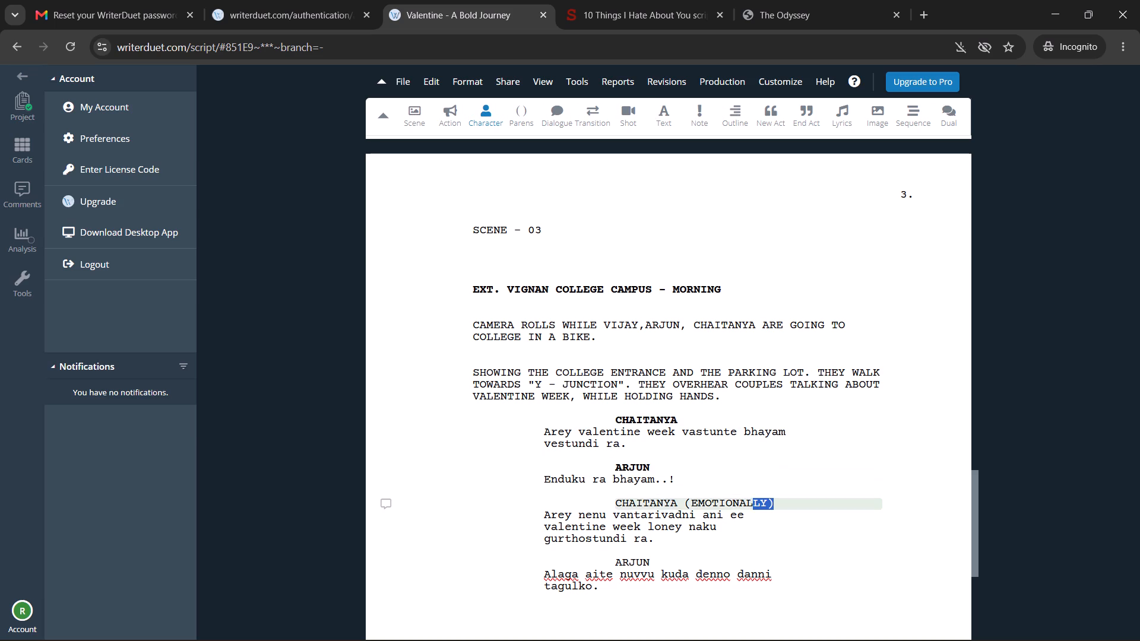
left_click_drag(755, 501, 608, 502)
key("ctrl+b")
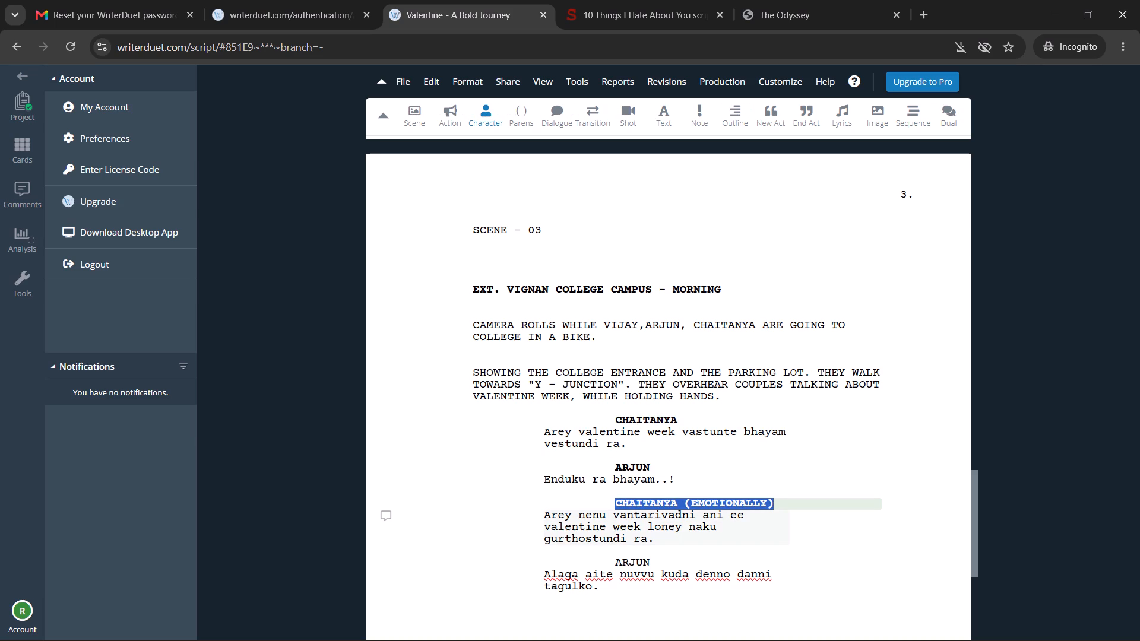
left_click_drag(650, 556, 617, 559)
key("ctrl+b")
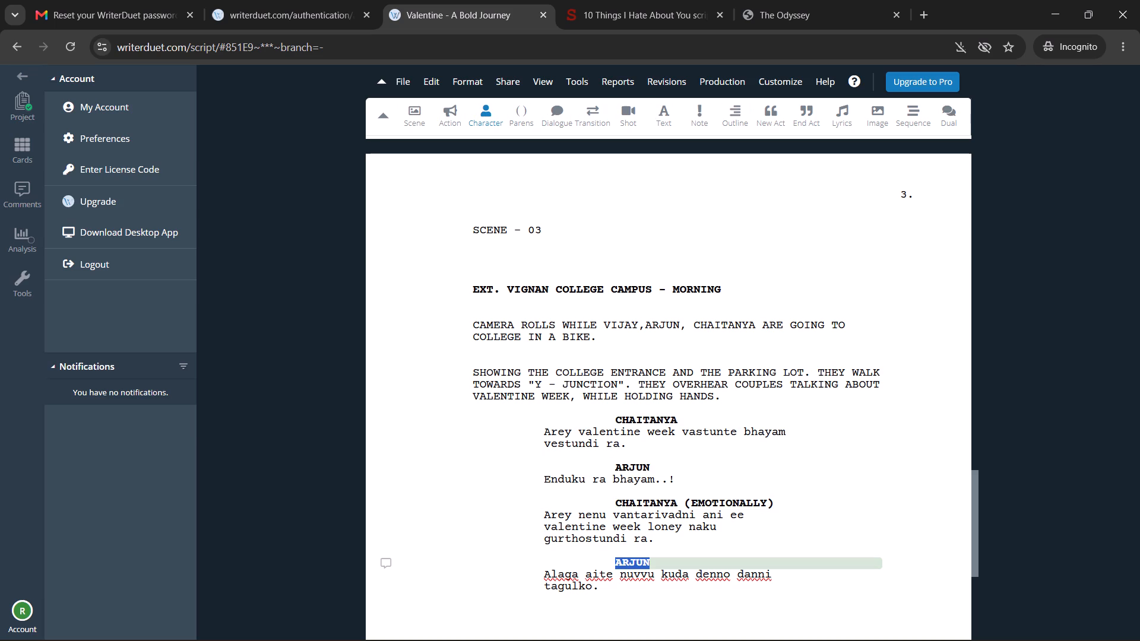
Search Google in a new browser tab for "write duet shortcuts" and expand the AI overview.
scroll(572, 521, "up", 5)
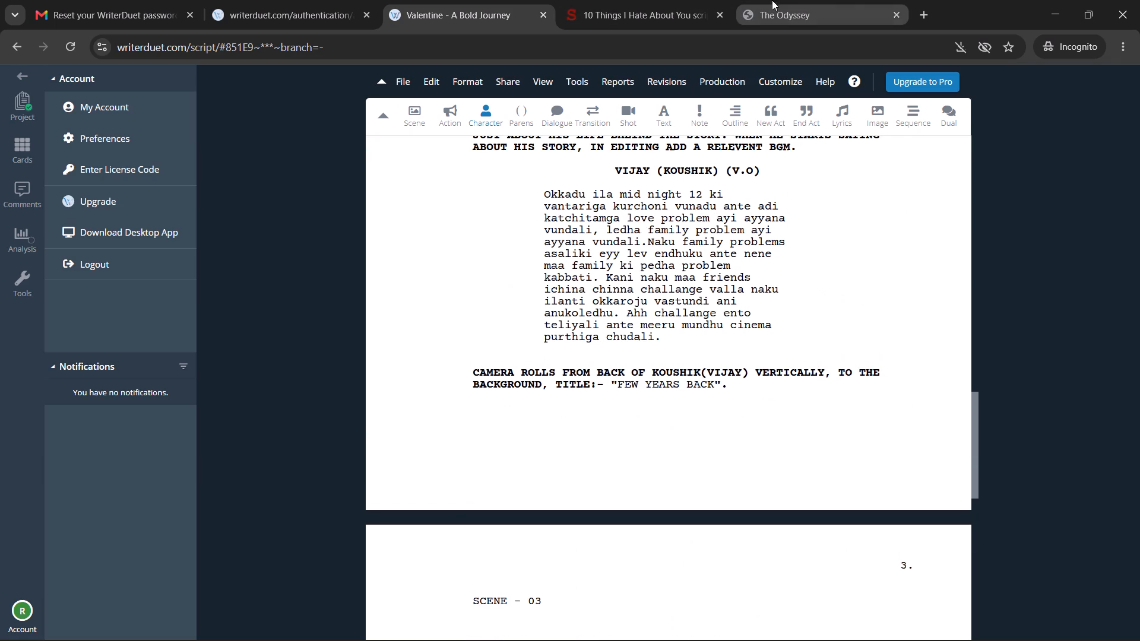
left_click(914, 11)
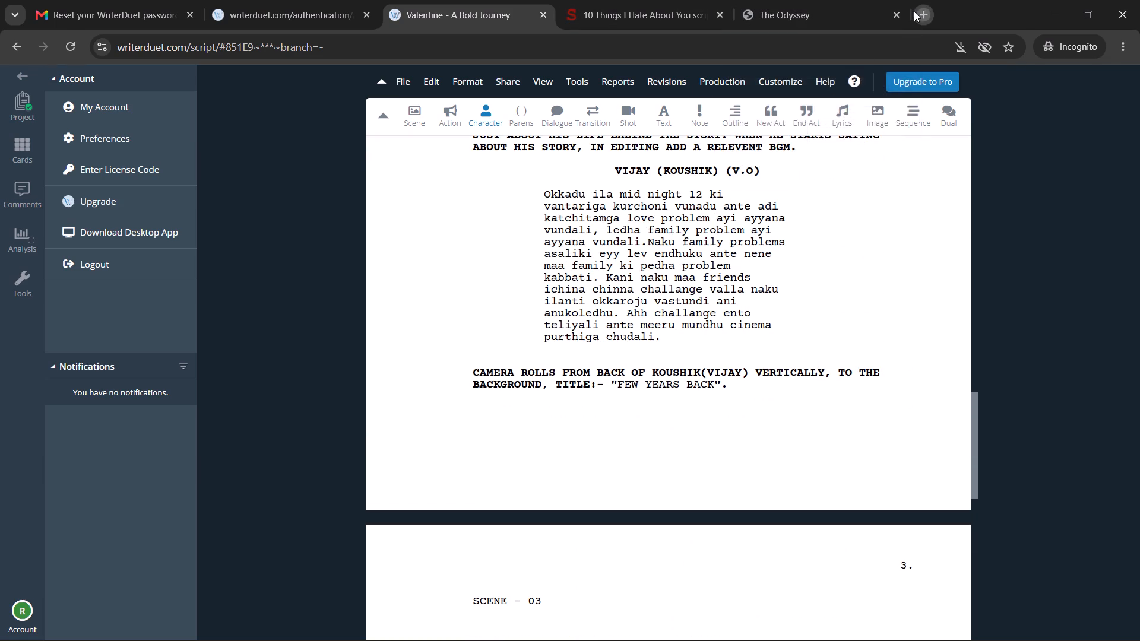
type("write duet shortcuts")
key("Return")
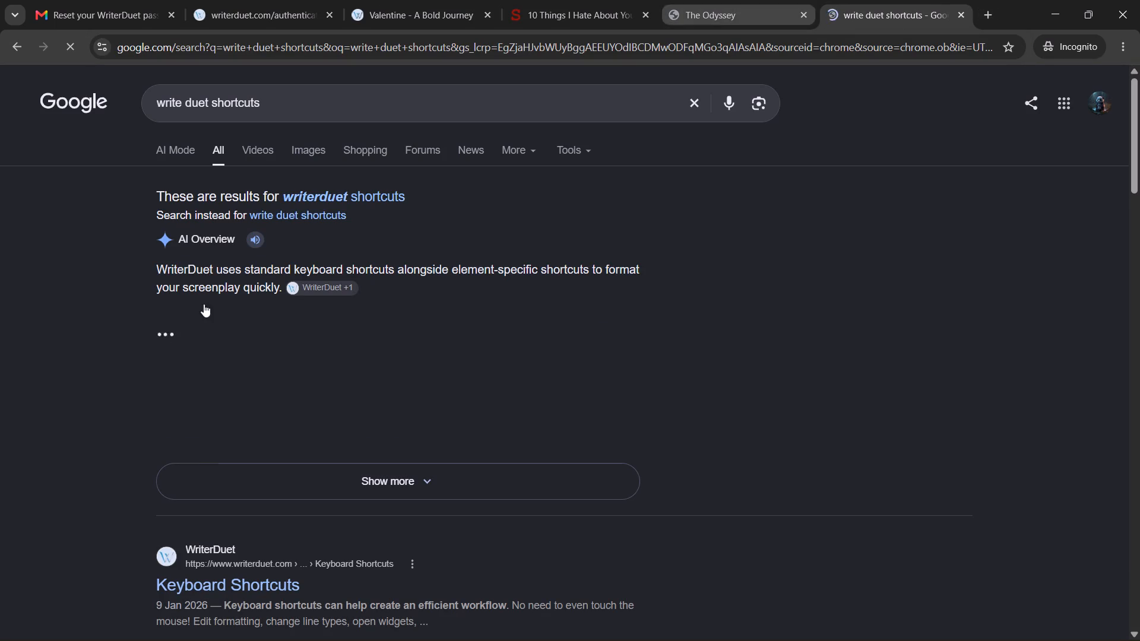
left_click(276, 478)
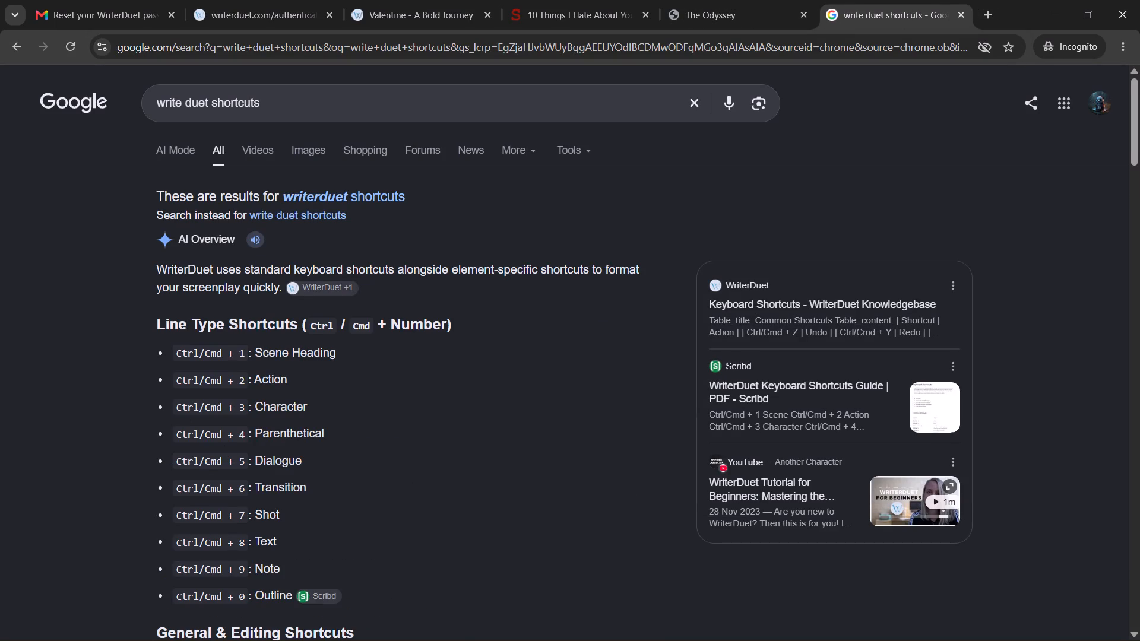
Read through the overview's lists of line type, general editing, and tools and structure shortcuts.
scroll(178, 408, "down", 1)
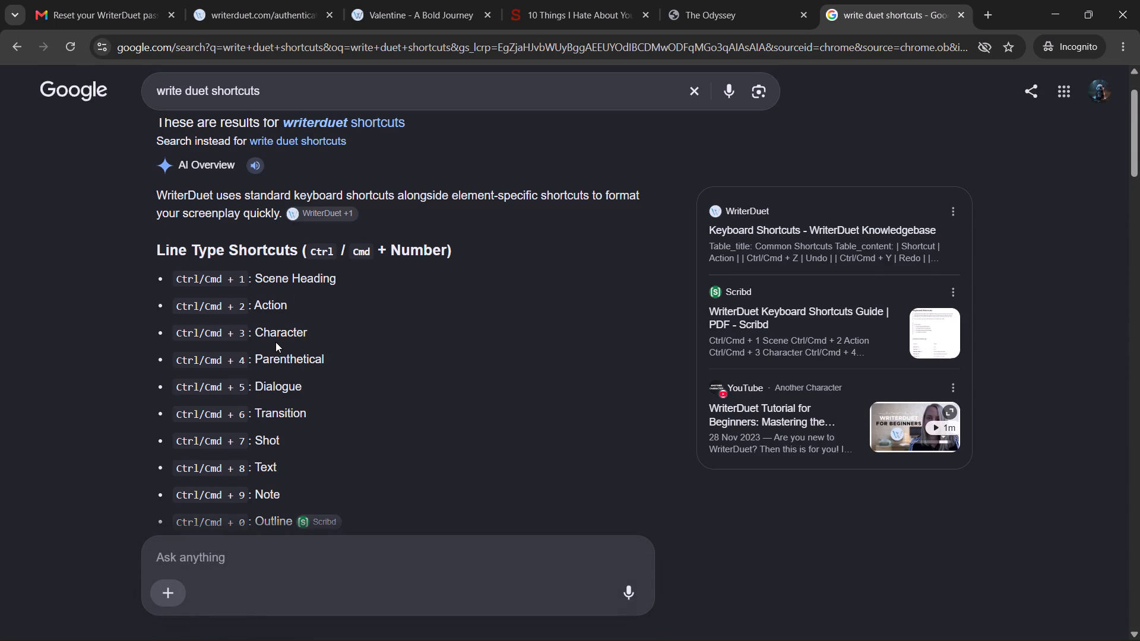
scroll(275, 342, "down", 3)
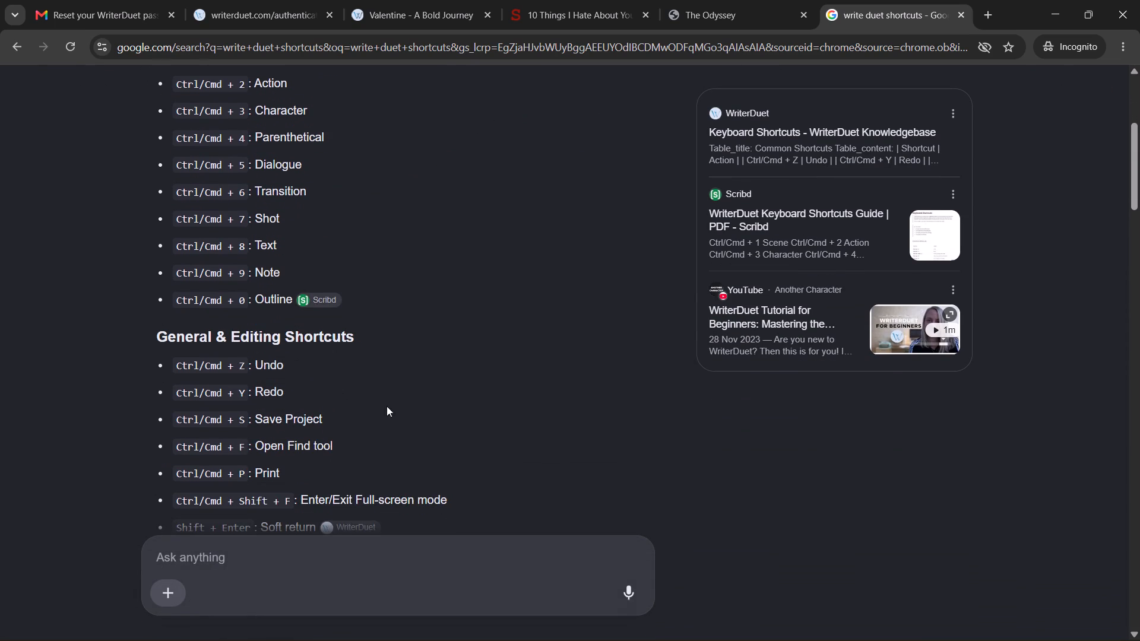
scroll(403, 412, "down", 3)
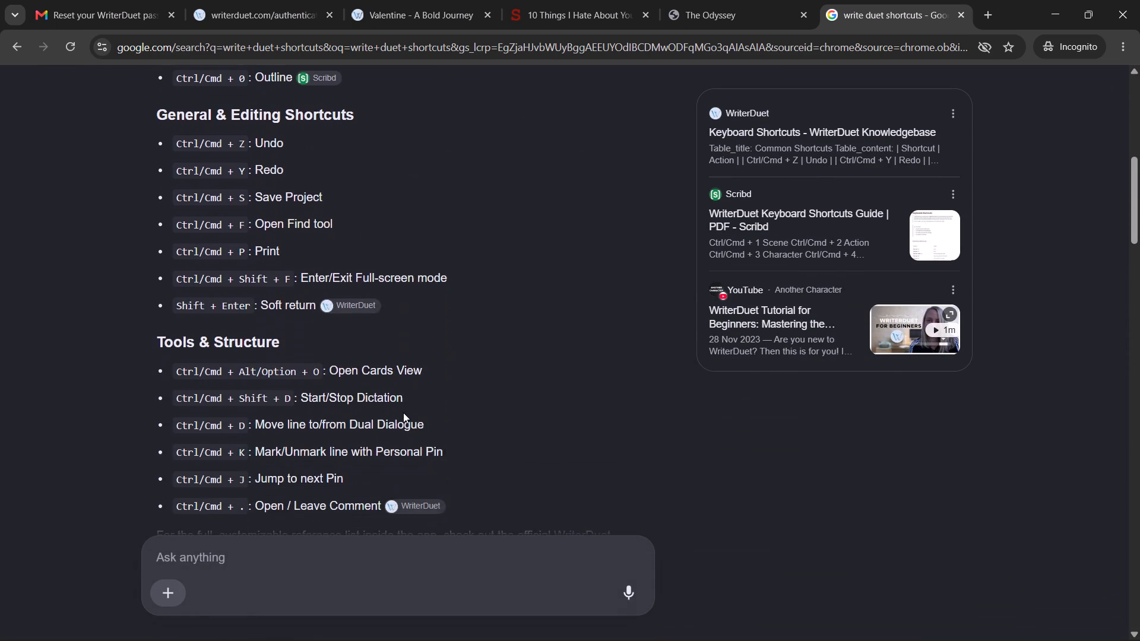
scroll(403, 412, "down", 2)
scroll(403, 412, "up", 1)
scroll(403, 412, "down", 1)
scroll(403, 412, "up", 5)
scroll(403, 412, "down", 1)
scroll(403, 412, "up", 4)
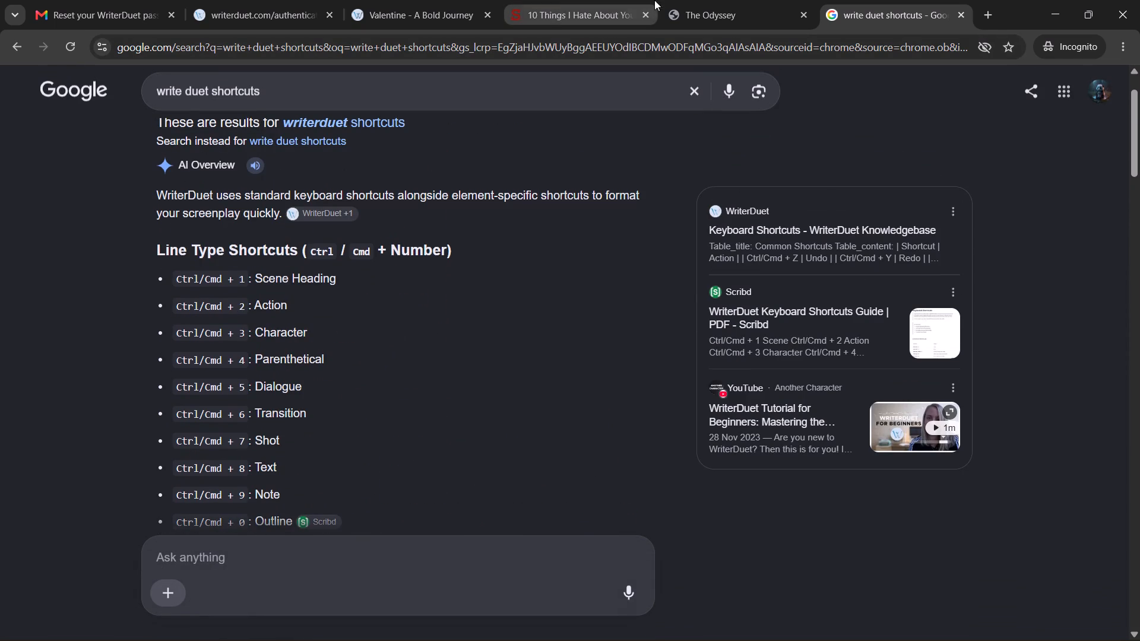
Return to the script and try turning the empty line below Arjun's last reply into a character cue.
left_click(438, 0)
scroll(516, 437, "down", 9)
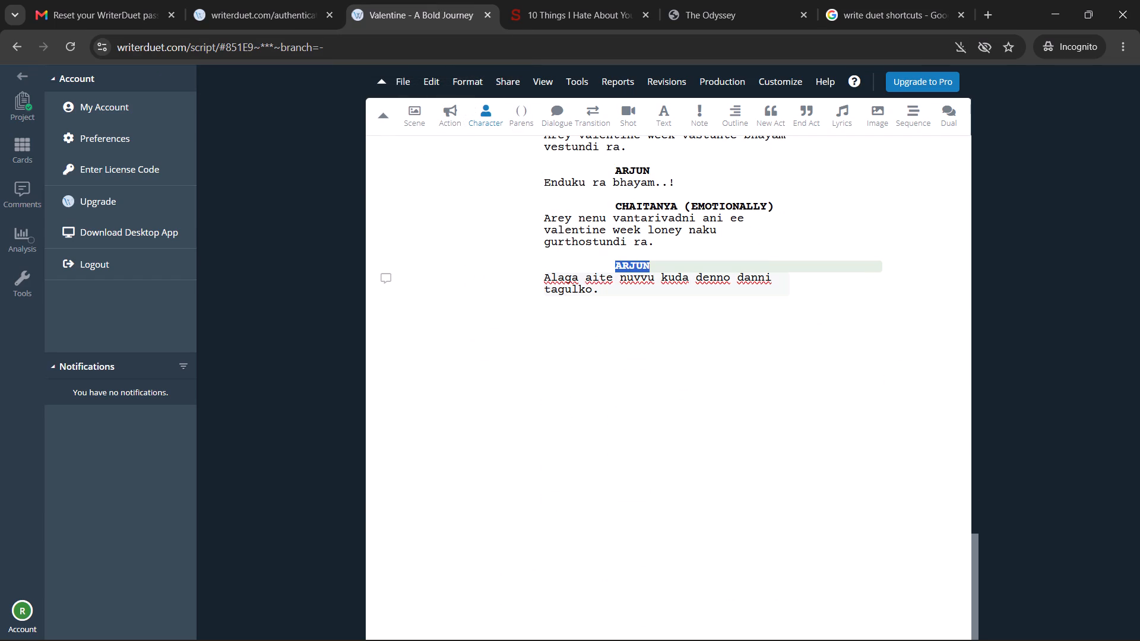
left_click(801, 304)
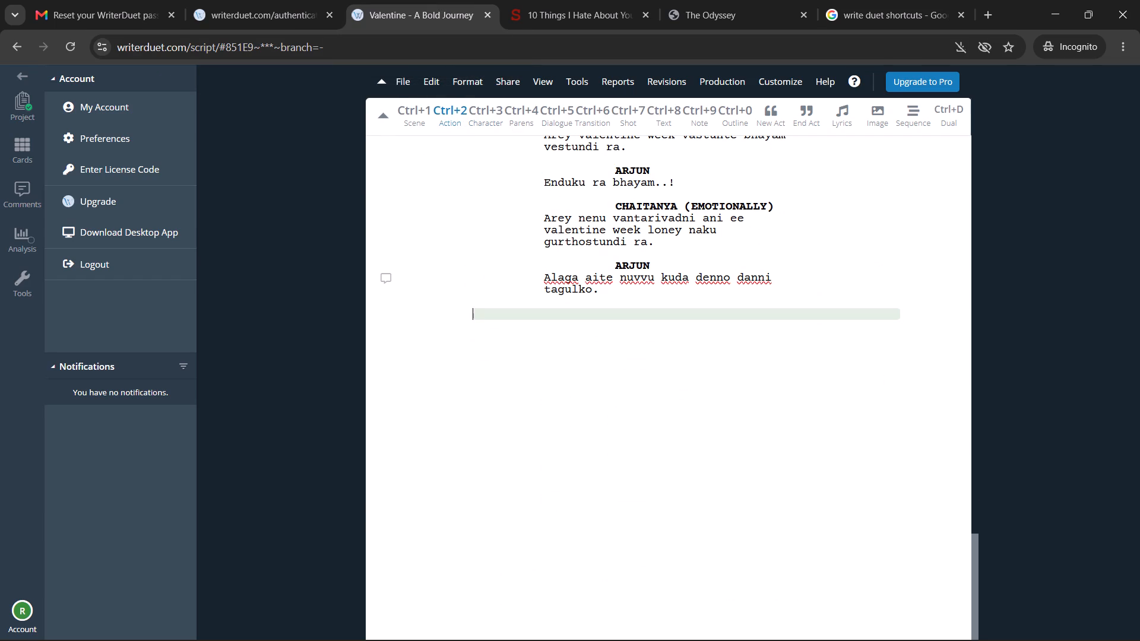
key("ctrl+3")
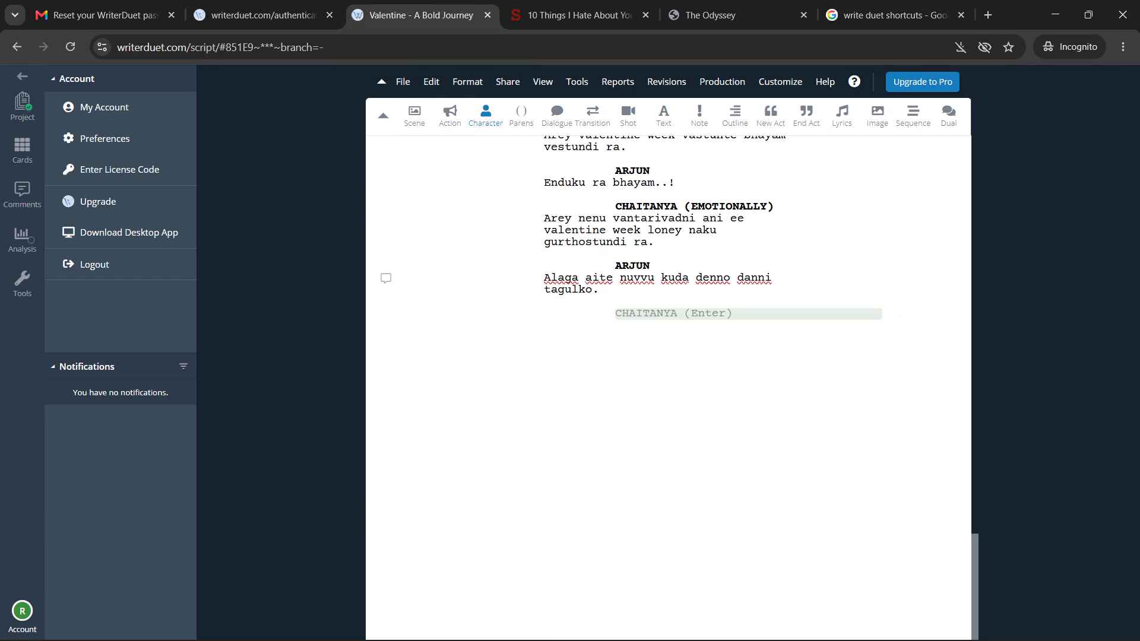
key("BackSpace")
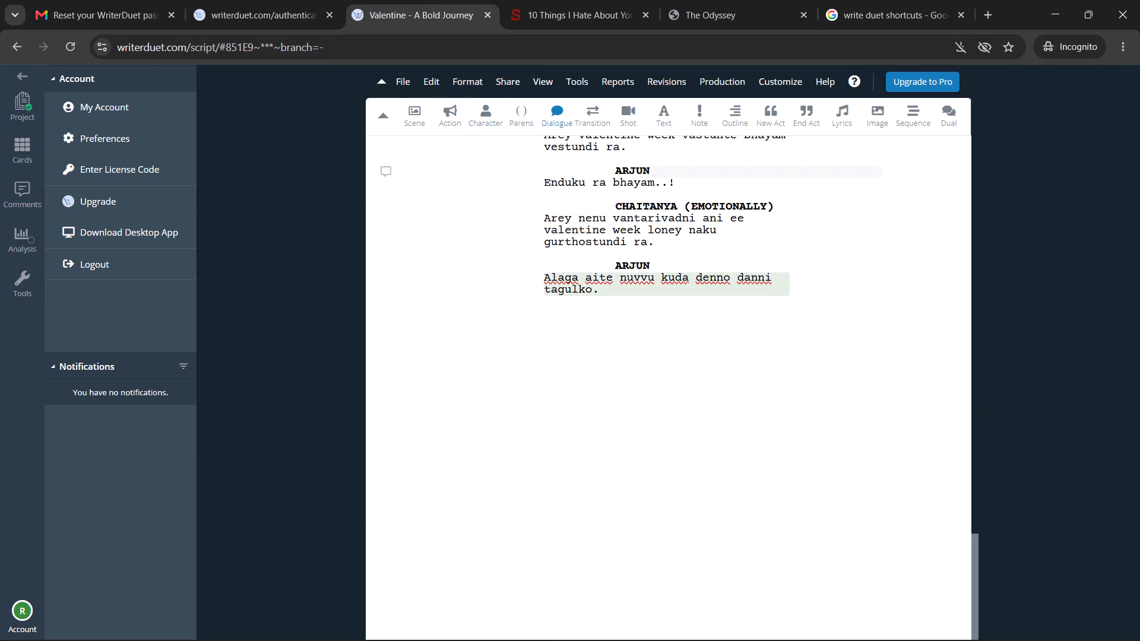
Compare the line type shortcuts in the search overview with the script's line types, switching between the two tabs.
left_click(868, 0)
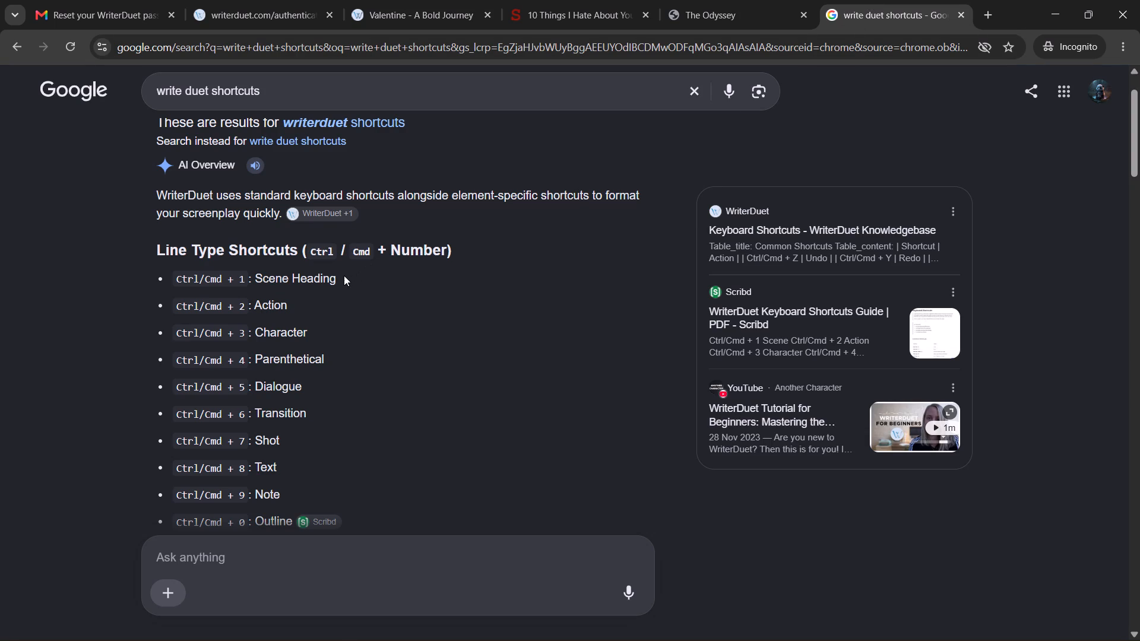
left_click(397, 0)
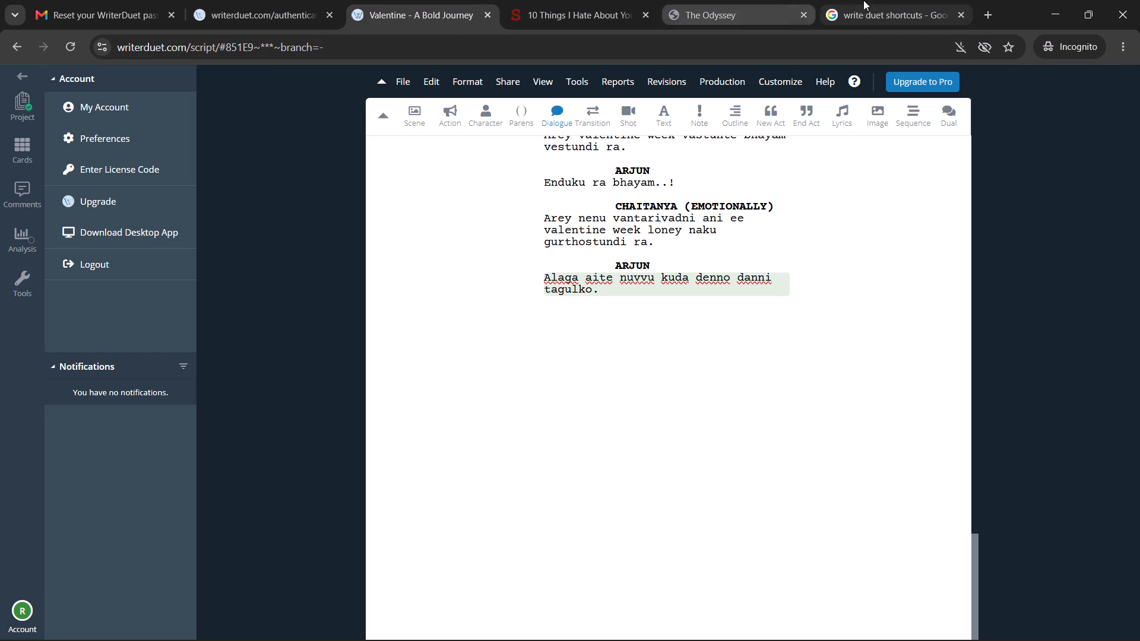
left_click(863, 4)
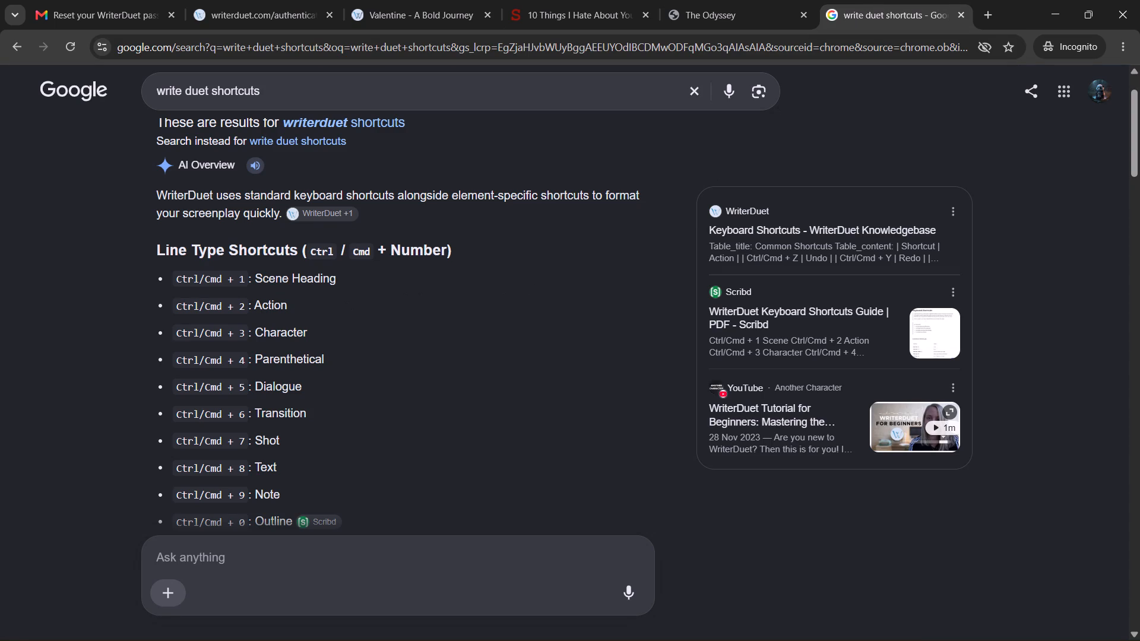
scroll(525, 166, "down", 2)
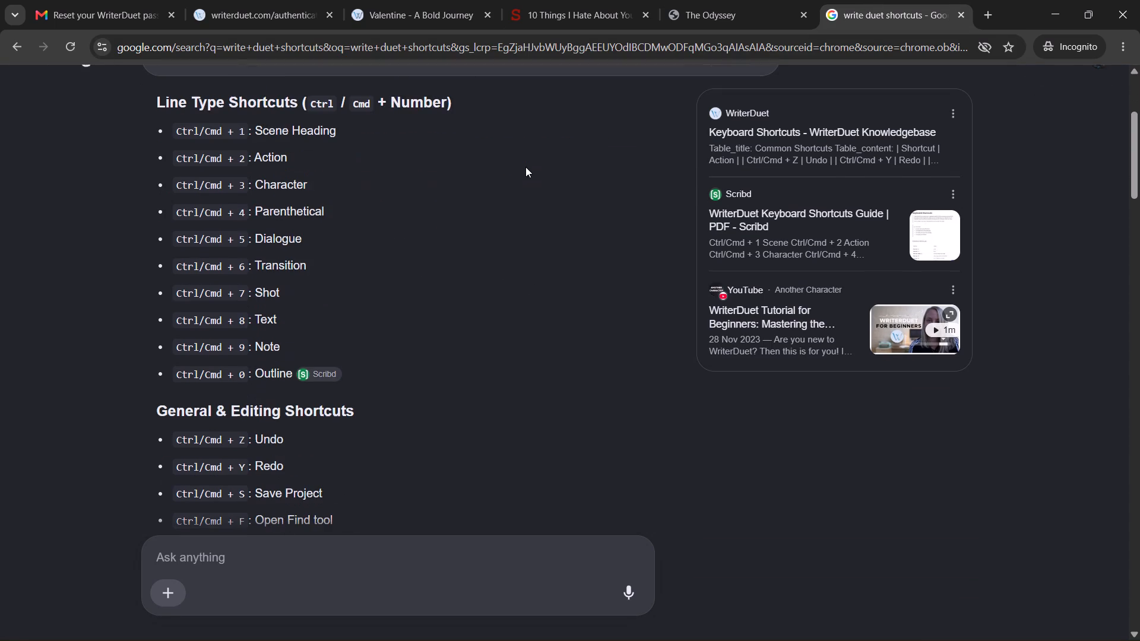
left_click(428, 0)
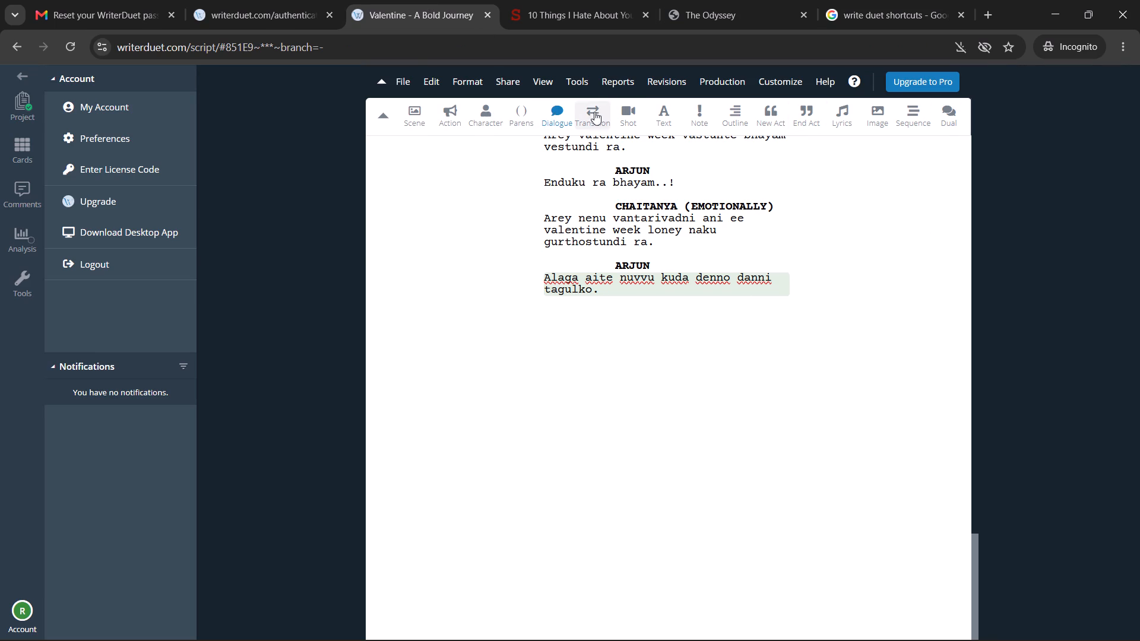
left_click(888, 0)
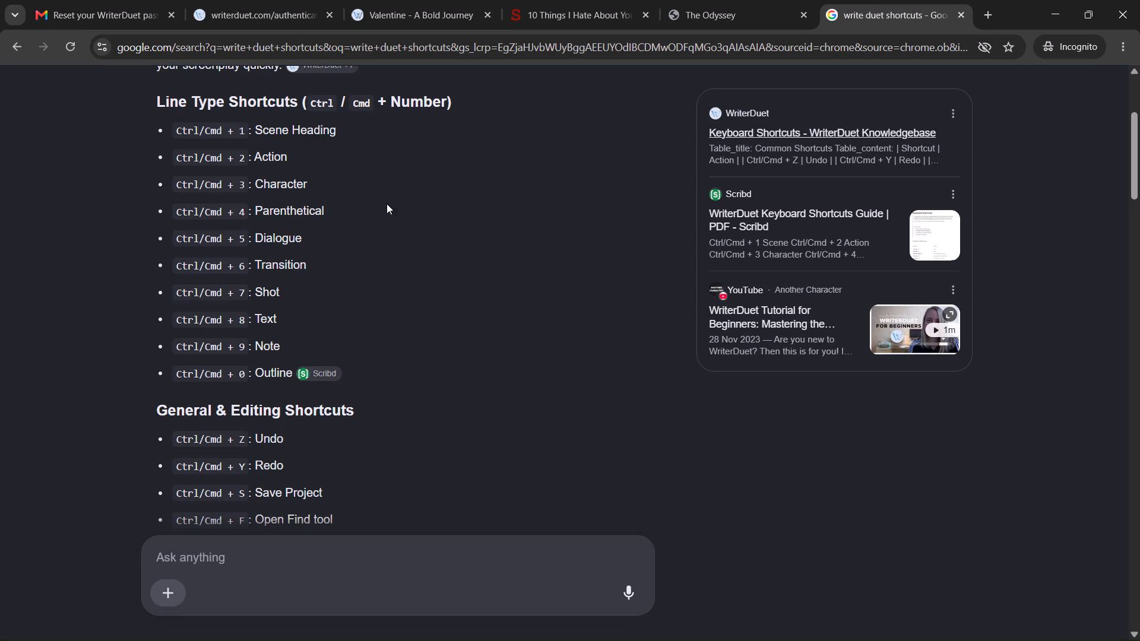
left_click(404, 0)
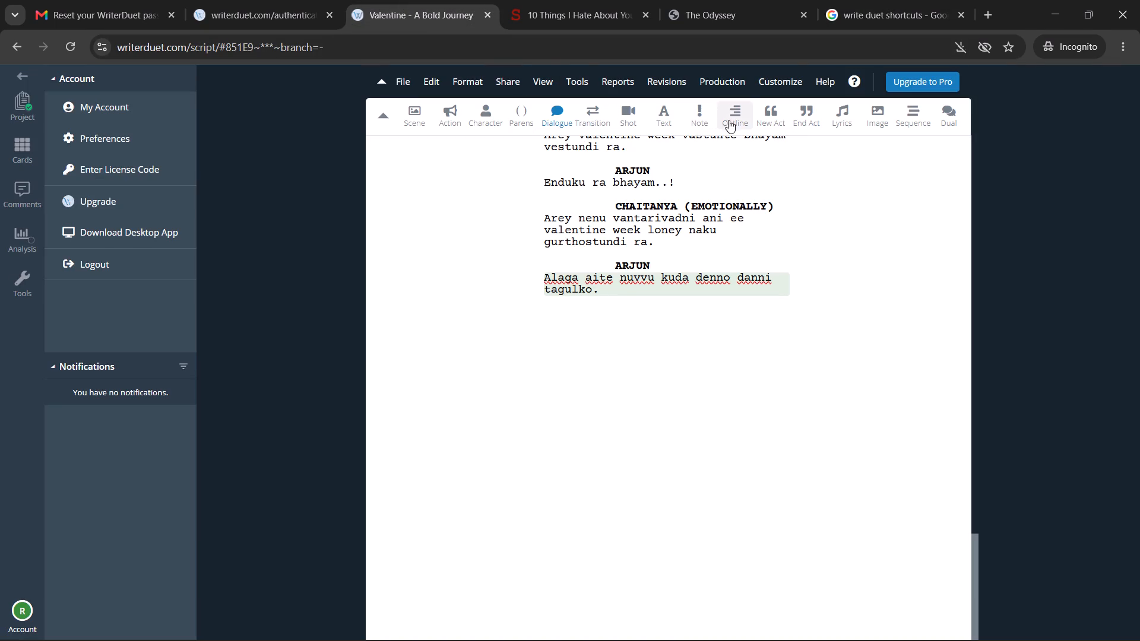
left_click(841, 0)
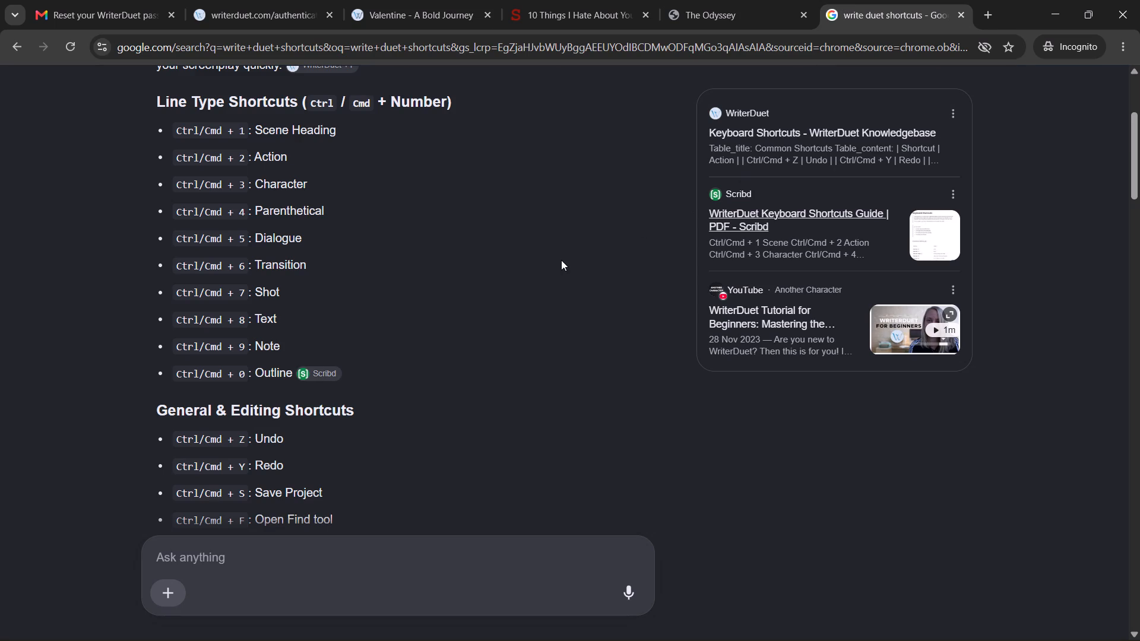
Look through the rest of the overview and the search results, including the question "What are the 20 shortcut keys?".
scroll(458, 490, "down", 6)
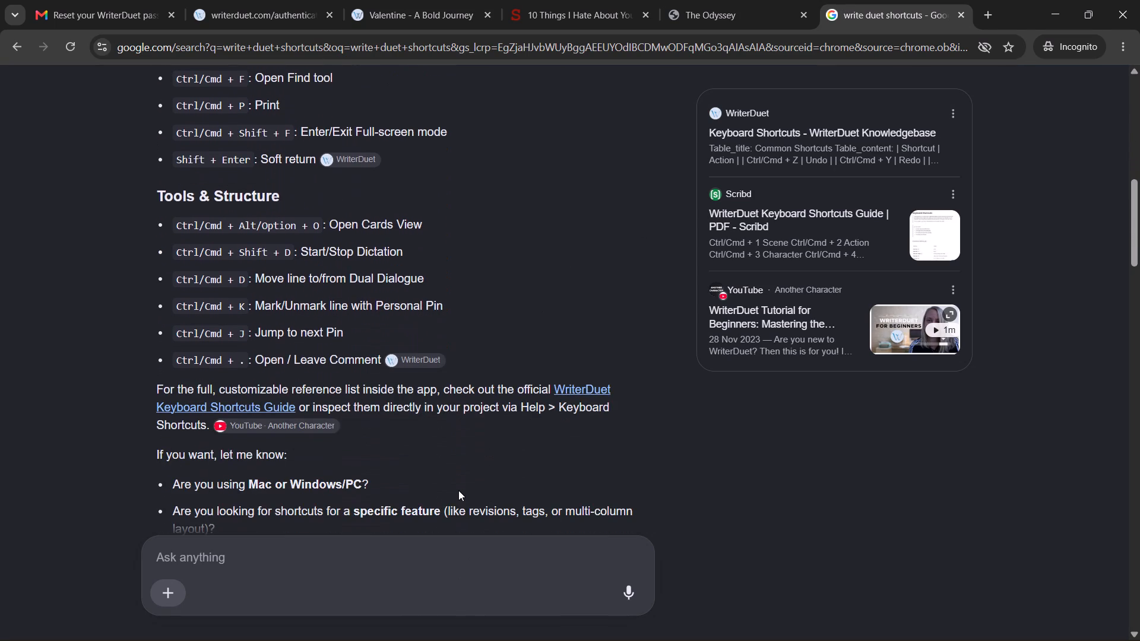
scroll(458, 490, "down", 2)
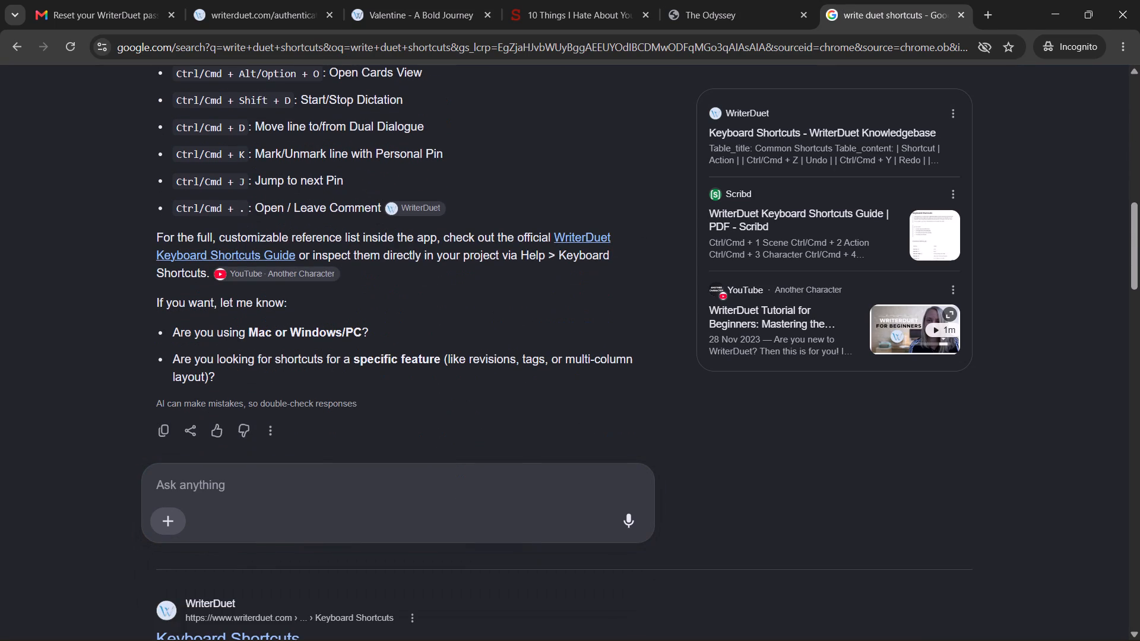
scroll(458, 490, "down", 5)
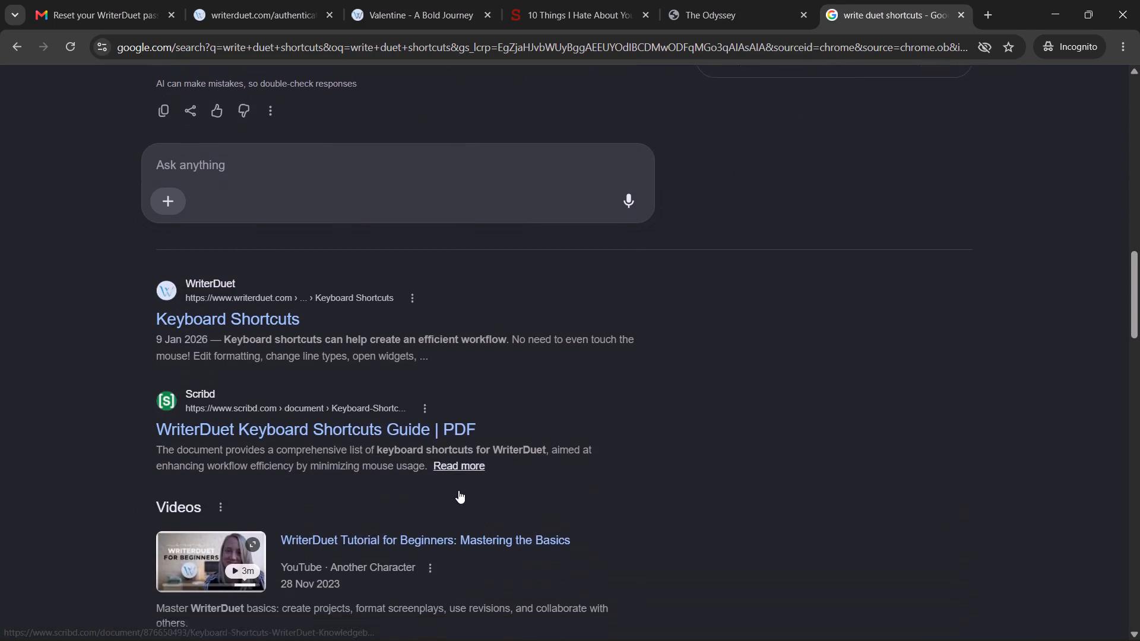
scroll(458, 490, "down", 10)
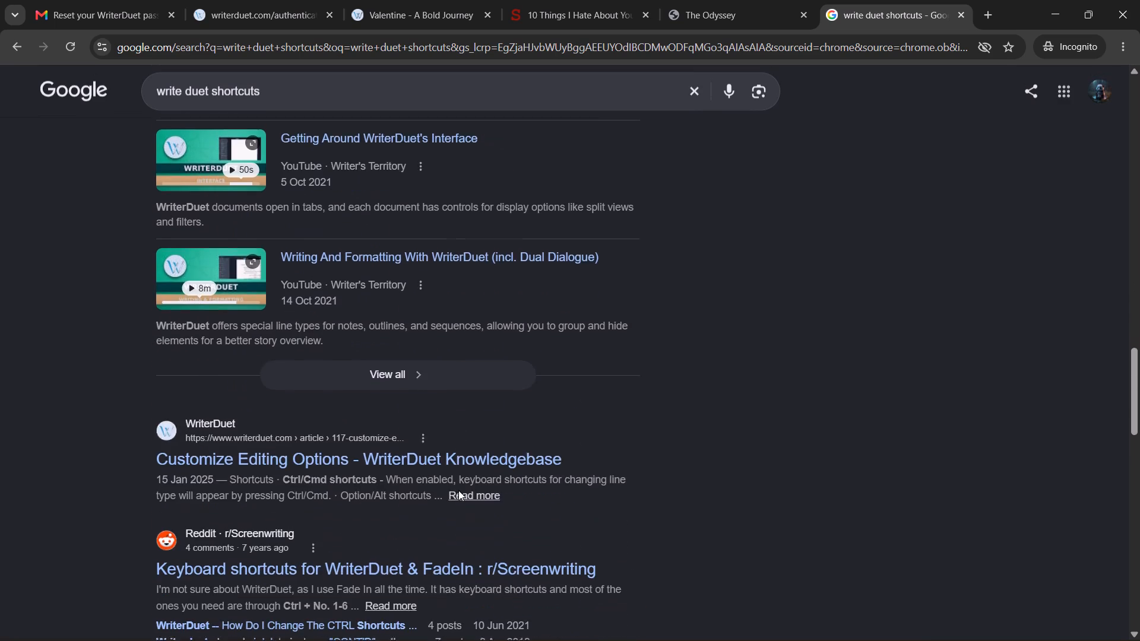
scroll(458, 490, "down", 3)
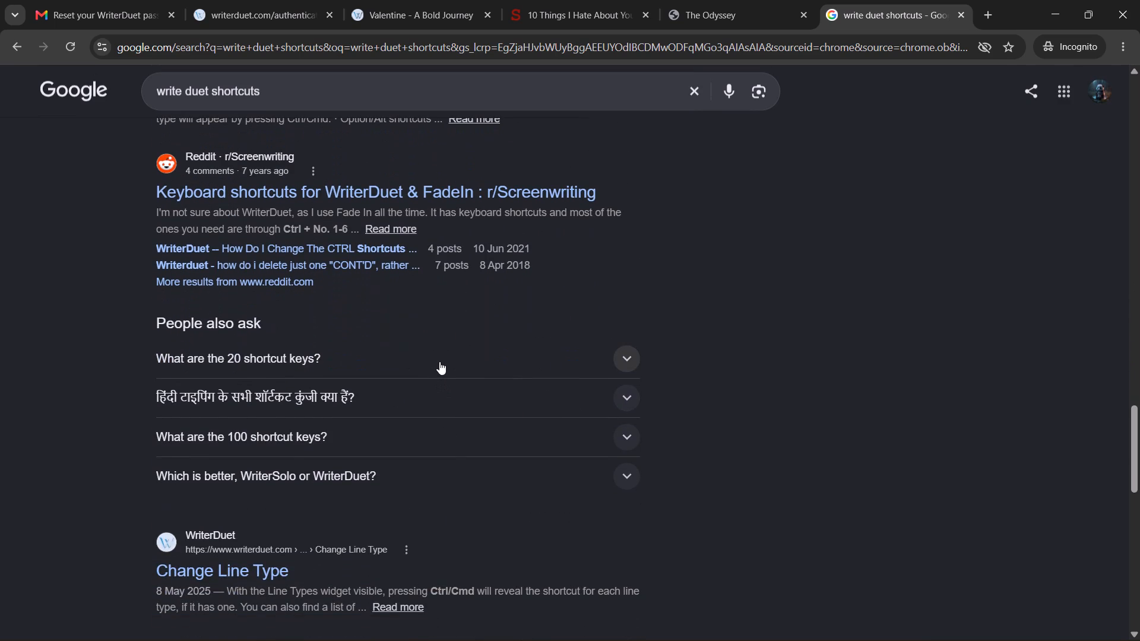
left_click(439, 361)
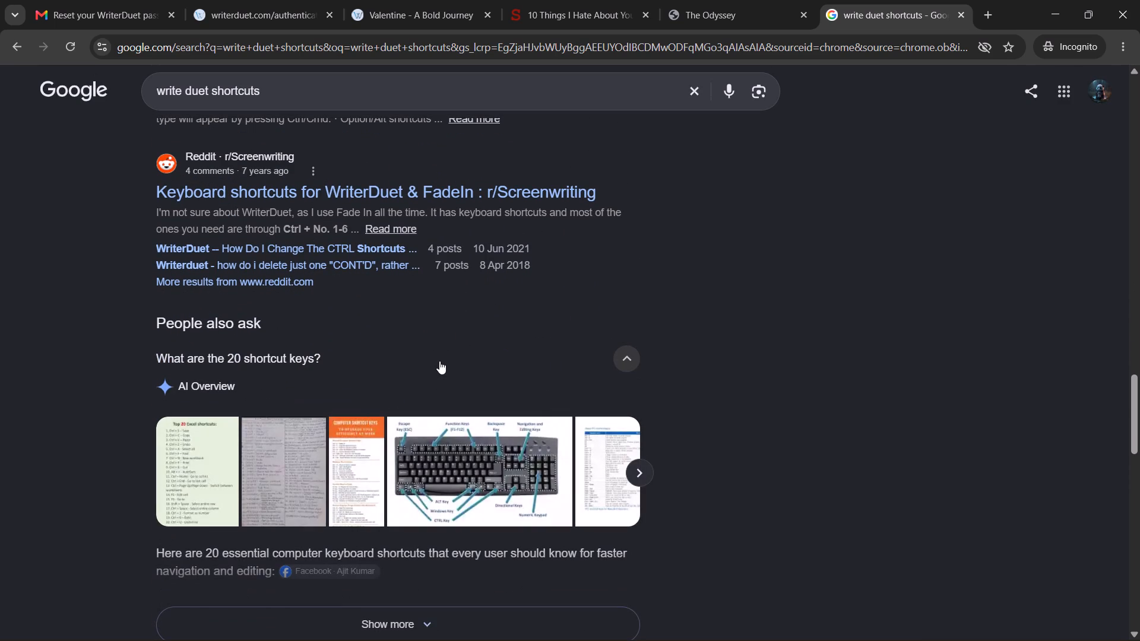
left_click(439, 361)
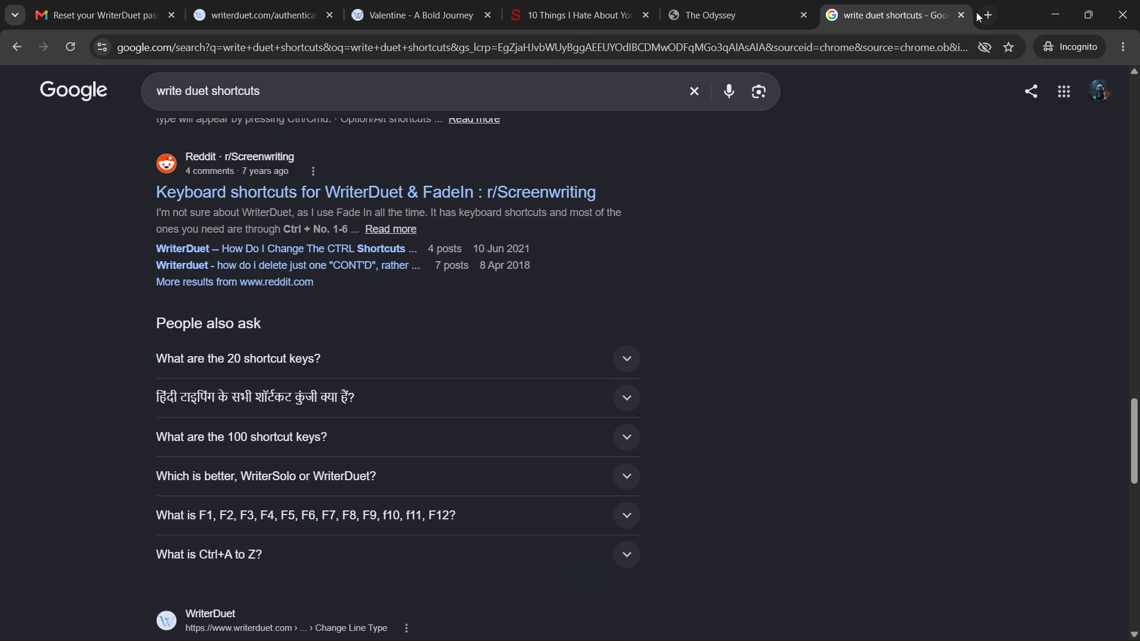
Close the shortcuts search tab and return to the "Valentine - A Bold Journey" script.
left_click(967, 11)
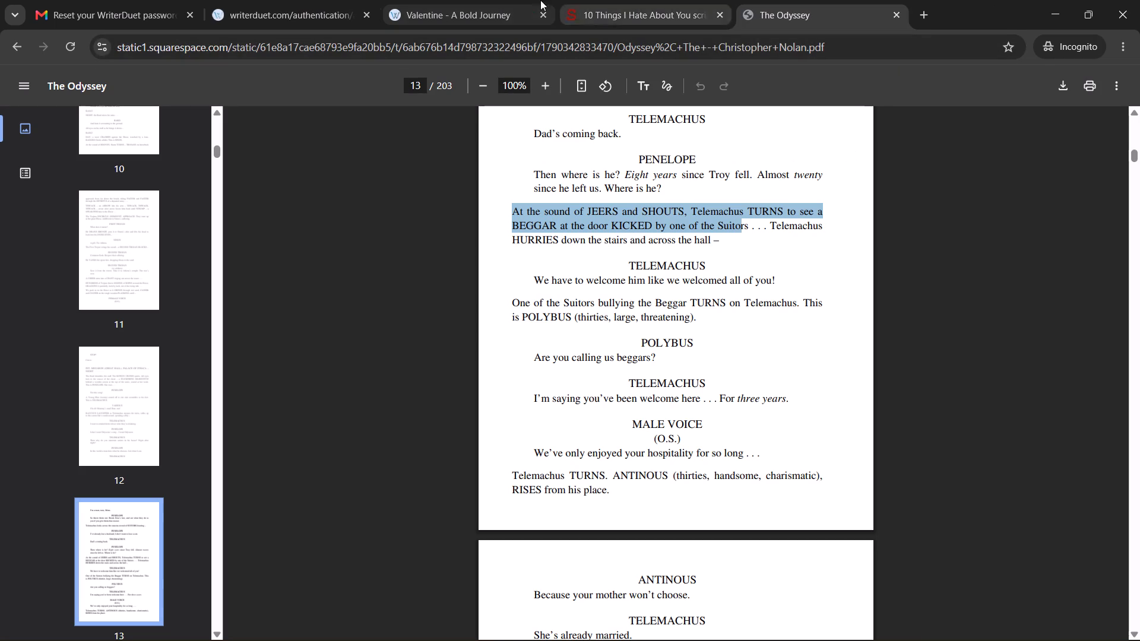
left_click(422, 0)
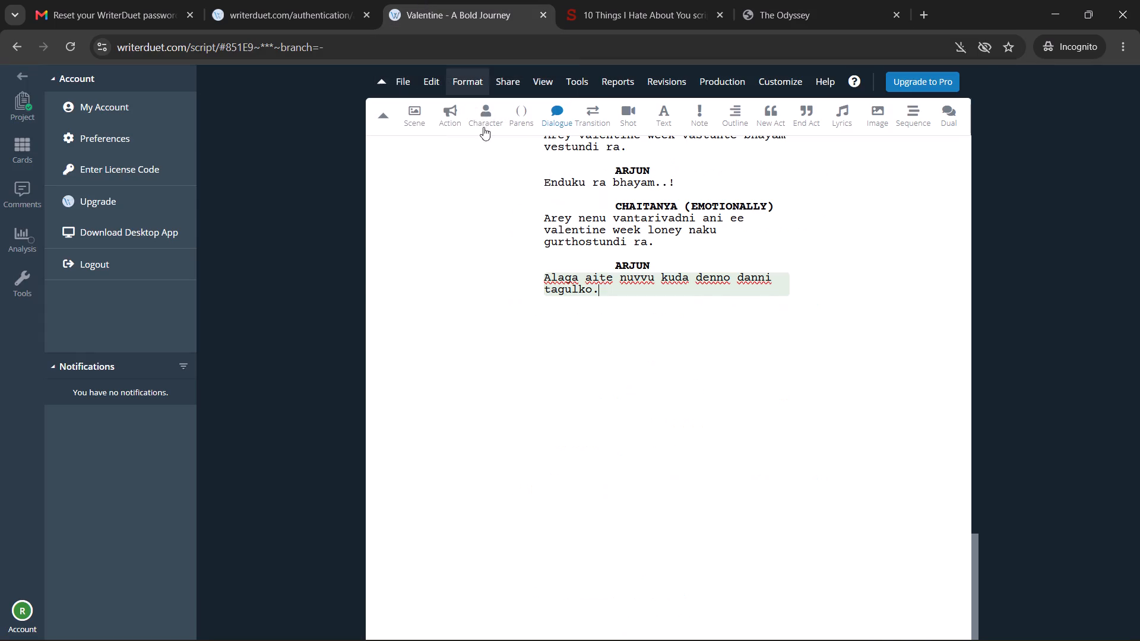
In Vijay's voice-over dialogue, add four more dots after "ayyana vundali." and before "Naku family problems".
scroll(591, 440, "up", 13)
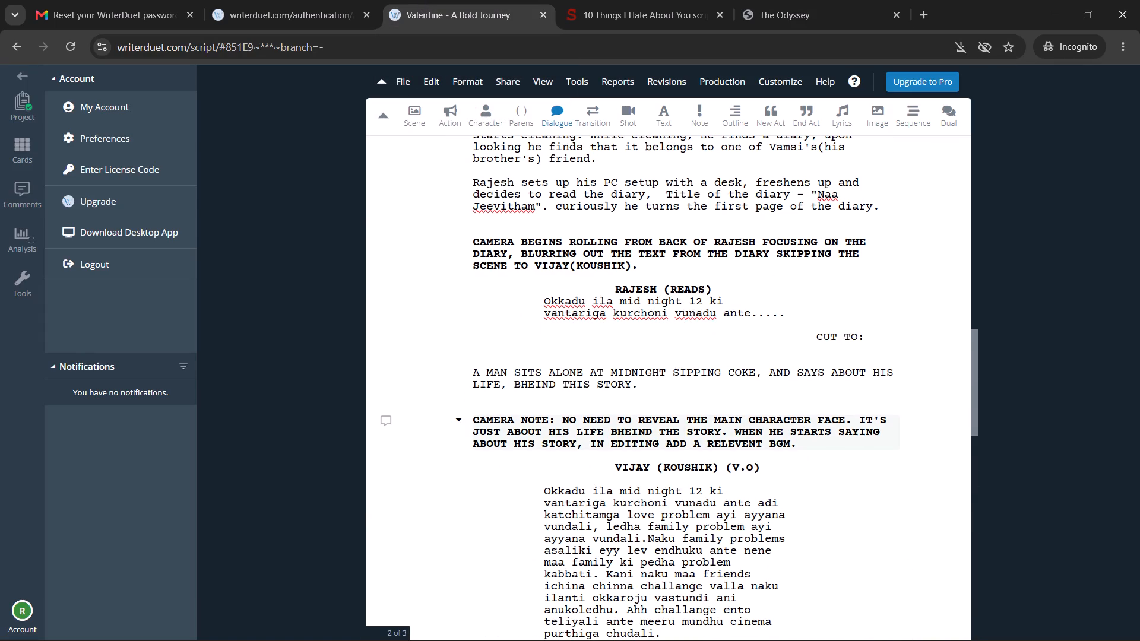
scroll(591, 440, "down", 2)
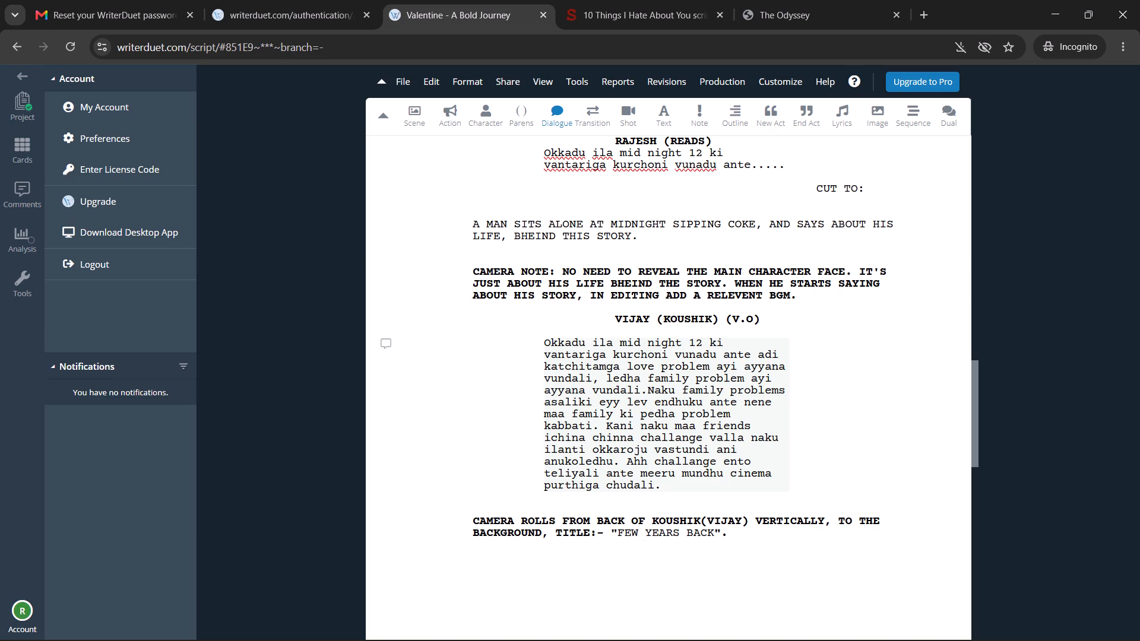
left_click(647, 387)
type("....")
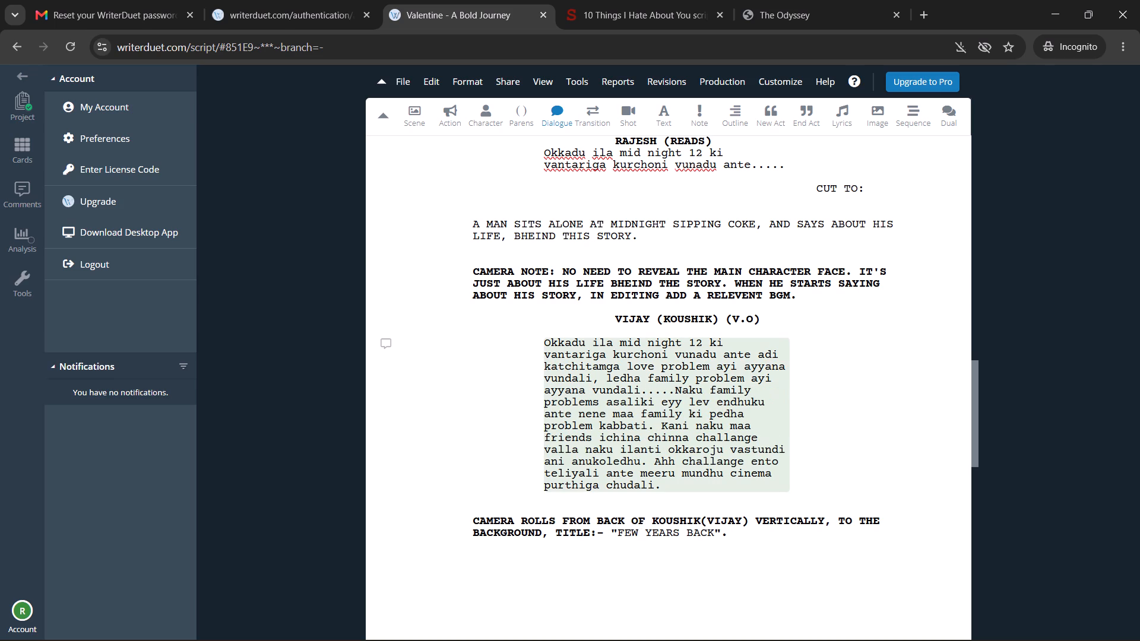
left_click(554, 430)
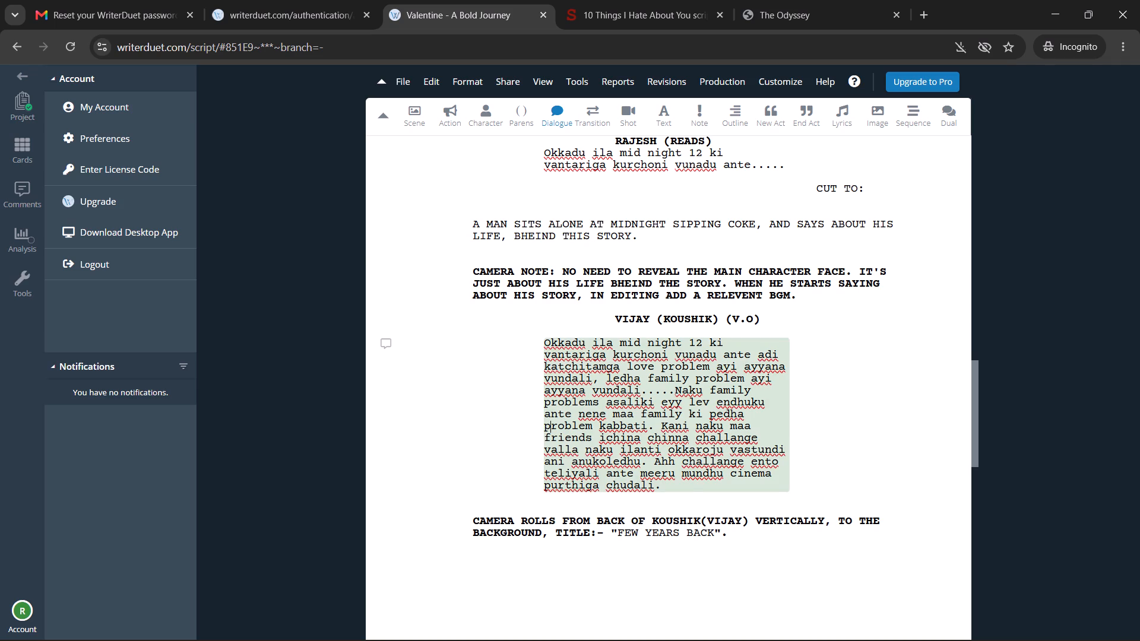
left_click(518, 444)
left_click(596, 535)
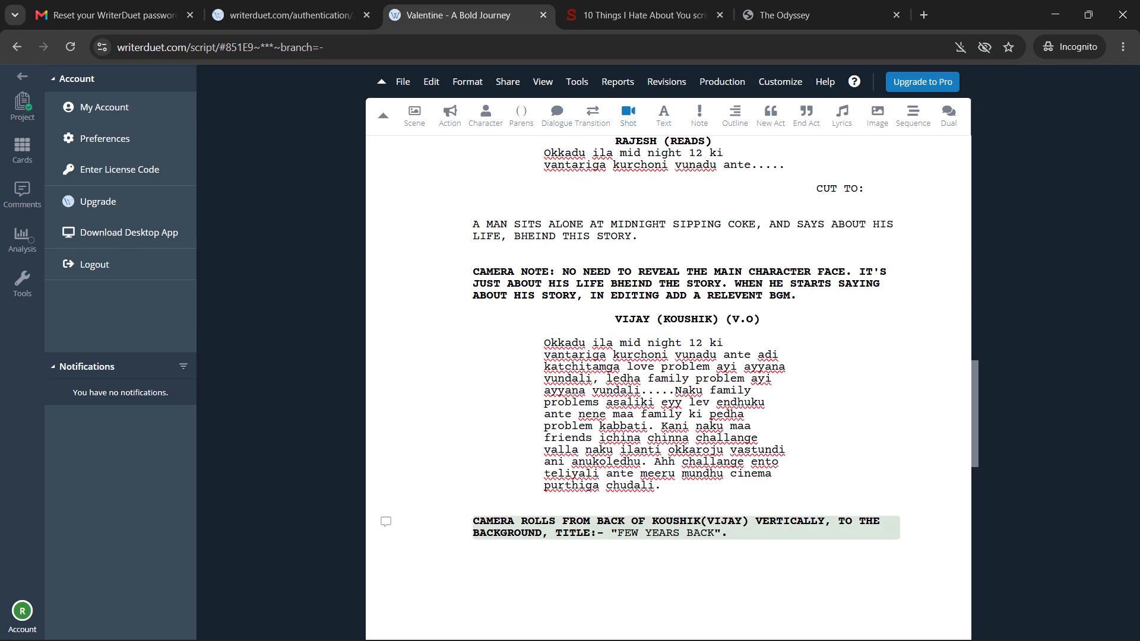
Correct the word "eyy" to "evi" in the "Naku family problems asaliki" sentence of Vijay's voice-over.
left_click(674, 402)
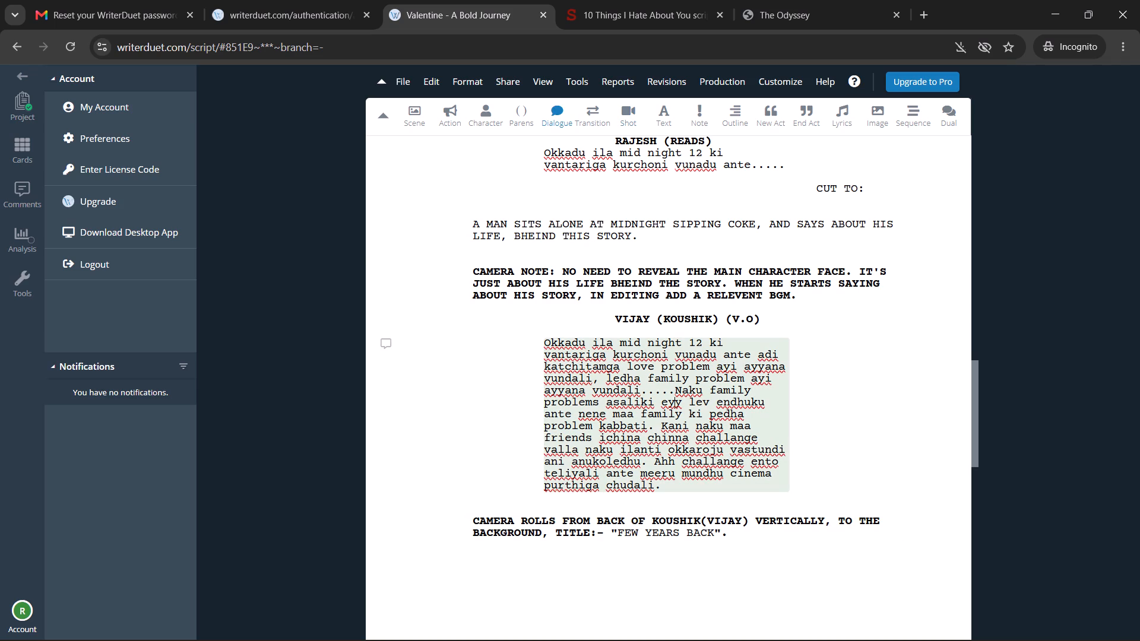
key("BackSpace")
key("v")
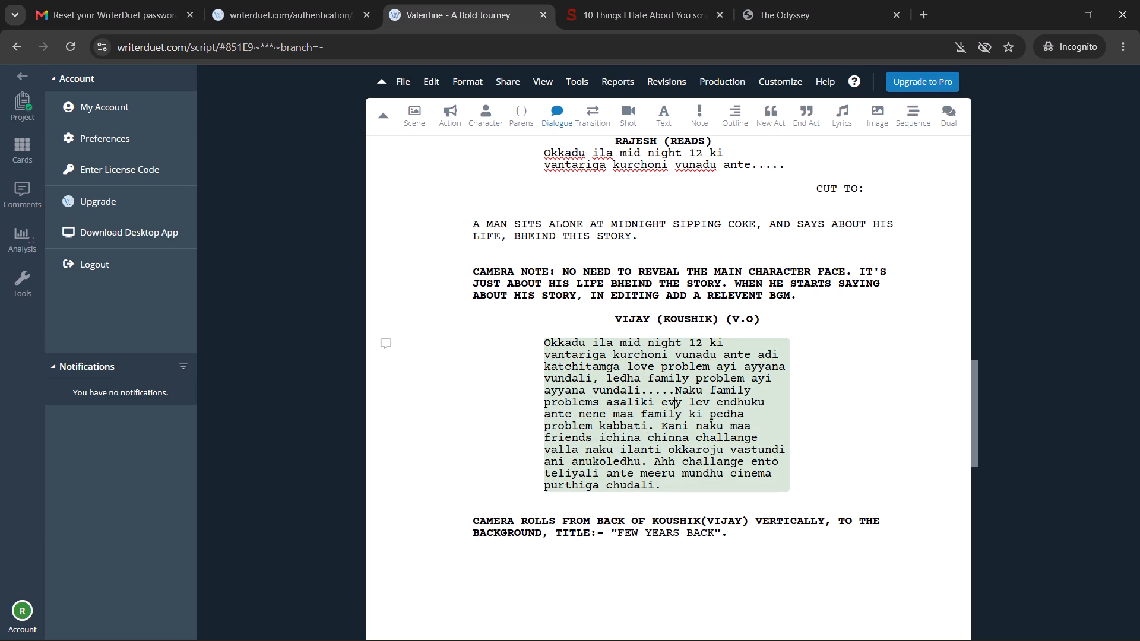
key("Right")
key("BackSpace")
key("i")
Replace "kabbati." after "pedha problem" with a comma that runs directly into "Kani", without a space.
left_click(654, 426)
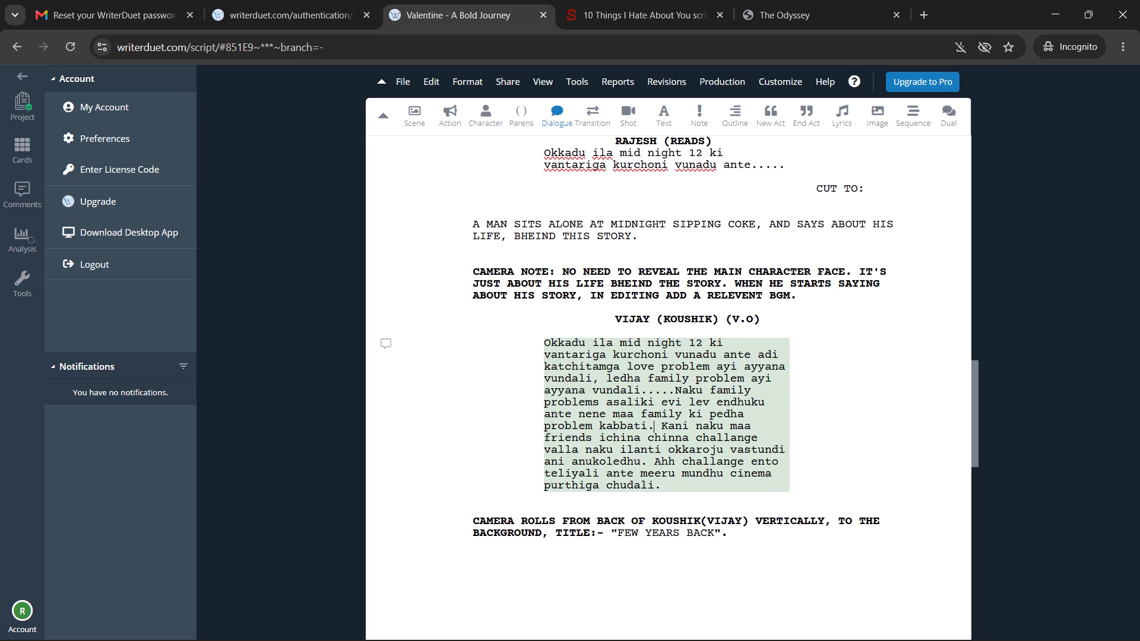
key("ctrl+BackSpace")
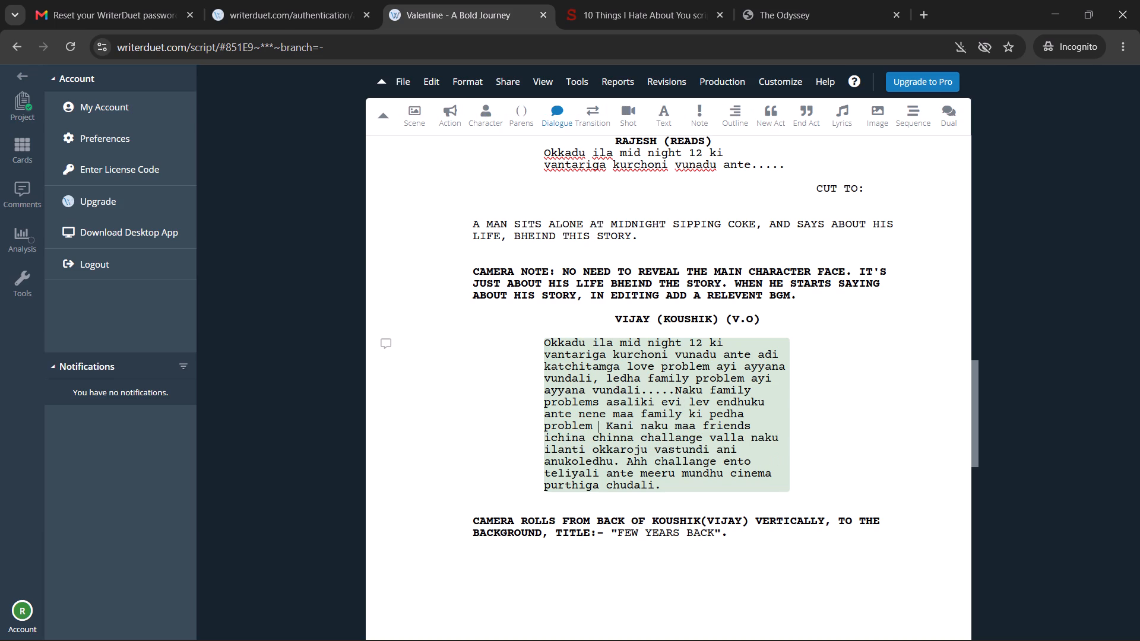
key("BackSpace")
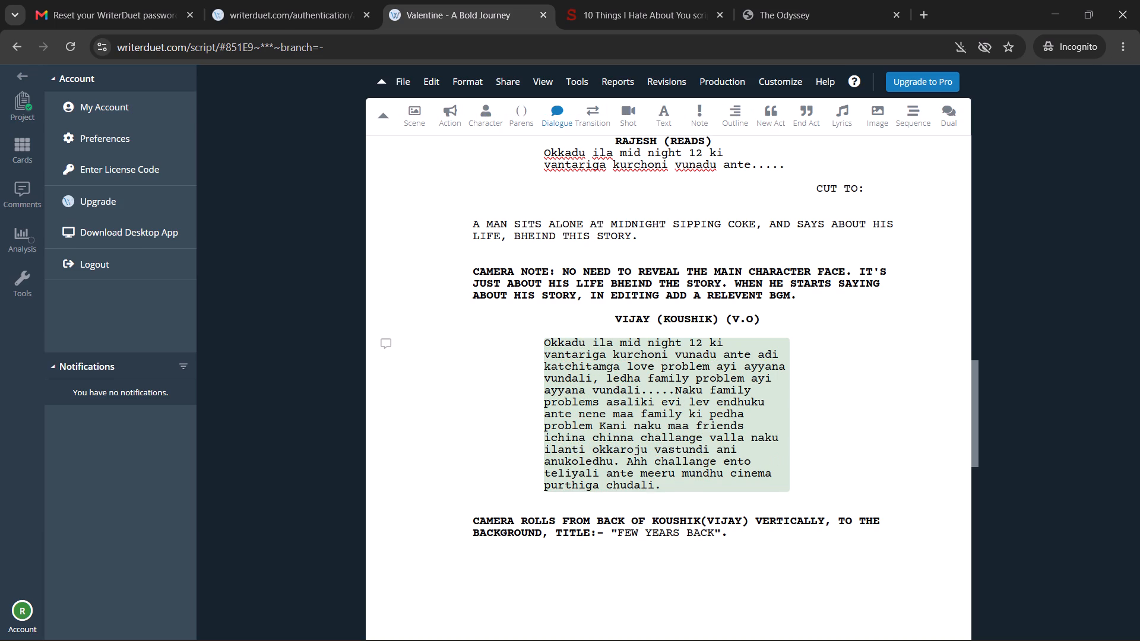
key("comma")
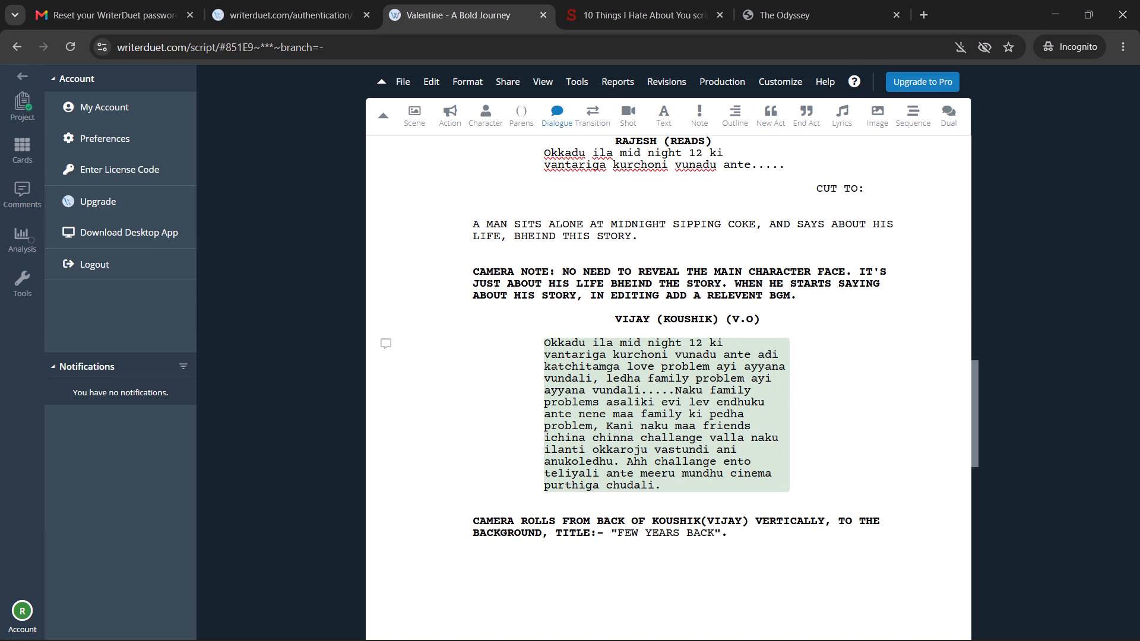
key("Delete")
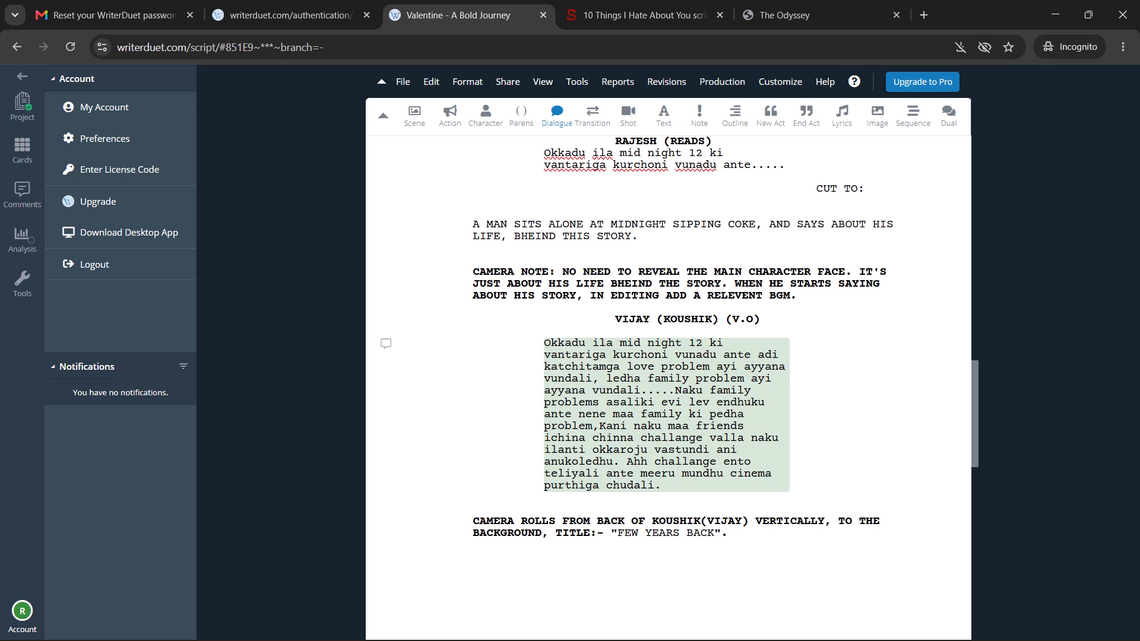
key("space")
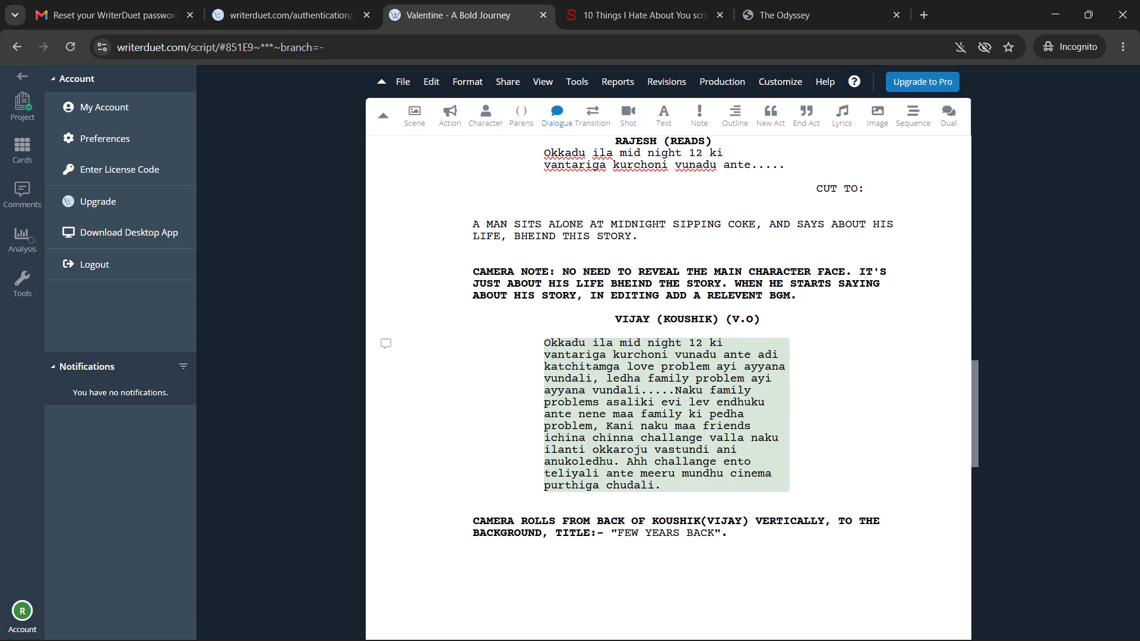
key("BackSpace")
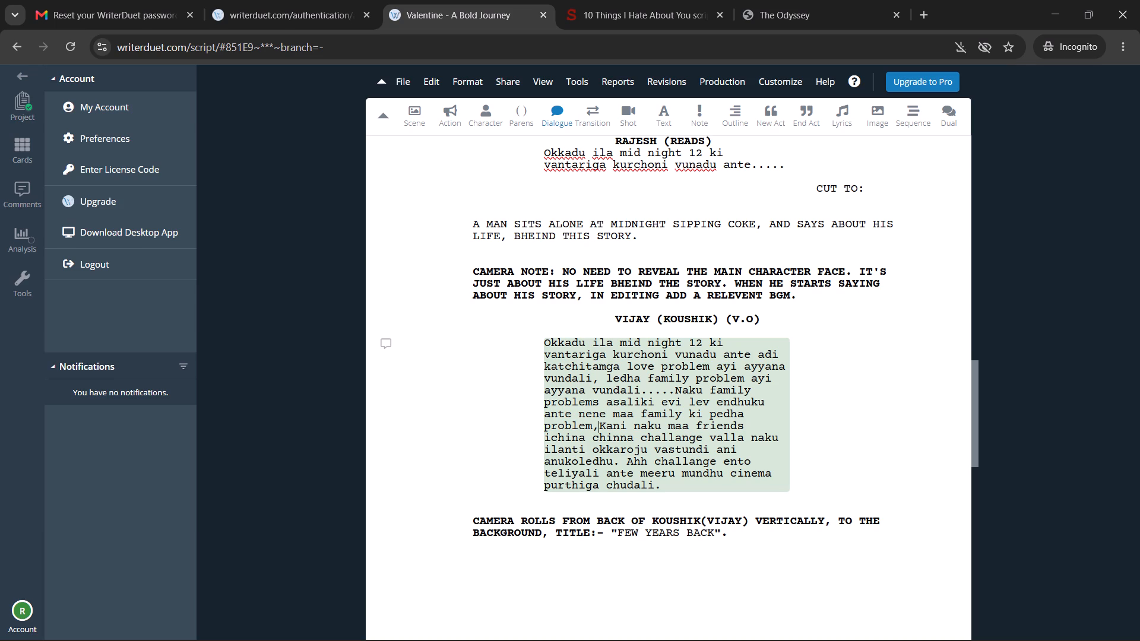
Add three more dots after "anukoledhu." in Vijay's voice-over dialogue.
left_click(617, 462)
type("...")
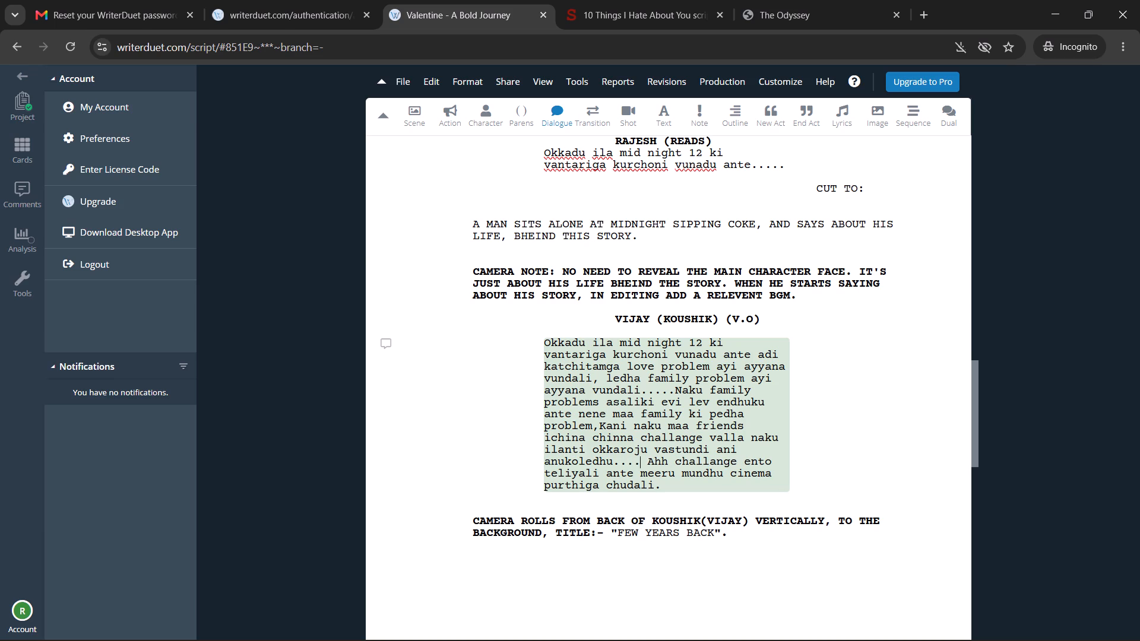
left_click(669, 487)
left_click(658, 494)
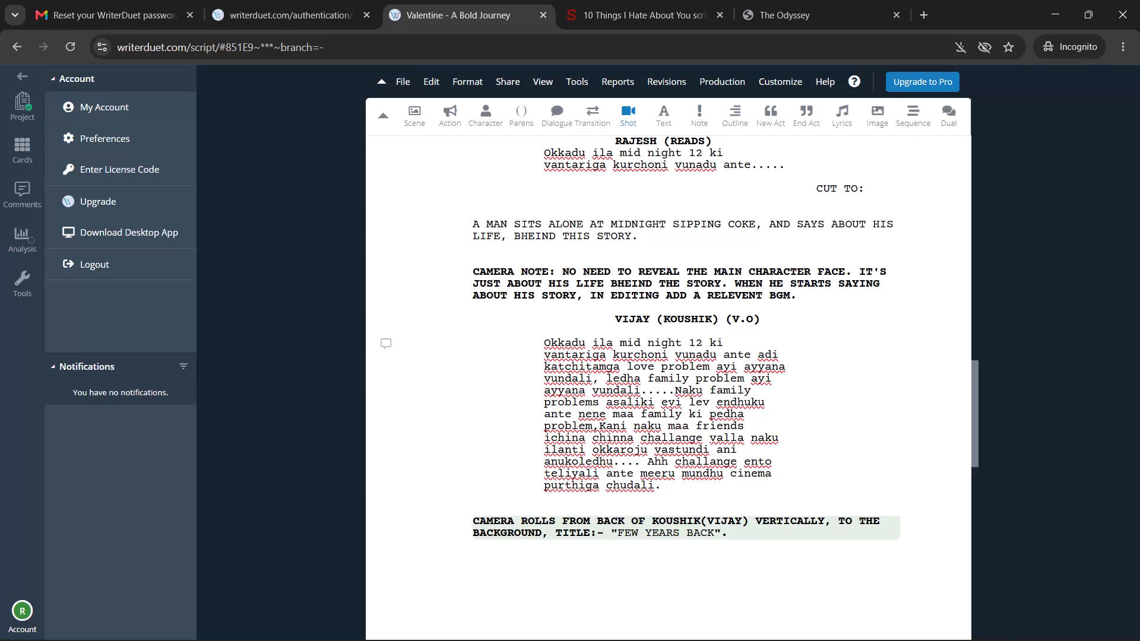
In Scene 03's college entrance paragraph, replace the period after "PARKING LOT" with a comma.
left_click(663, 486)
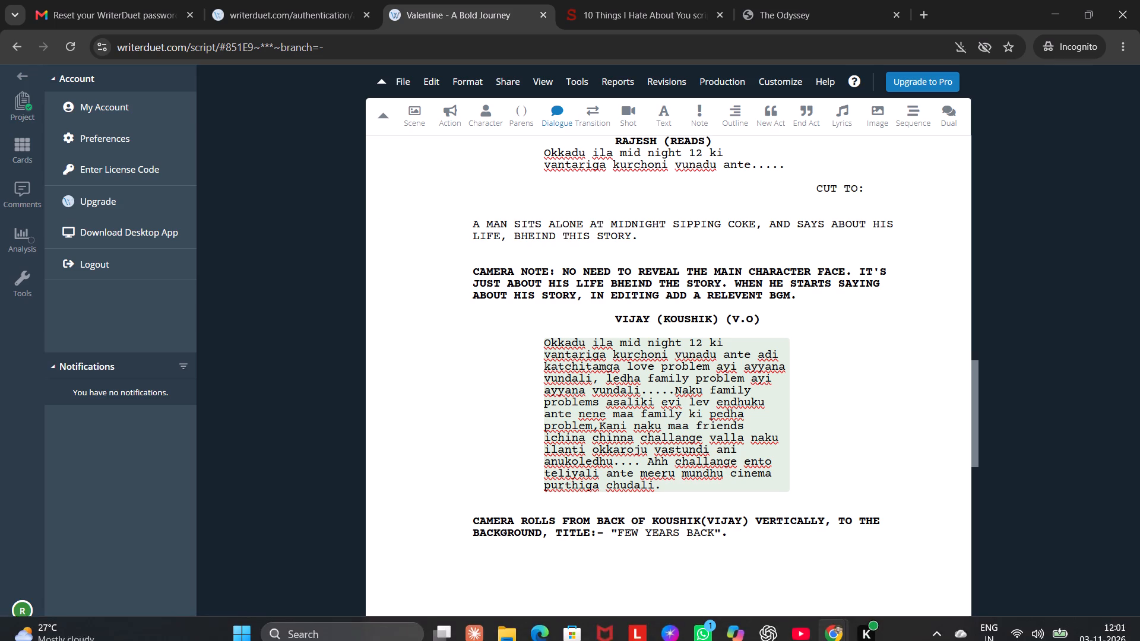
scroll(326, 417, "down", 3)
scroll(492, 434, "down", 4)
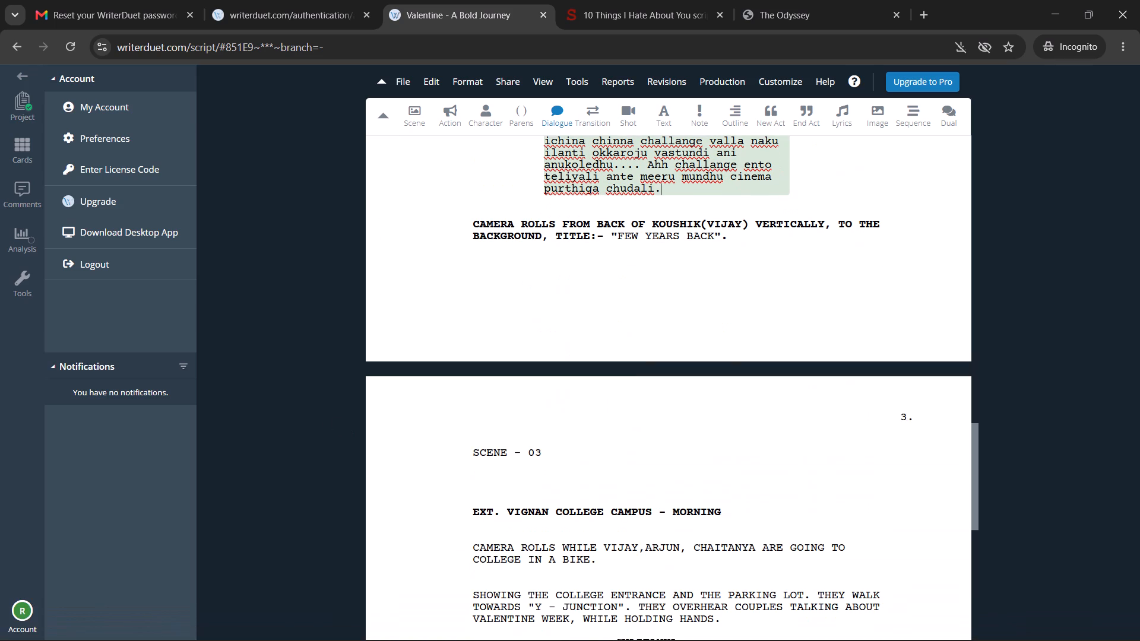
scroll(441, 445, "down", 3)
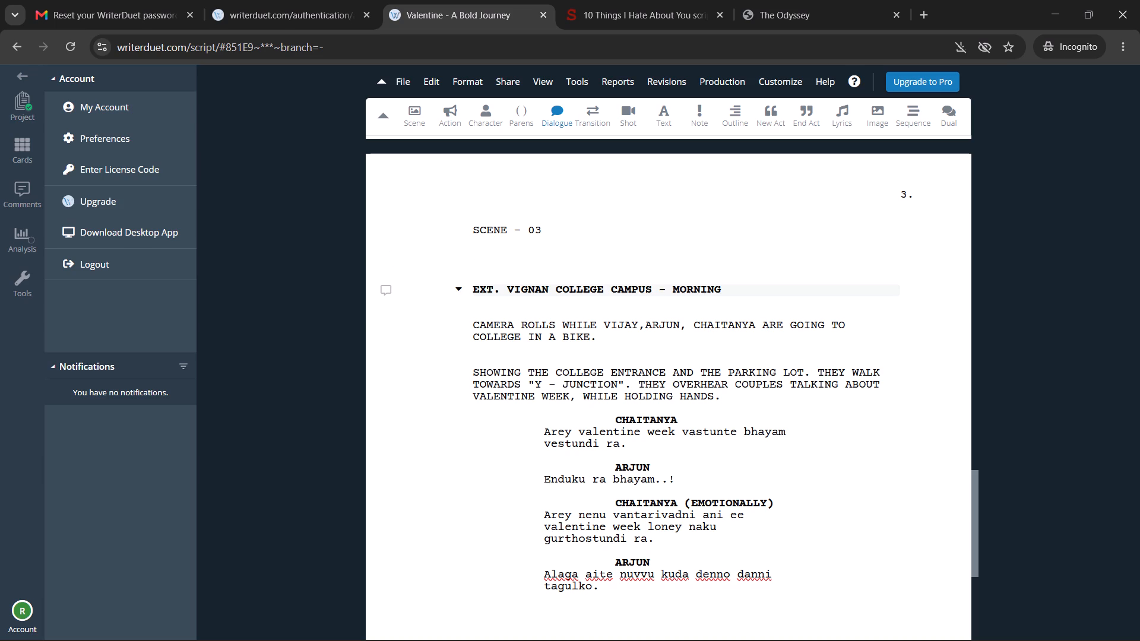
scroll(517, 304, "up", 4)
scroll(517, 304, "down", 2)
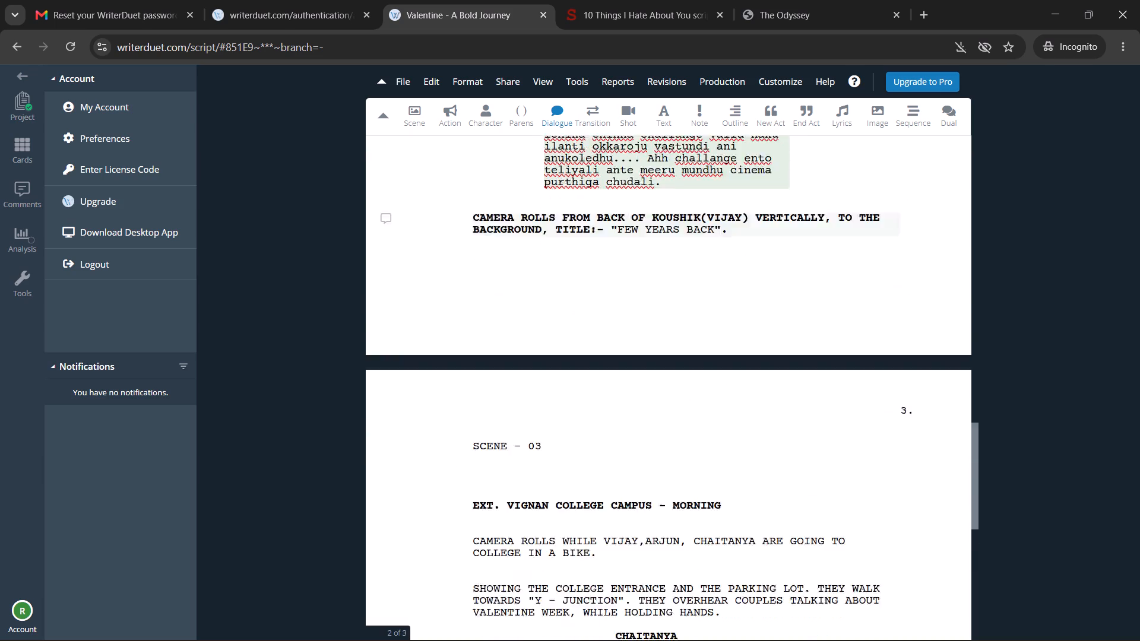
scroll(517, 304, "down", 3)
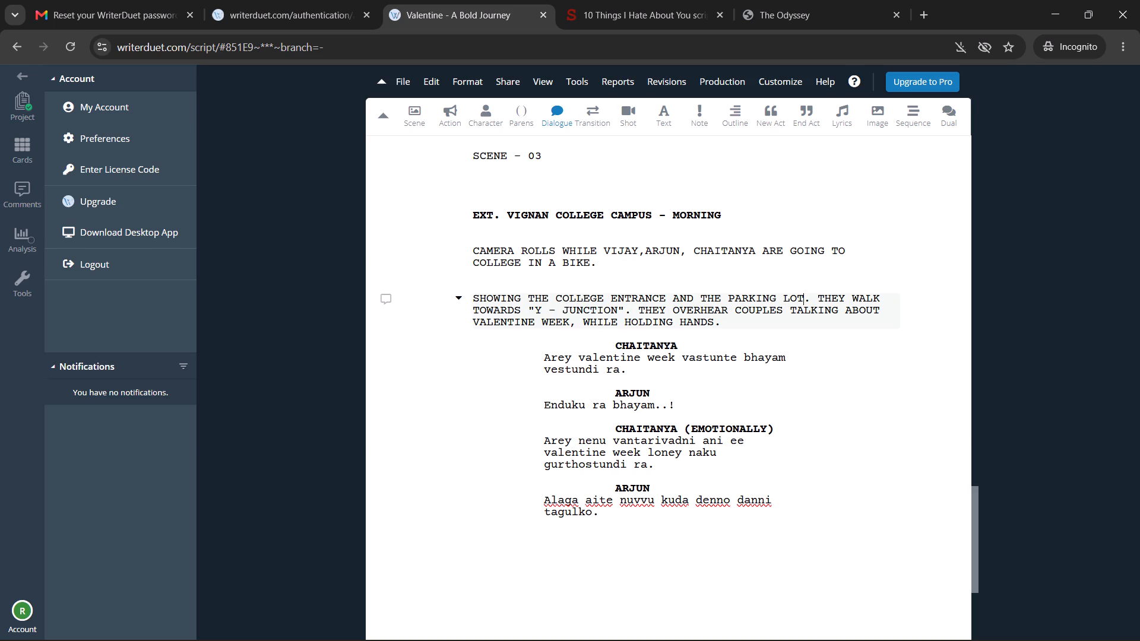
left_click(806, 299)
key("Delete")
key("comma")
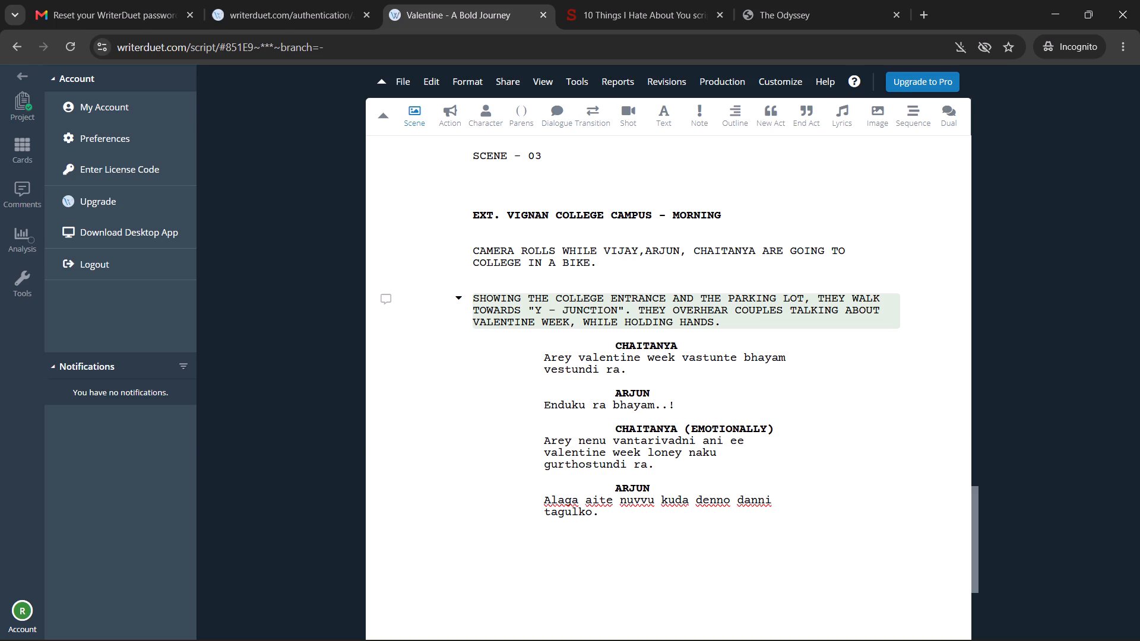
Add "THEN-" after "WHILE HOLDING HANDS." at the end of Scene 03's college entrance paragraph.
left_click(748, 326)
key("space")
type("then")
key("minus")
Review the Scene 03 action and dialogue through Arjun's last line, and Vijay's voice-over on the preceding page.
left_click(609, 531)
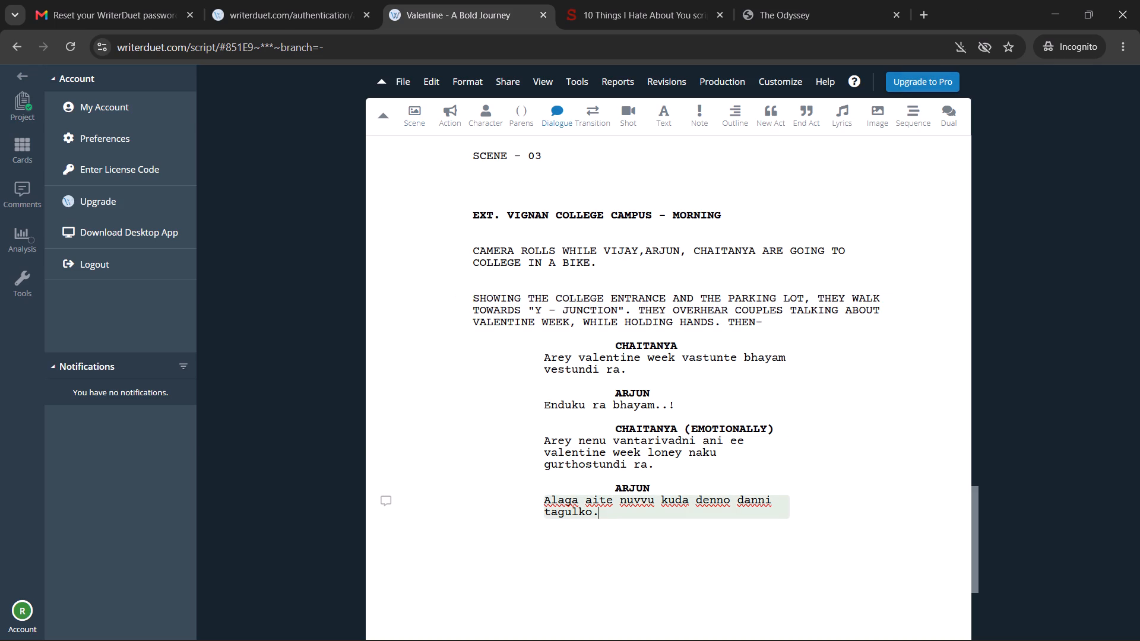
left_click(771, 325)
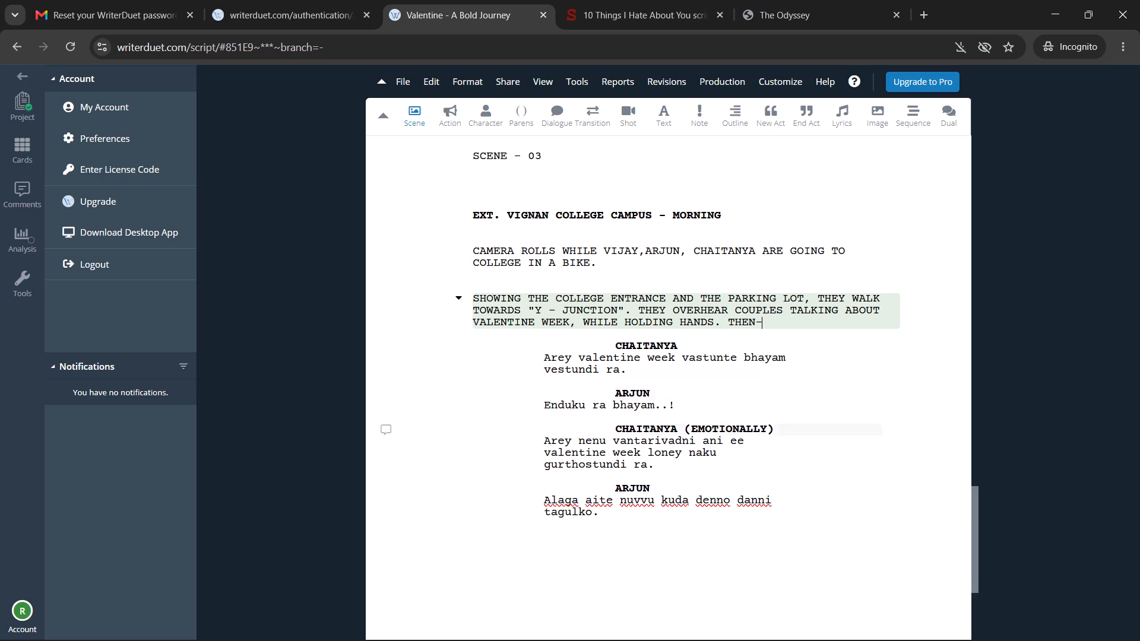
scroll(719, 436, "down", 1)
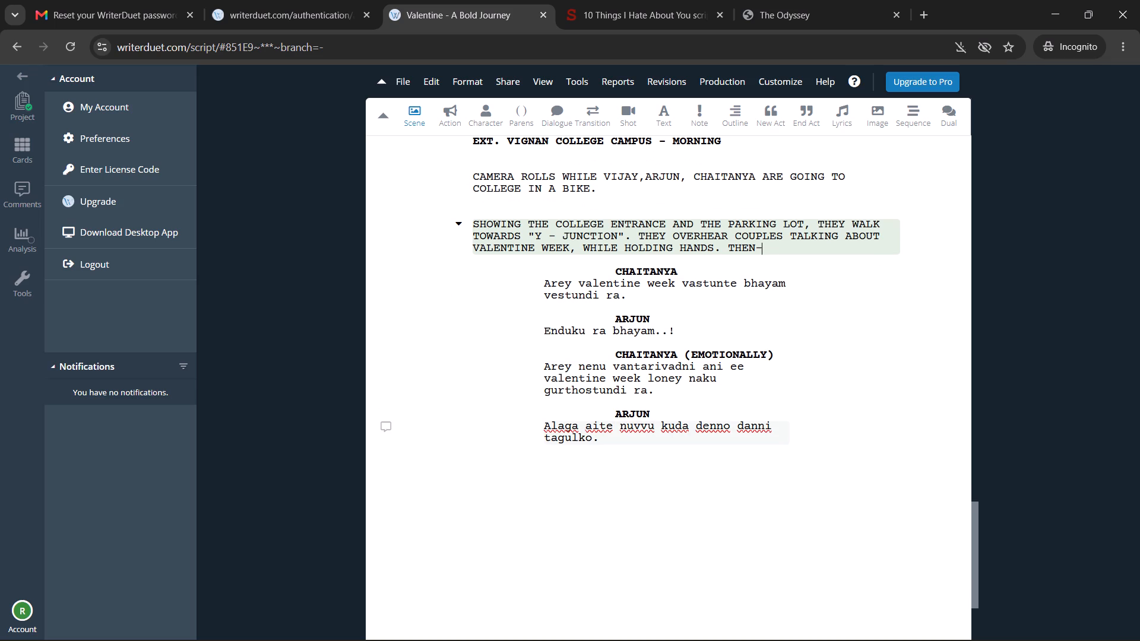
scroll(597, 436, "down", 3)
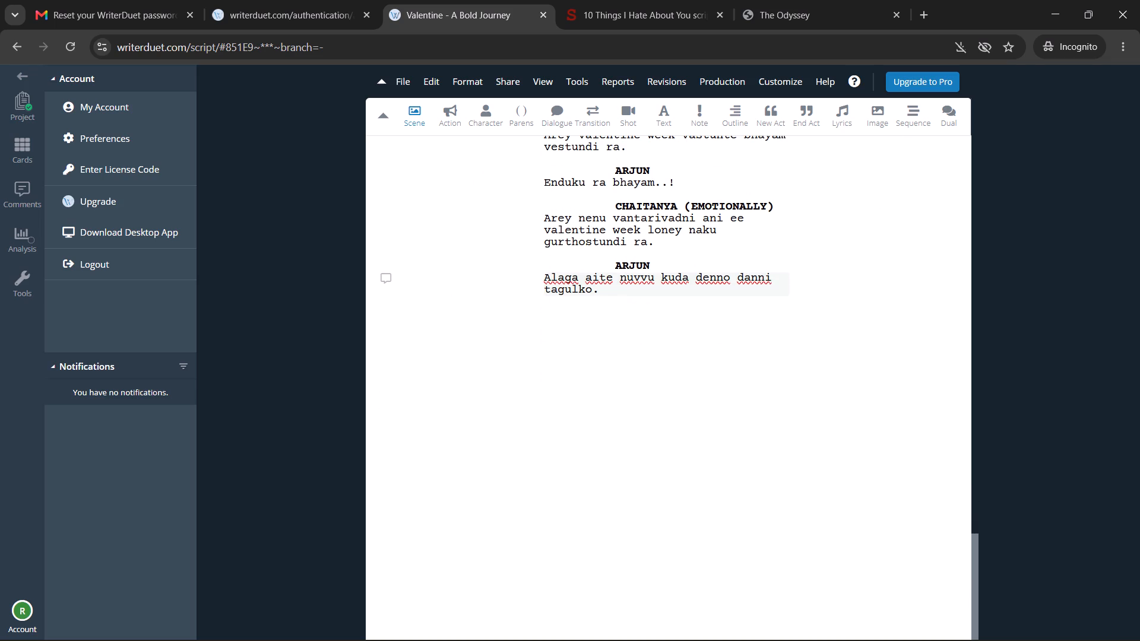
left_click(607, 294)
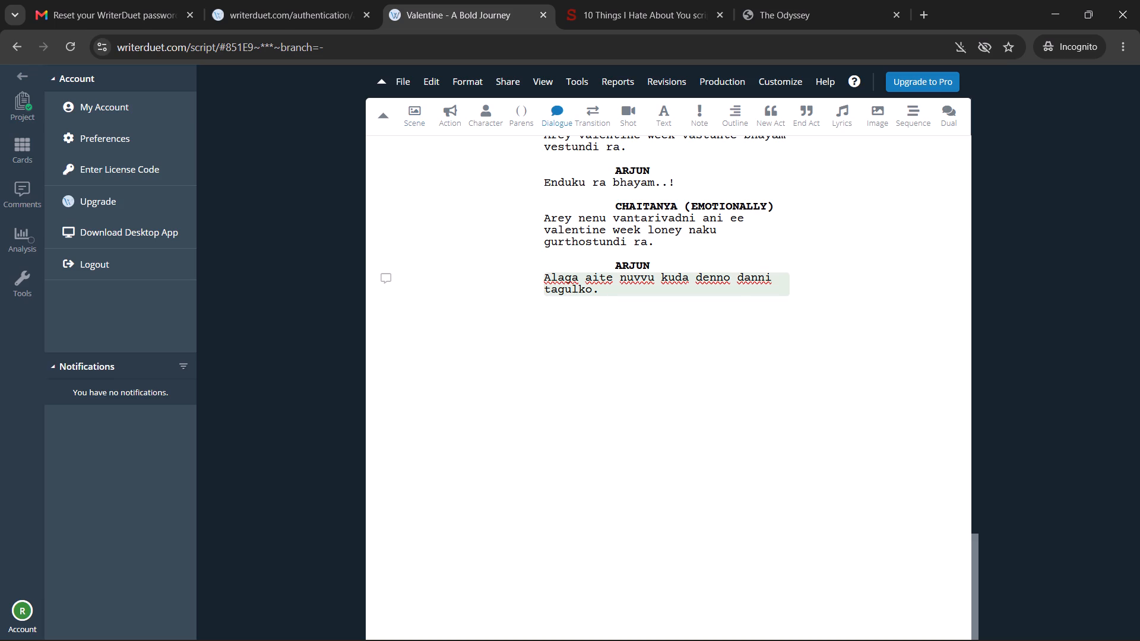
scroll(607, 293, "up", 7)
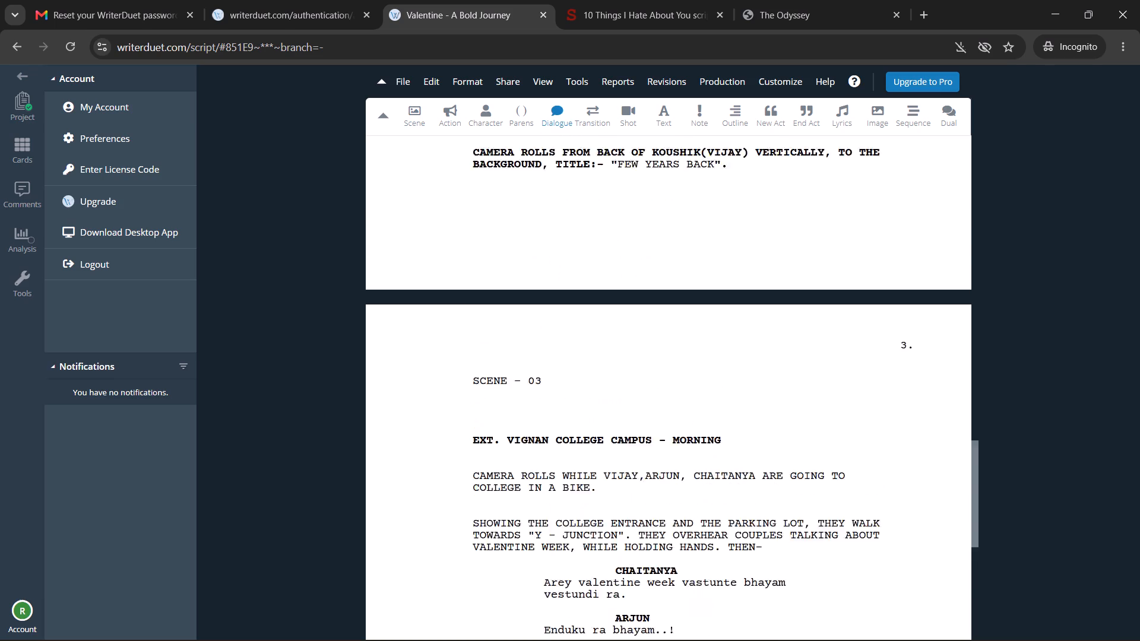
scroll(607, 293, "down", 9)
left_click(607, 293)
scroll(607, 293, "up", 4)
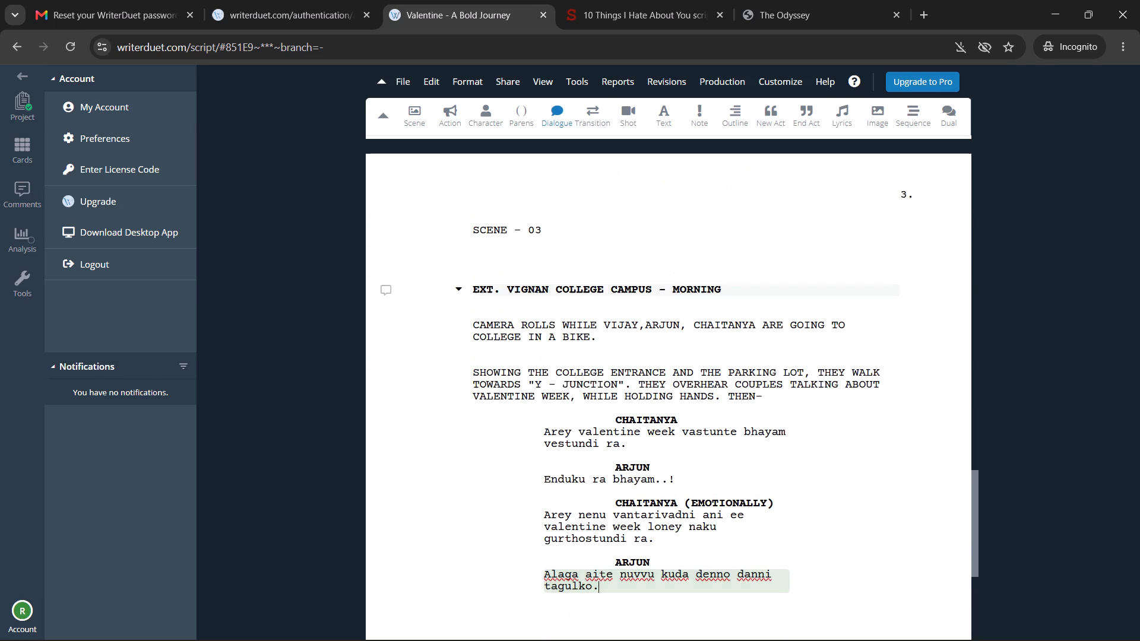
scroll(607, 293, "up", 4)
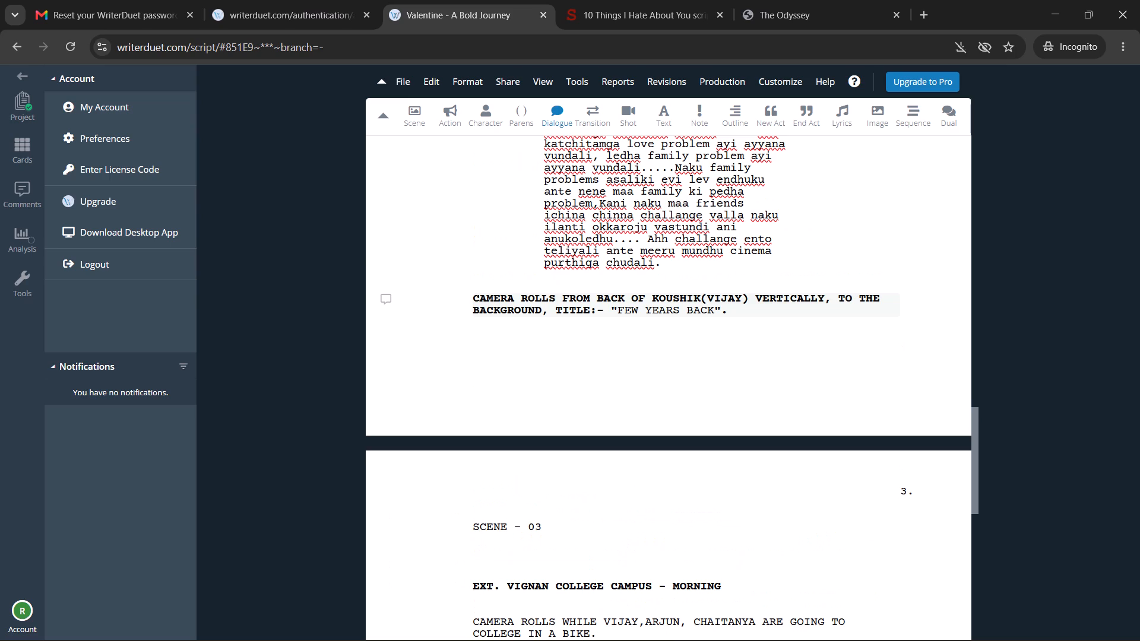
scroll(607, 294, "up", 1)
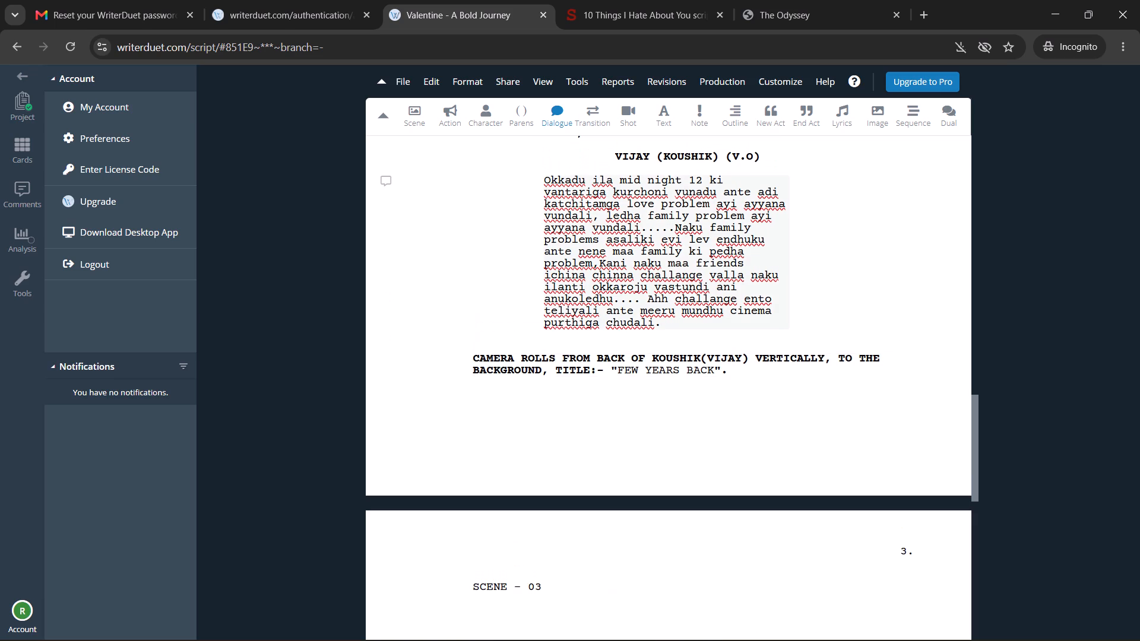
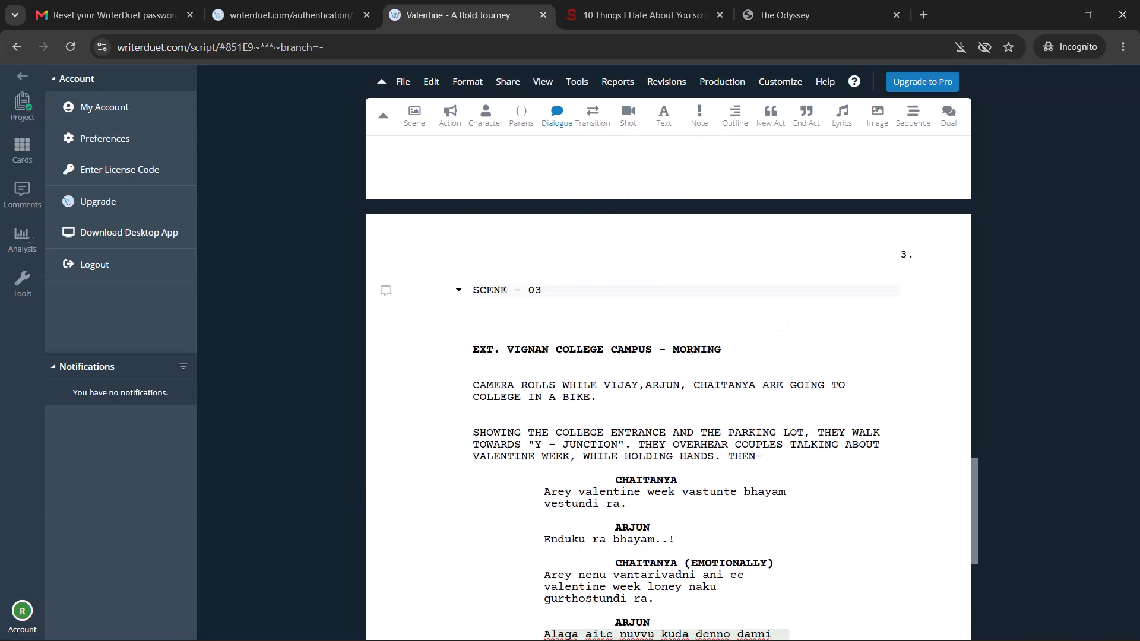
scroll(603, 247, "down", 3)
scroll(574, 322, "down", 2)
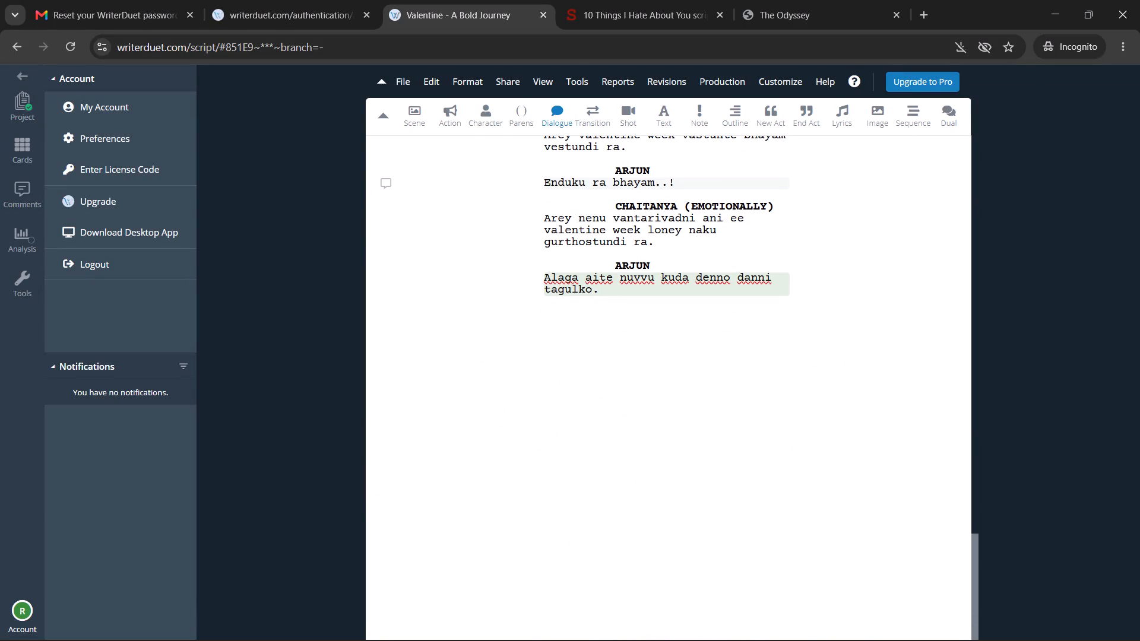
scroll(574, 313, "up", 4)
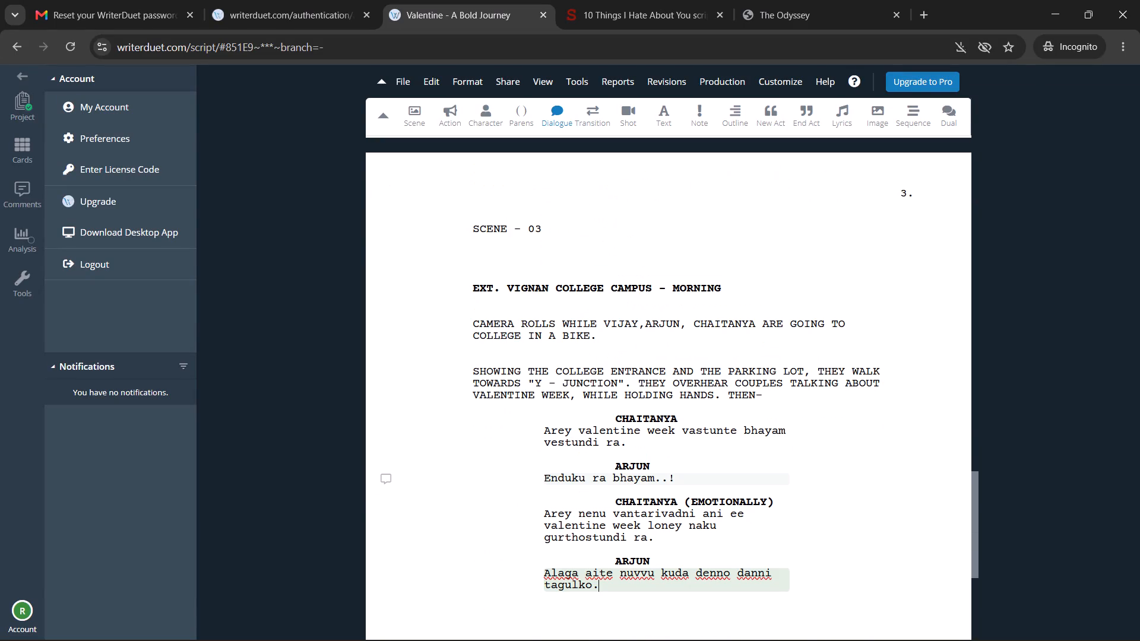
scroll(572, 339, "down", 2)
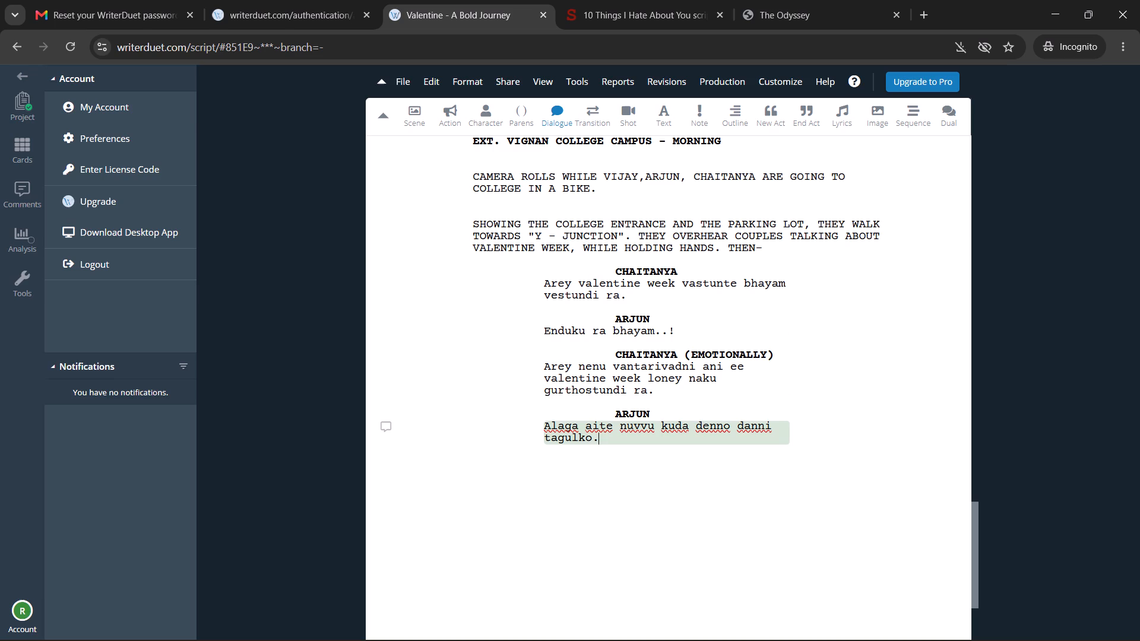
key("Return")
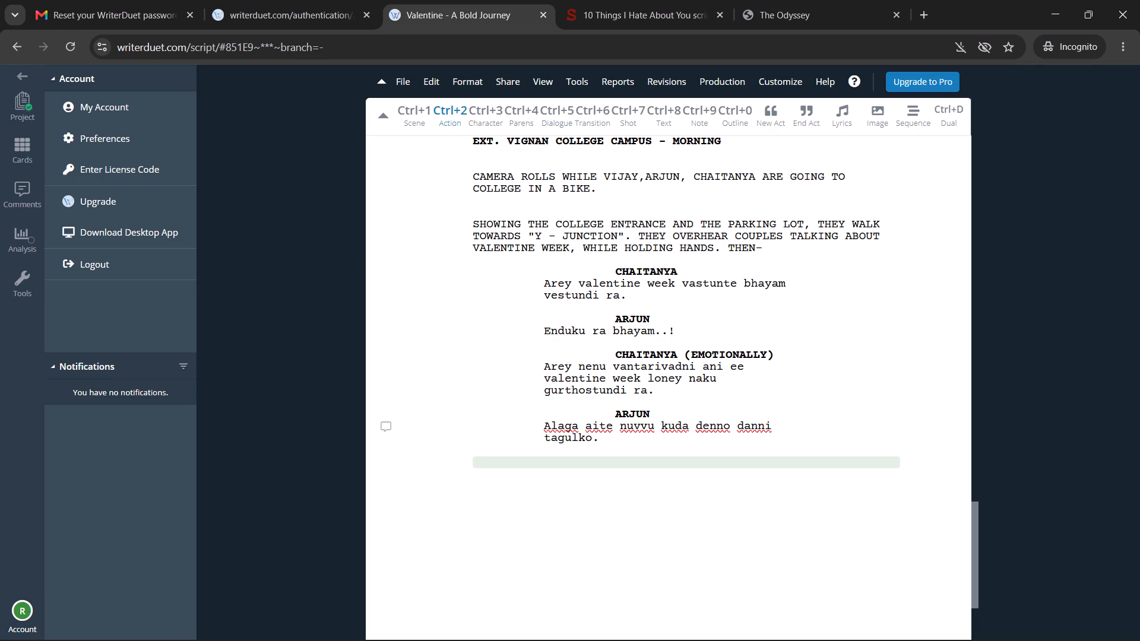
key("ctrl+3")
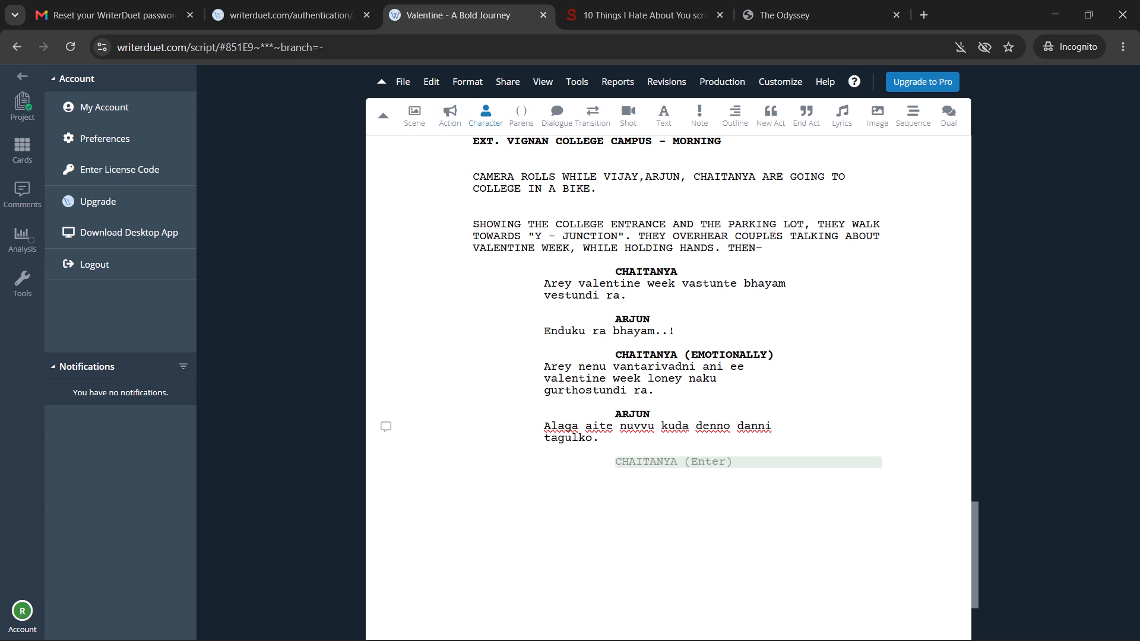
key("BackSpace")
Place the text cursor at the end of Vijay's voice-over dialogue, after "purthiga chudali.".
scroll(556, 615, "up", 5)
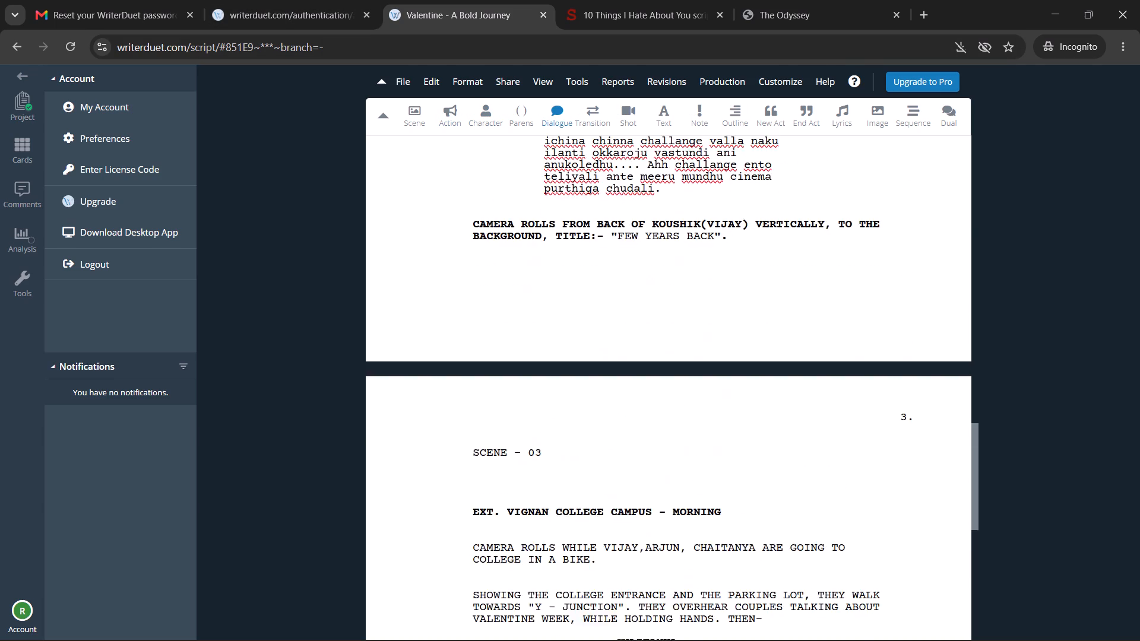
scroll(557, 614, "up", 6)
scroll(561, 595, "down", 2)
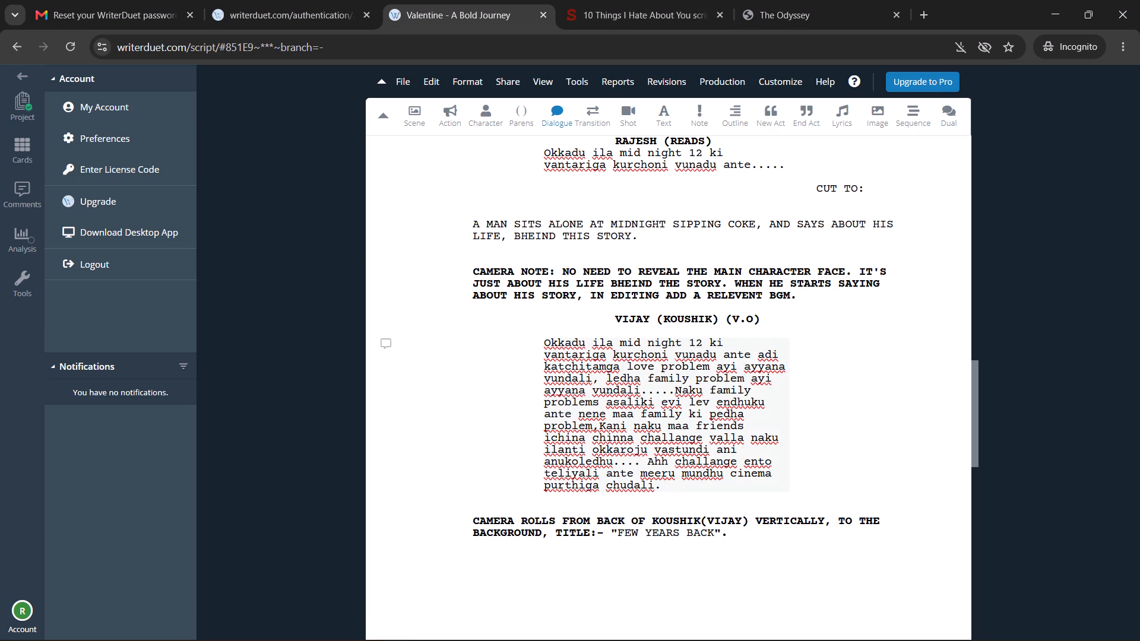
left_click(676, 494)
left_click(668, 488)
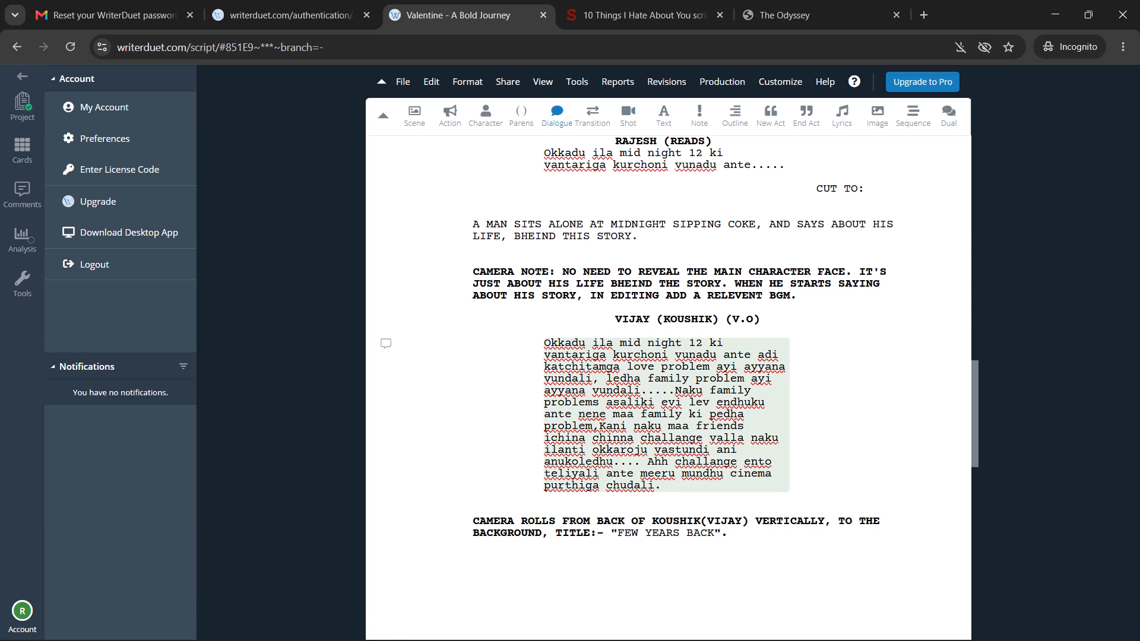
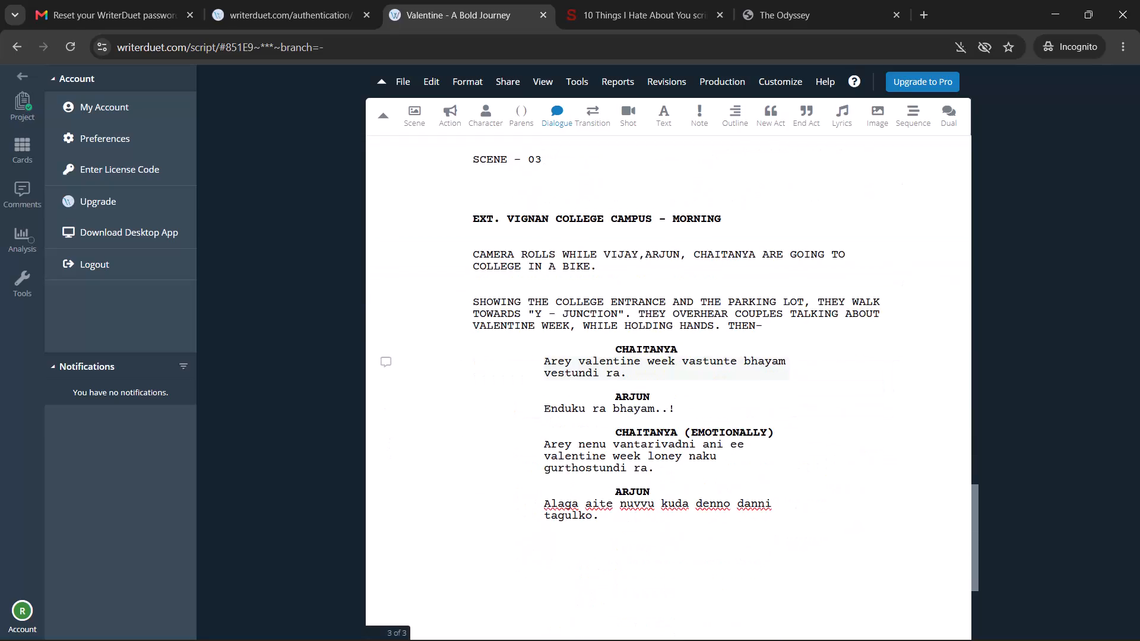
Add a VIJAY (KOUSHIK) character cue below Arjun's dialogue ending in "tagulko.".
left_click(641, 308)
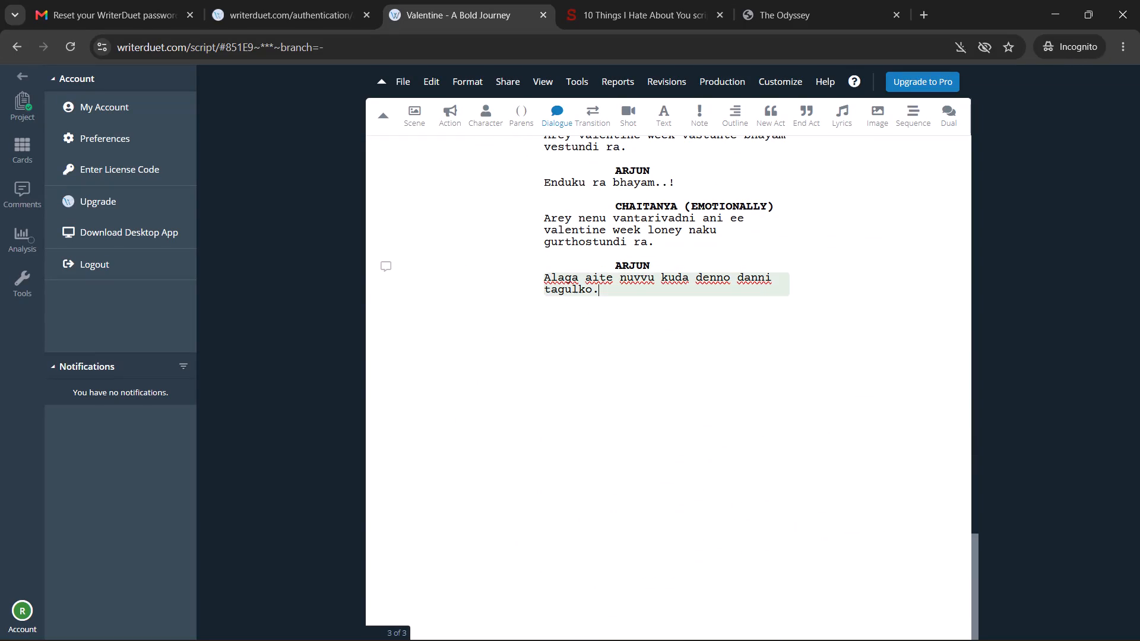
key("Return")
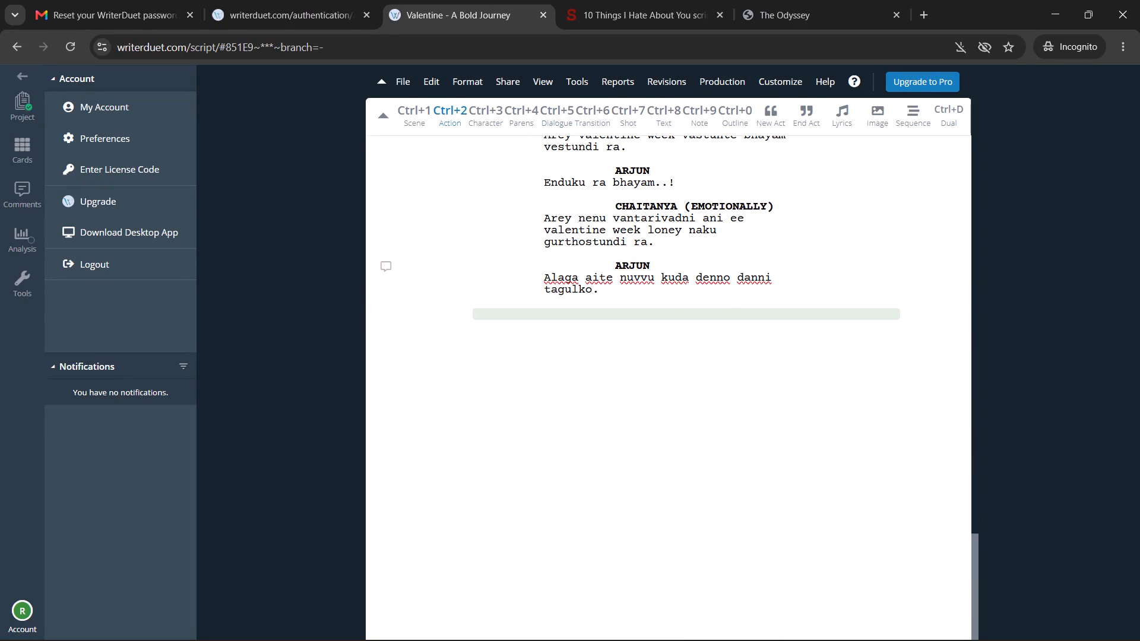
key("ctrl+3")
type("vi")
key("Return")
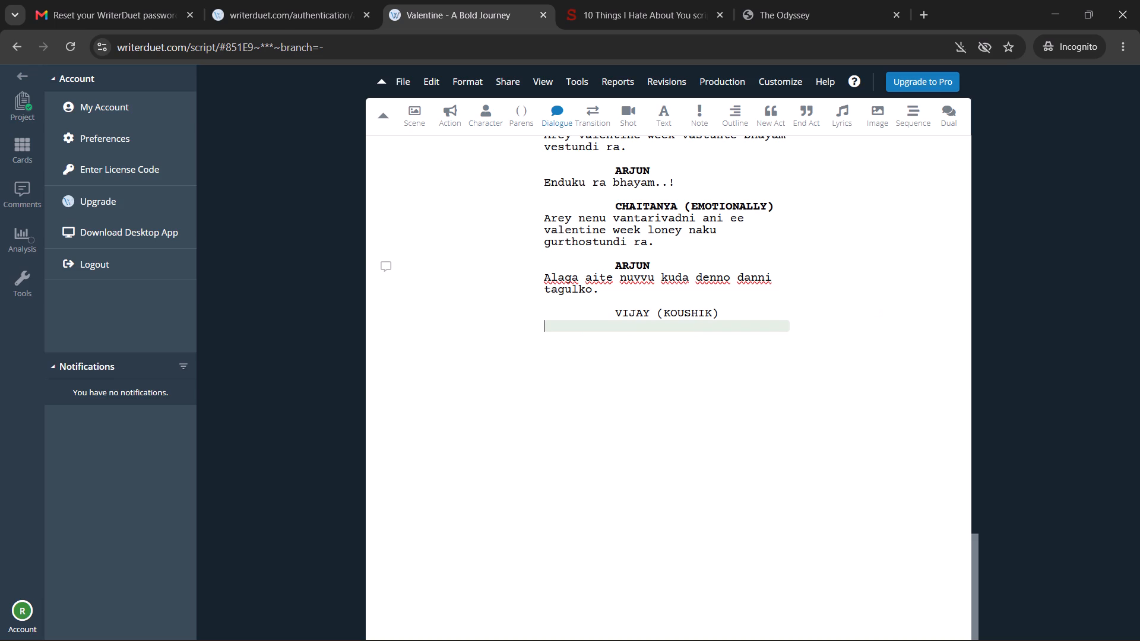
Write Vijay's dialogue opening as "Enduku ra vadi meda padi vedustunnaru,".
type("enduku ra vad")
key("BackSpace")
type("di meda padi")
key("space")
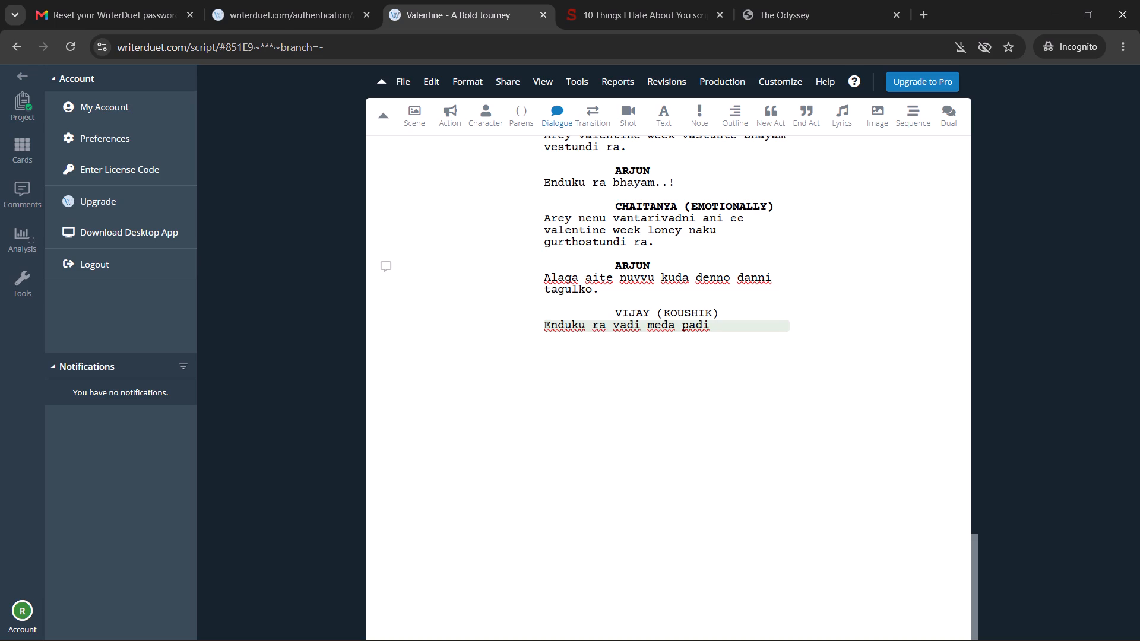
type("vest")
key("BackSpace")
key("BackSpace")
type("dustunnaru")
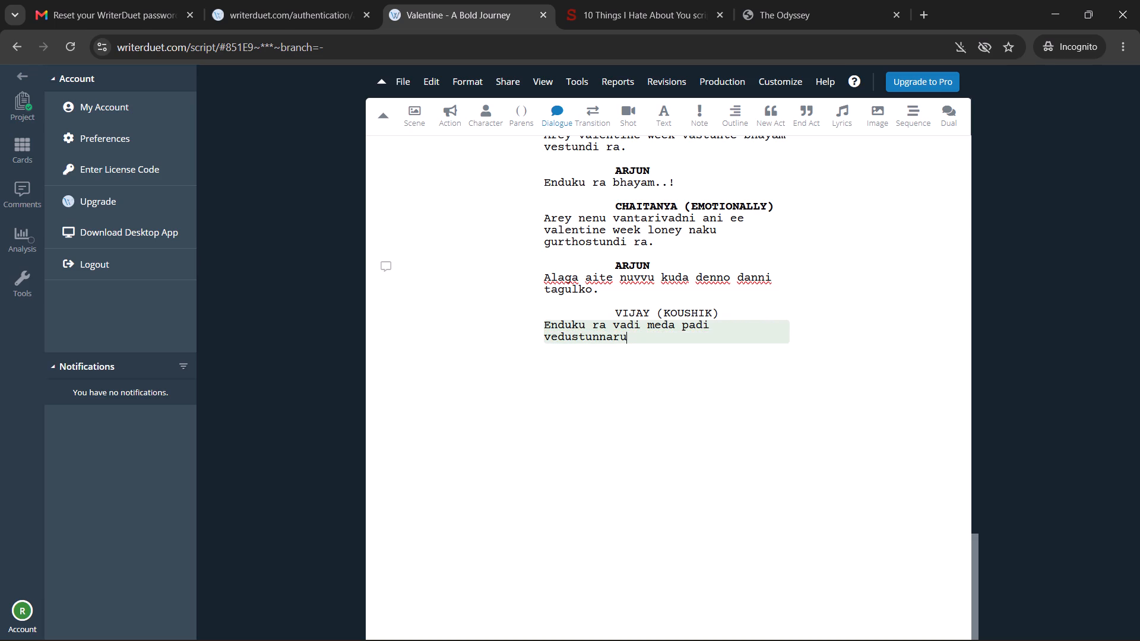
type(",")
key("space")
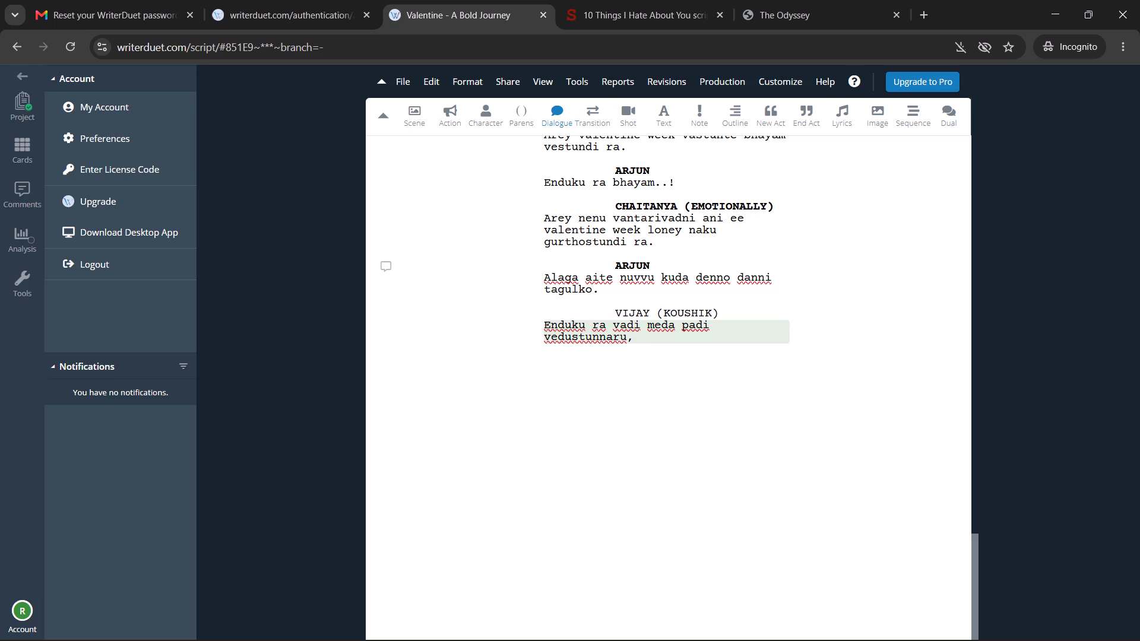
Change the word "vadi" in Vijay's new dialogue to "valla".
key("Up")
key("BackSpace")
key("BackSpace")
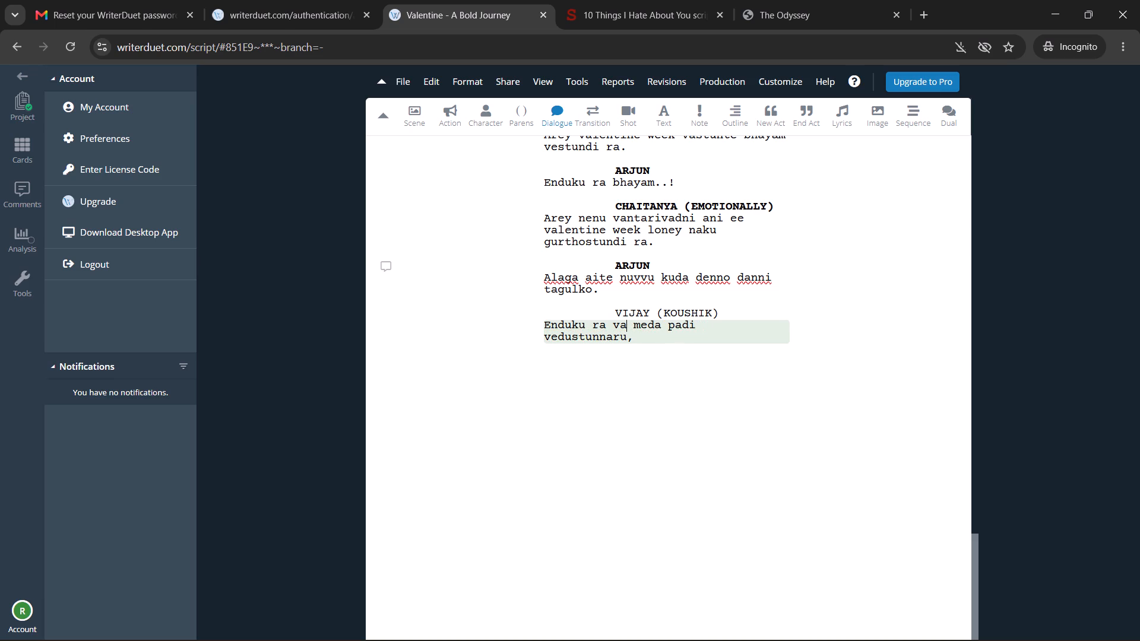
type(";;")
key("BackSpace")
key("BackSpace")
key("k")
key("BackSpace")
type("lla")
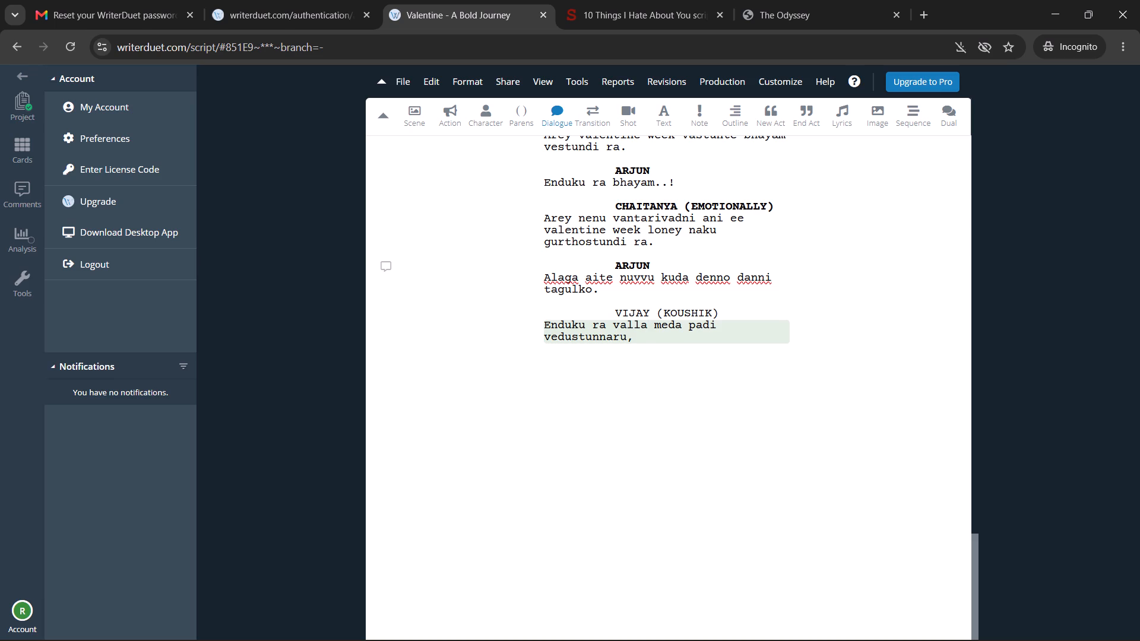
Correct the spelling of "meda" in Vijay's dialogue to "medha".
key("Right")
key("Right")
key("Right")
key("Right")
key("h")
key("Left")
Remove the initial "v" of "vedustunnaru" so the word reads "edustunnaru", and return to the end of the line.
key("Left")
key("Down")
key("Left")
key("Left")
key("Left")
key("Left")
key("Left")
key("Left")
key("Left")
key("Left")
key("Left")
key("Left")
key("Left")
key("Left")
key("Left")
key("BackSpace")
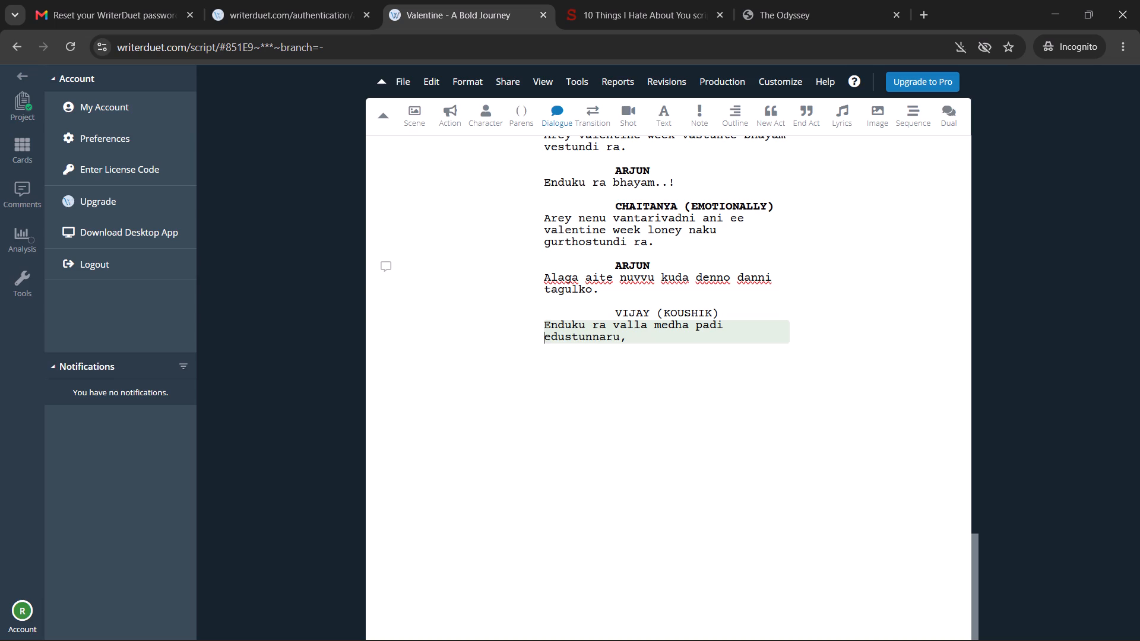
key("ctrl+Right")
key("Right")
Continue Vijay's dialogue with "vallani chusi sollukarchadam aapi valla ki kuncham privacy ivvandi.".
key("space")
type("vallani chusi")
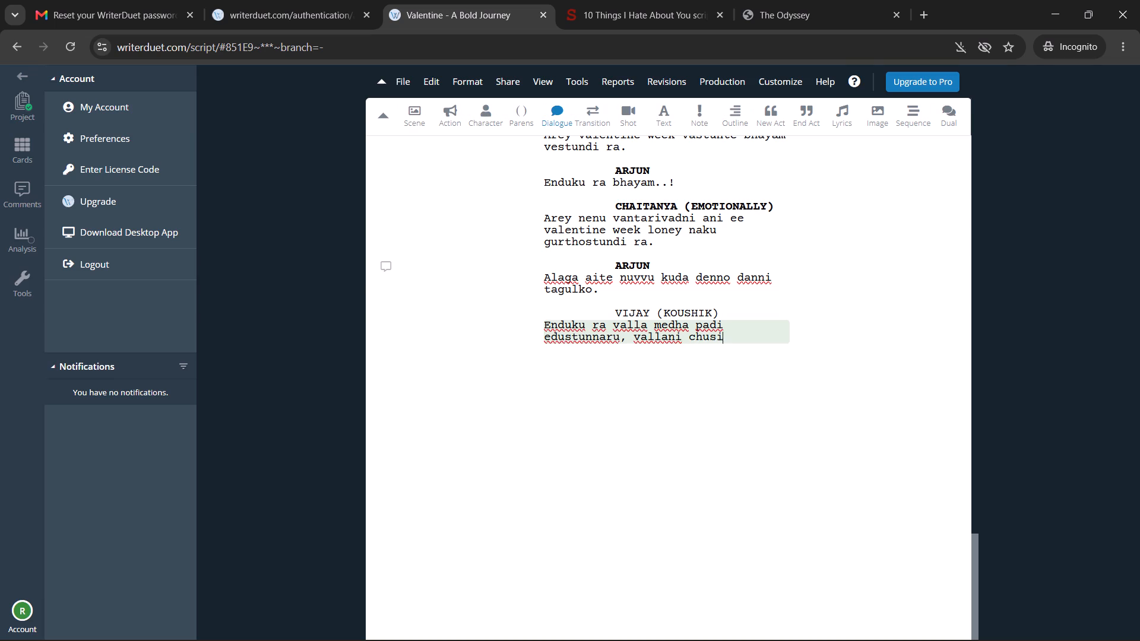
key("space")
key("s")
type("ollu")
type("karchadam aapa")
key("BackSpace")
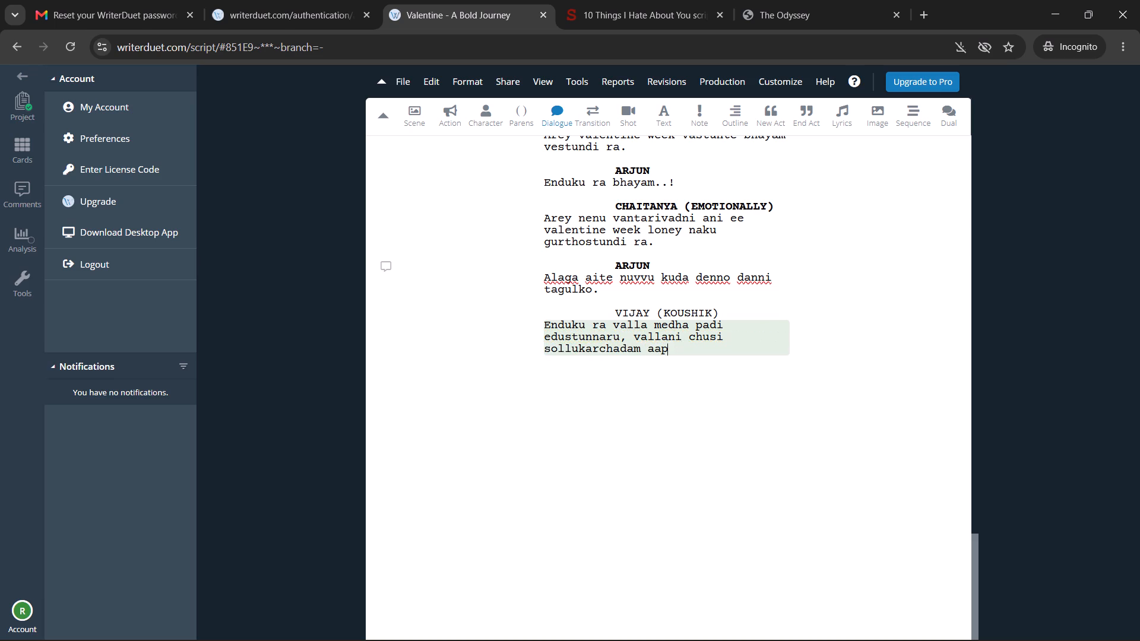
type("i valla")
key("space")
type("ki kuchn")
key("equal")
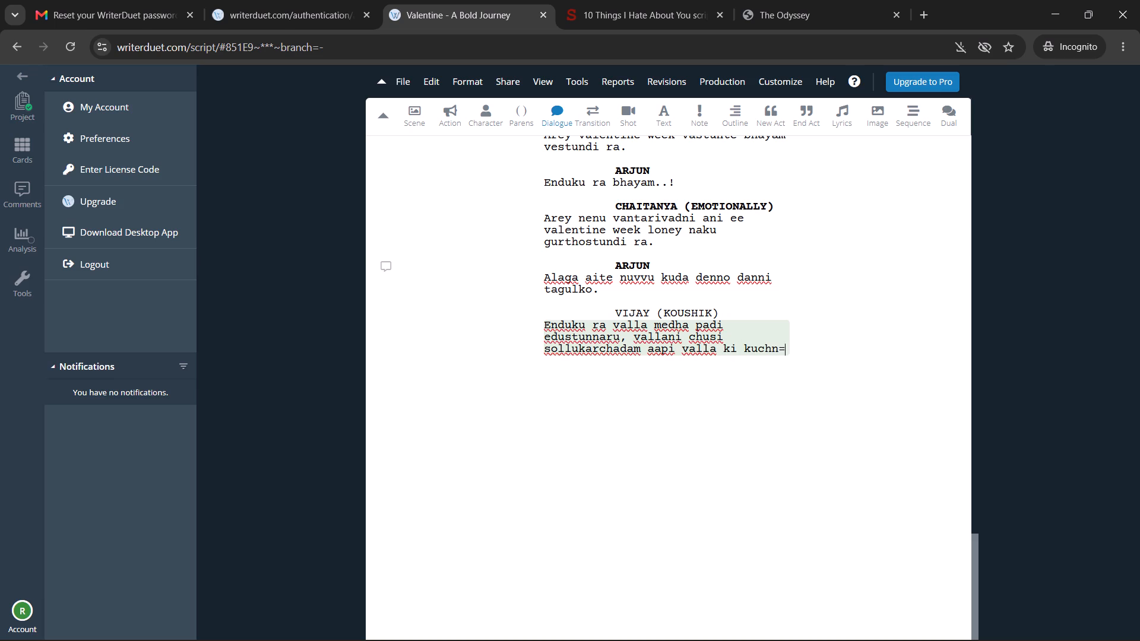
key("BackSpace")
key("BackSpace")
key("BackSpace")
key("BackSpace")
type("ncham privacy ivvandi")
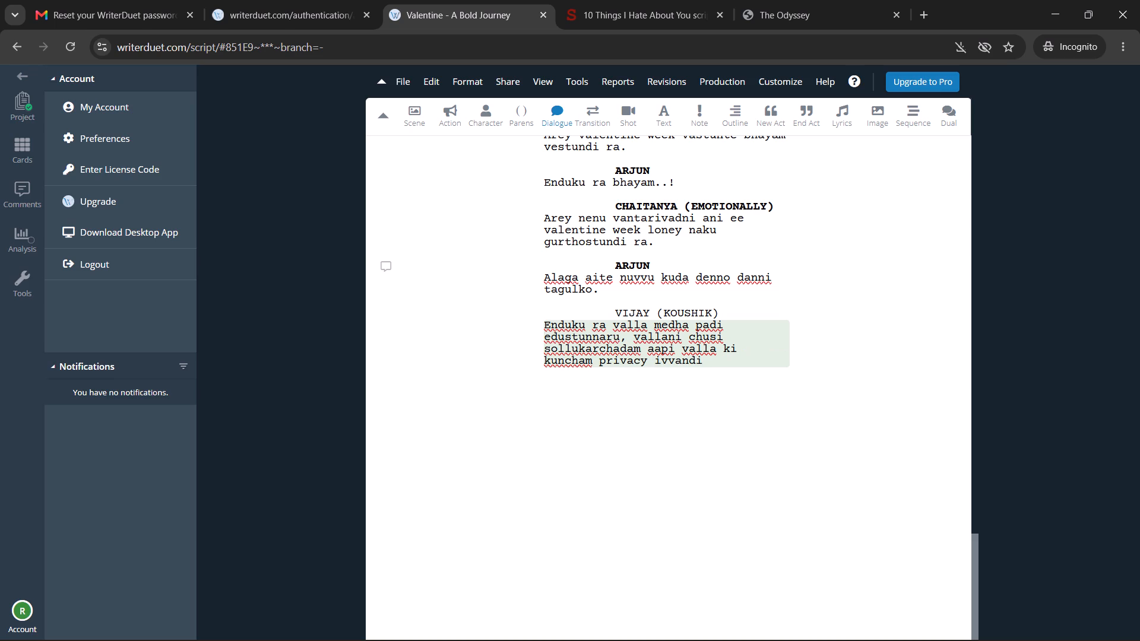
type("..")
key("BackSpace")
Add a CHAITANYA character cue below Vijay's dialogue and start its dialogue line.
key("Return")
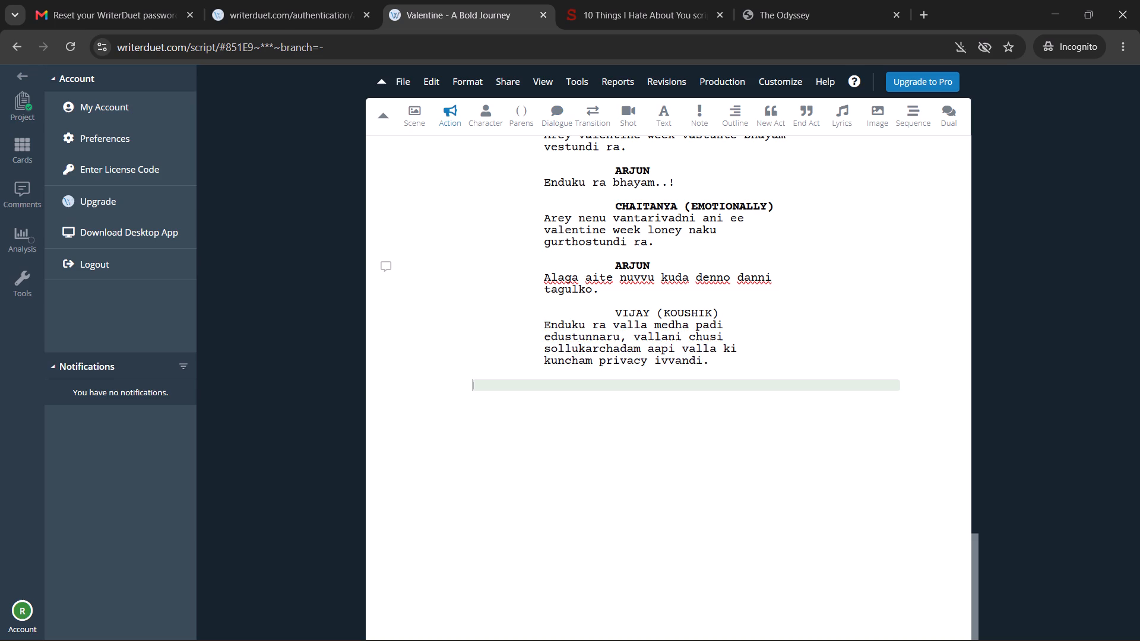
key("ctrl+4")
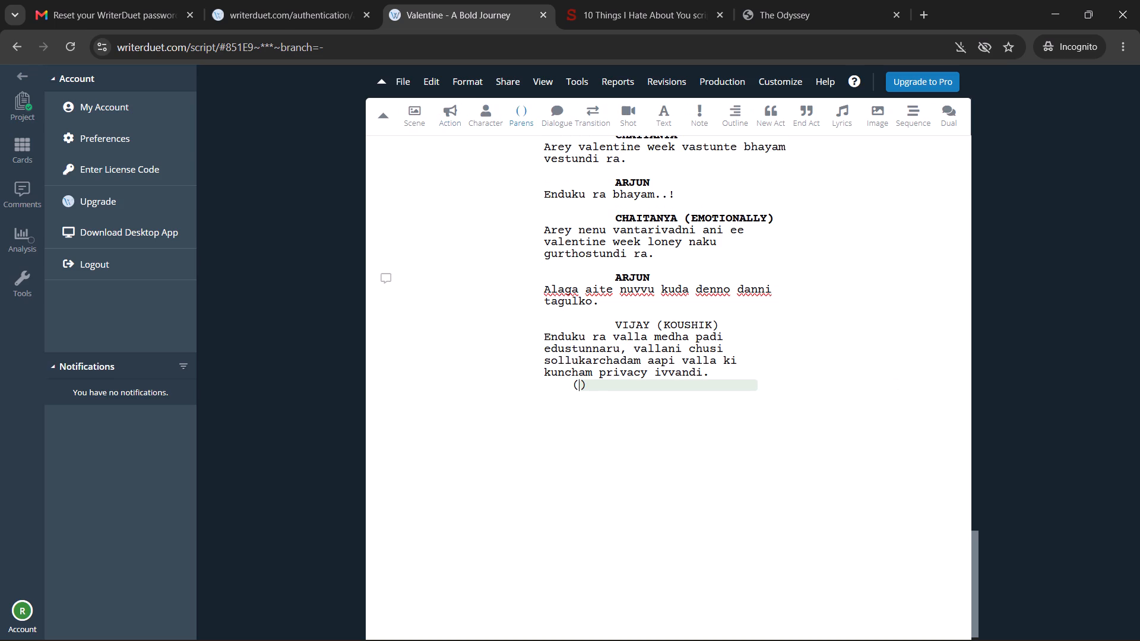
key("ctrl+BackSpace")
key("ctrl+3")
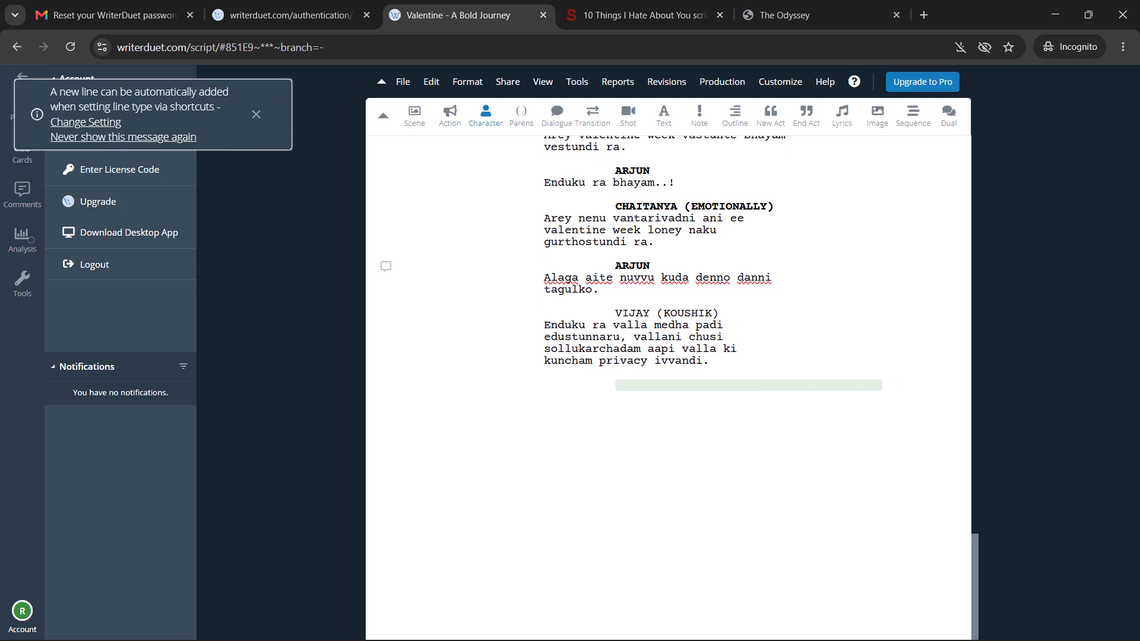
key("ctrl+3")
key("shift+c")
key("Tab")
key("space")
key("Return")
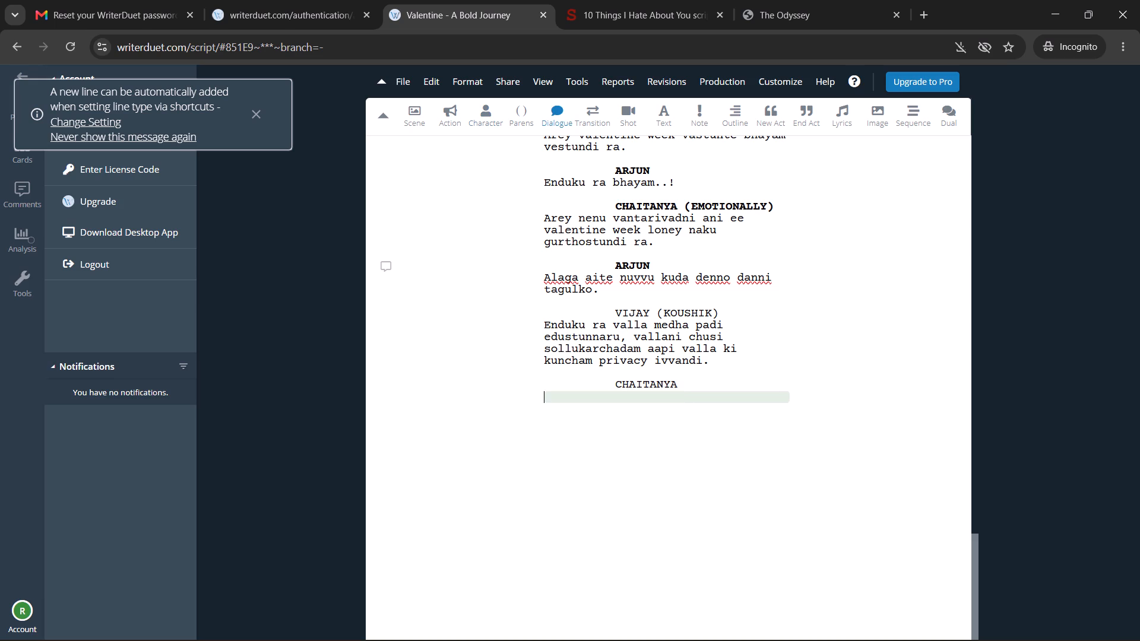
Write Chaitanya's dialogue as "Niku em ra emaina cheptav....".
type("ne")
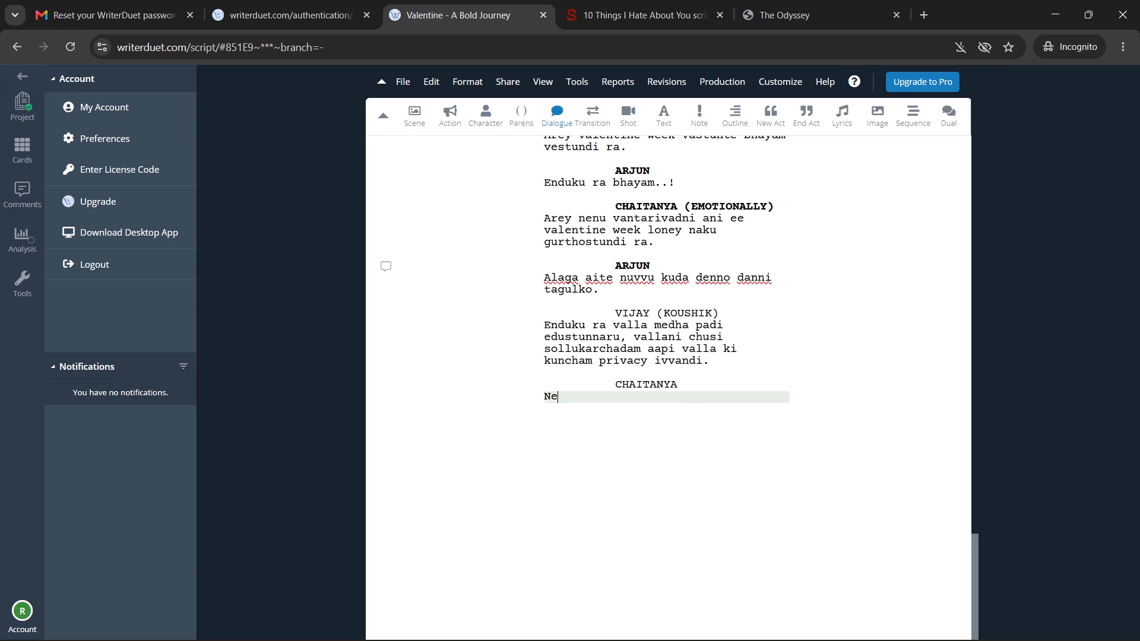
key("k")
key("u")
key("space")
key("BackSpace")
key("BackSpace")
key("BackSpace")
key("BackSpace")
type("iku em ra emanna cheptann")
key("BackSpace")
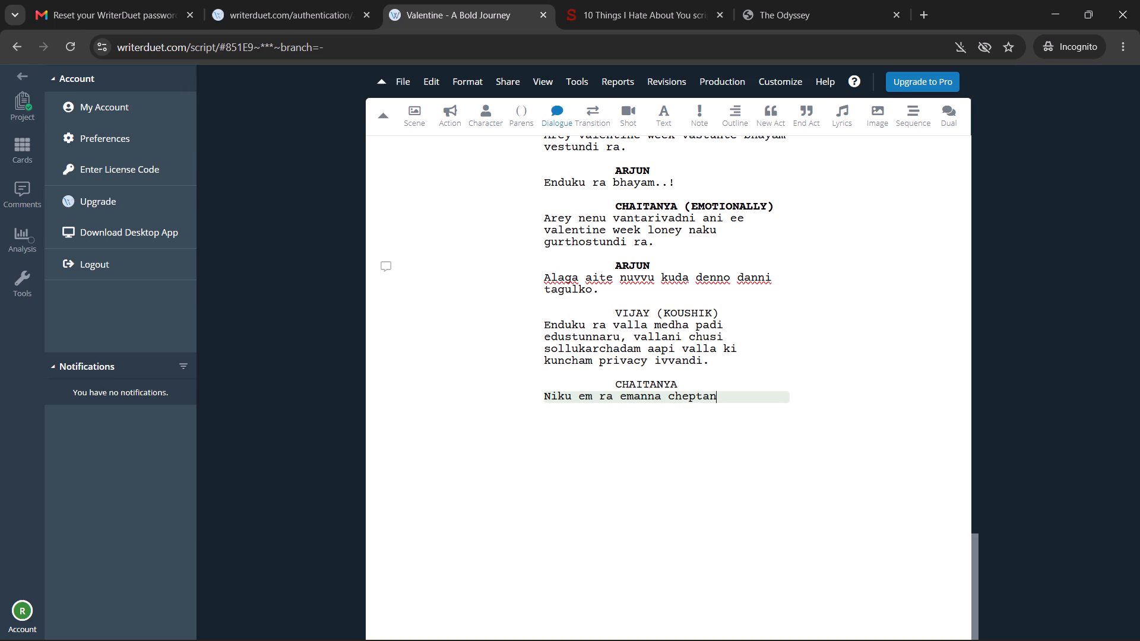
key("BackSpace")
key("ctrl+BackSpace")
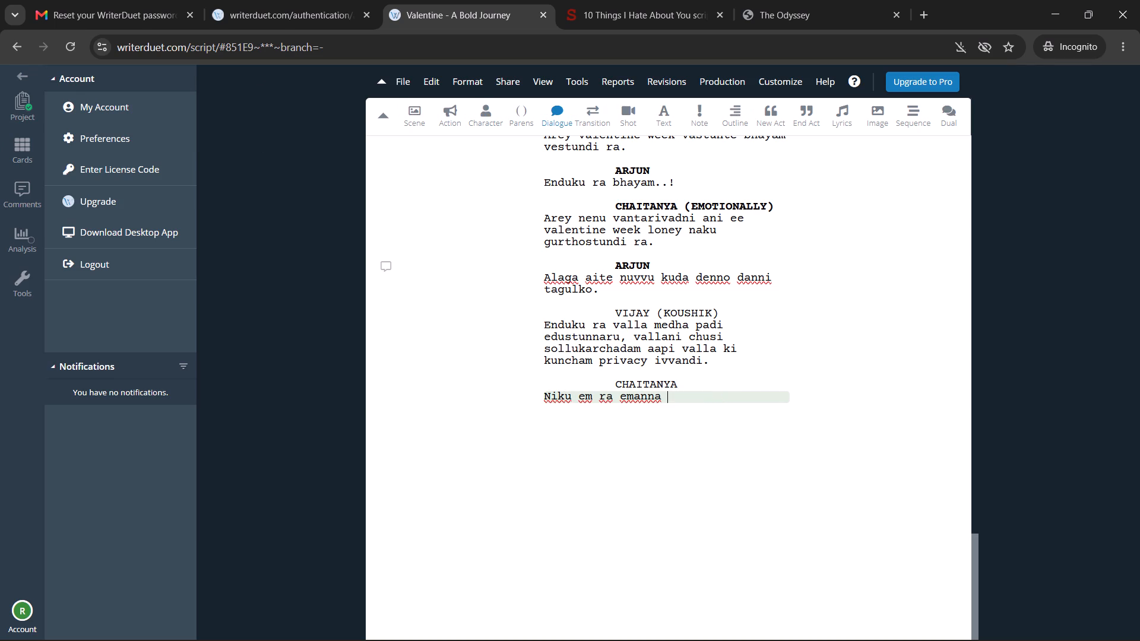
key("BackSpace")
key("BackSpace")
key("BackSpace")
key("BackSpace")
type("ina cheptav")
key("space")
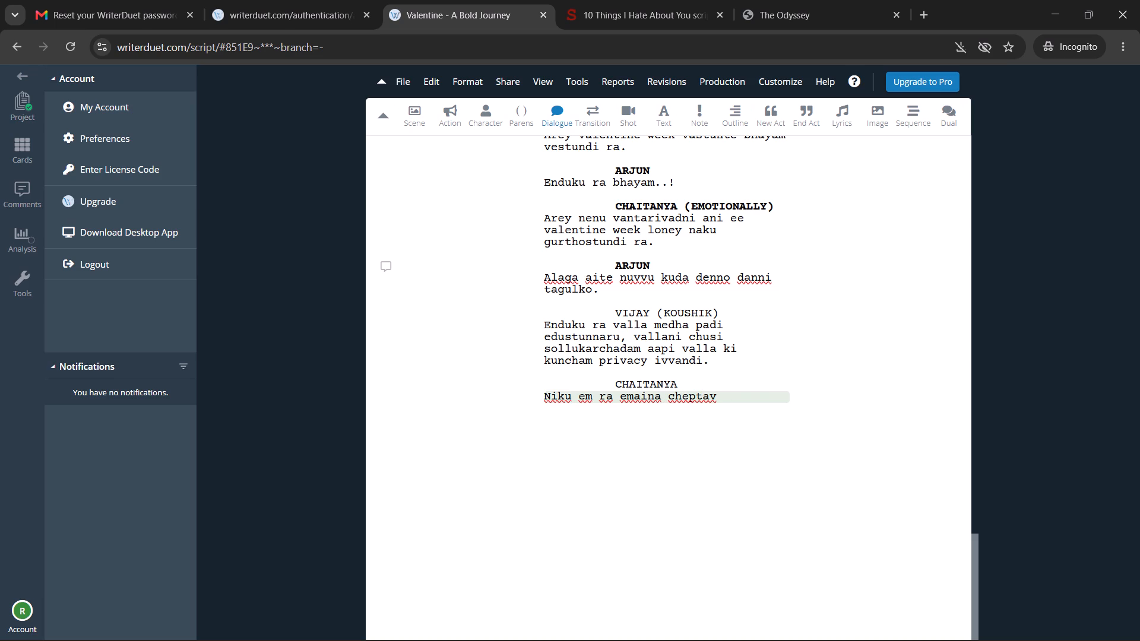
key("BackSpace")
type("....")
Add an ARJUN character cue below Chaitanya's dialogue and start its dialogue line.
key("Return")
key("ctrl+3")
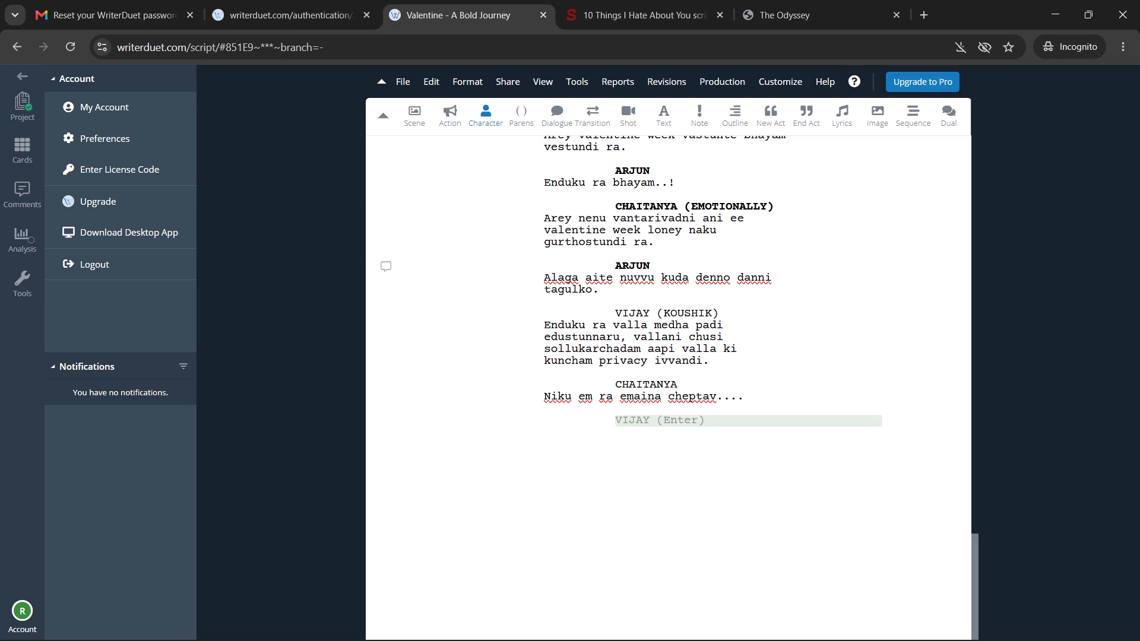
type("ar")
key("Tab")
key("Return")
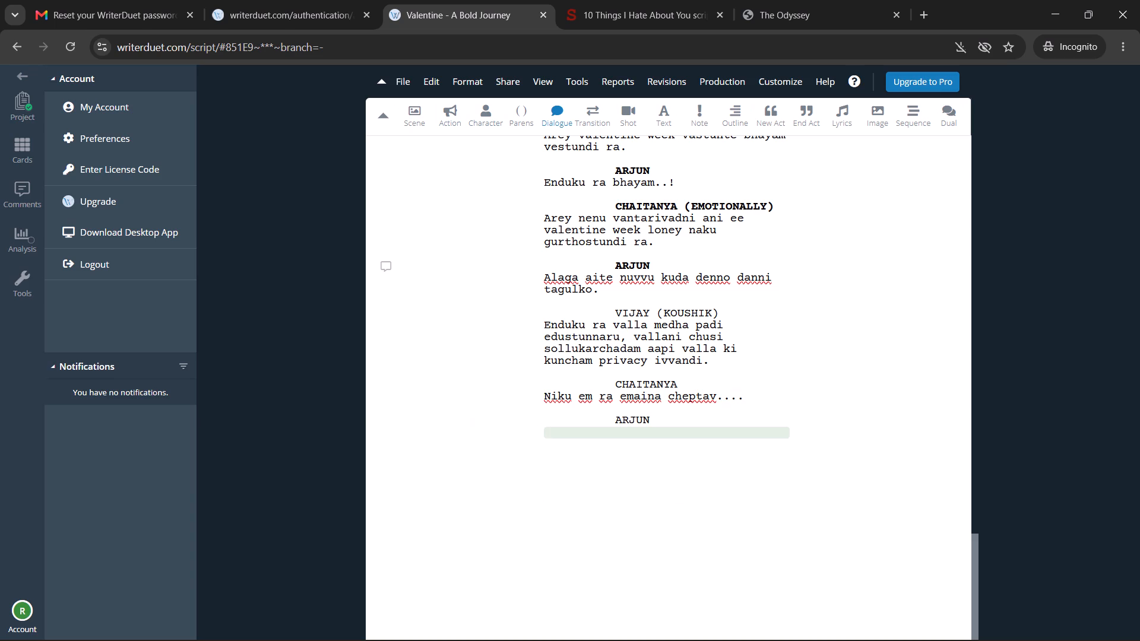
Begin Arjun's dialogue with "Nee lanti vade".
type("ni lanti vade")
key("space")
key("ctrl+Left")
key("ctrl+Left")
key("BackSpace")
key("BackSpace")
type("ee")
key("space")
key("ctrl+Right")
key("ctrl+Right")
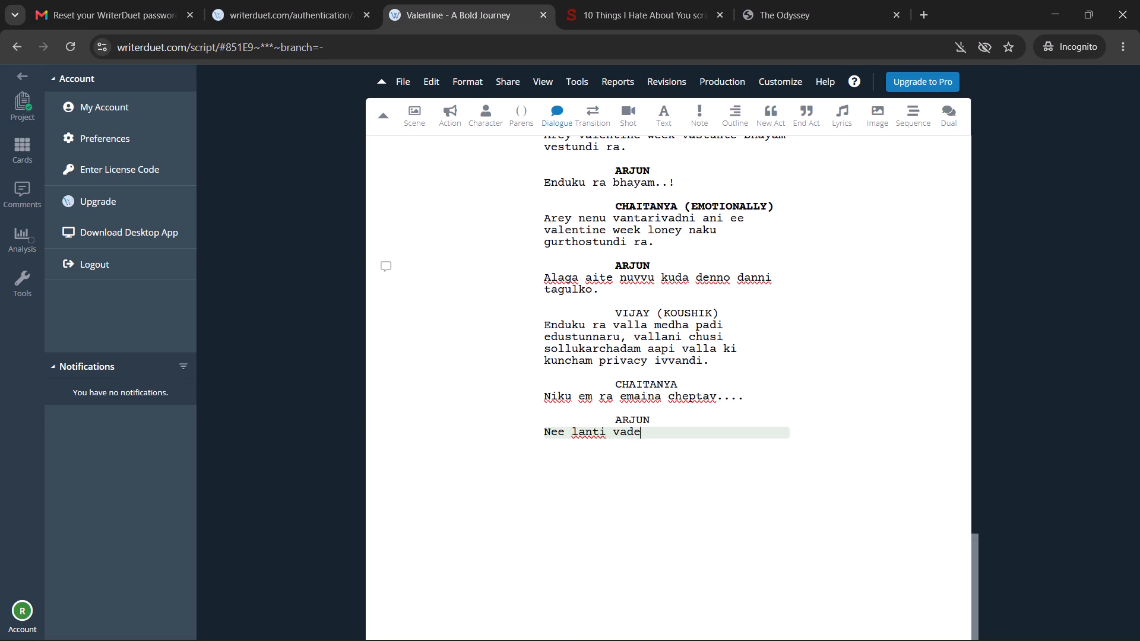
Continue Arjun's dialogue with "love ki mundu aha,".
key("space")
type("love ki munc")
key("BackSpace")
type("du")
key("space")
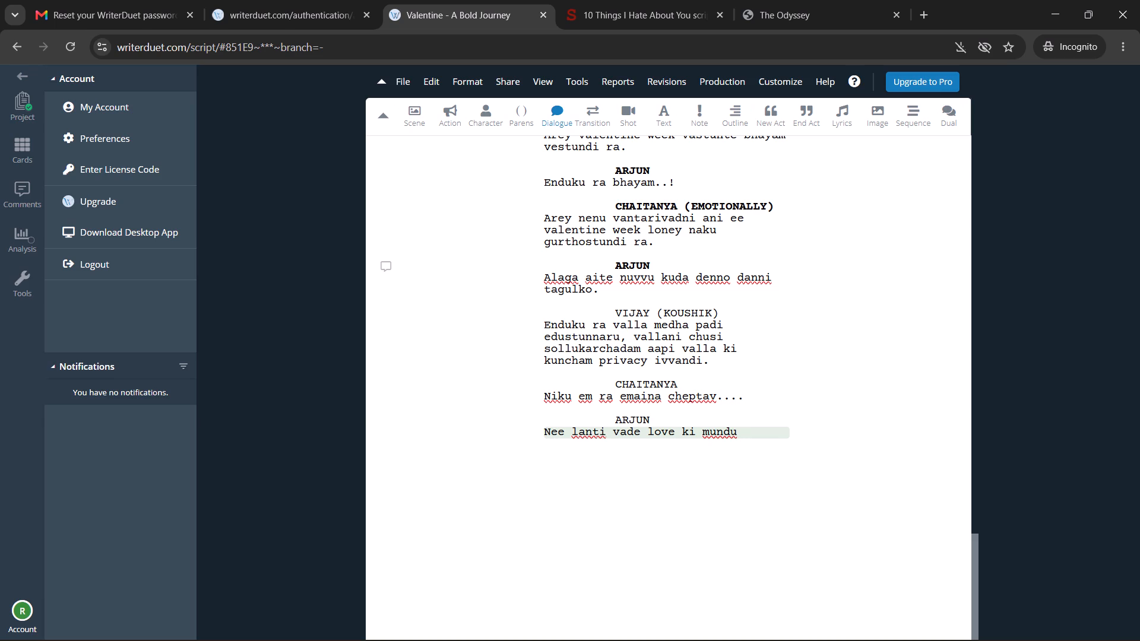
type("aha")
key("space")
key("BackSpace")
key("m")
key("BackSpace")
type(",")
key("space")
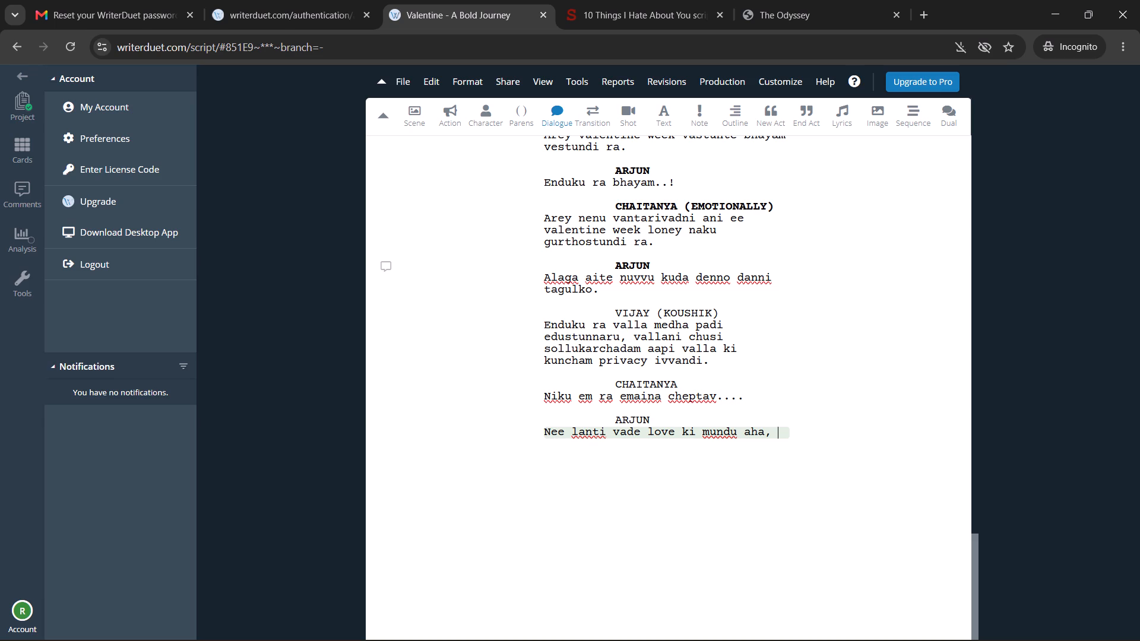
Continue Arjun's dialogue with "love ki tarvata swaha annadi anta ani annadu".
type("love ki r")
key("BackSpace")
type("tarvata")
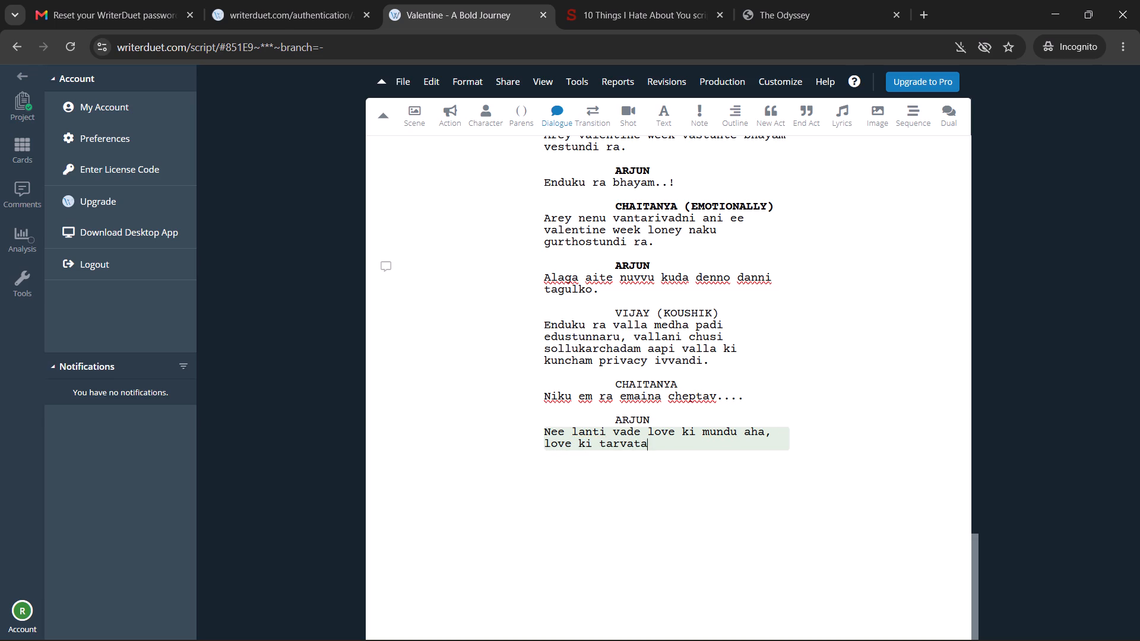
key("space")
type("swaha")
key("space")
type("annadi anta")
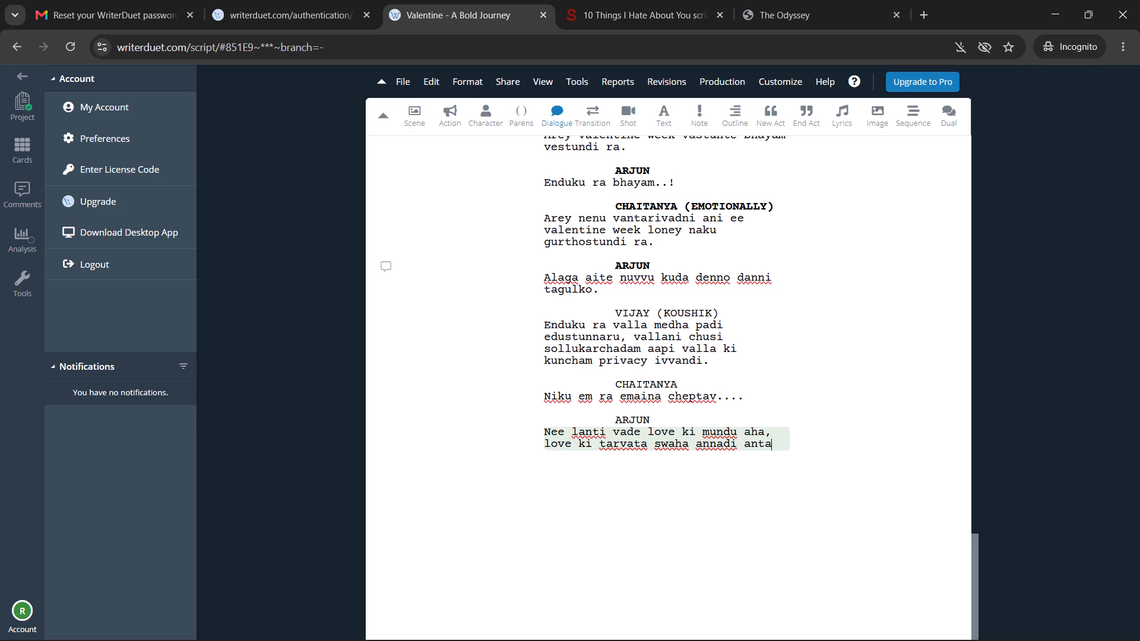
key("space")
type("ani annadu")
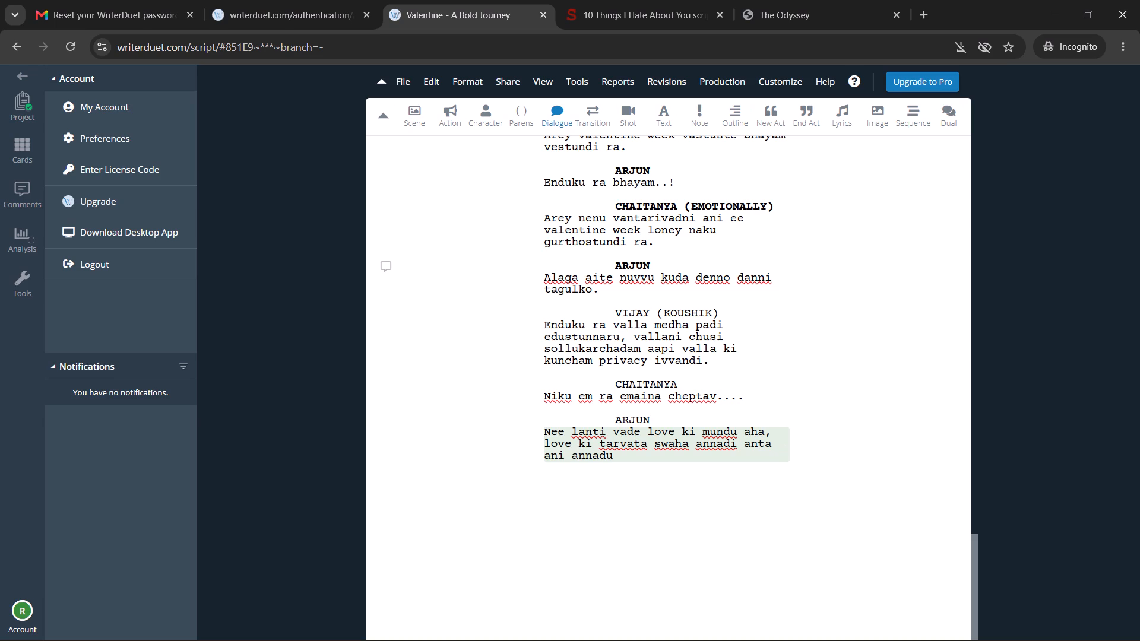
Change the word "annadi" in Arjun's last dialogue to "annadu".
key("Up")
key("ctrl+Right")
key("ctrl+Right")
key("Right")
key("Right")
key("Right")
key("Right")
key("Right")
key("Right")
key("BackSpace")
key("y")
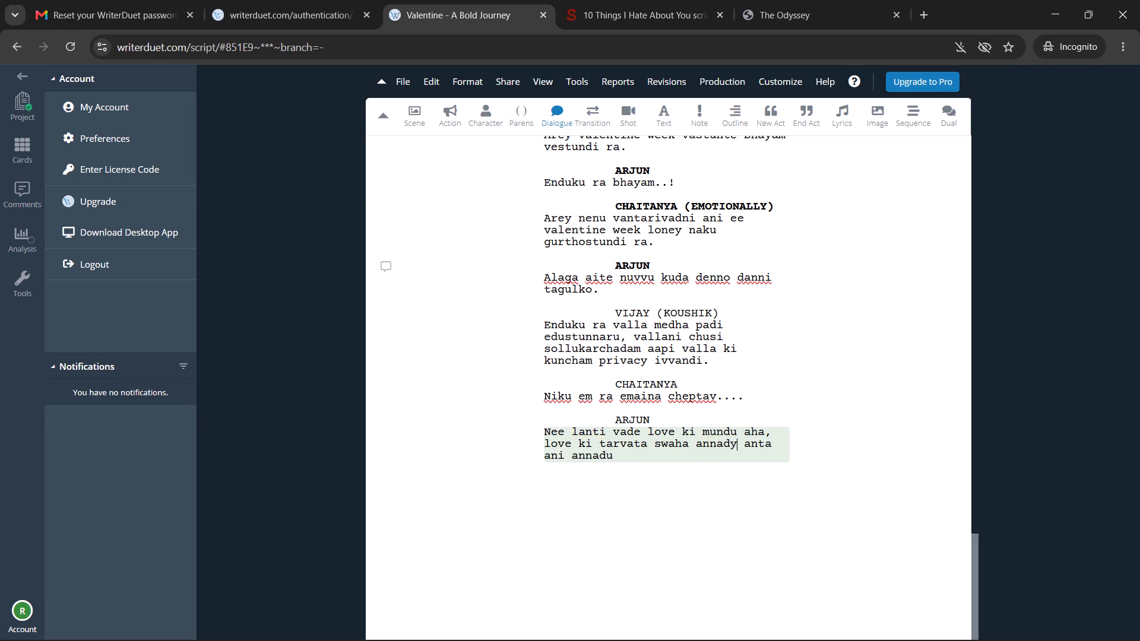
key("BackSpace")
key("u")
Remove the trailing "ani annadu" from Arjun's last dialogue and end the sentence with a period after "anta".
key("Down")
key("ctrl+BackSpace")
key("ctrl+BackSpace")
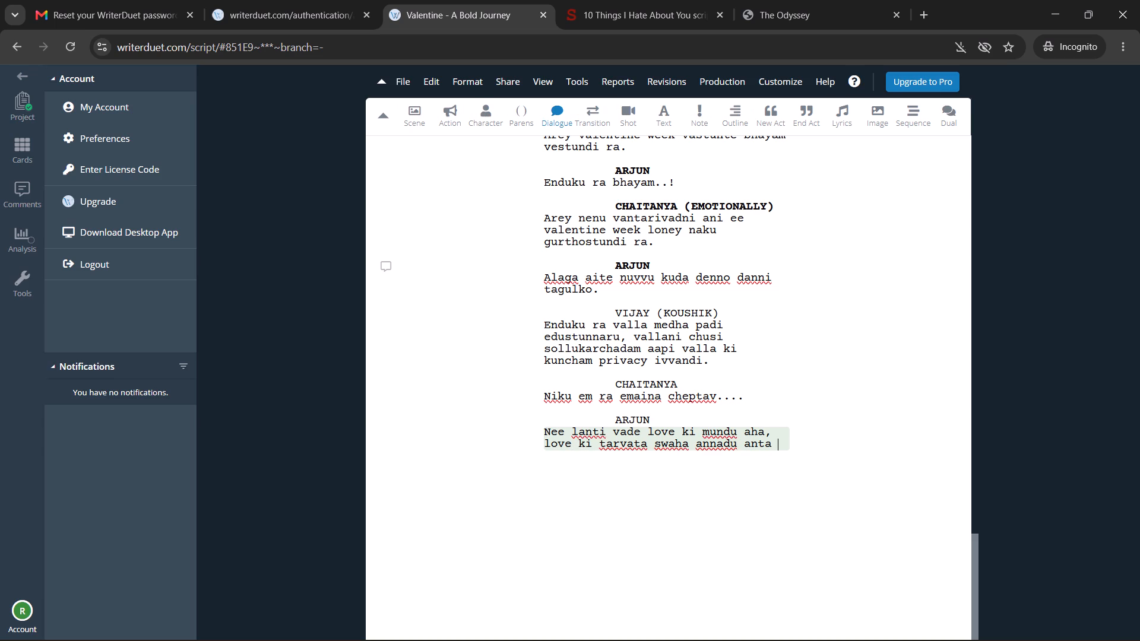
key("BackSpace")
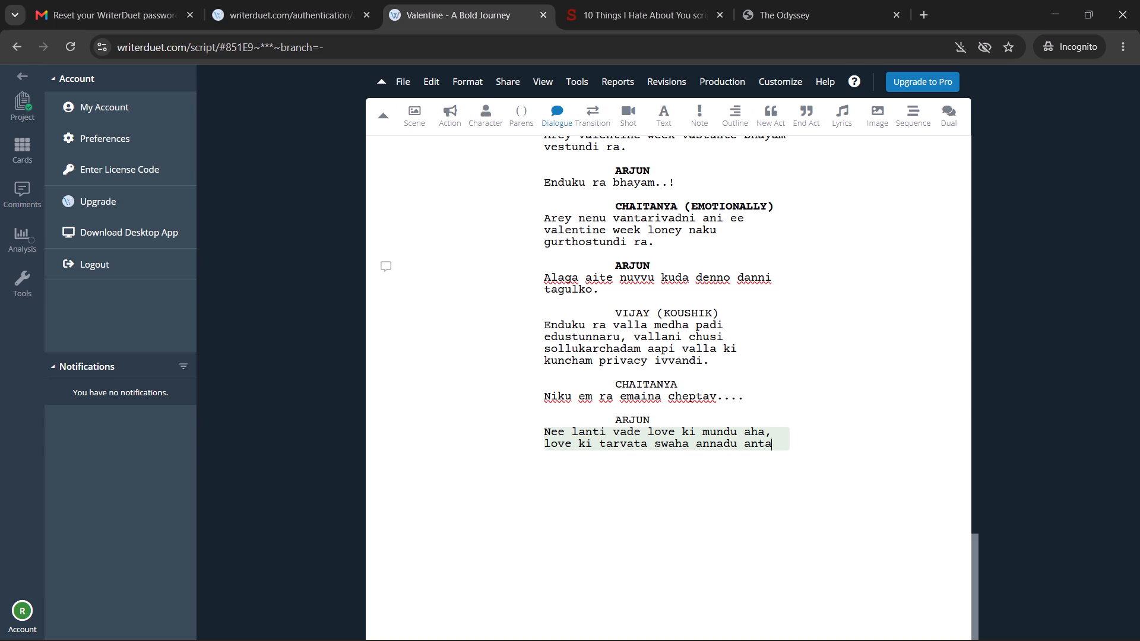
key("period")
Make the ARJUN character cue above the "Nee lanti vade" dialogue bold.
key("Up")
key("Up")
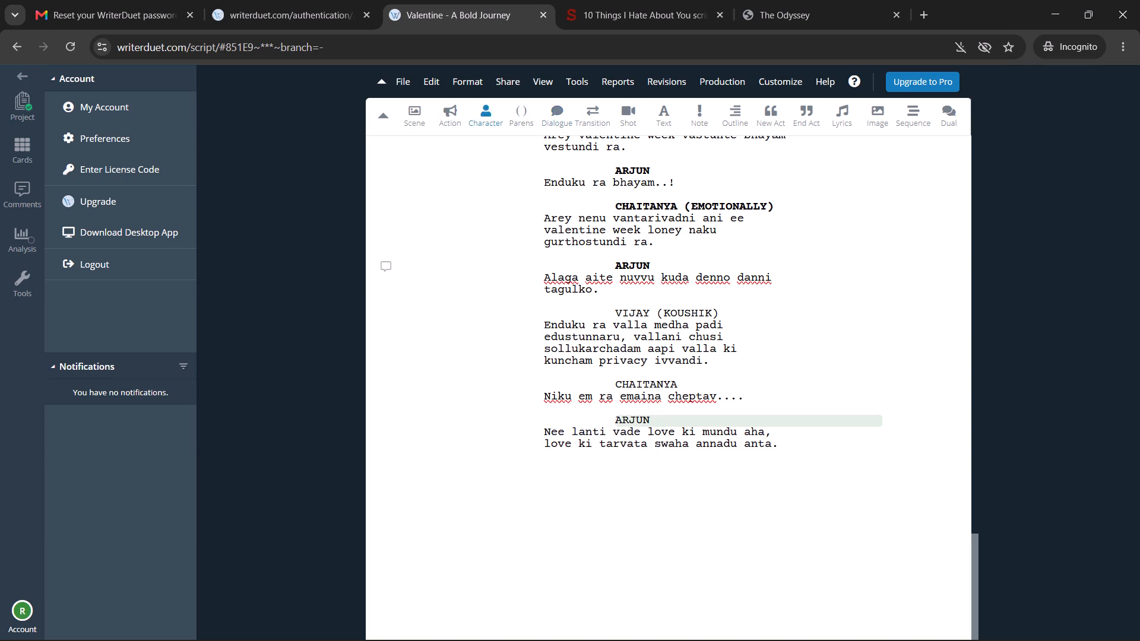
key("ctrl+Left")
key("ctrl+Right")
key("ctrl+shift+Left")
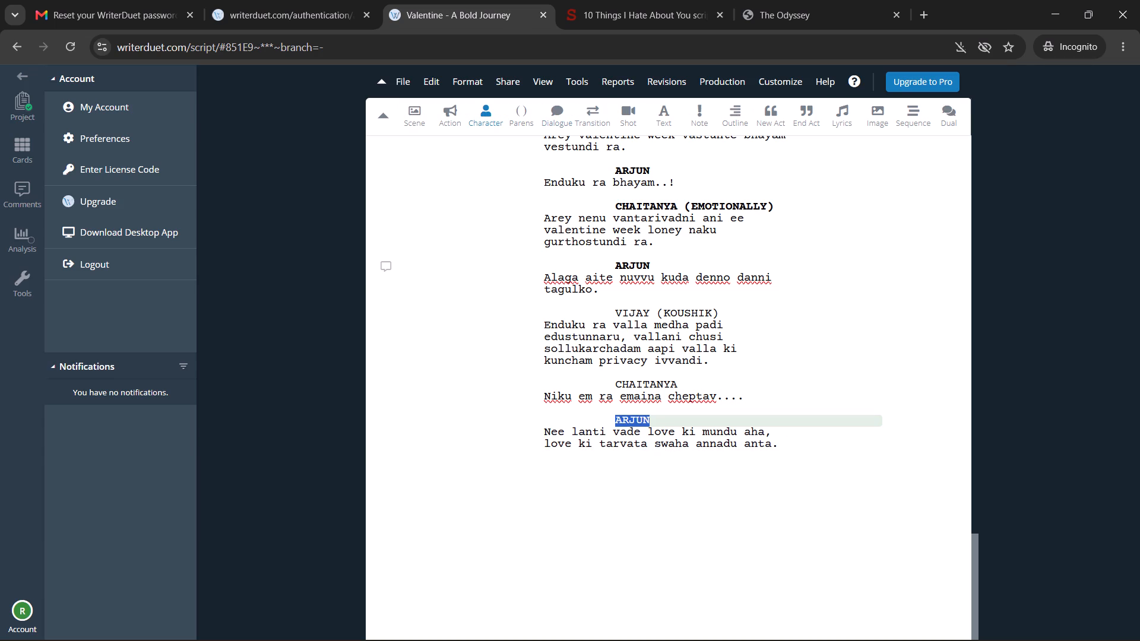
key("ctrl+b")
Make the CHAITANYA character cue above "Niku em ra emaina cheptav...." bold.
key("Up")
key("Up")
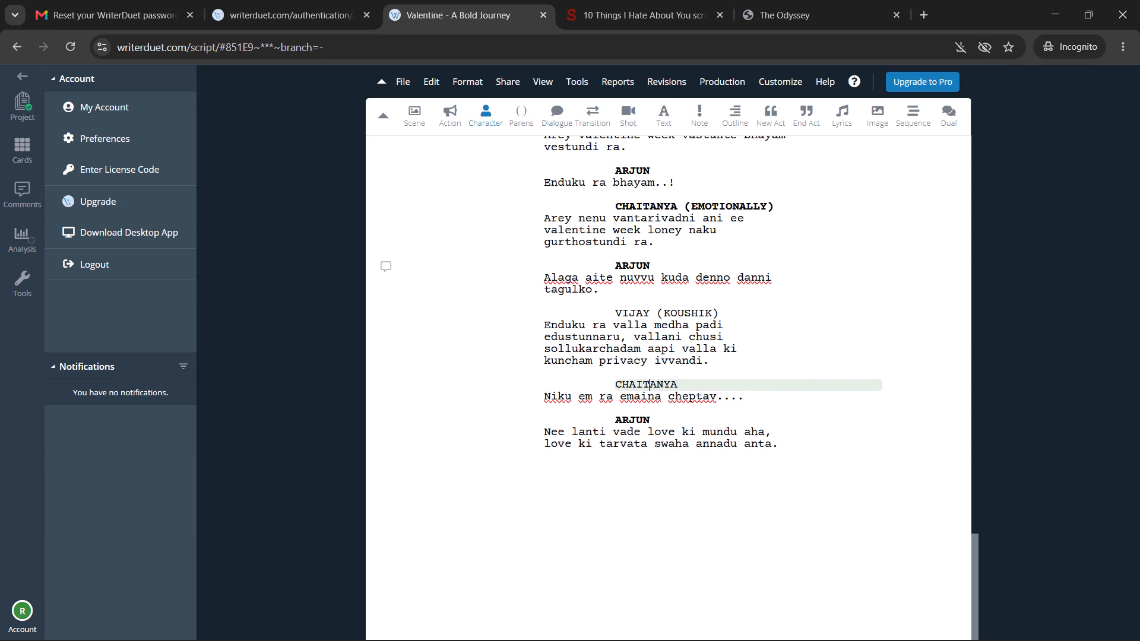
key("Right")
key("Right")
key("Right")
key("Right")
key("ctrl+Right")
key("ctrl+Left")
key("ctrl+shift+Left")
key("ctrl+shift+Down")
key("Up")
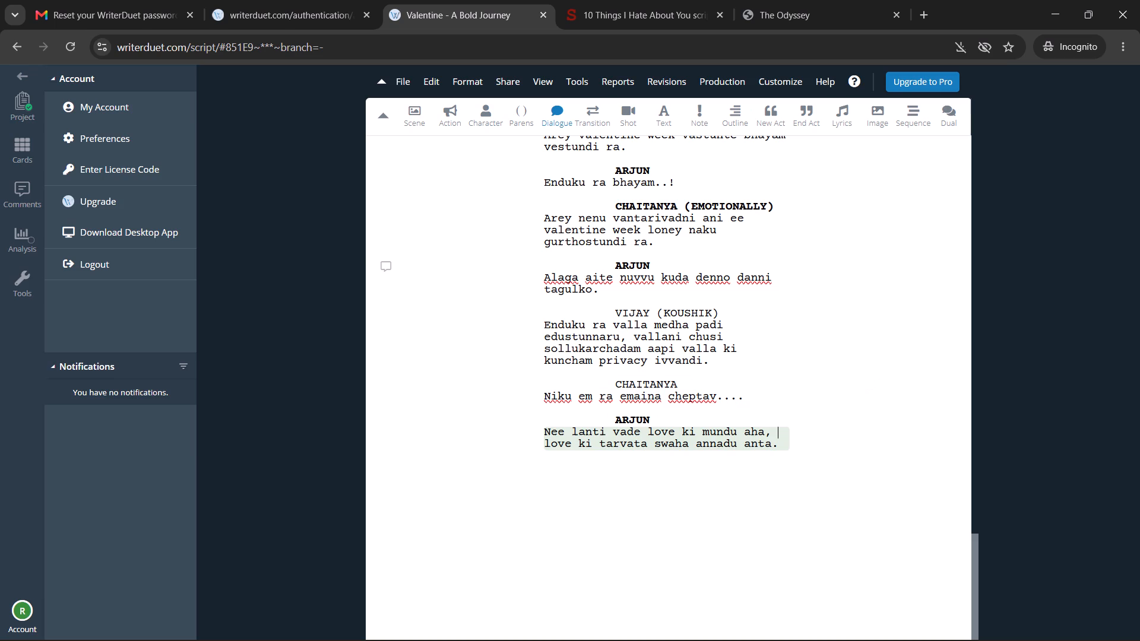
key("Up")
key("Up")
key("Up")
key("ctrl+shift+Left")
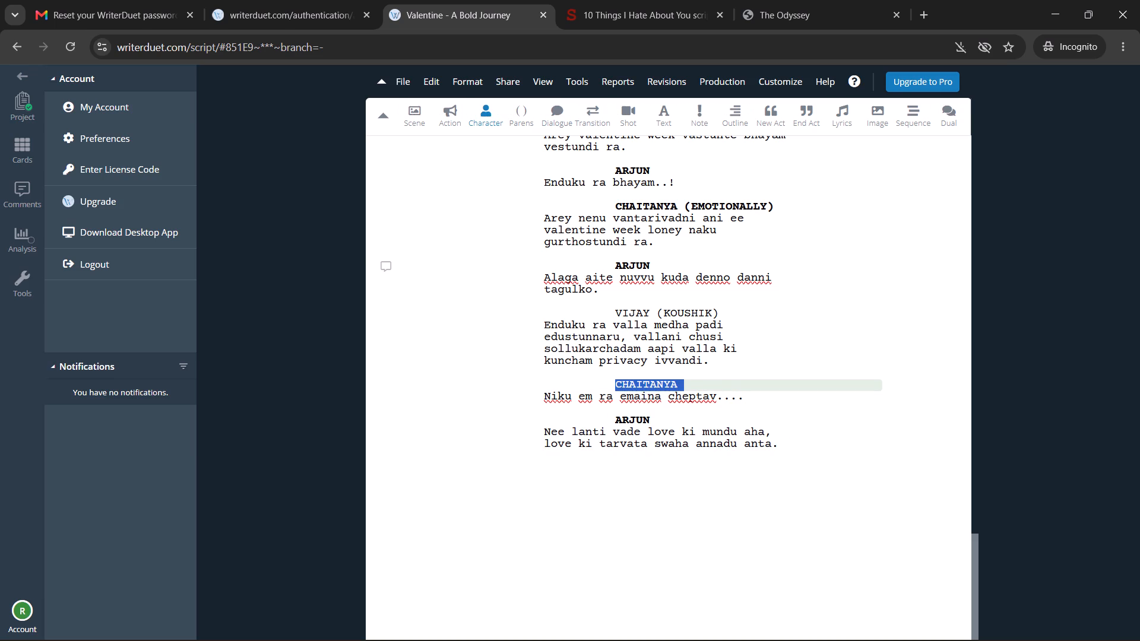
key("ctrl+b")
Make the VIJAY (KOUSHIK) character cue above "Enduku ra valla medha padi" bold.
key("Up")
key("Up")
key("Up")
key("Up")
key("Up")
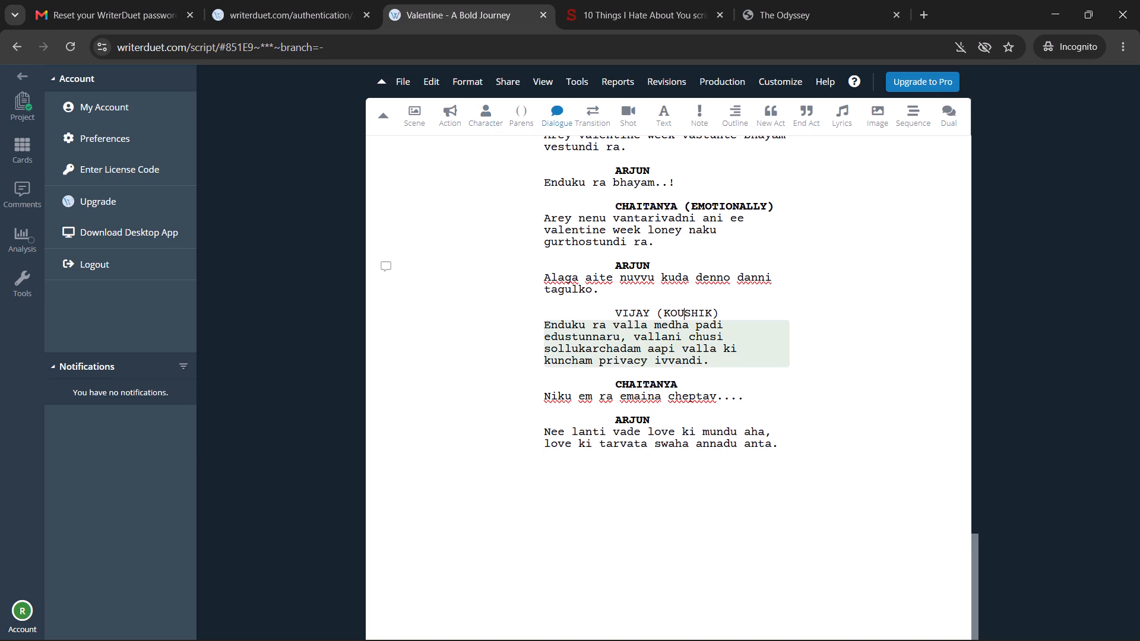
key("Right")
key("Right")
key("Right")
key("ctrl+Right")
key("Right")
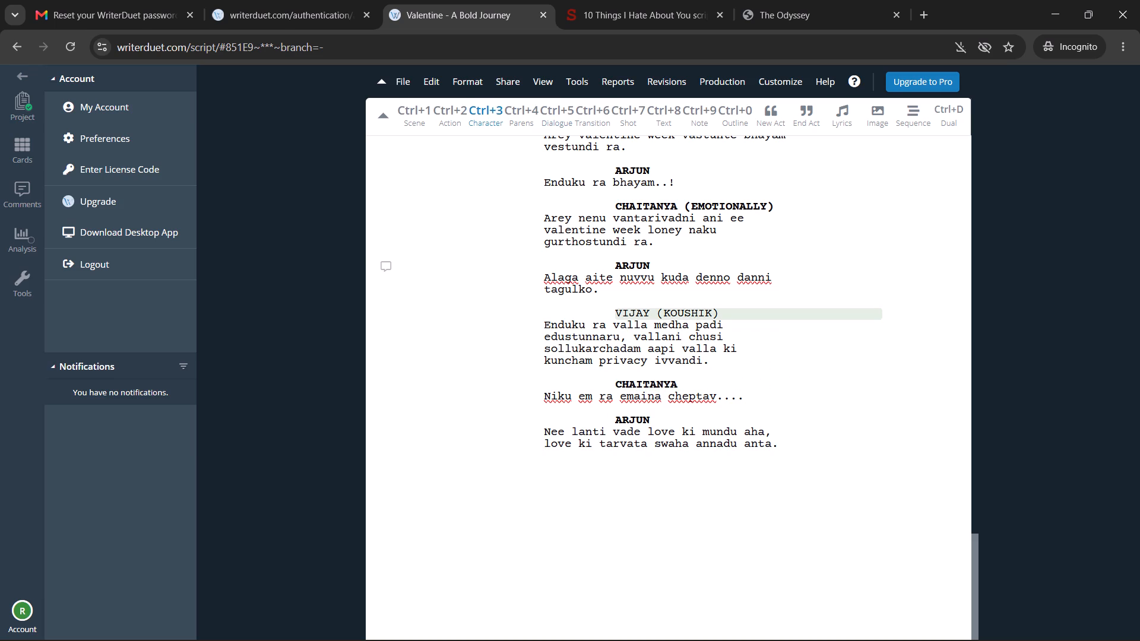
key("ctrl+shift+Left")
key("ctrl+shift+Left")
key("ctrl+shift+Left")
key("ctrl+shift+Left")
key("ctrl+shift+b")
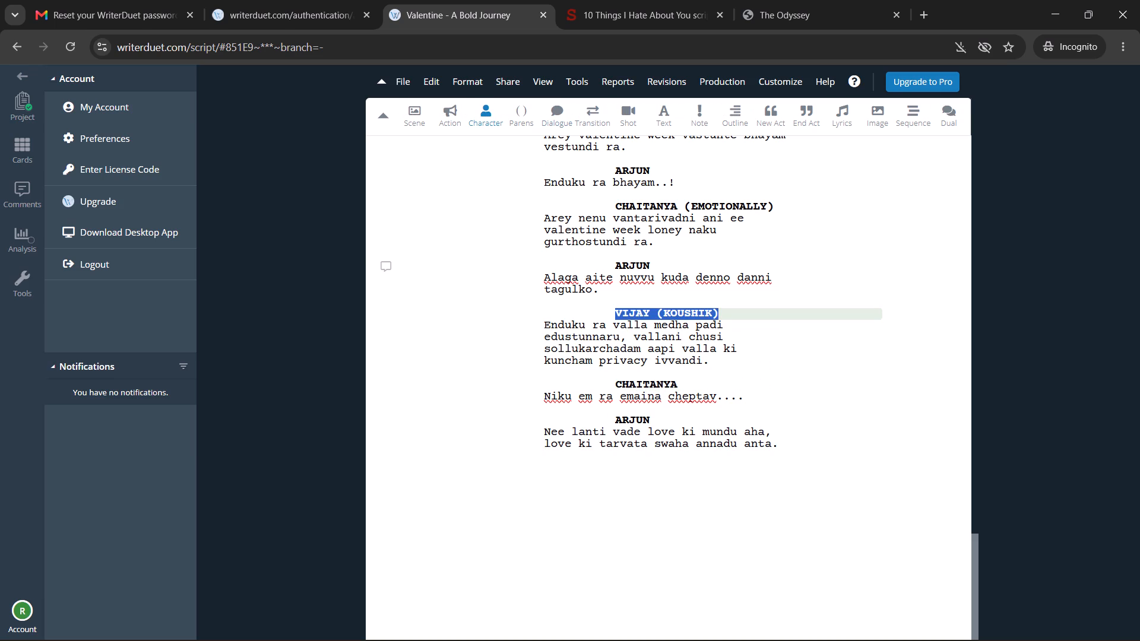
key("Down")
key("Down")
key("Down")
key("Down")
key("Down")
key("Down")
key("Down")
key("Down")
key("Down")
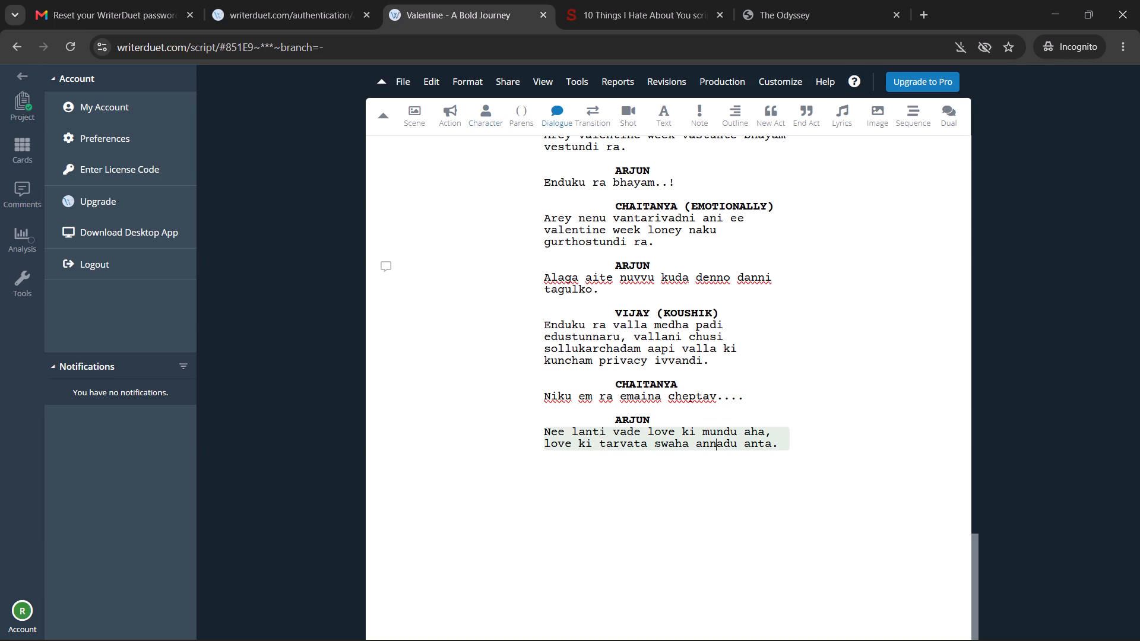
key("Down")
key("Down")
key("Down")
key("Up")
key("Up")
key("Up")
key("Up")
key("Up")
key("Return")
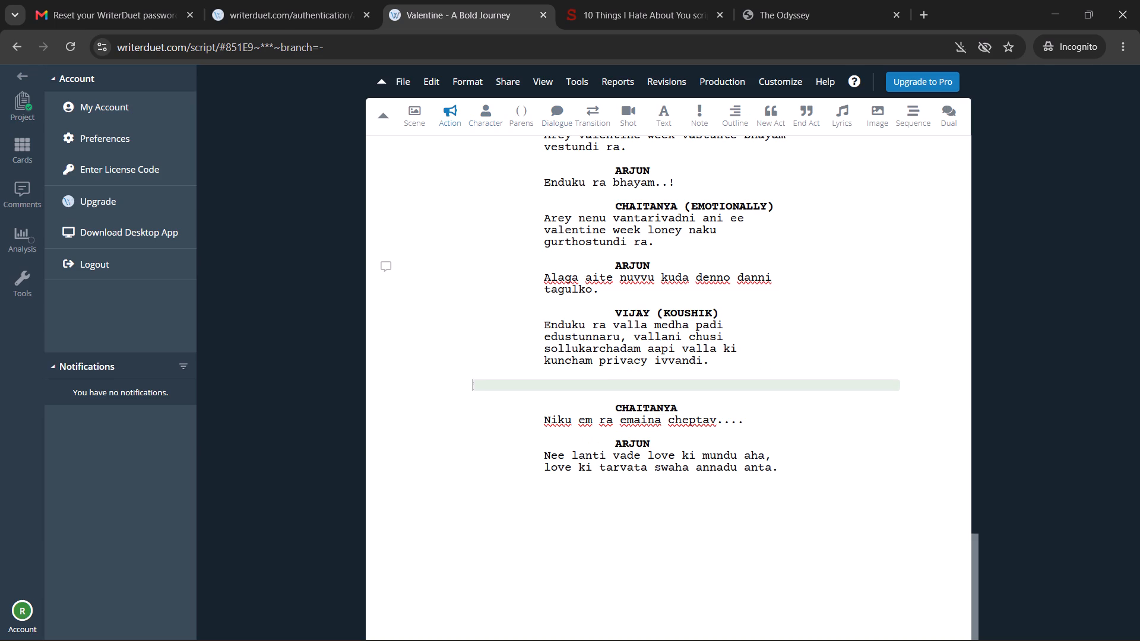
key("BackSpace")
Add a VIJAY (KOUSHIK) character cue below Arjun's last dialogue and start its dialogue line.
key("Down")
key("Down")
key("Down")
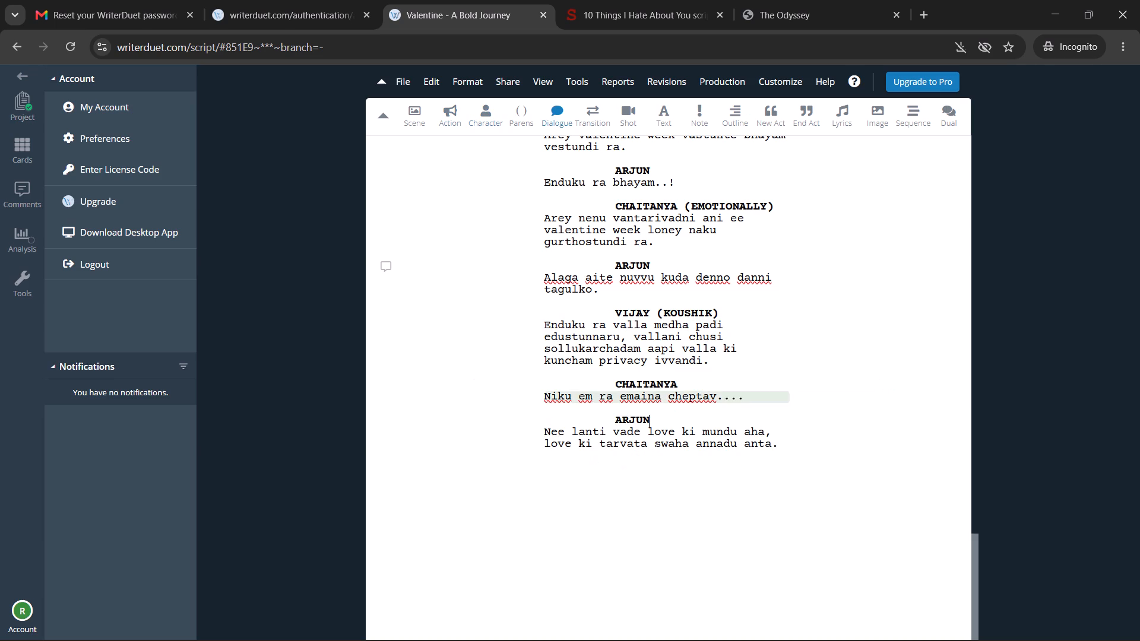
key("Down")
key("Down")
key("Right")
key("Right")
key("Right")
key("Right")
key("Right")
key("Right")
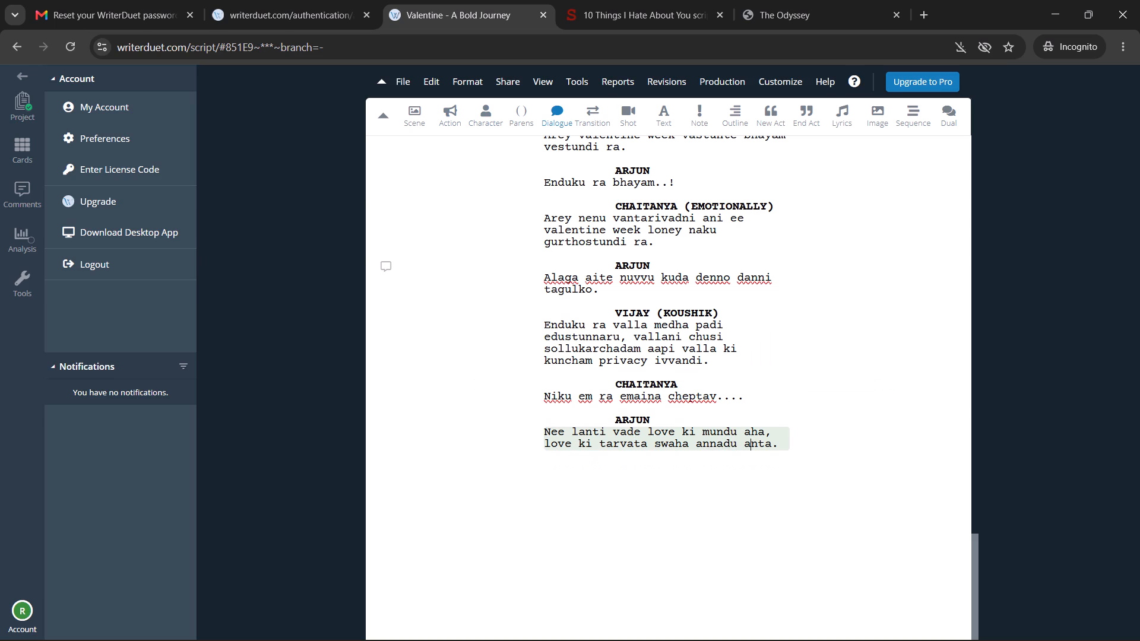
key("Right")
key("Right")
key("Right")
key("Right")
key("Return")
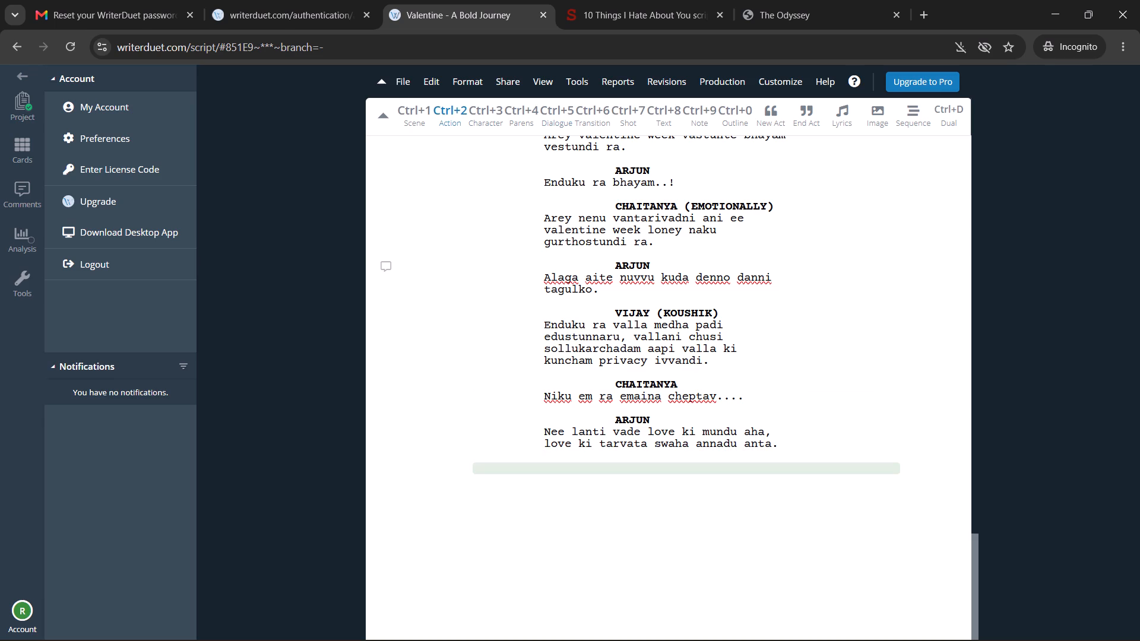
key("ctrl+3")
key("v")
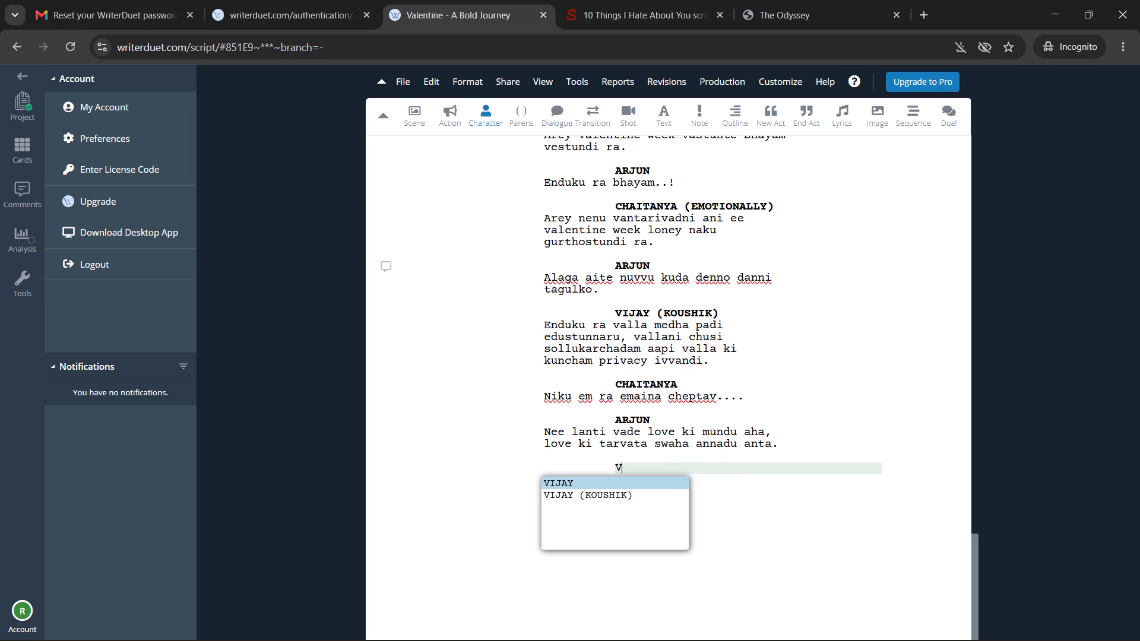
key("Tab")
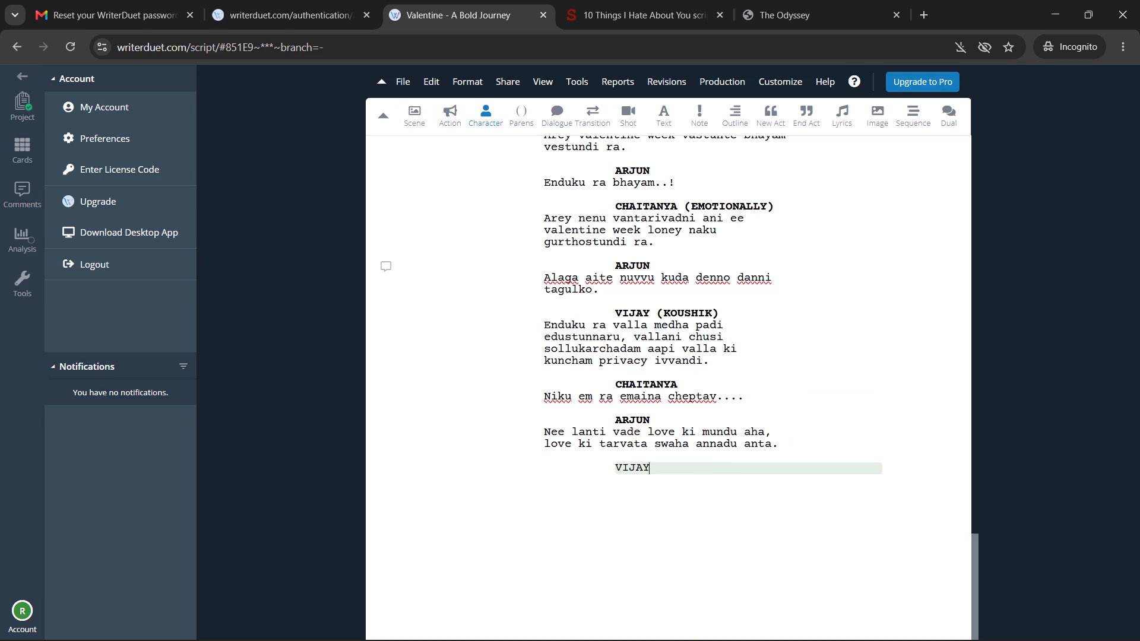
key("shift+parenleft")
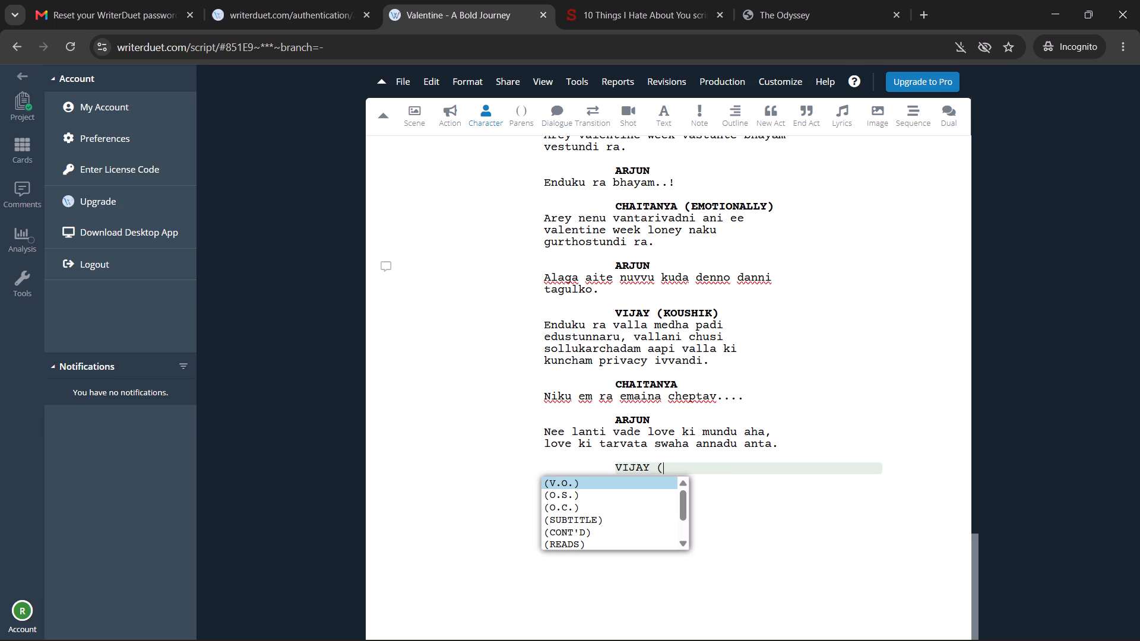
key("BackSpace")
key("BackSpace")
key("BackSpace")
key("BackSpace")
key("Down")
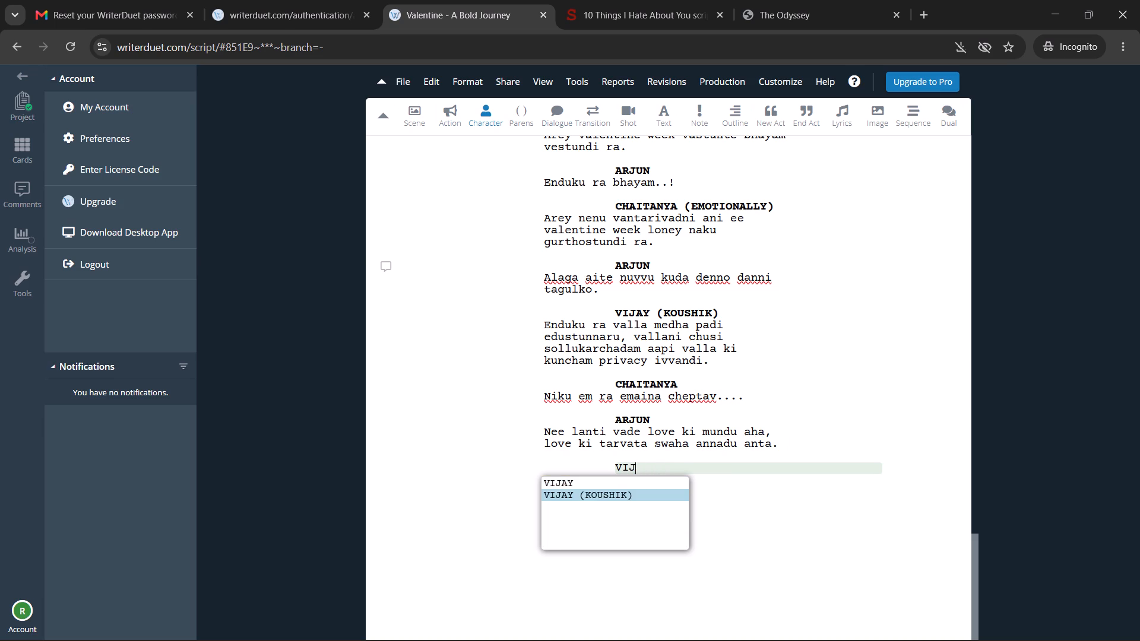
key("Return")
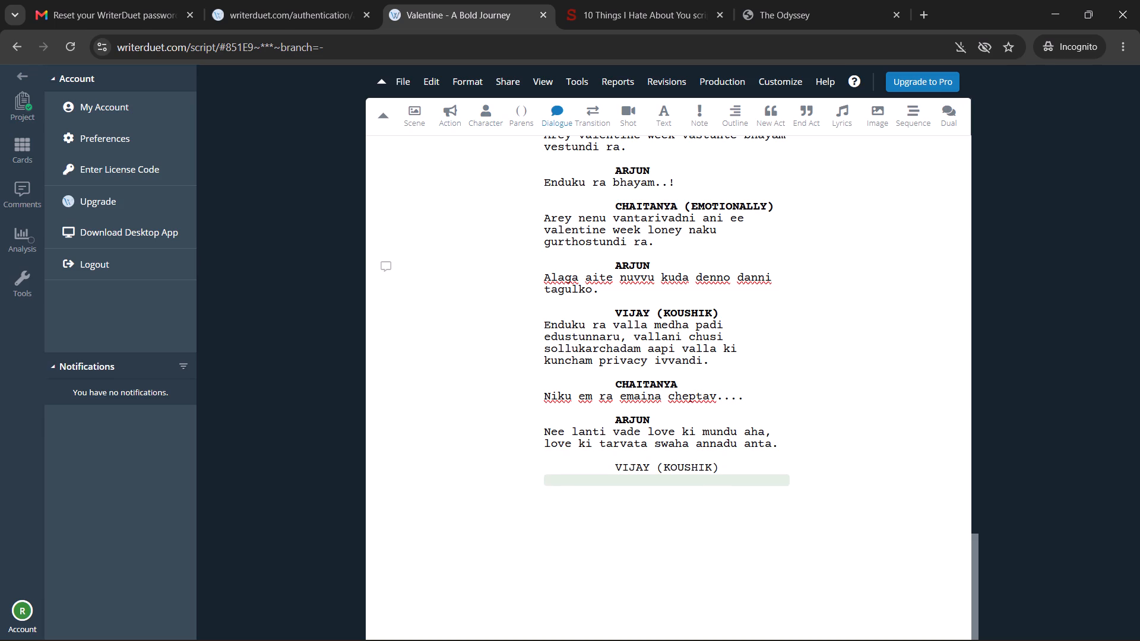
Write "Nice joke ra!" as the dialogue under the last VIJAY (KOUSHIK) cue.
type("nice joke ra")
key("shift+exclam")
key("shift+exclam")
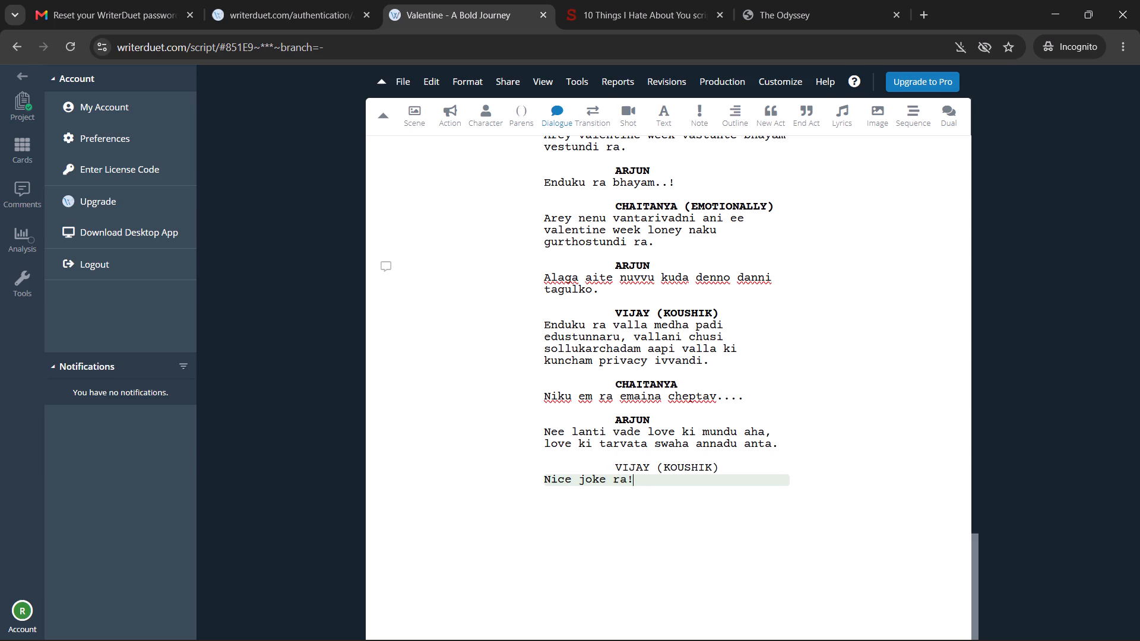
key("BackSpace")
Add a CHAITANYA character cue below Vijay's "Nice joke ra!" and start its dialogue line.
key("Return")
key("ctrl+3")
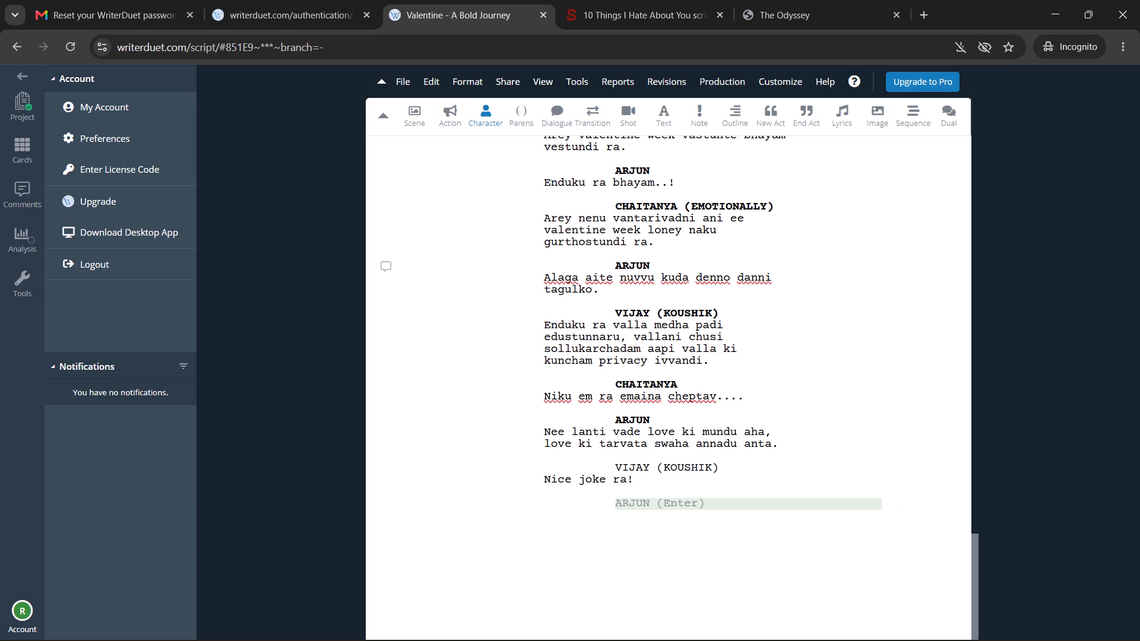
type("cha")
key("Tab")
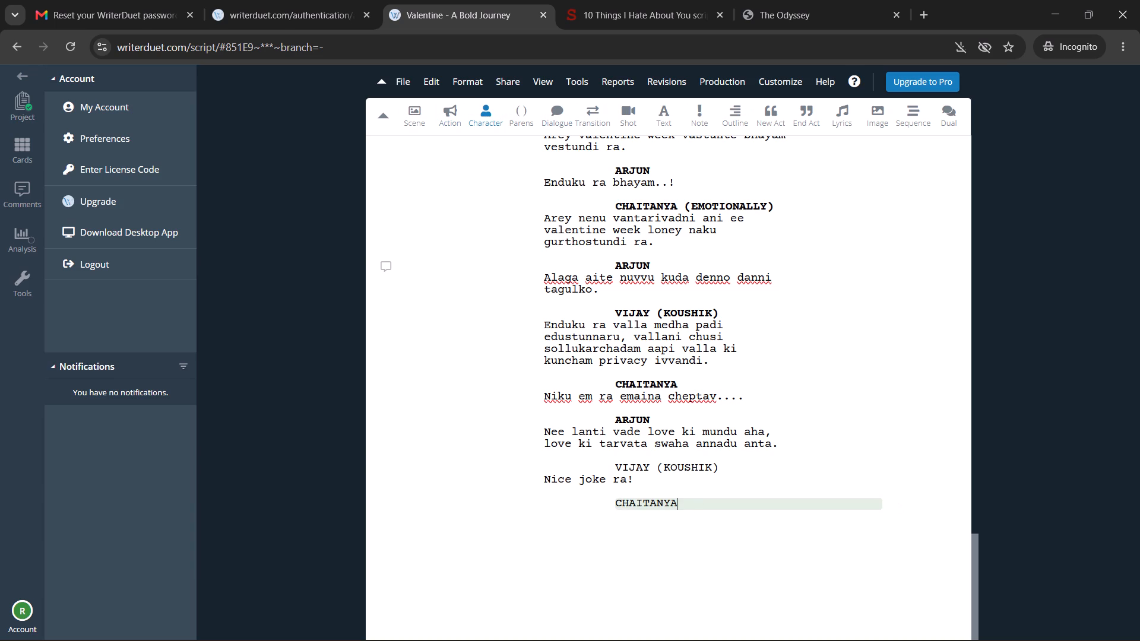
key("Return")
Write Chaitanya's dialogue "Rey ila manam kottukuntu unte manaki love eppataki set avvadu ra inkeppudu ee vantari jeevitham ey bathakali.".
type("rey")
key("space")
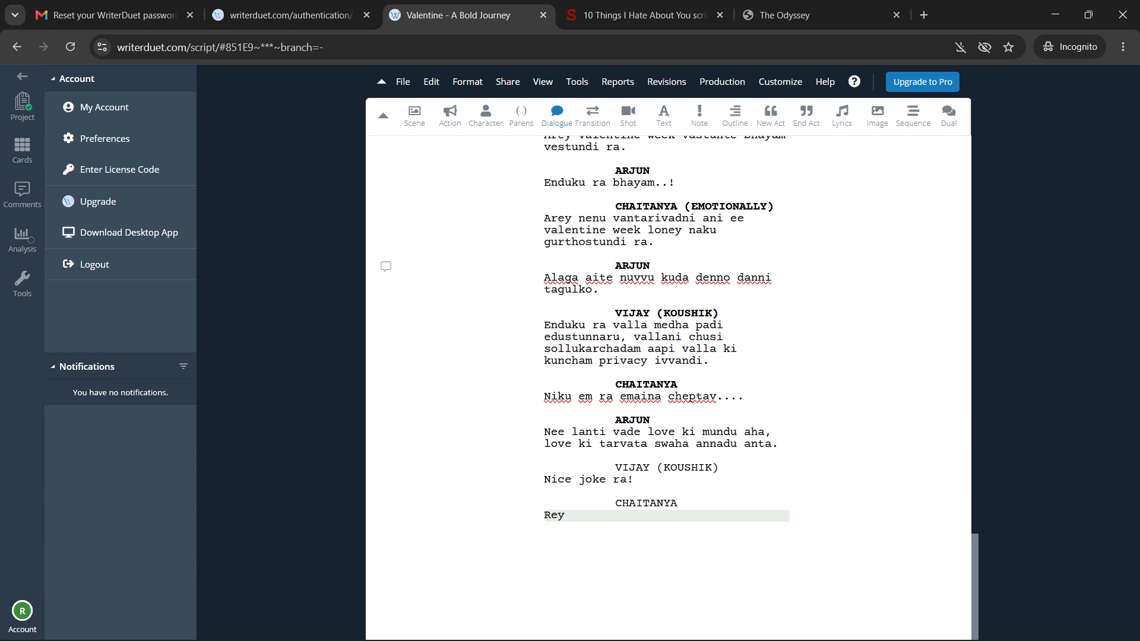
type("ila")
key("space")
key("ctrl+BackSpace")
type("ila manam kottukuntu unte manaki love eppati")
key("BackSpace")
type("aki set avvadu ra")
key("space")
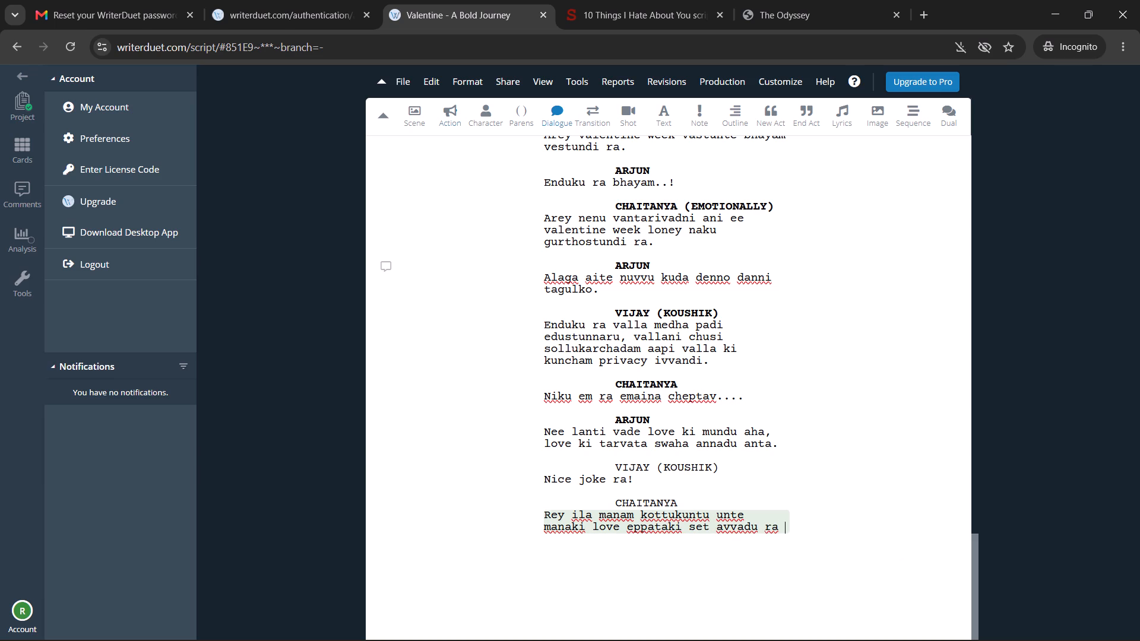
key("Return")
key("BackSpace")
type("inkepp")
type("udu ee vanat")
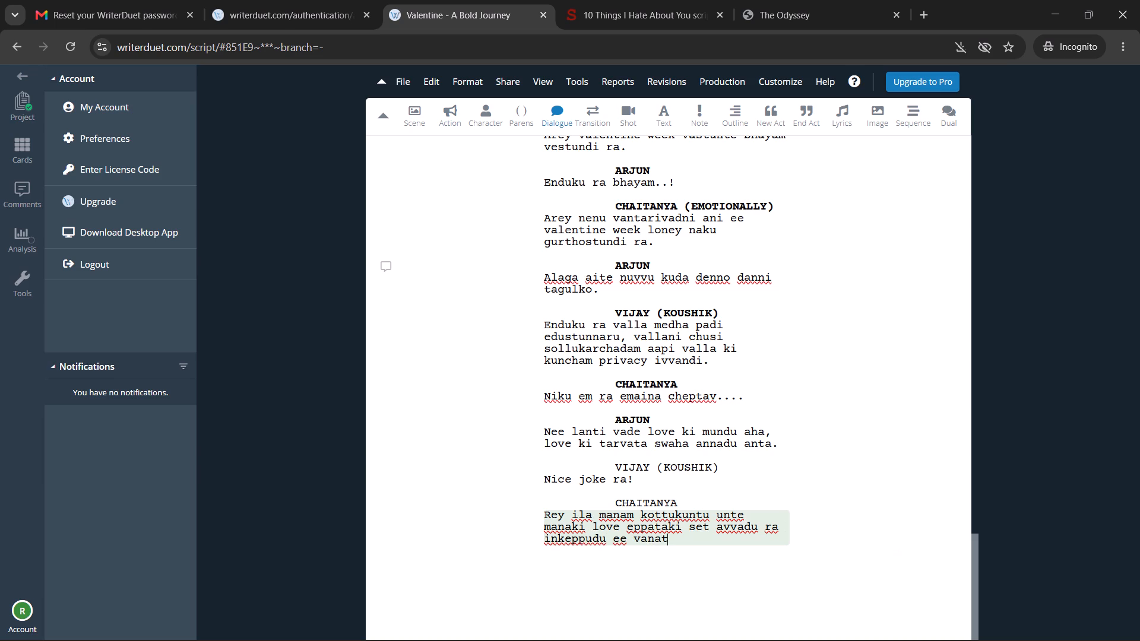
key("BackSpace")
key("BackSpace")
type("tari jeevitham ey bathakali")
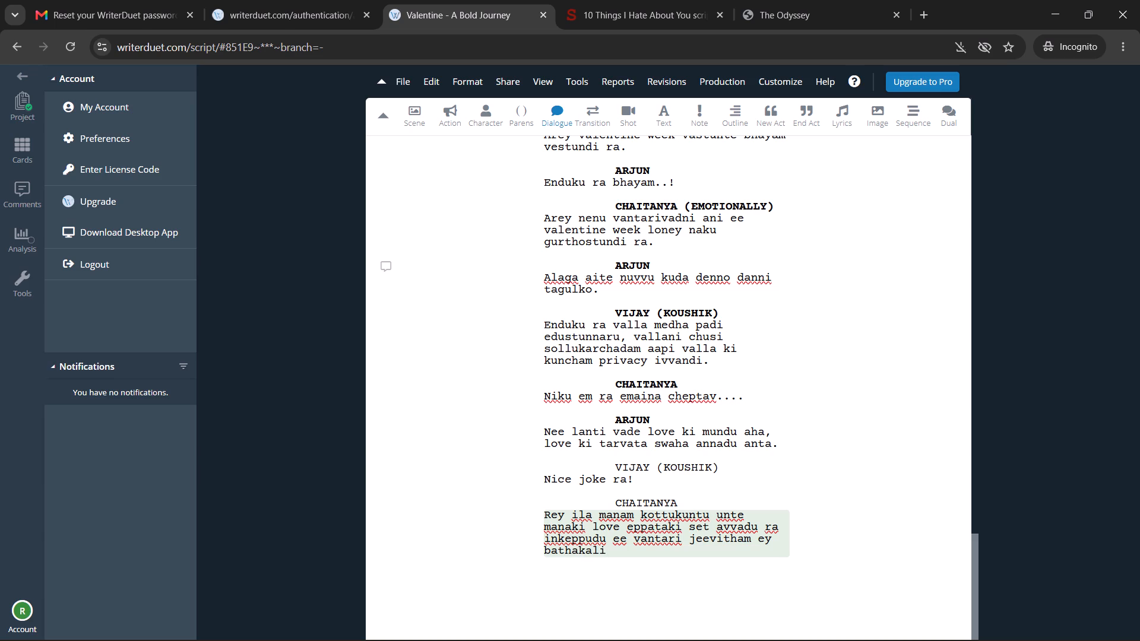
key("period")
Make the CHAITANYA character cue above "Rey ila manam kottukuntu unte" bold and return to the end of its dialogue.
key("Up")
key("Up")
key("Up")
key("Up")
key("ctrl+shift+Right")
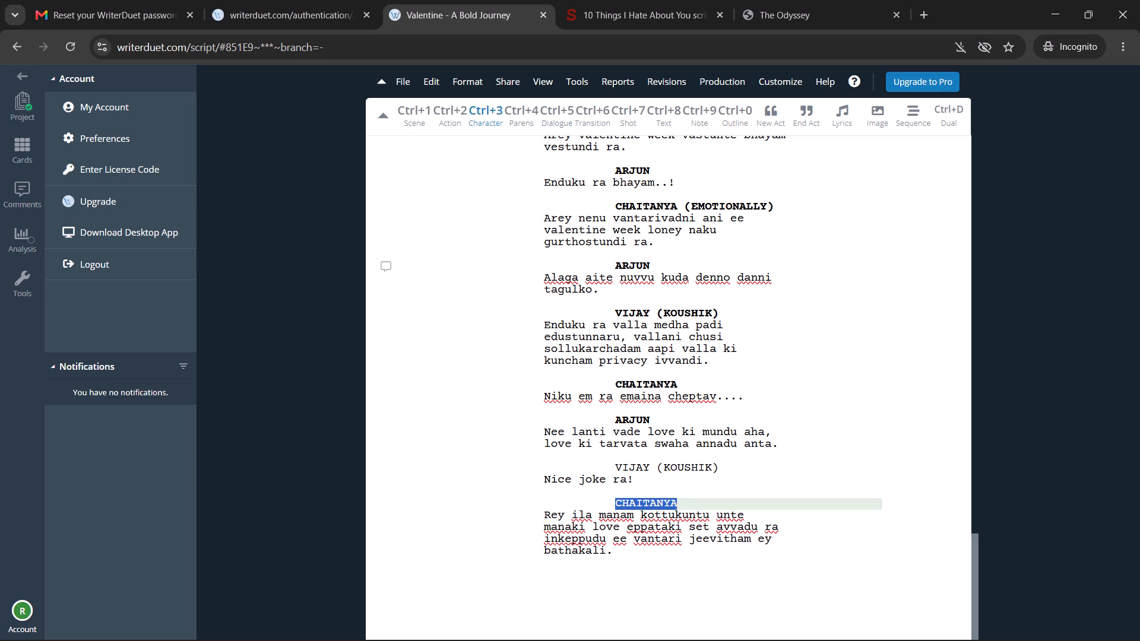
key("ctrl+b")
key("Down")
key("Down")
key("Down")
key("Down")
key("Down")
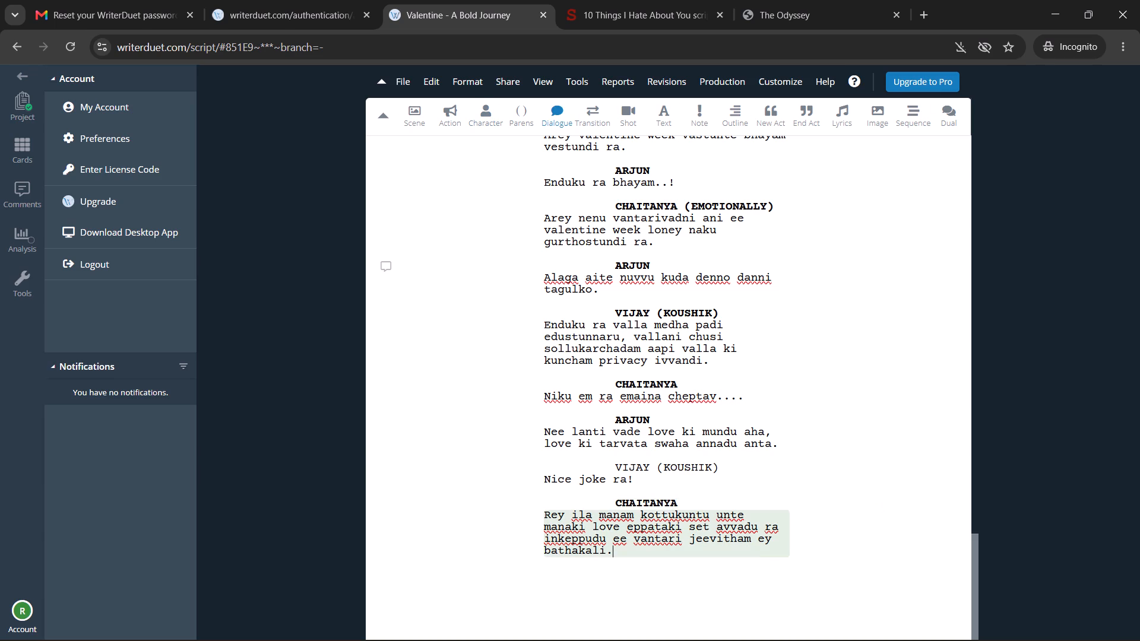
Add an ARJUN character cue below Chaitanya's last dialogue and start its dialogue line.
key("Return")
key("ctrl+3")
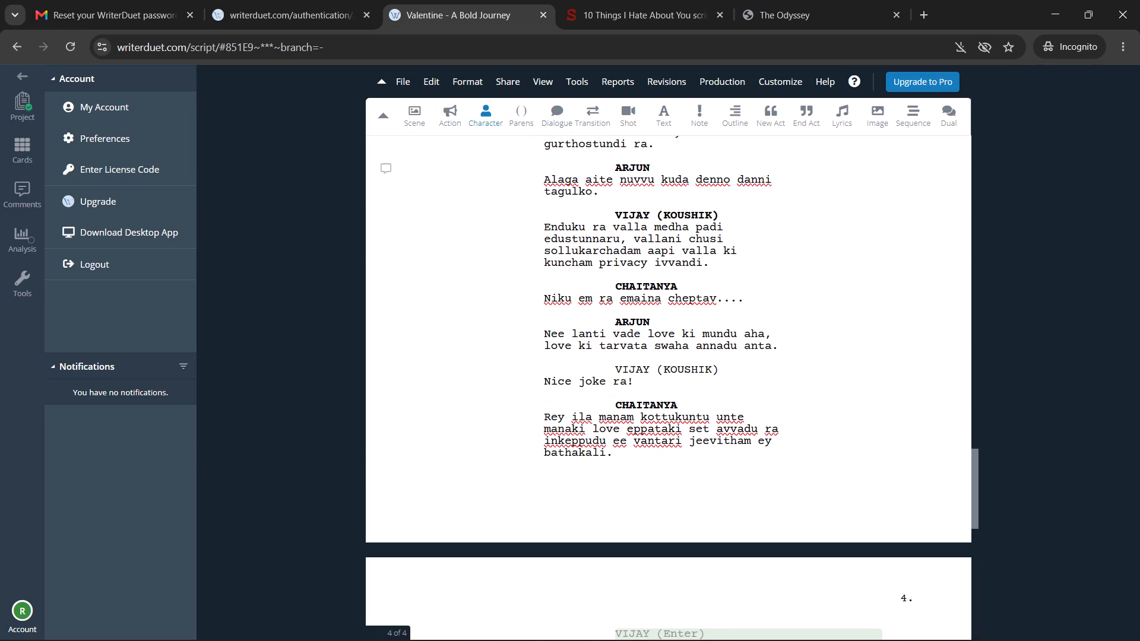
type("ar")
key("Tab")
key("Return")
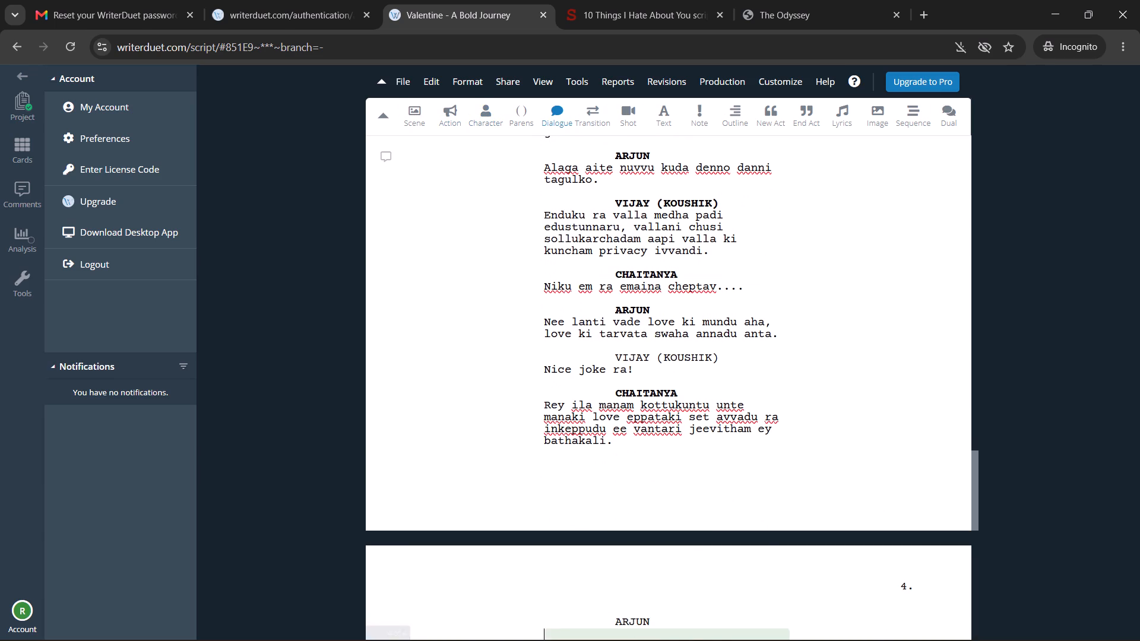
Write Arjun's dialogue "Mari emm cheddam antav? Direct ga vallani velli kotteddama?" under the new cue on page 4.
type("mari")
key("space")
key("ctrl+BackSpace")
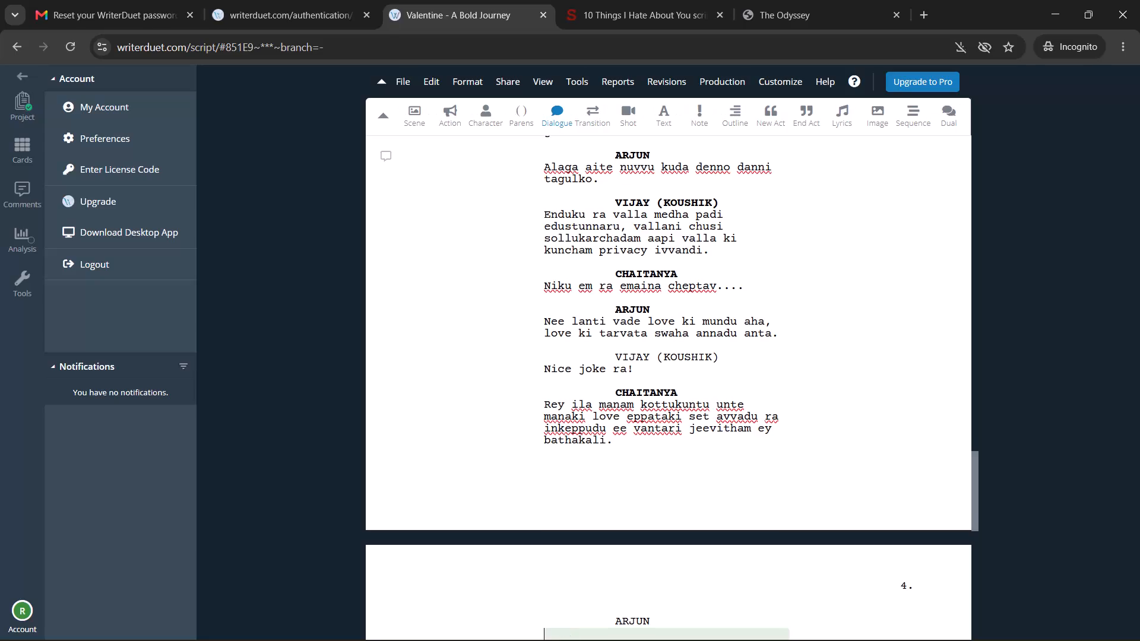
key("Down")
key("Down")
scroll(639, 312, "down", 5)
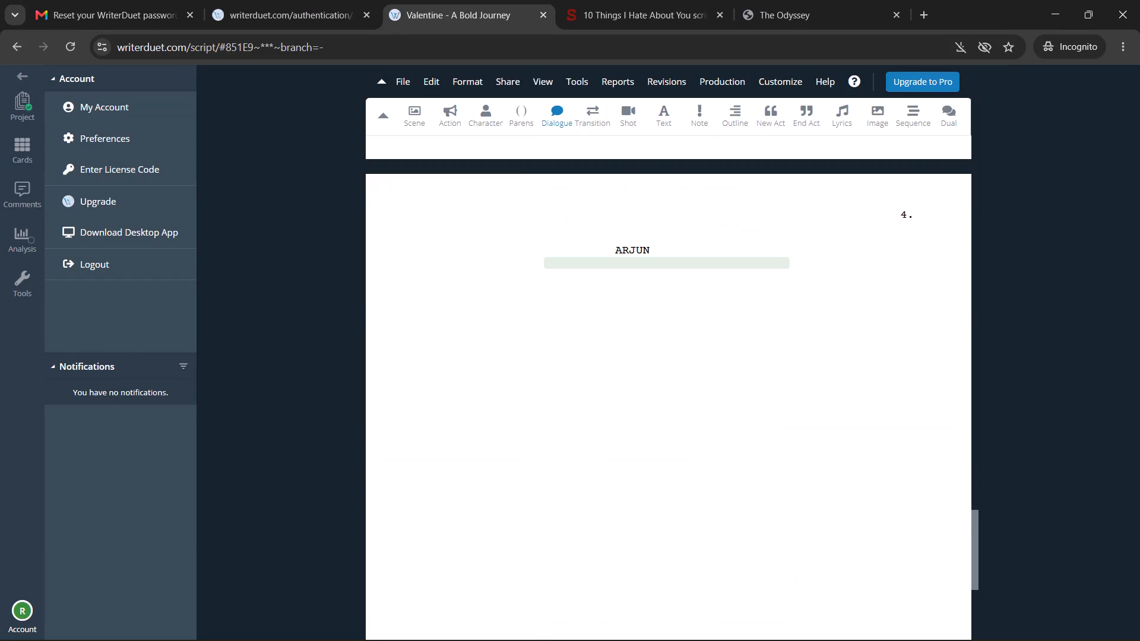
type("ma")
key("BackSpace")
key("BackSpace")
type("Mari en")
key("BackSpace")
type("m ches")
type("tam")
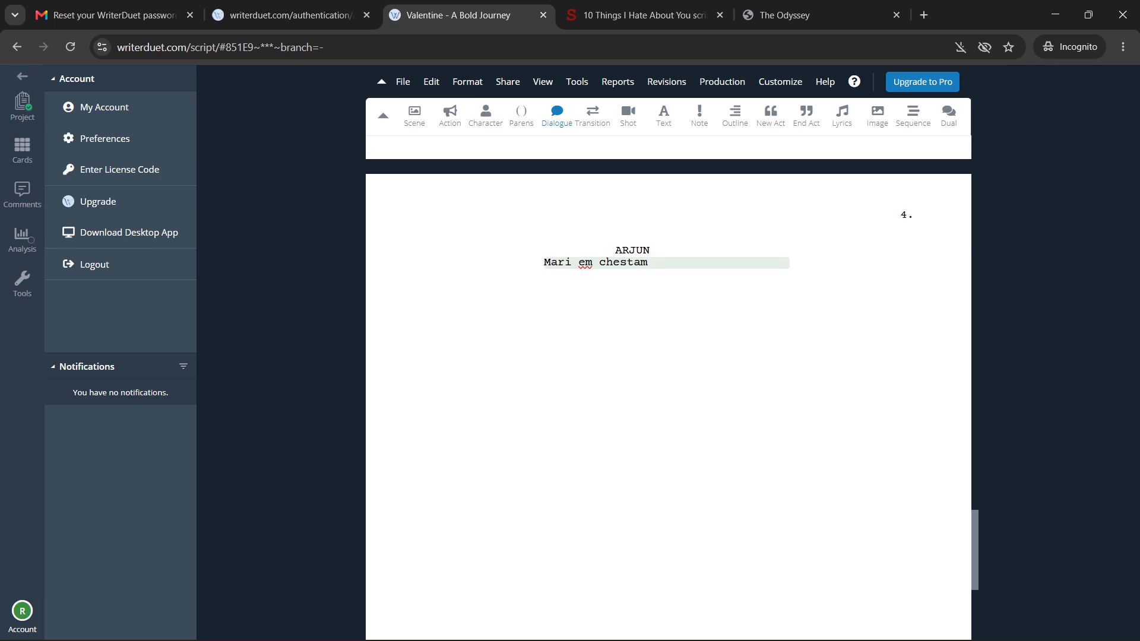
key("BackSpace")
key("BackSpace")
key("BackSpace")
key("BackSpace")
key("BackSpace")
key("BackSpace")
key("BackSpace")
key("BackSpace")
type("m cheddam antav")
type("? Direct ga vallani")
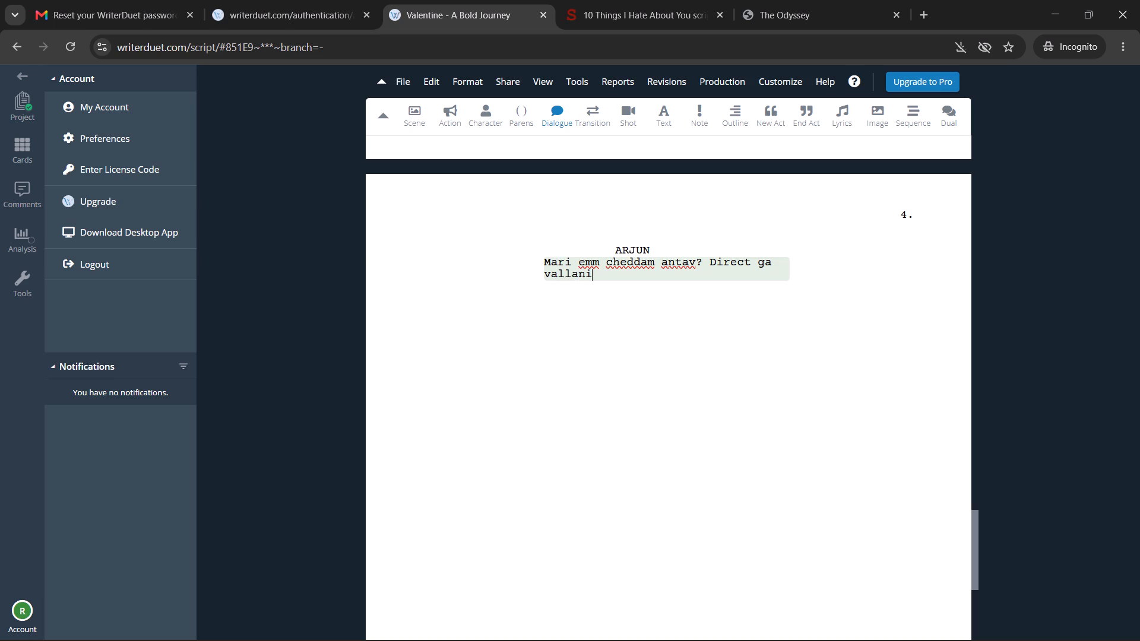
key("space")
type("velli kotteddama?")
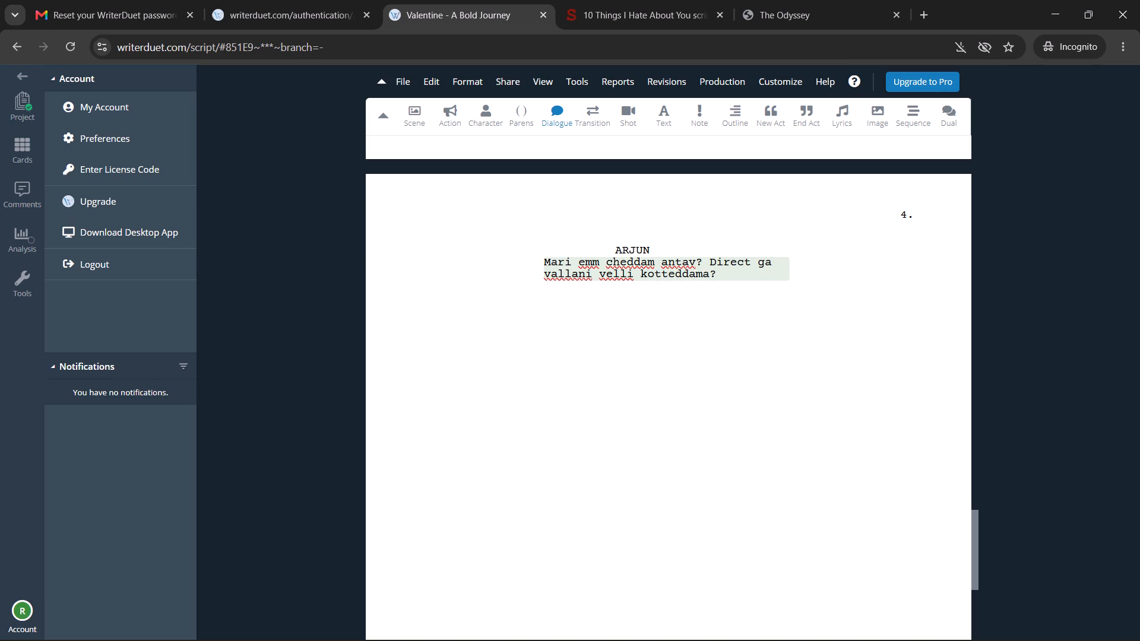
Make the ARJUN character cue above "Mari emm cheddam antav?" bold and return to the end of its dialogue.
key("Down")
key("Up")
key("Up")
key("ctrl+shift+Left")
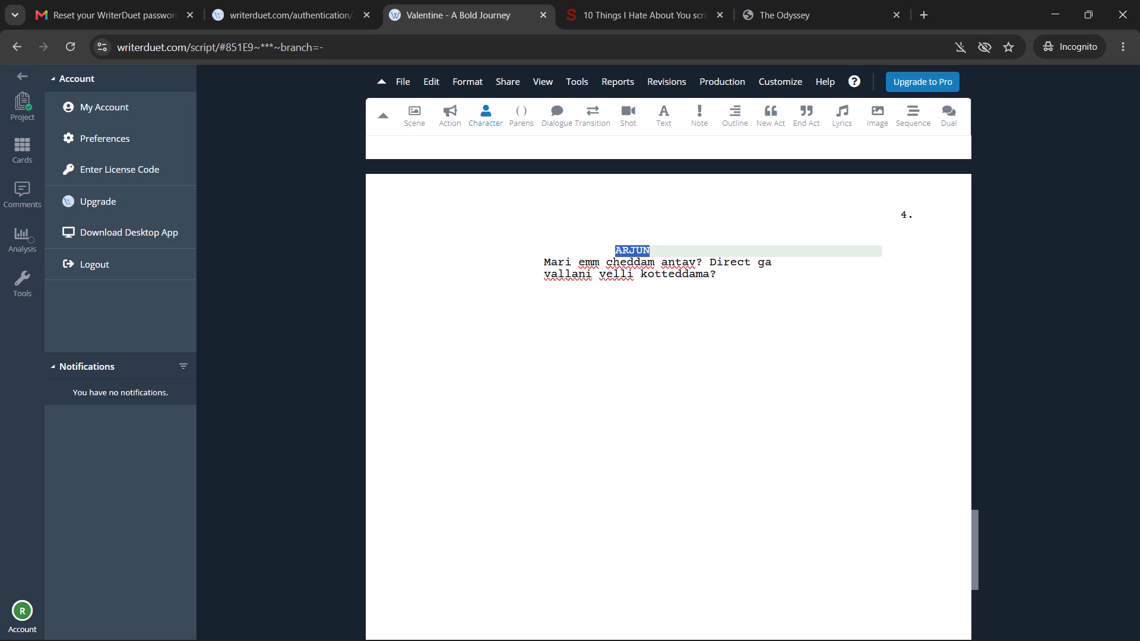
key("ctrl+b")
key("Down")
key("Down")
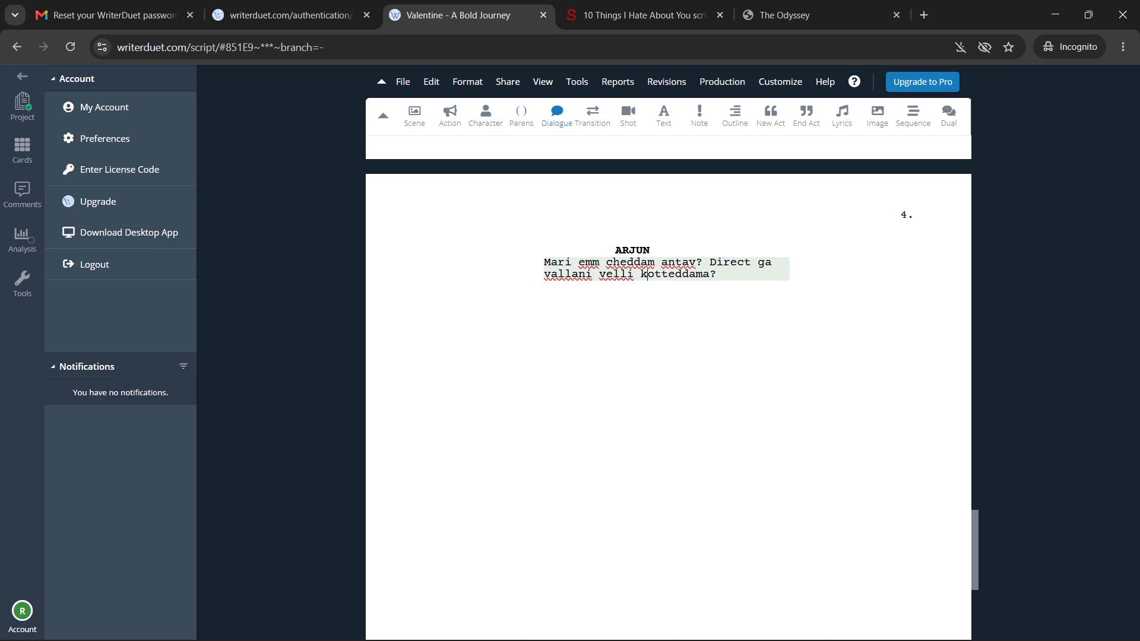
key("ctrl+Right")
key("ctrl+Right")
Add a CHAITANYA character cue below Arjun's "kotteddama?" dialogue and start its dialogue line.
key("Return")
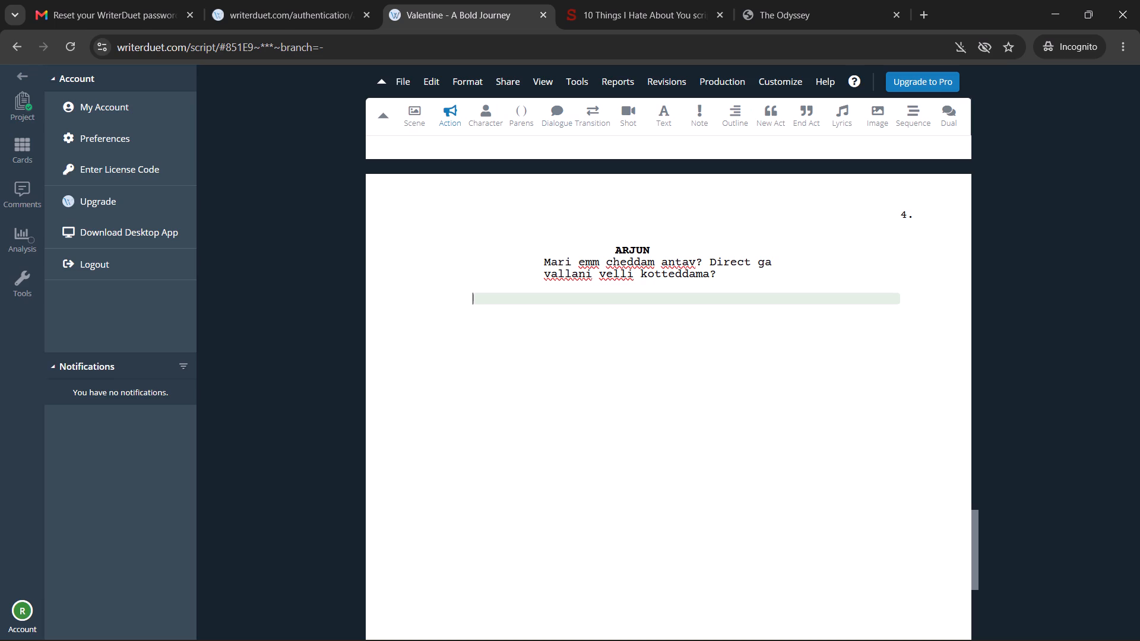
key("ctrl+3")
key("Return")
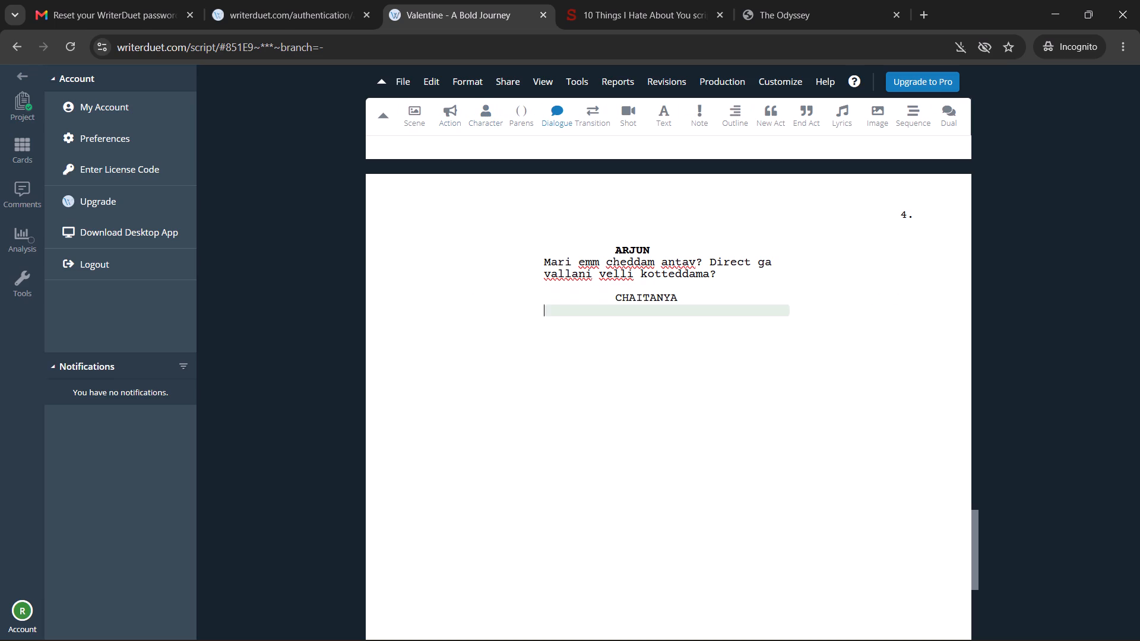
Write Chaitanya's dialogue "Aagu ra nenu cheppinattu cheste mana lo okaraki ayina love set avuddi." under the new cue on page 4.
type("aah")
key("BackSpace")
type("gu ra")
key("space")
type("nen")
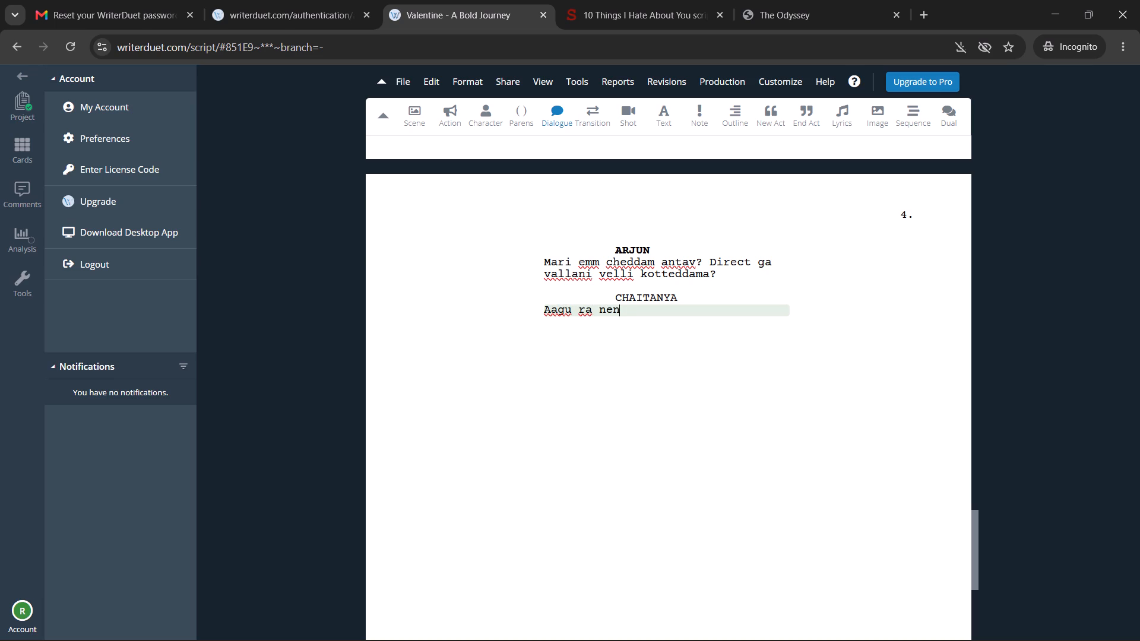
key("space")
key("BackSpace")
type("u cheppinattu cheste")
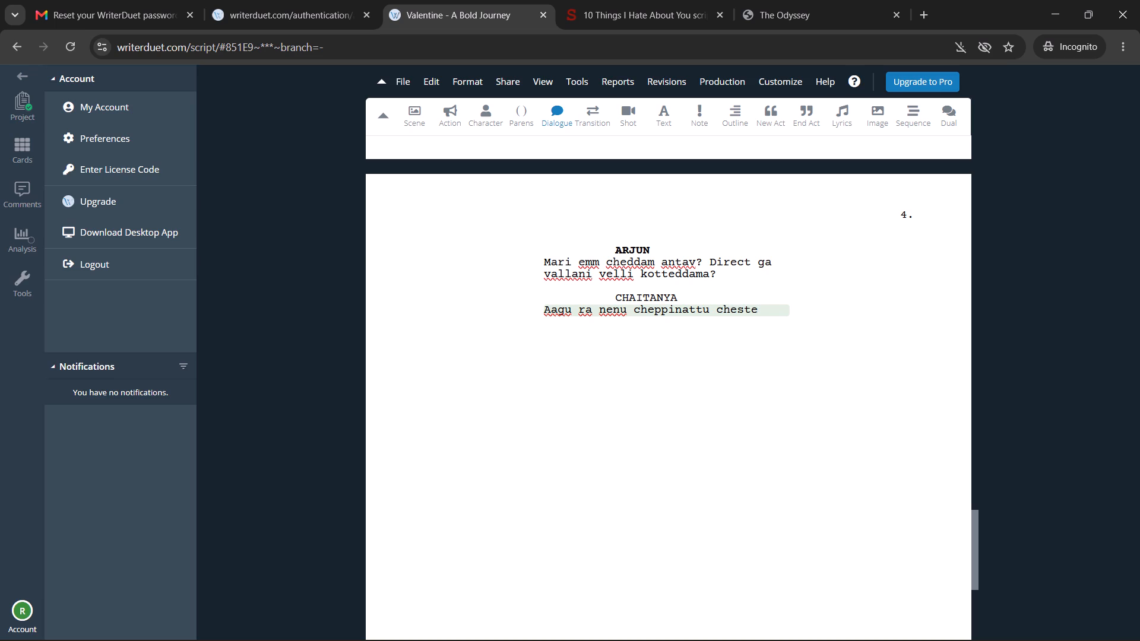
key("space")
type("mana lo okalaki")
key("space")
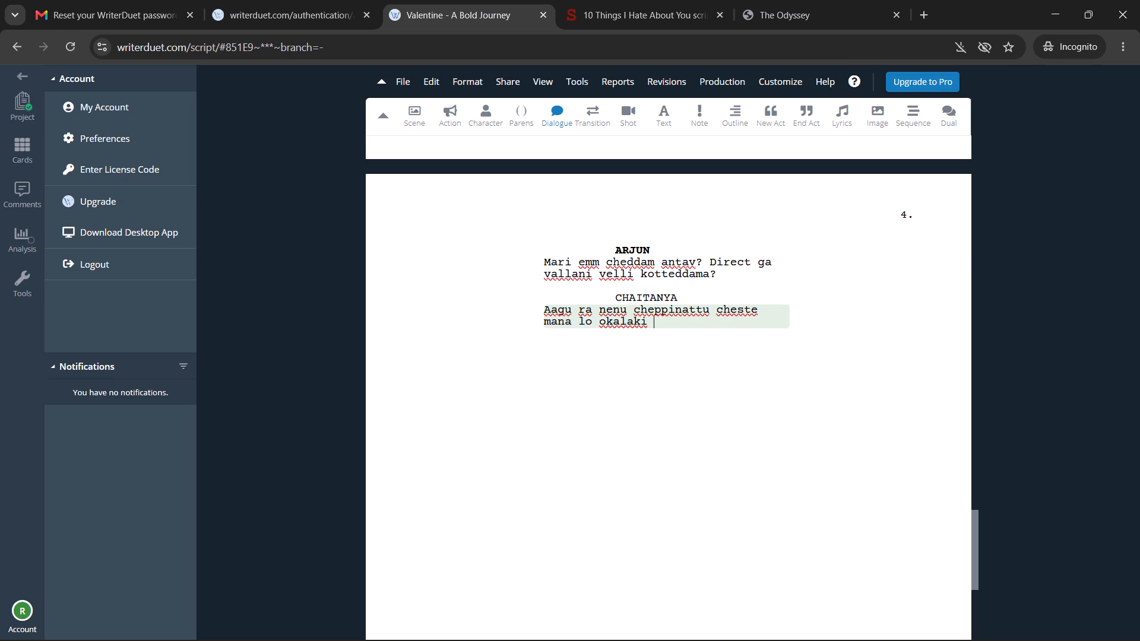
key("ctrl+BackSpace")
type("okaraki ayina love set avu")
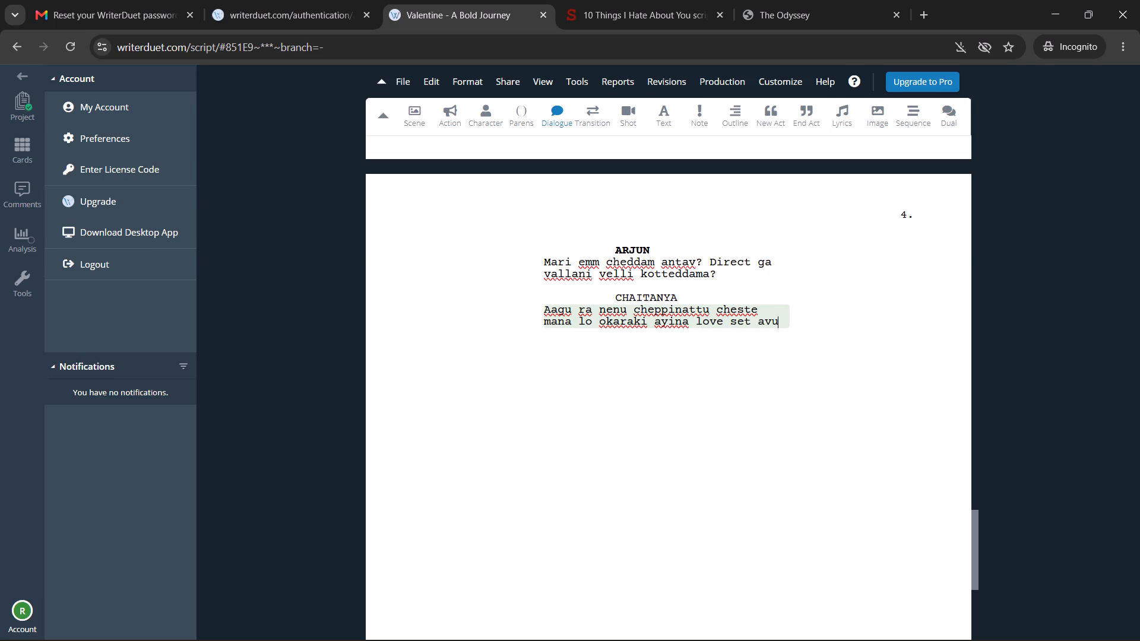
type("ddi")
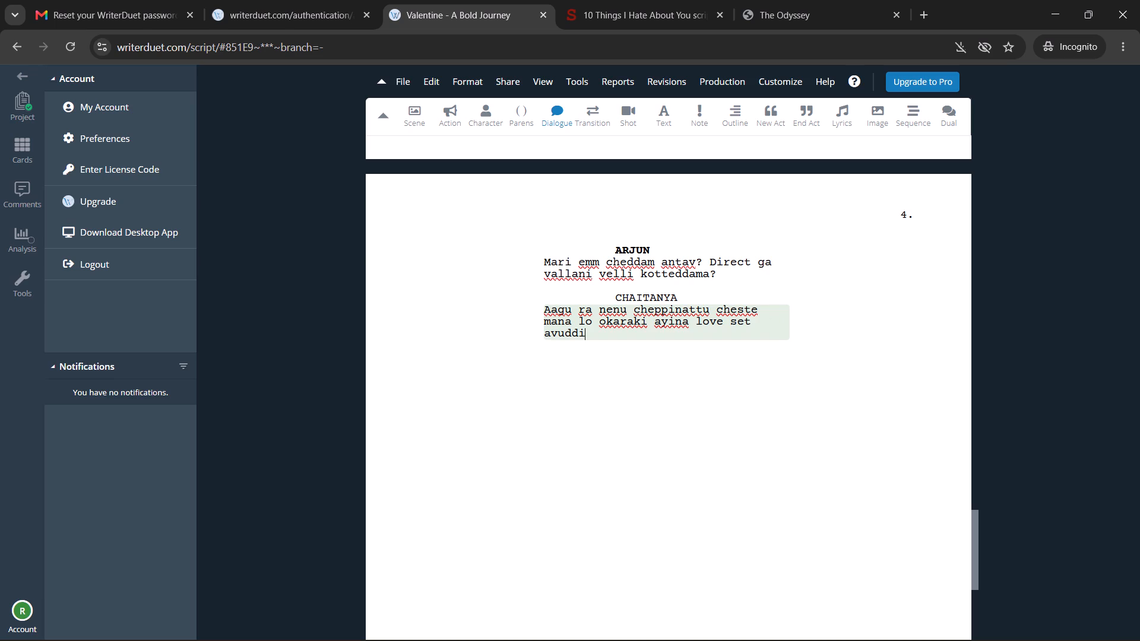
key("slash")
key("BackSpace")
key("period")
Add an ARJUN character cue below Chaitanya's "avuddi." dialogue with the line "Adi ela ra?".
key("Return")
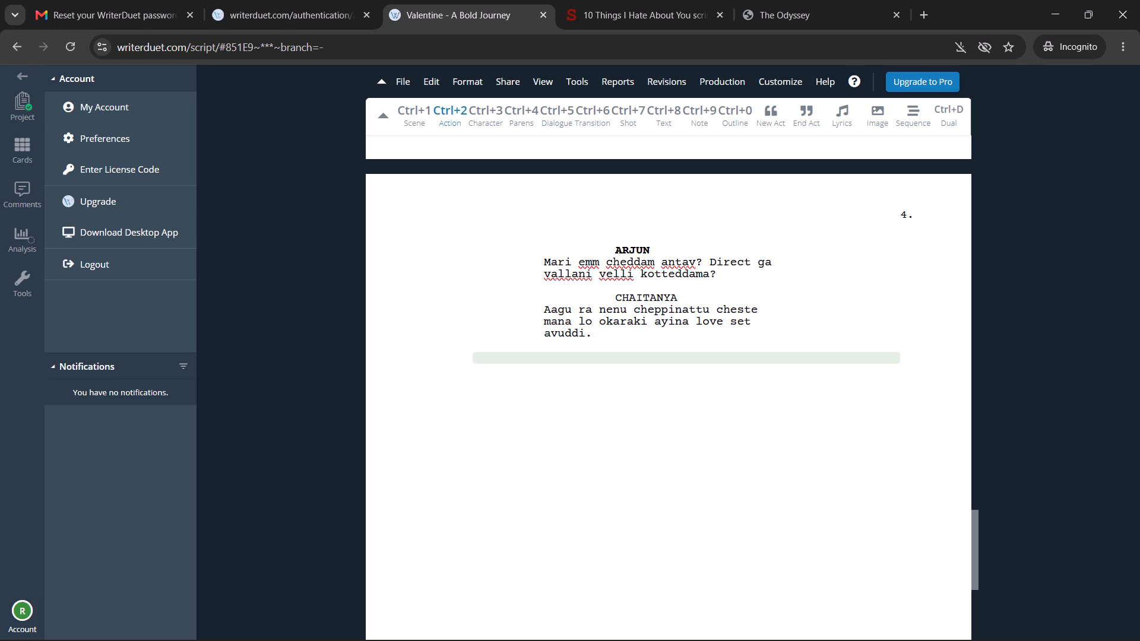
key("ctrl+3")
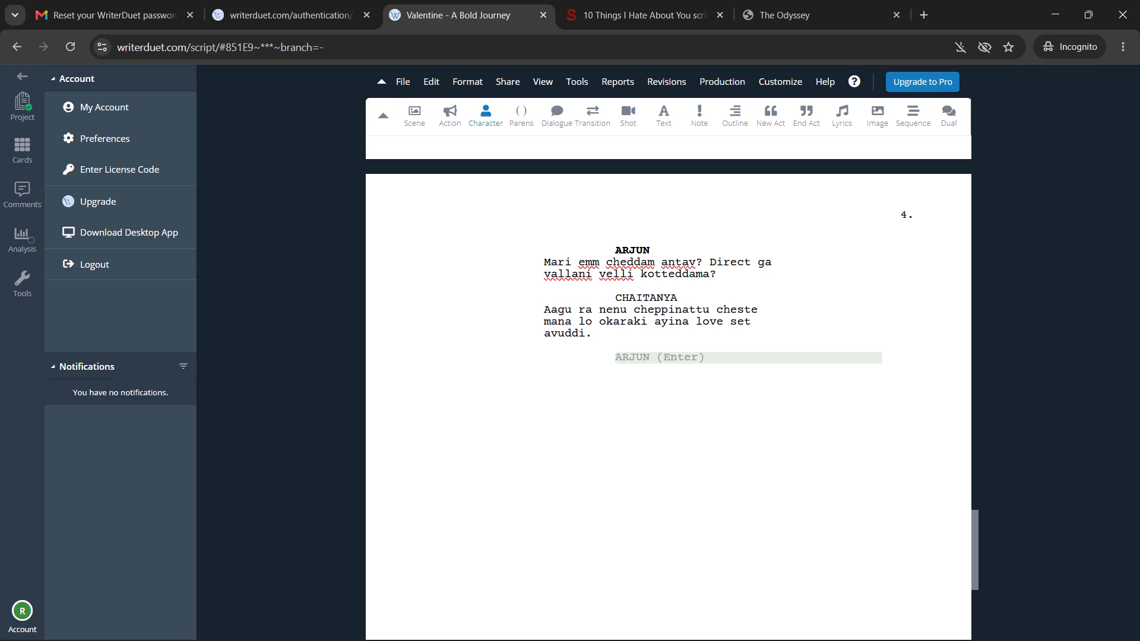
key("Return")
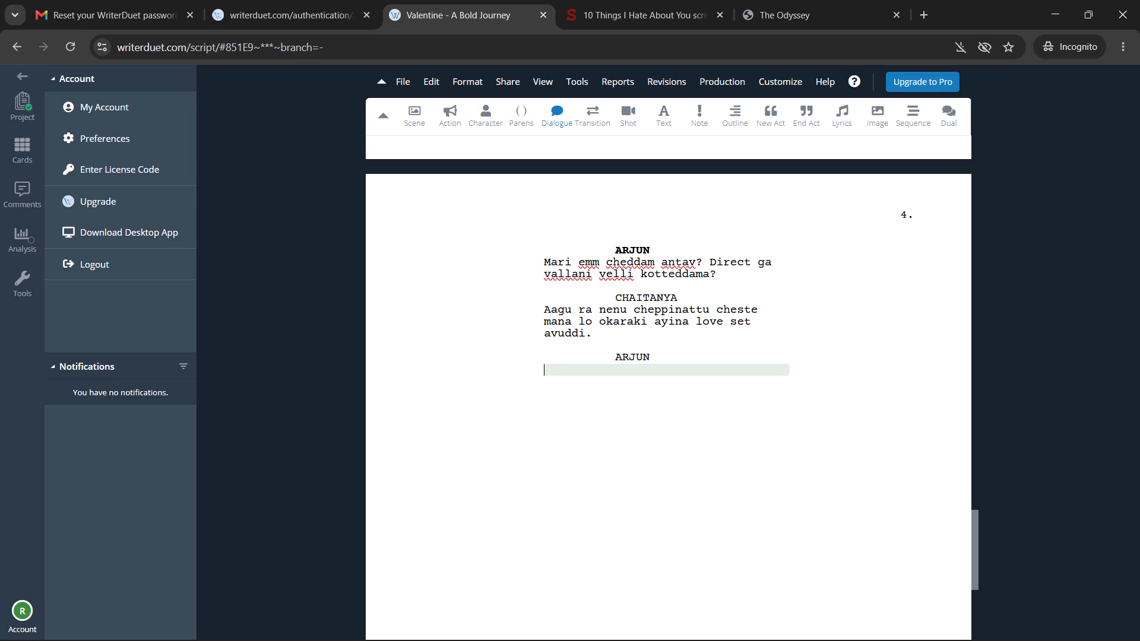
type("ade")
key("BackSpace")
type("i ele")
key("ctrl+BackSpace")
type("ela")
key("space")
key("a")
key("BackSpace")
type("ra?")
key("Return")
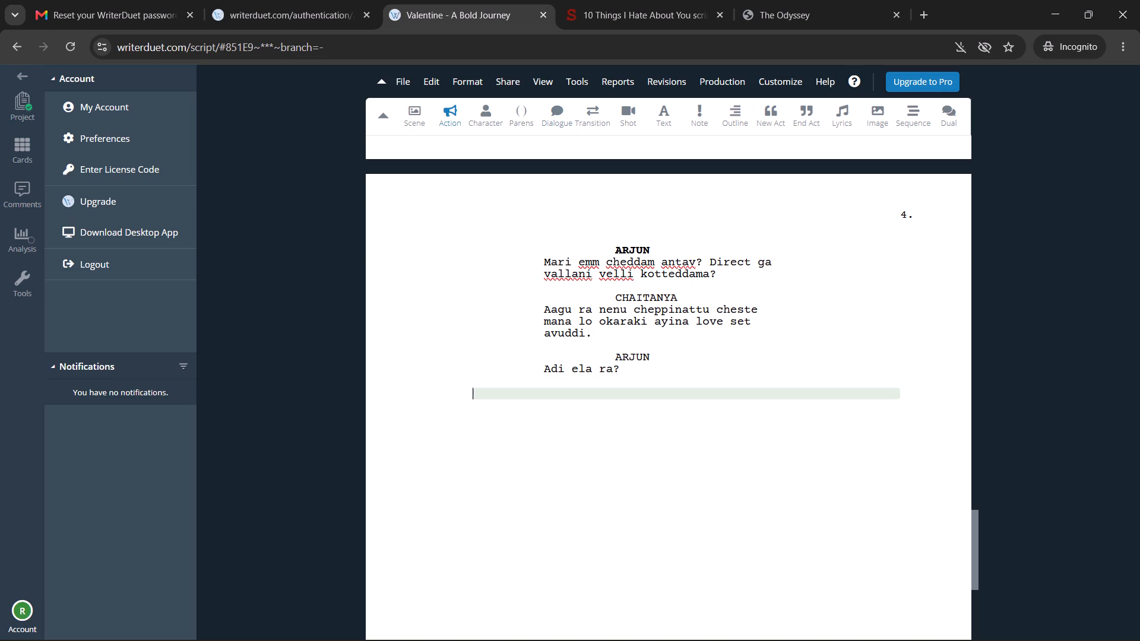
key("BackSpace")
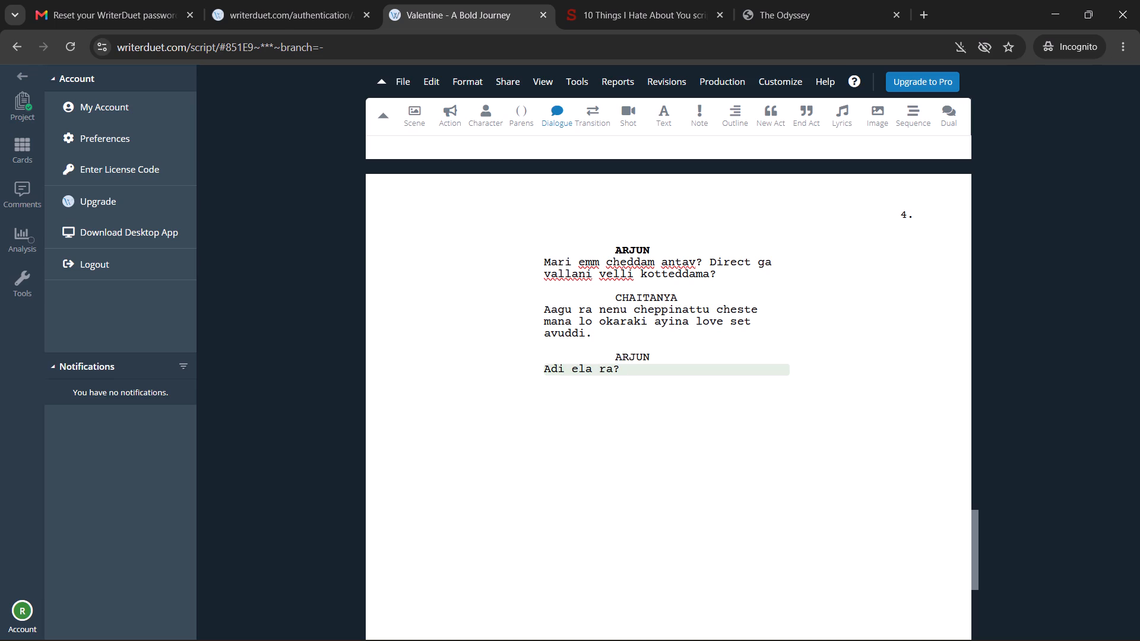
Make the ARJUN character cue above "Adi ela ra?" bold.
key("Up")
key("ctrl+Right")
key("ctrl+Right")
key("ctrl+Left")
key("ctrl+shift+Left")
key("ctrl+space")
key("ctrl+b")
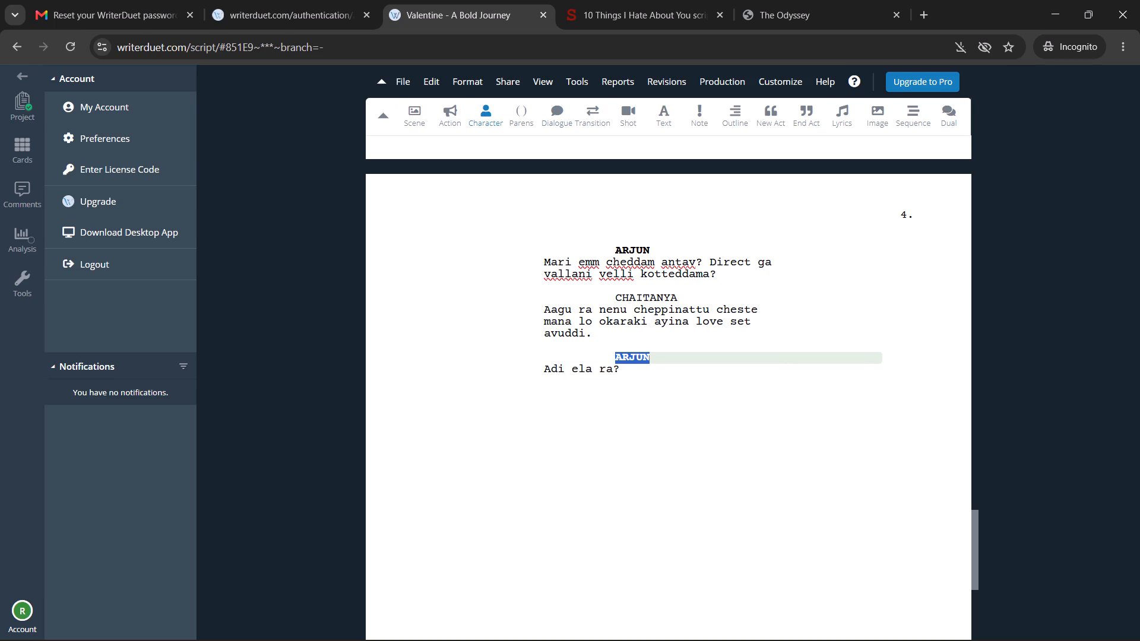
Make the CHAITANYA character cue above "Aagu ra nenu cheppinattu cheste" bold and return to the end of "Adi ela ra?".
key("Up")
key("Up")
key("Up")
key("Up")
key("Right")
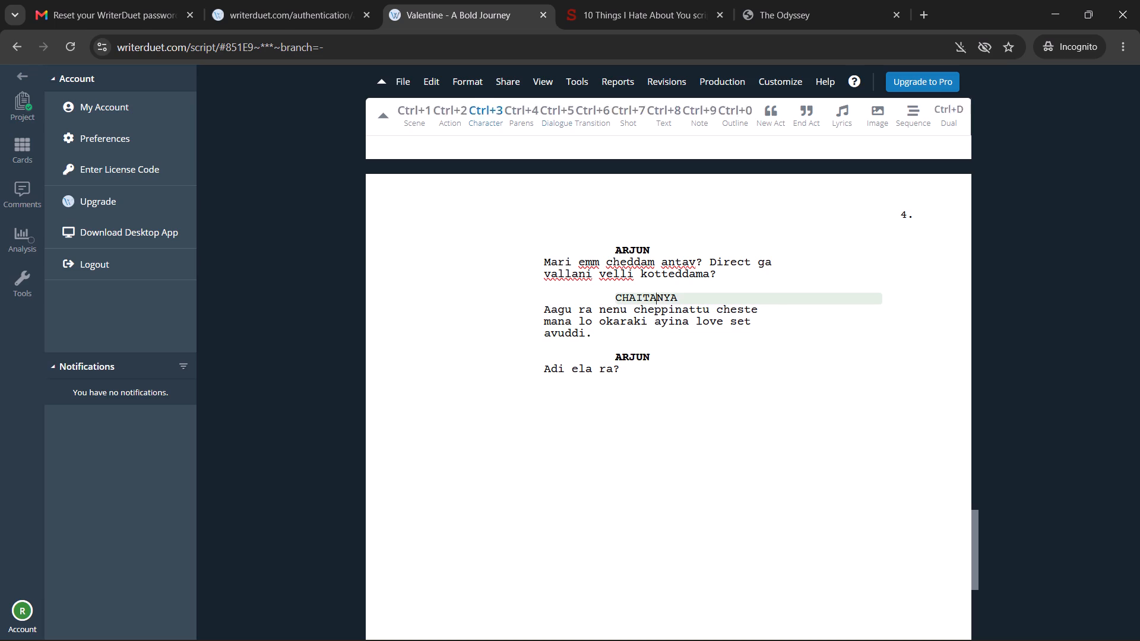
key("ctrl+Right")
key("Right")
key("Up")
key("ctrl+Right")
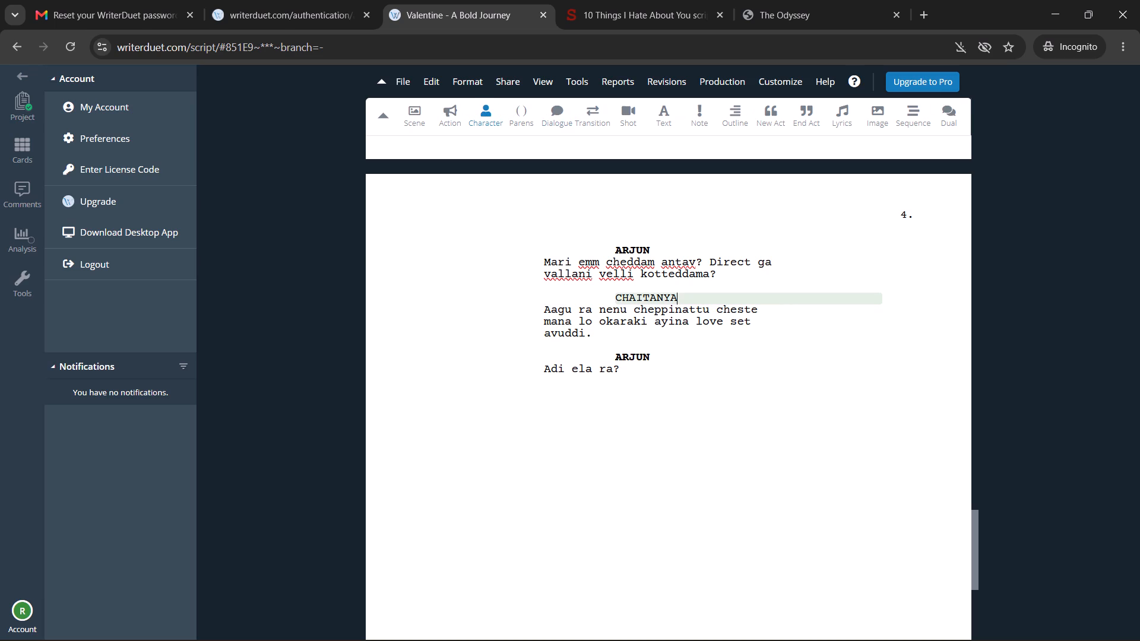
key("ctrl+shift+Left")
key("ctrl+v")
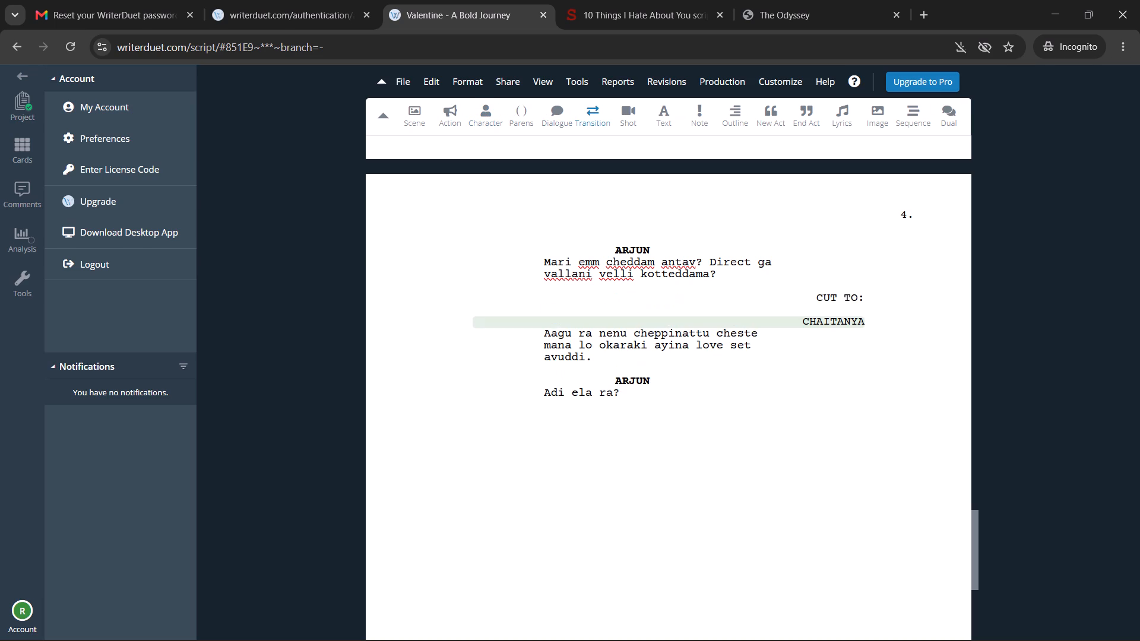
key("ctrl+z")
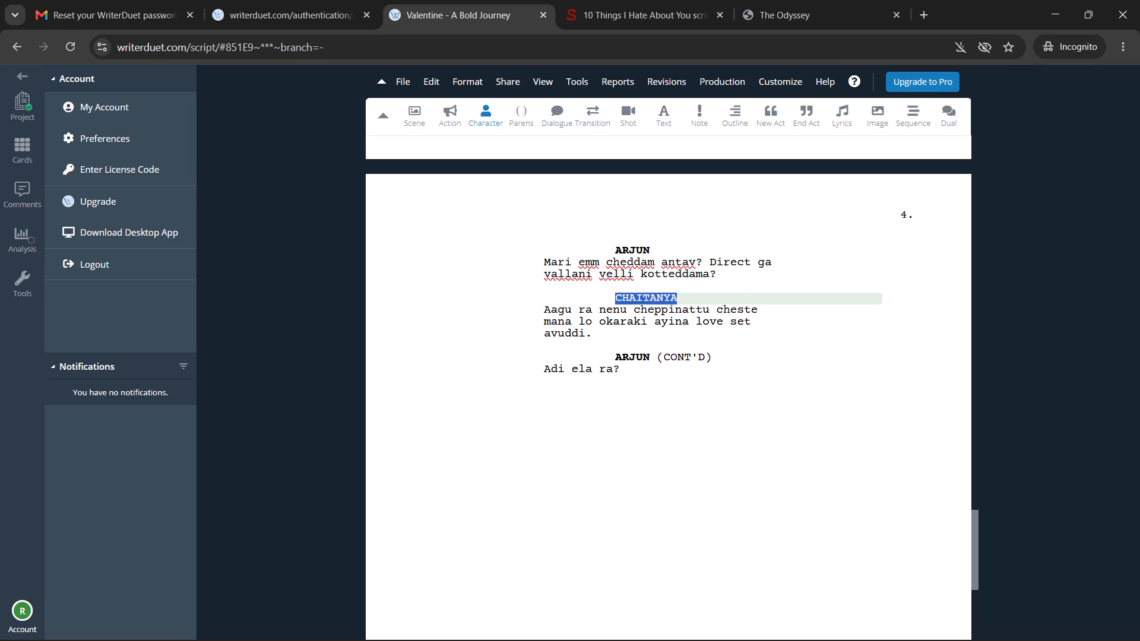
key("ctrl+b")
key("Down")
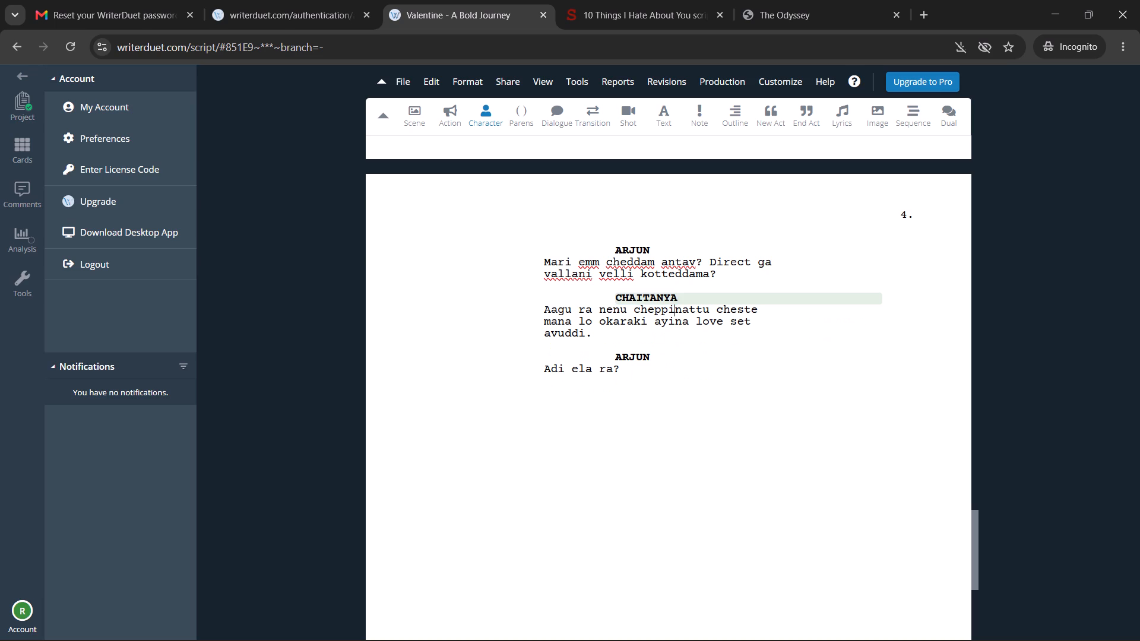
key("Down")
key("Down")
key("Down")
key("Down")
Add a VIJAY (KOUSHIK) character cue below Arjun's "Adi ela ra?" and start its dialogue line.
key("Return")
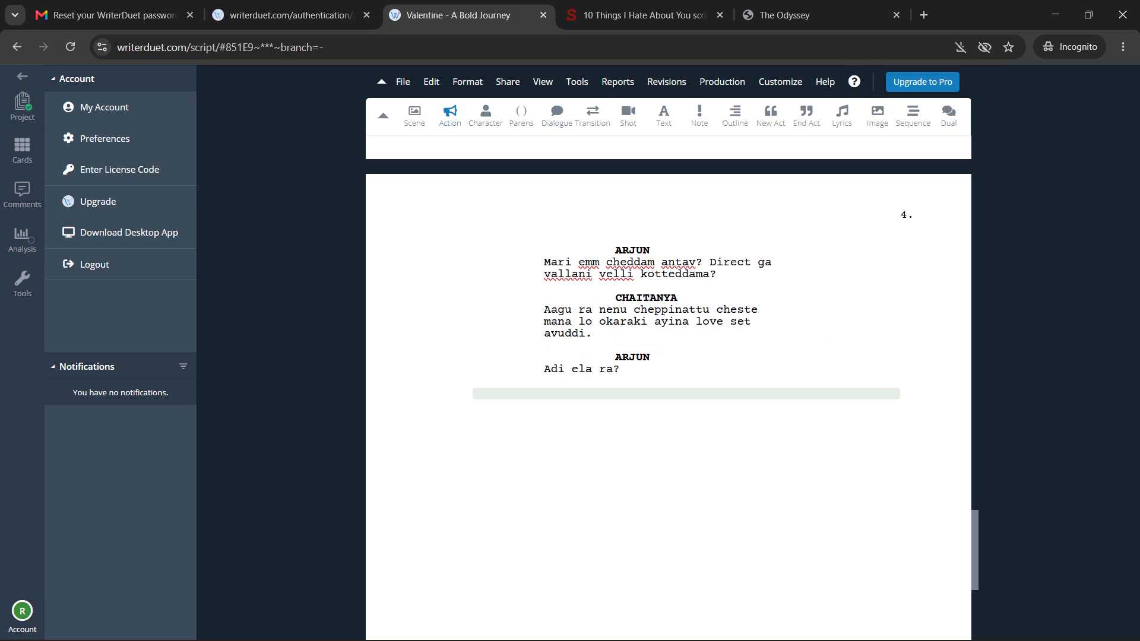
key("ctrl+3")
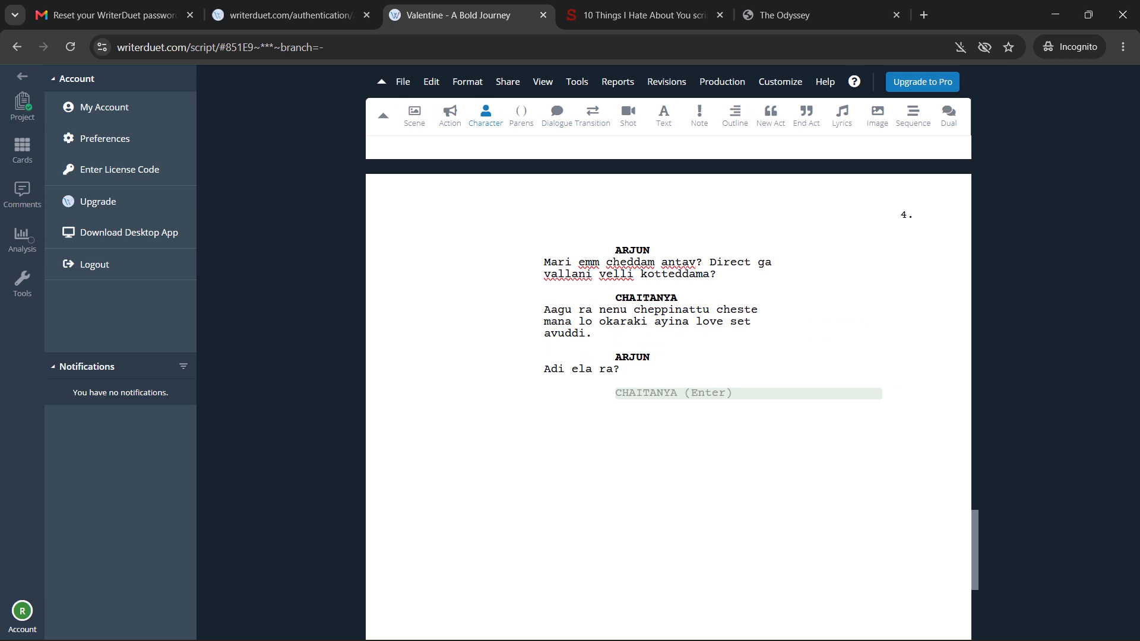
type("vi")
key("Down")
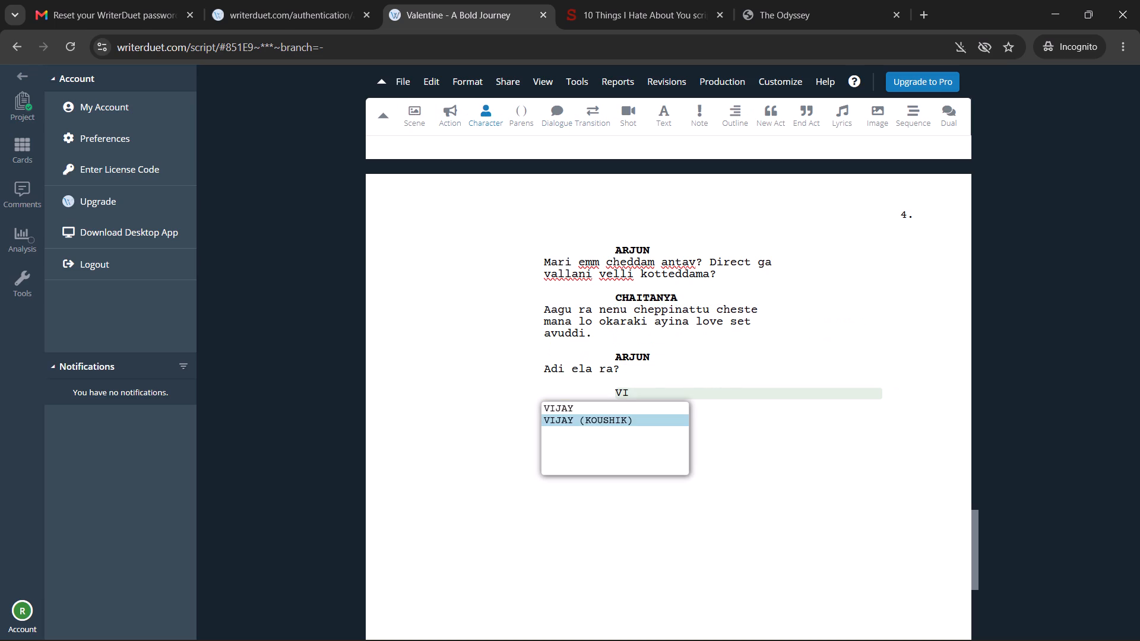
key("Return")
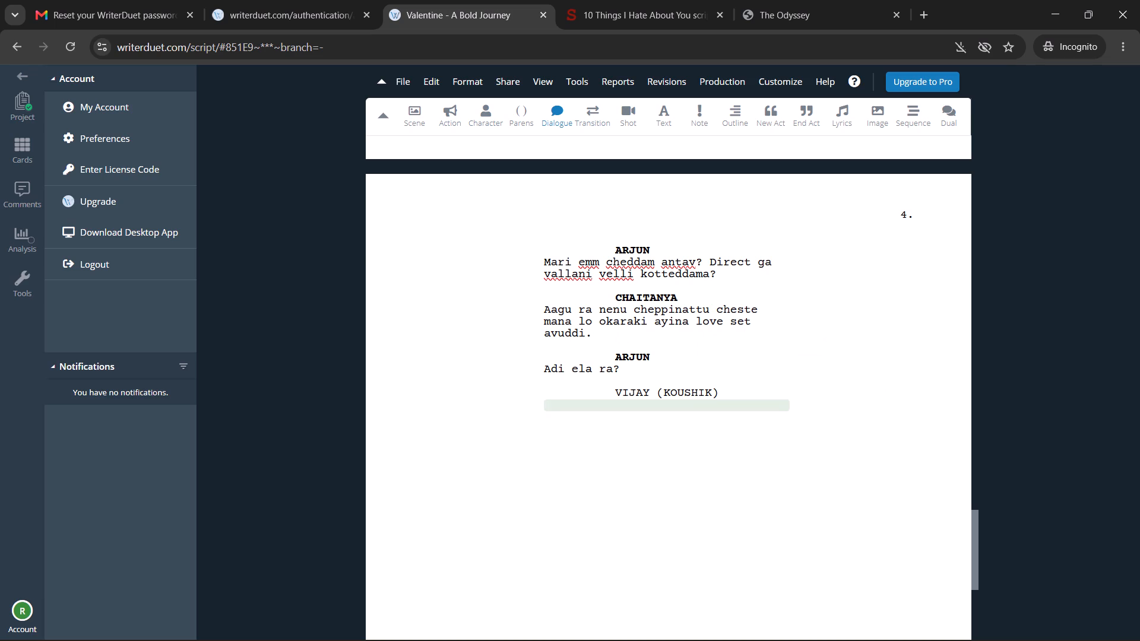
Write Vijay's dialogue "Ye ra emaina black magic chestava valla meda?" under the new cue.
type("Ye ra emaina")
key("space")
type("vla")
key("BackSpace")
key("BackSpace")
key("BackSpace")
type("vl")
key("BackSpace")
key("BackSpace")
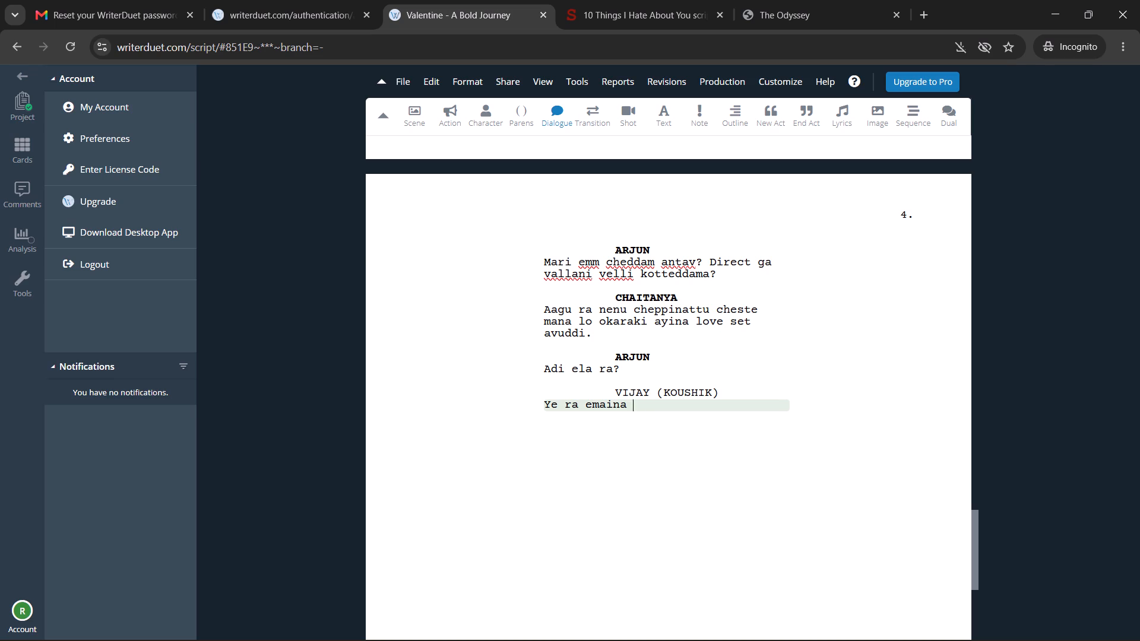
key("BackSpace")
key("b")
key("BackSpace")
key("space")
type("black magic chestava valla meda")
key("shift+question")
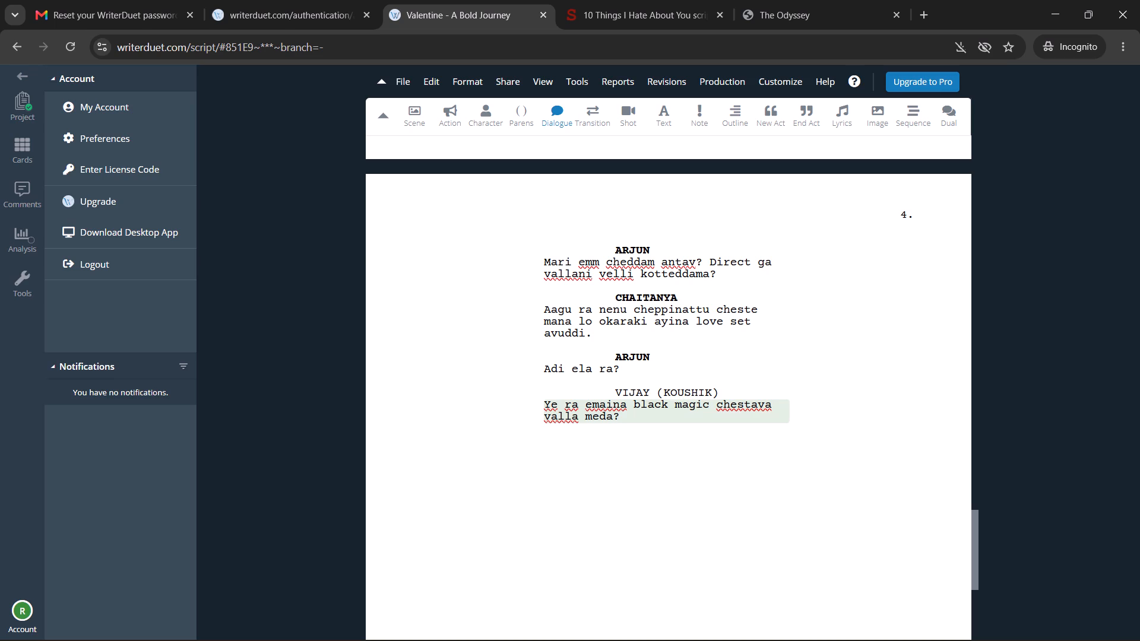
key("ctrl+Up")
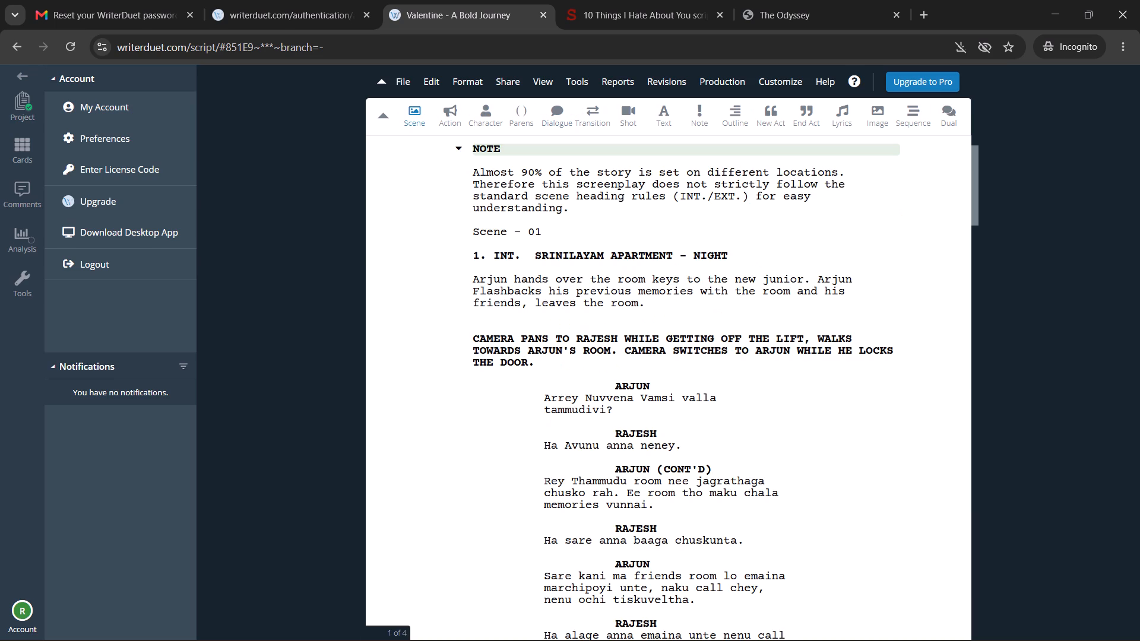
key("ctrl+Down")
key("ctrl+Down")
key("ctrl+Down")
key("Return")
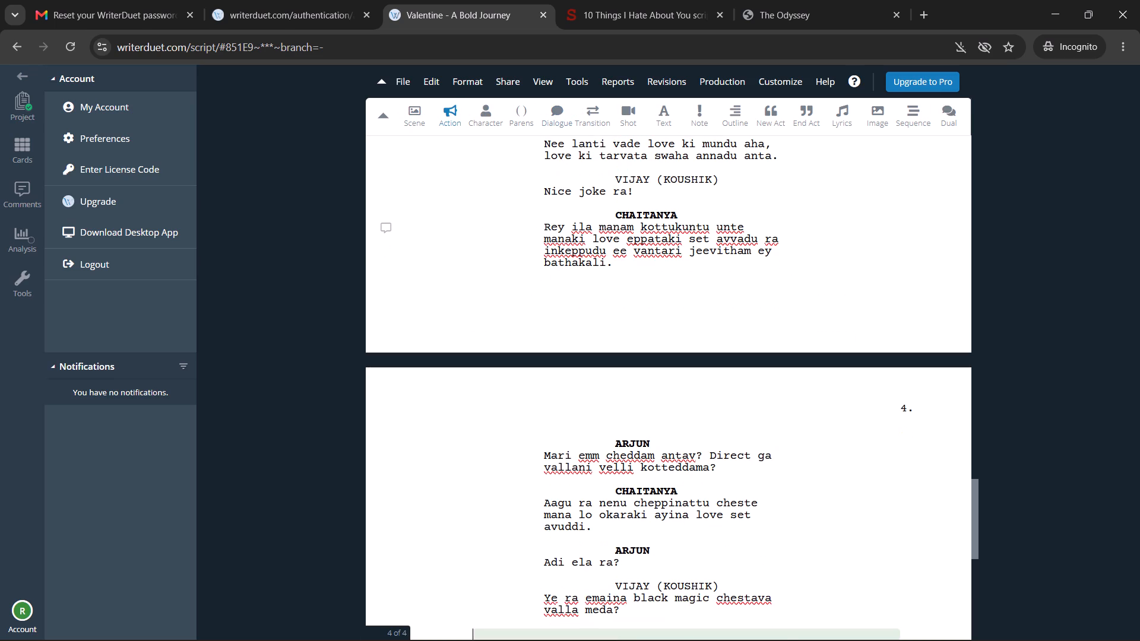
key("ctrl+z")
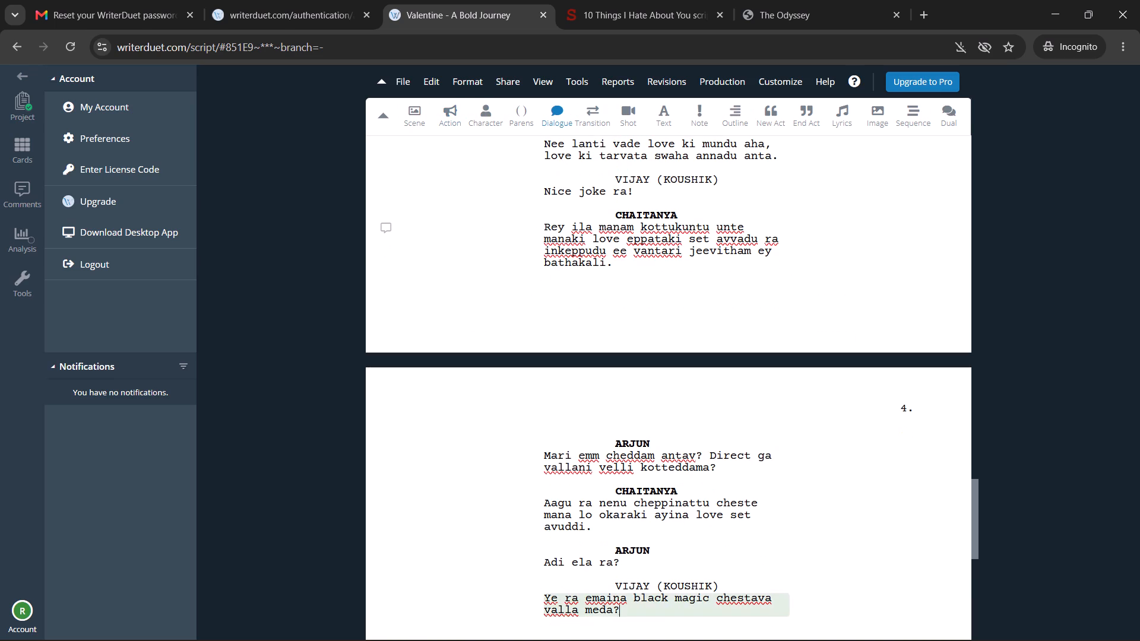
Make the VIJAY (KOUSHIK) cue above "Ye ra emaina black magic" bold and start a new line below its dialogue.
scroll(639, 312, "down", 3)
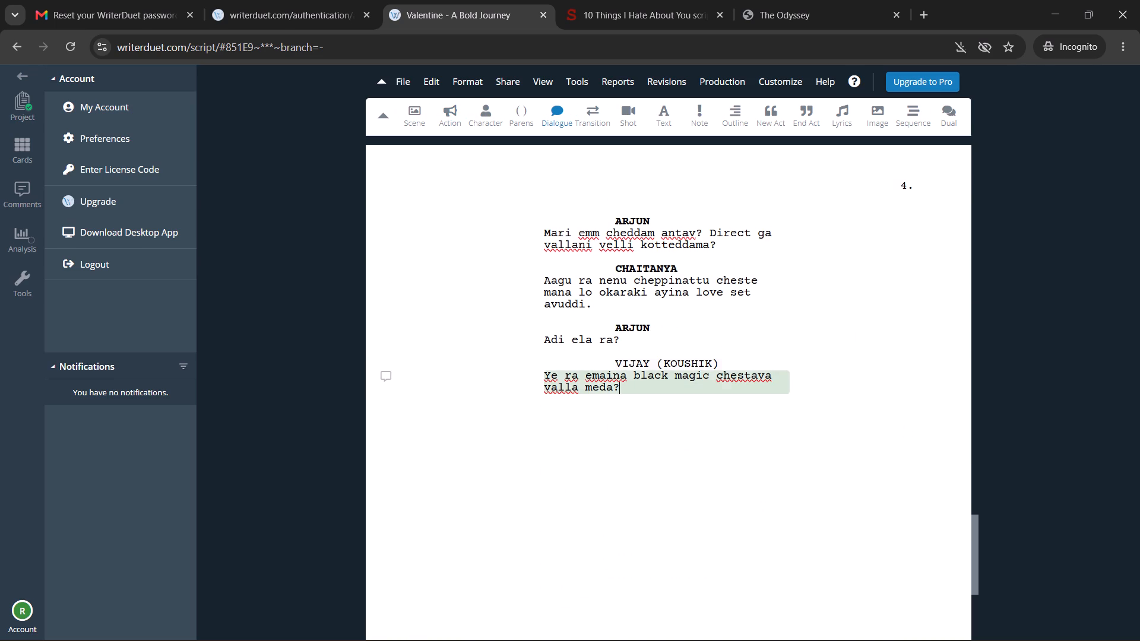
left_click_drag(721, 364, 686, 356)
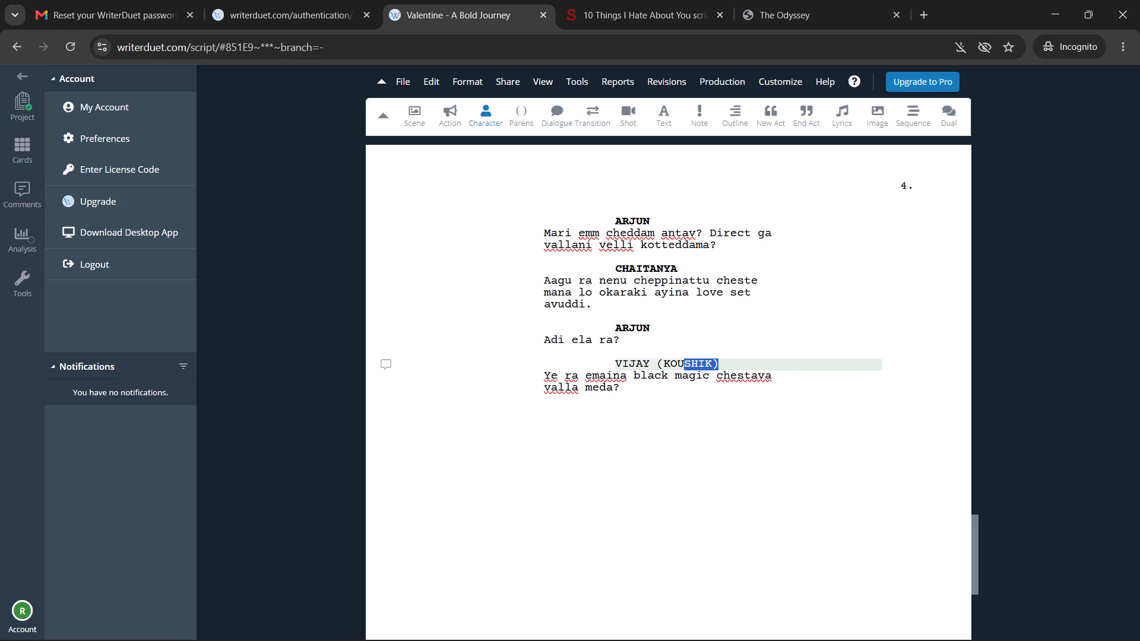
left_click_drag(686, 356, 604, 356)
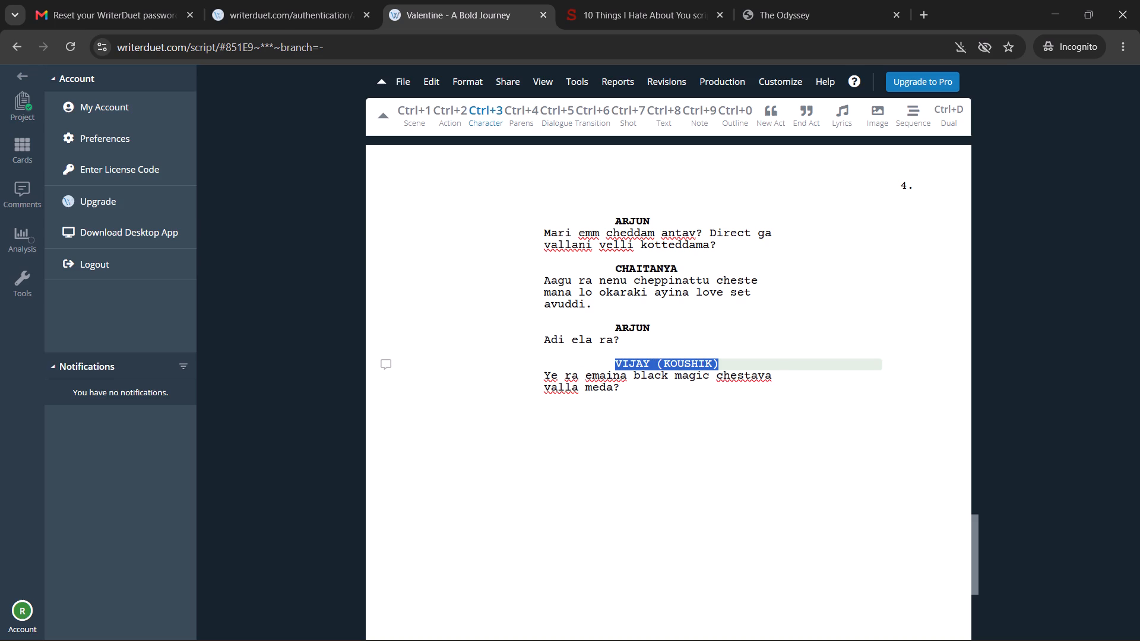
key("ctrl+b")
key("Down")
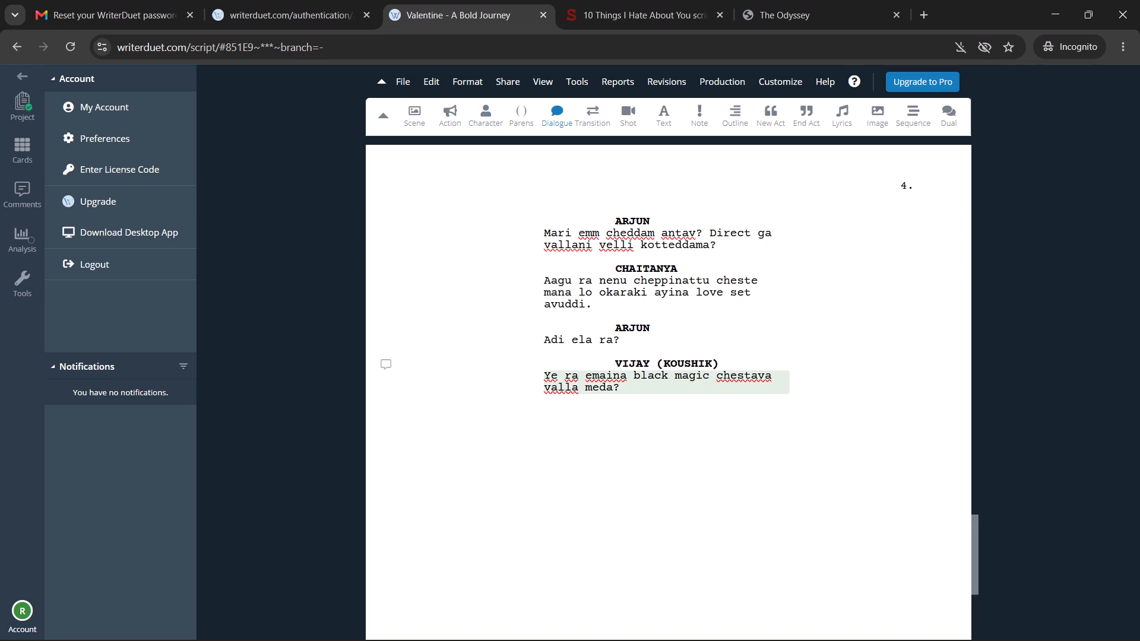
key("Down")
key("Return")
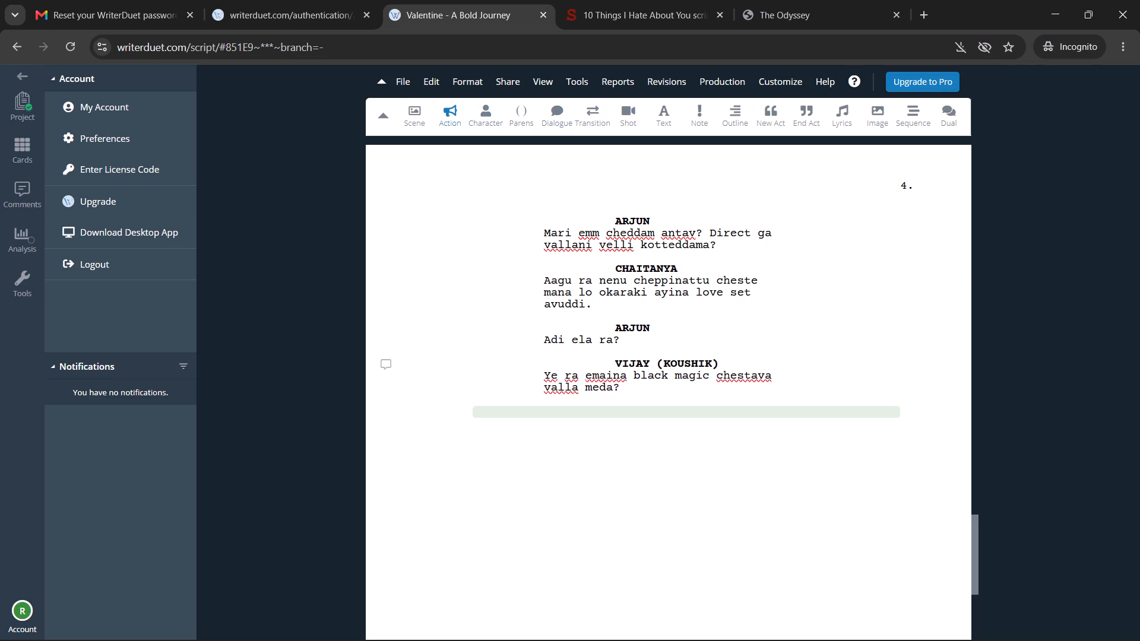
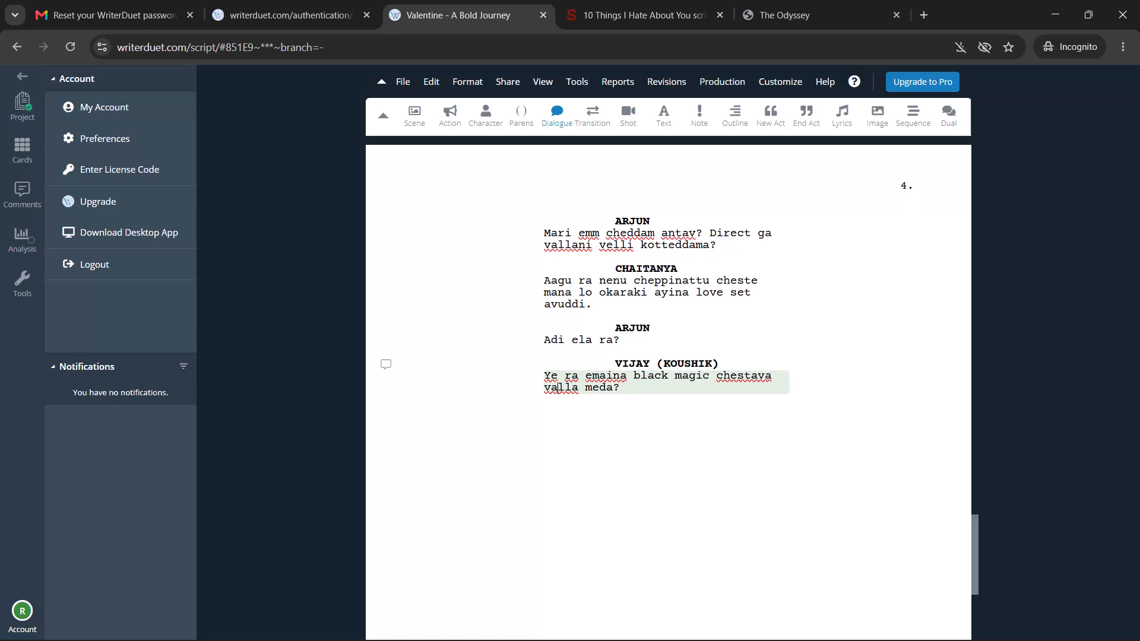
Correct the last word of VIJAY (KOUSHIK)'s black magic line to "medha", keeping the question mark.
key("Right")
key("Right")
key("Right")
key("Right")
key("Right")
key("Right")
key("h")
Add a CHAITANYA character cue below it with the dialogue "Kadu bey... just chinna game anthey!".
key("Down")
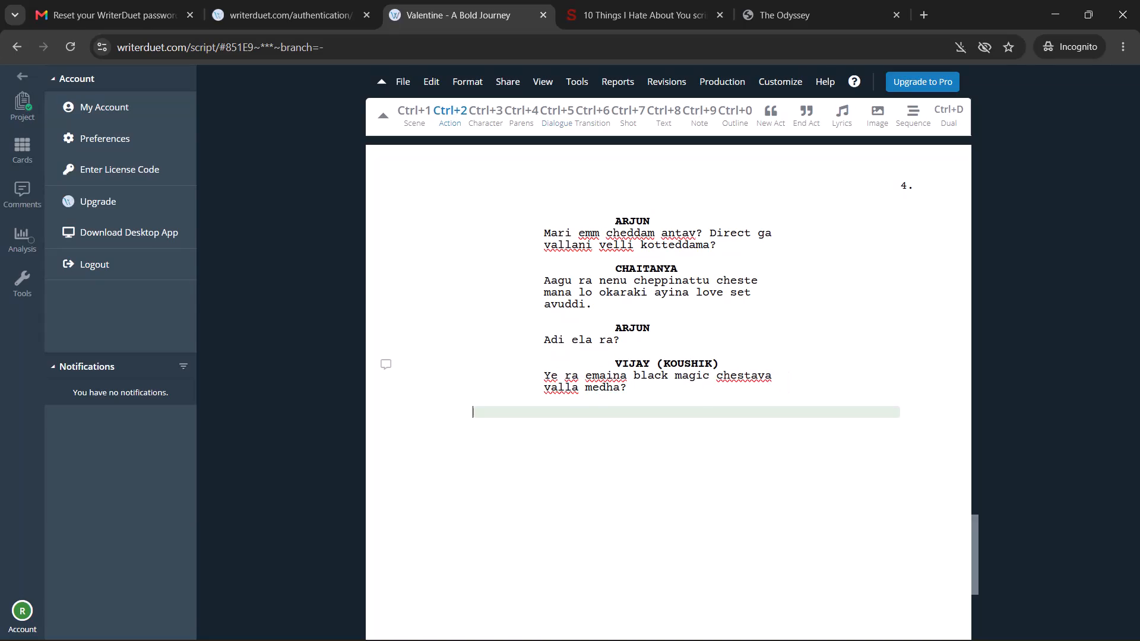
key("ctrl+3")
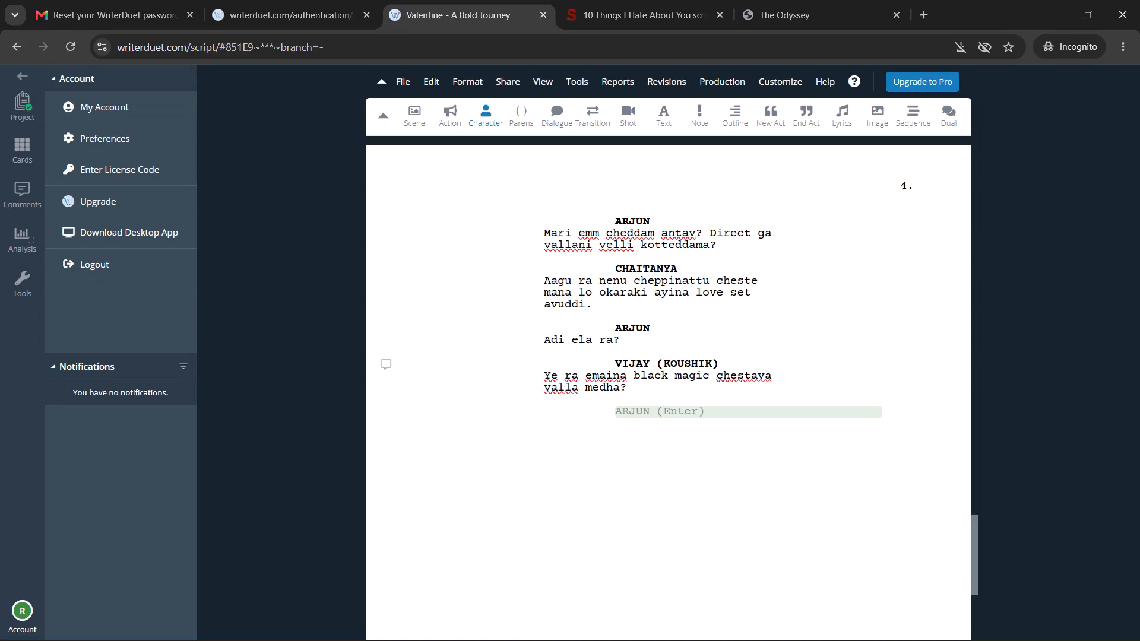
type("cha")
key("Return")
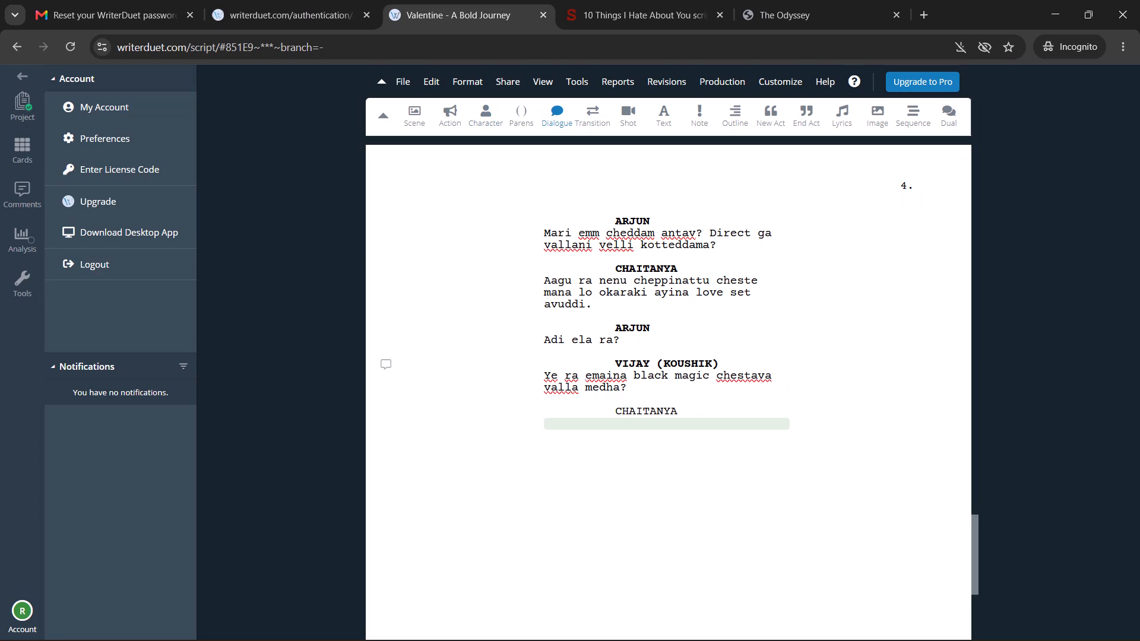
type("kadu bey")
type("...")
key("space")
type("just chinna game anthey")
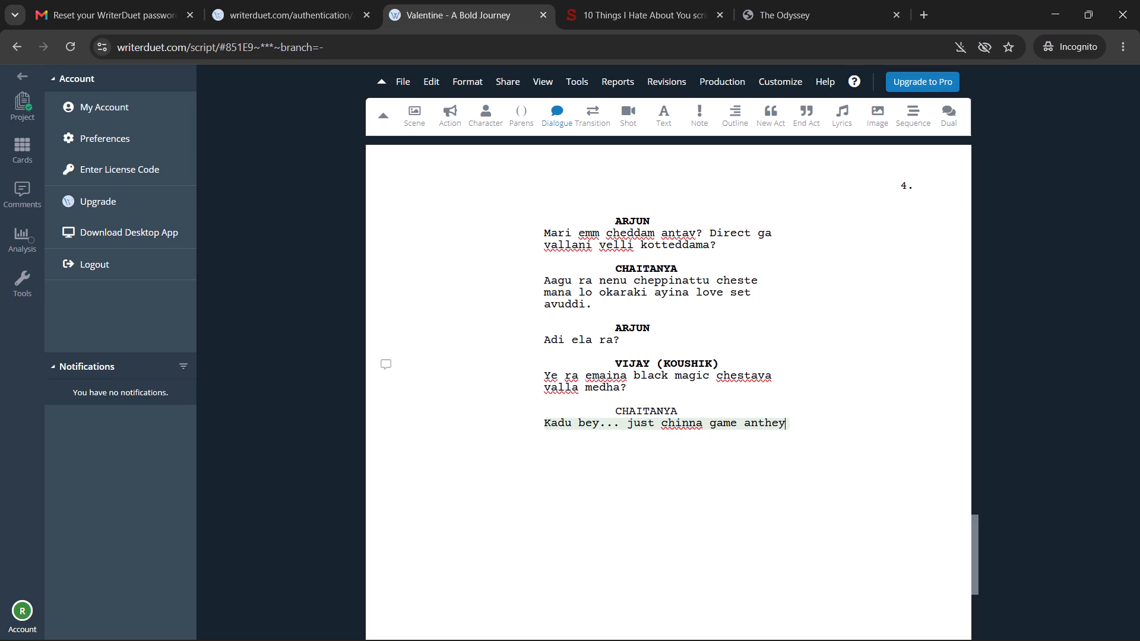
key("shift+exclam")
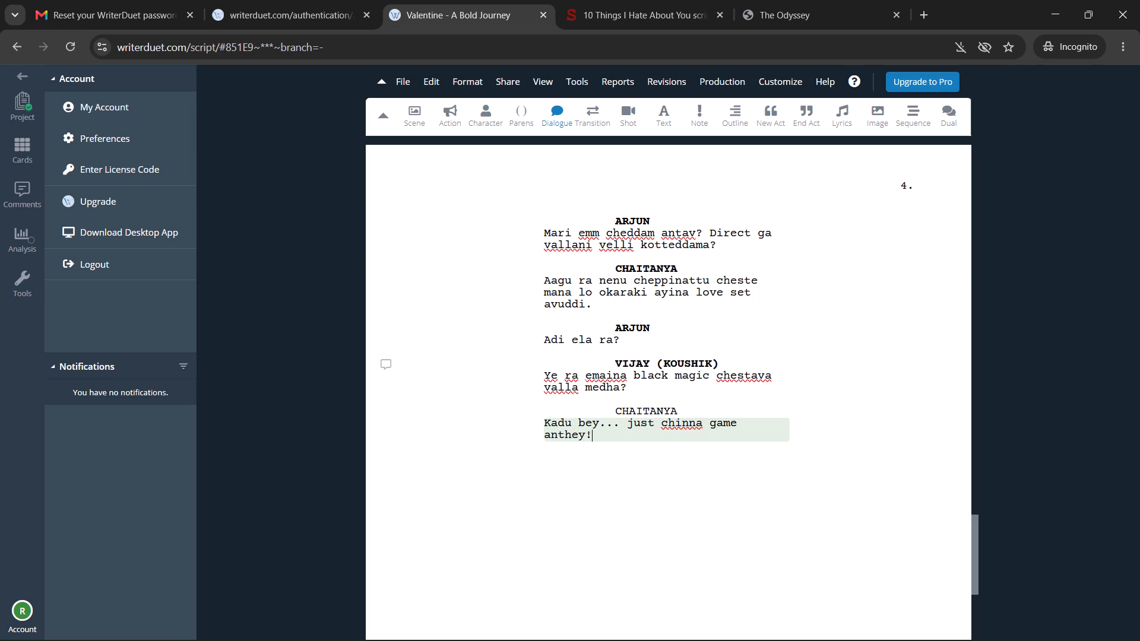
key("Return")
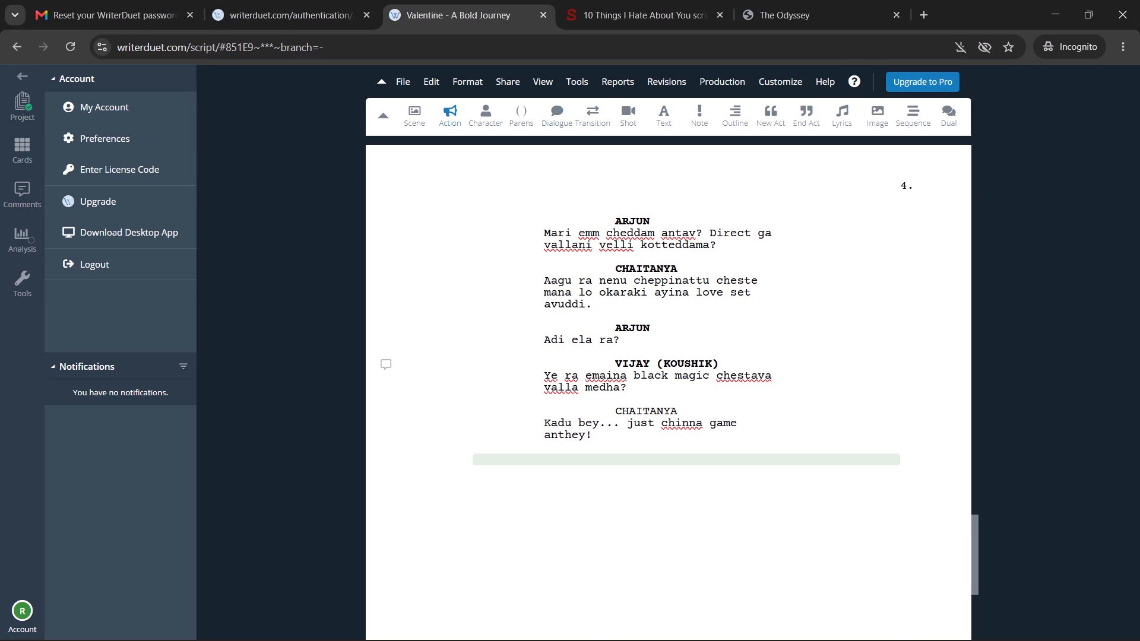
Add a VIJAY (KOUSHIK) character cue with the dialogue "Aha.. ammaylni love cheyalante ilanti games kuda untaya?".
key("ctrl+3")
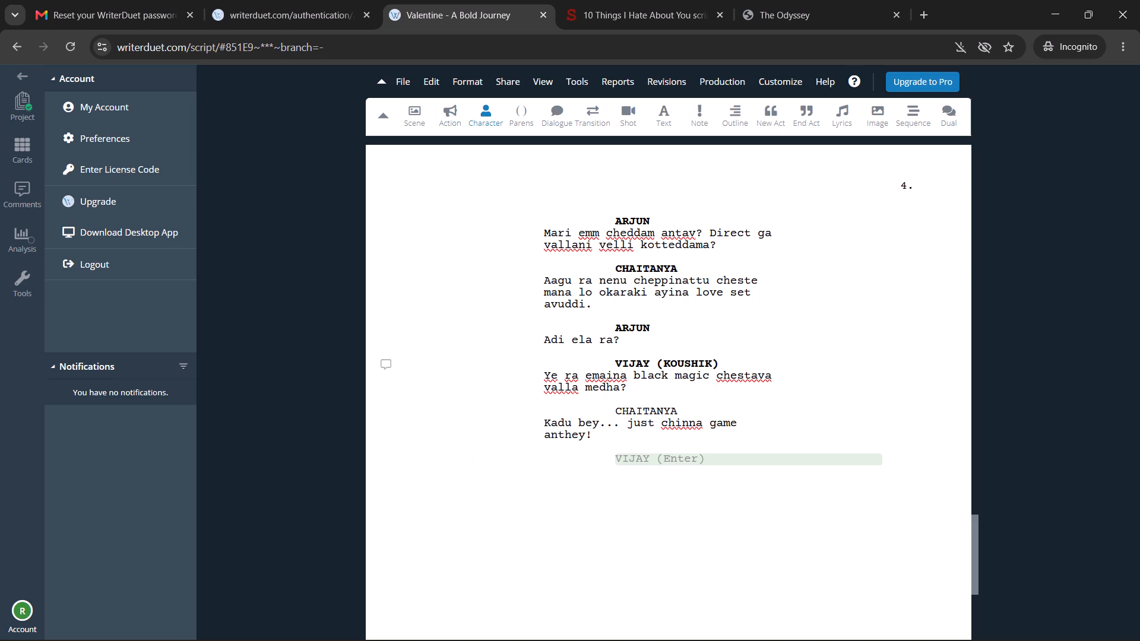
key("v")
key("Down")
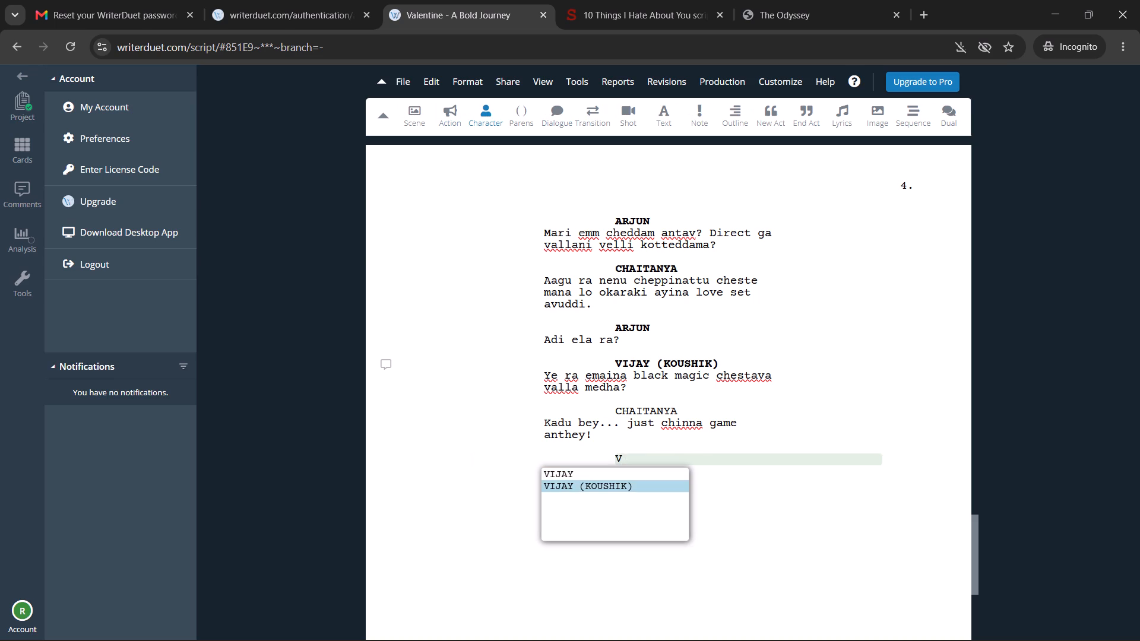
key("Return")
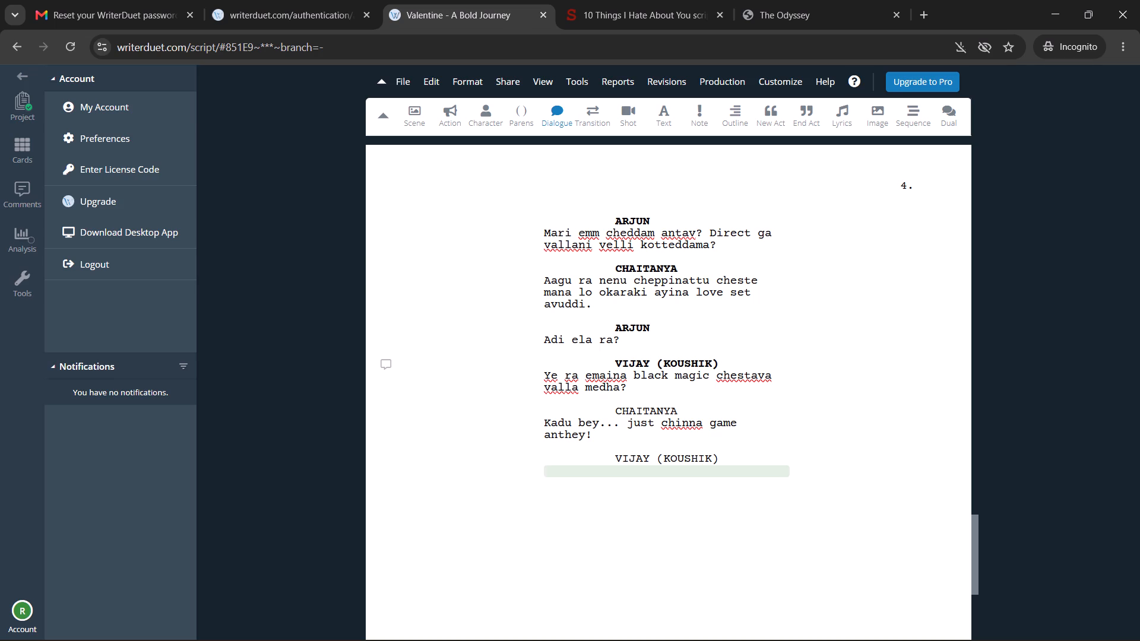
type("aha")
type(".. ammay")
type("li")
key("space")
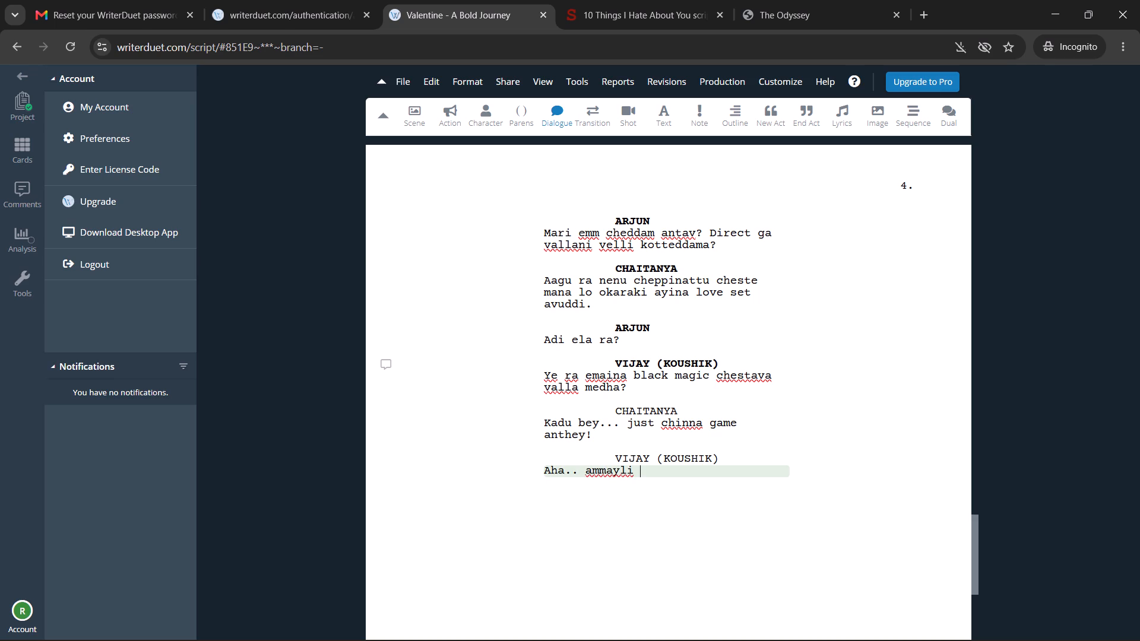
key("BackSpace")
key("BackSpace")
type("ni love cheyalante")
key("space")
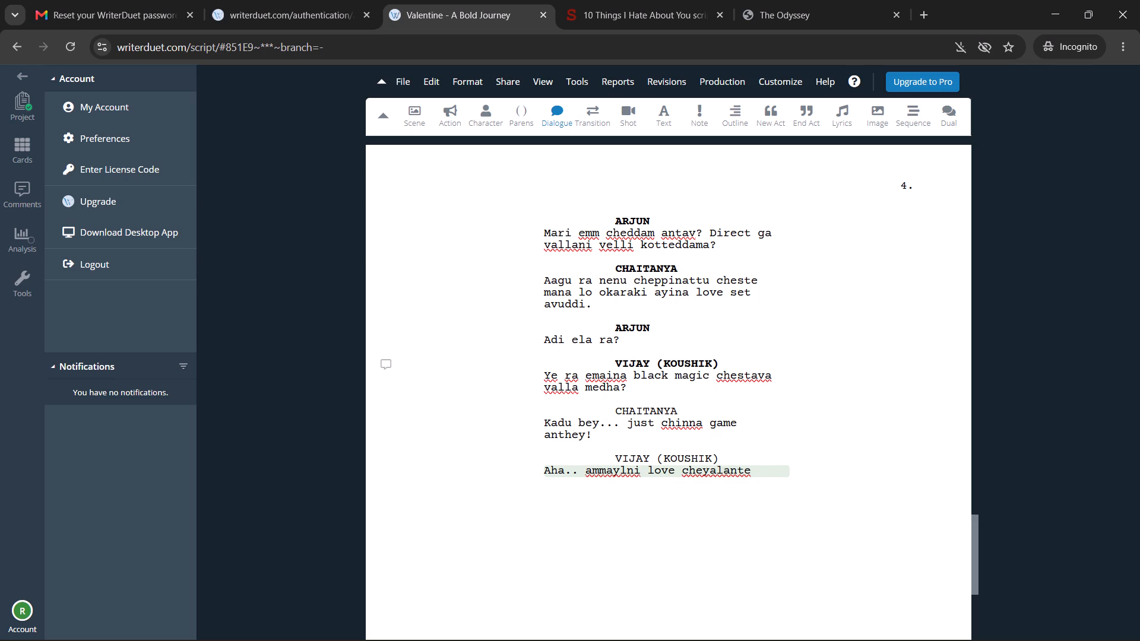
key("i")
type("lanti games kuda untaya?")
key("Return")
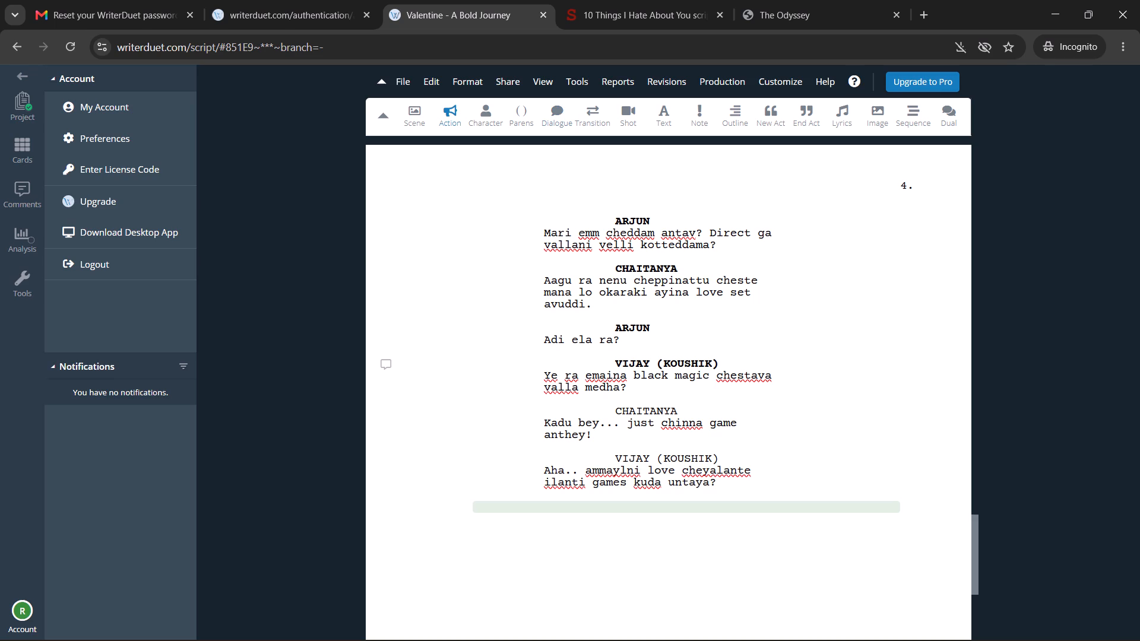
Change the opening word of VIJAY (KOUSHIK)'s last dialogue to "Ahaa" and return to the empty line below.
key("Up")
key("Up")
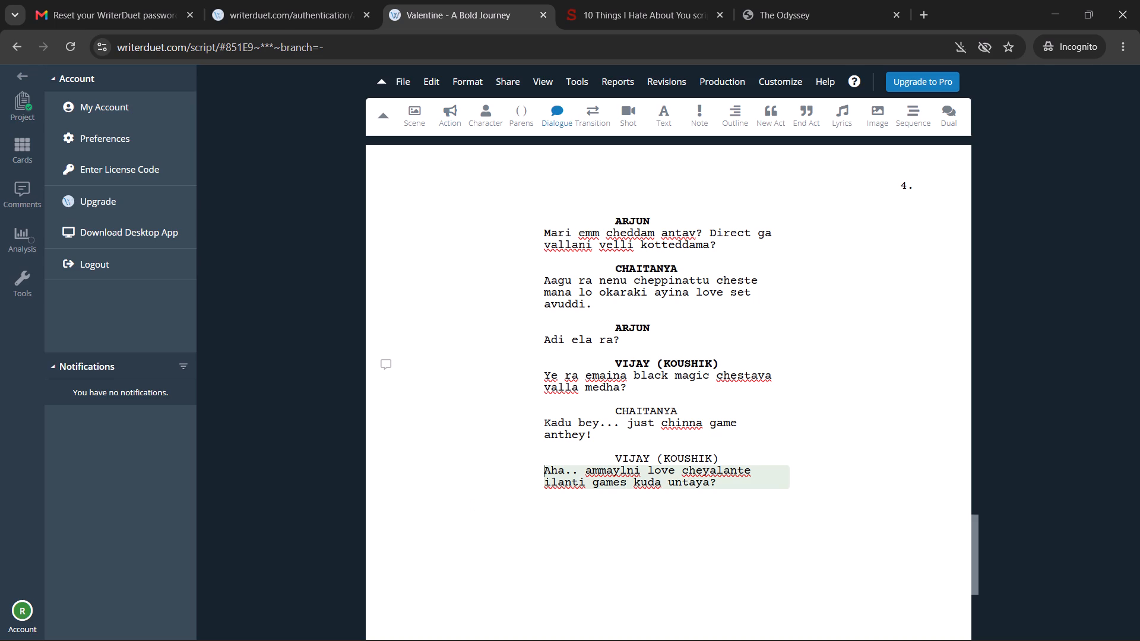
key("Right")
key("Right")
key("a")
key("Down")
key("Down")
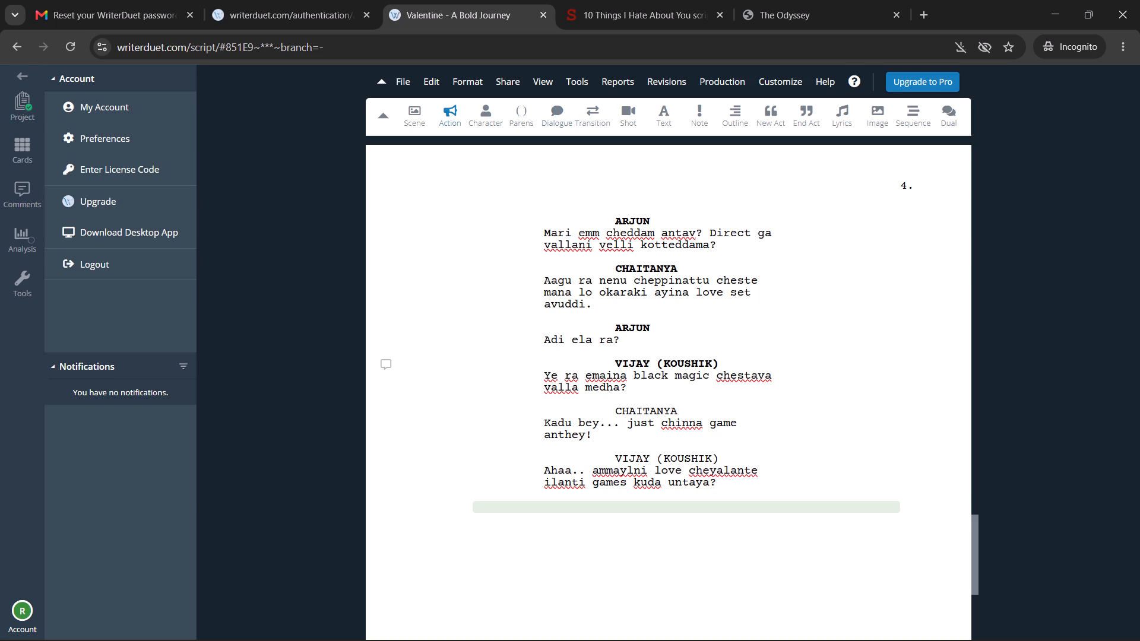
Add an ARJUN character cue with the dialogue "Ammayi ni love cheyalante adi oka pedda temple run game lantidi ra..".
key("ctrl+3")
type("arj")
key("Return")
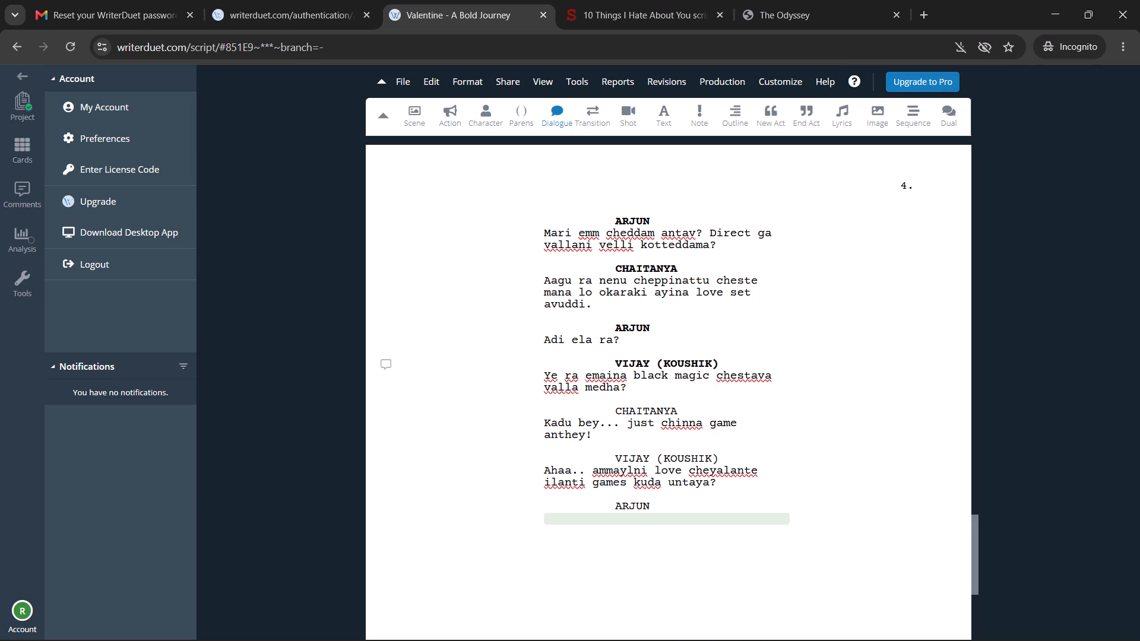
type("ammayi n")
type("i love cheyalante adi oka pedd")
type("a game")
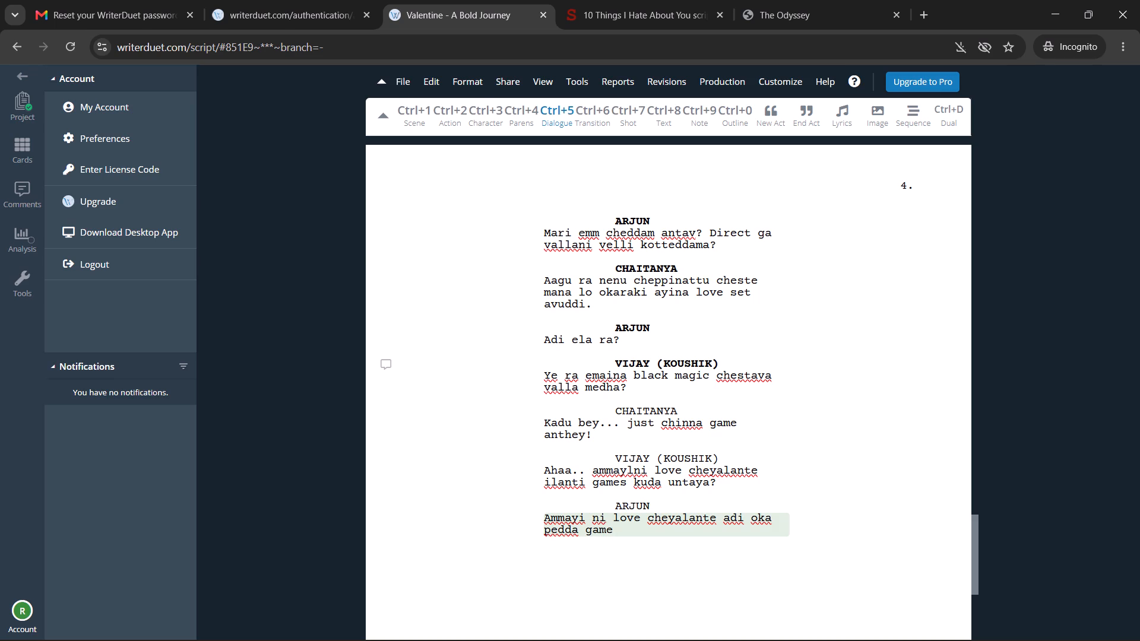
key("ctrl+BackSpace")
type("temple run game lantidi t")
key("BackSpace")
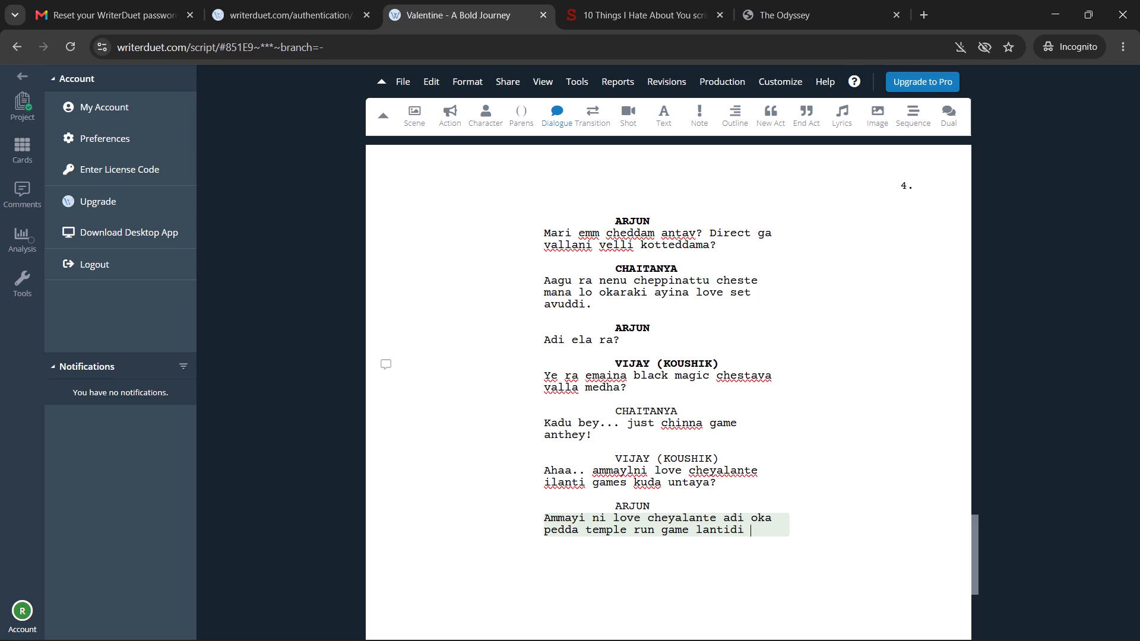
type("ra")
key("space")
key("BackSpace")
type("..")
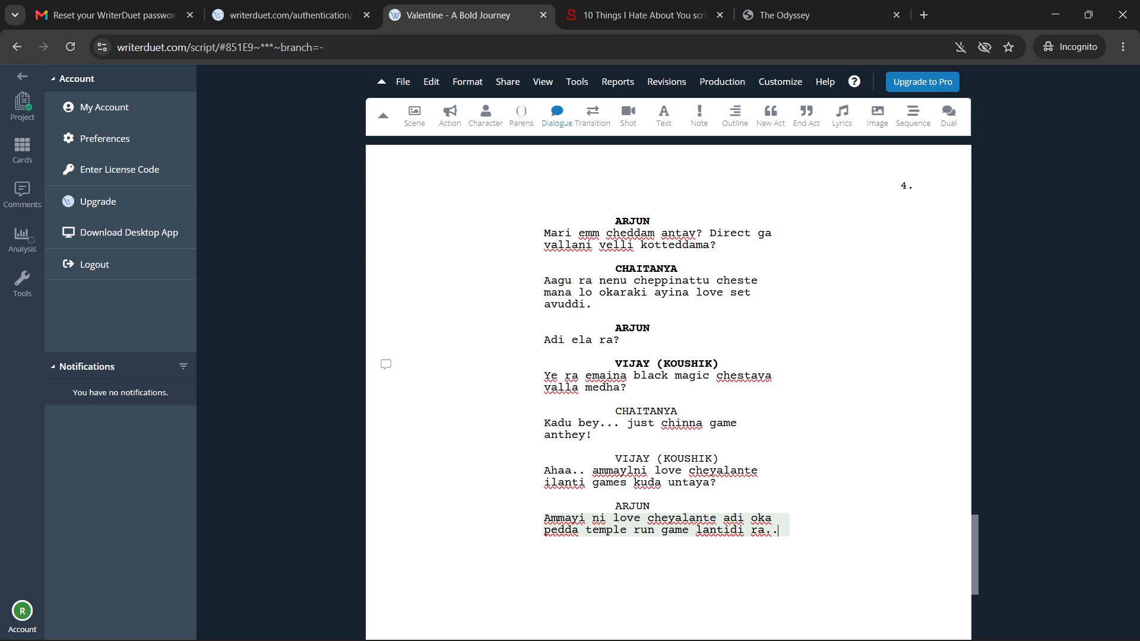
key("Return")
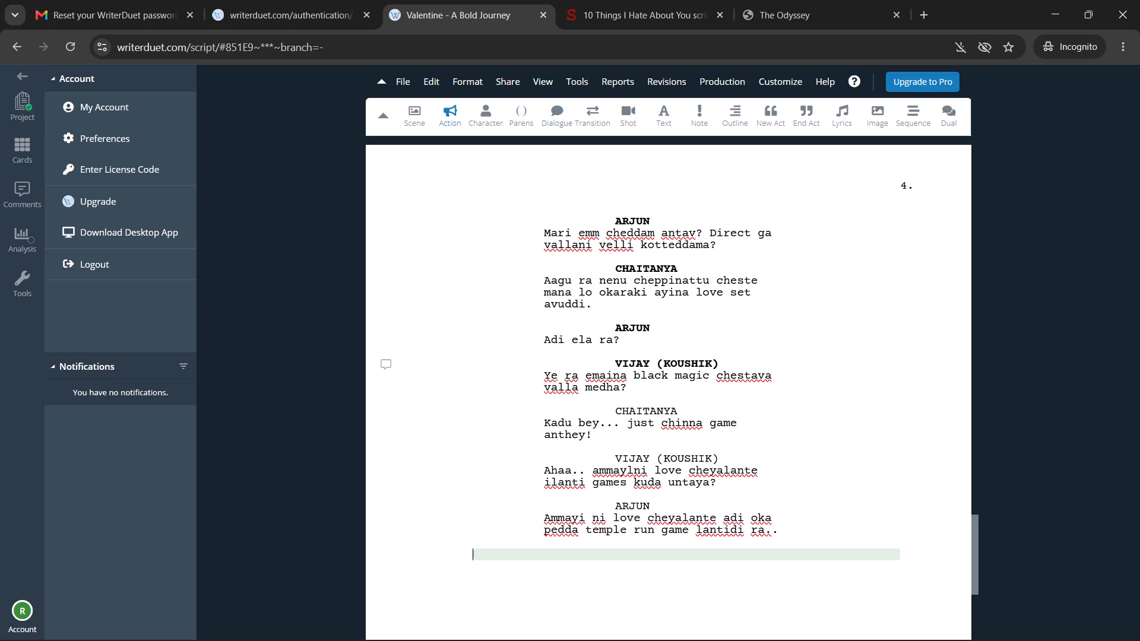
Review Scene 03 from its college campus heading on page 3 through the last dialogue on page 4.
scroll(785, 332, "up", 3)
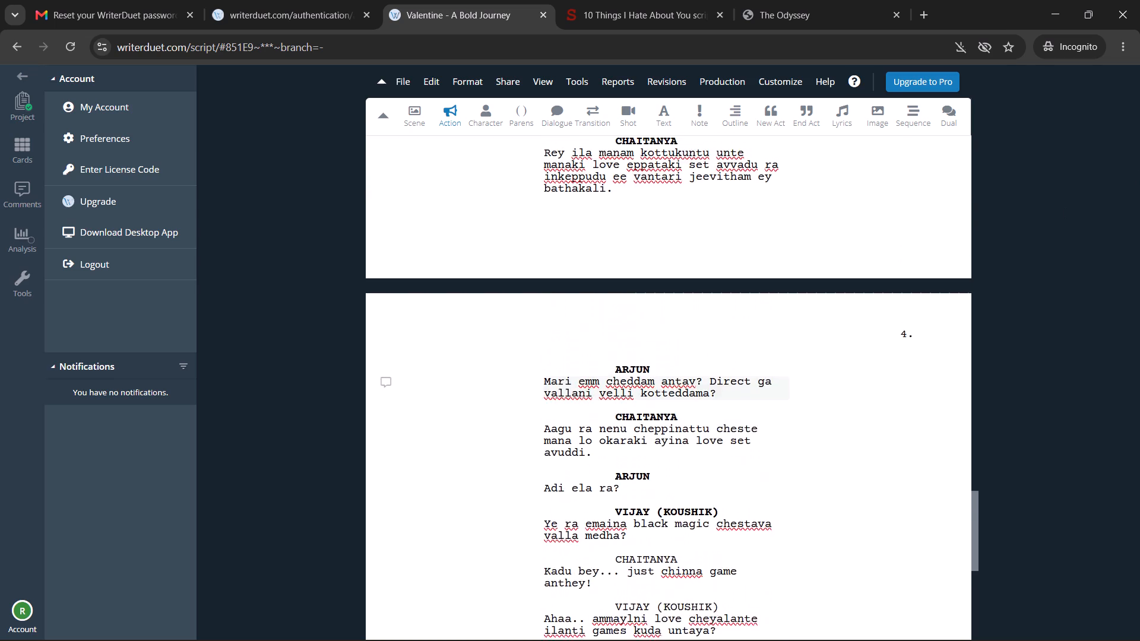
scroll(658, 338, "up", 7)
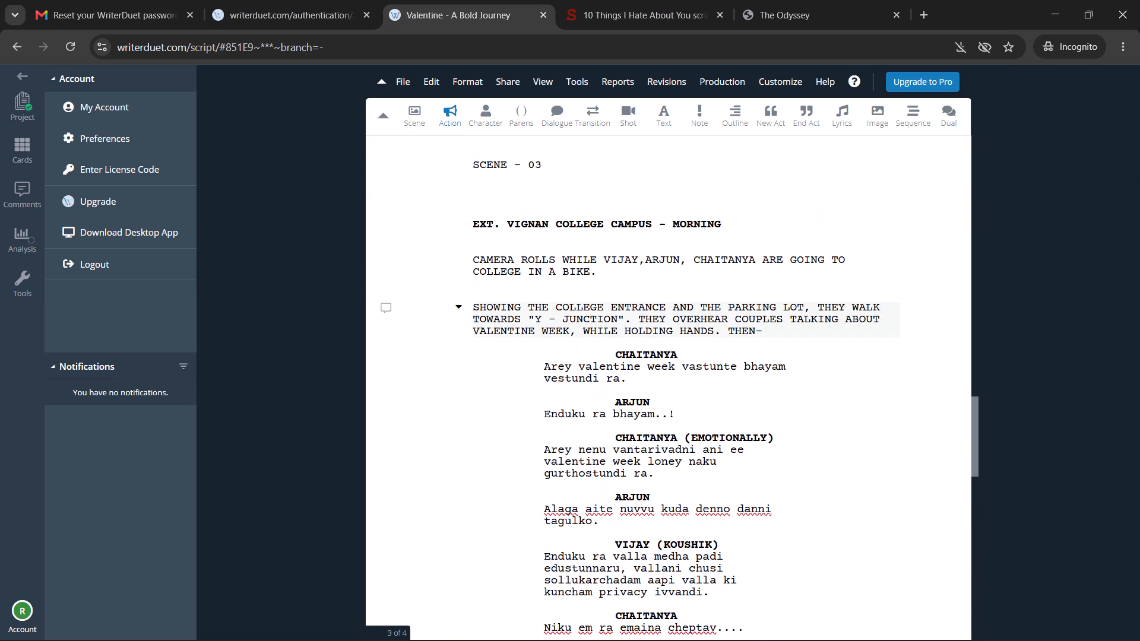
scroll(651, 337, "up", 1)
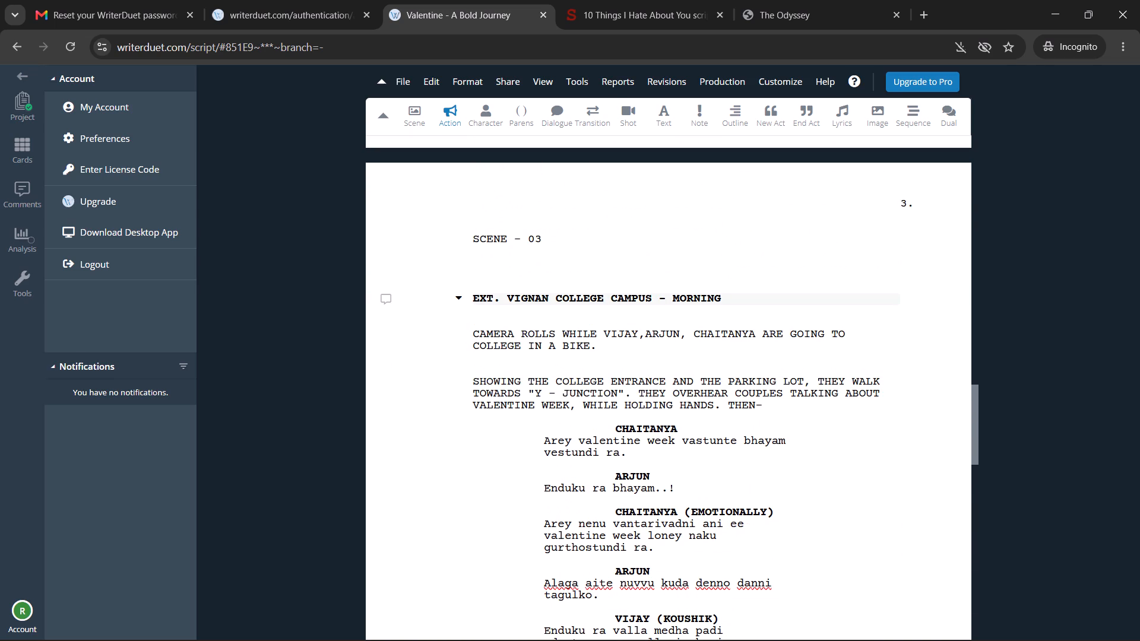
scroll(582, 290, "down", 1)
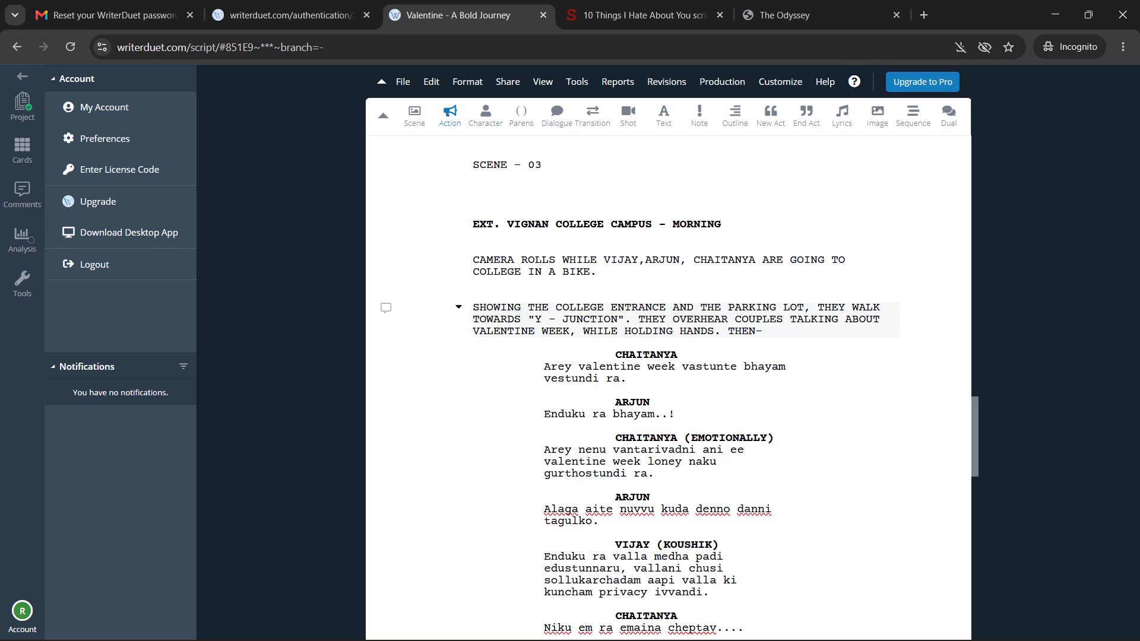
scroll(560, 315, "down", 2)
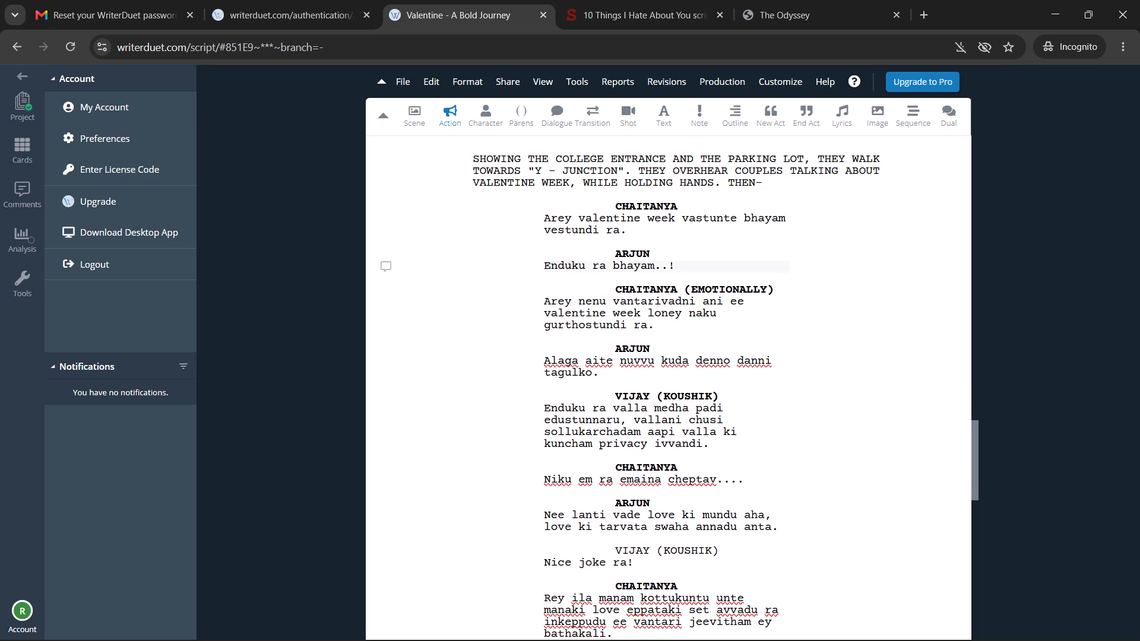
scroll(541, 272, "down", 1)
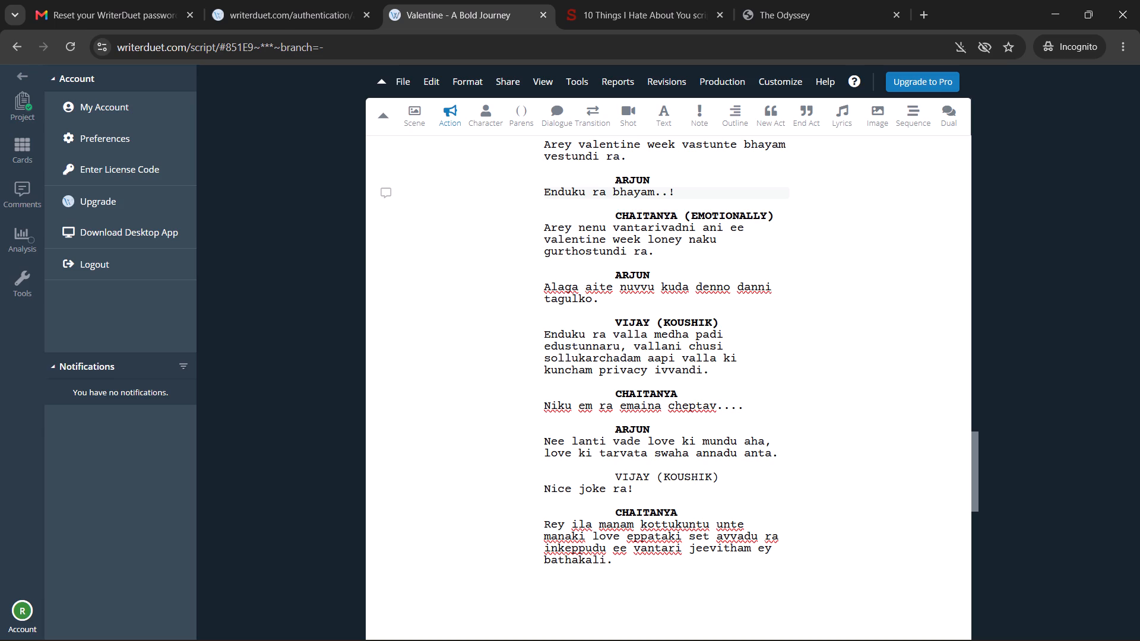
scroll(490, 253, "down", 1)
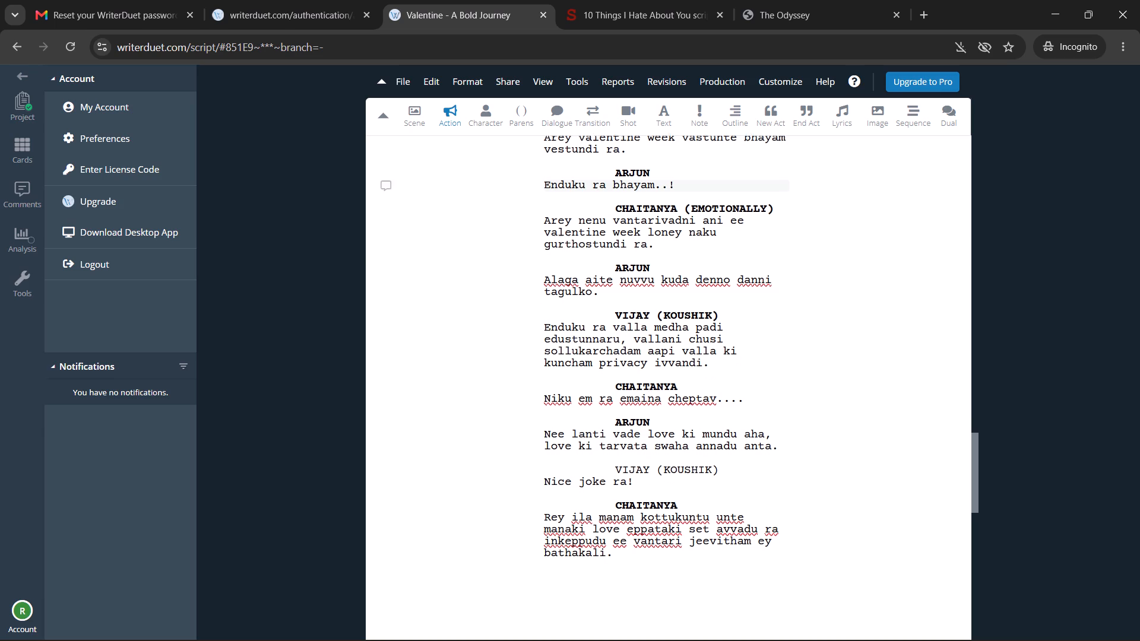
scroll(490, 253, "down", 1)
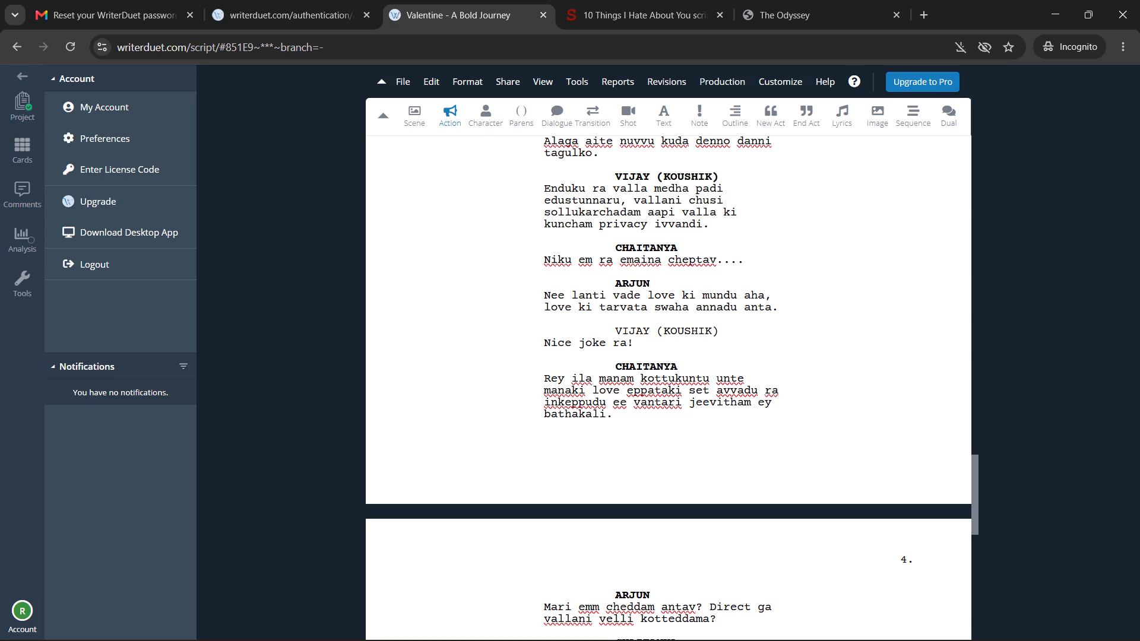
scroll(490, 253, "down", 3)
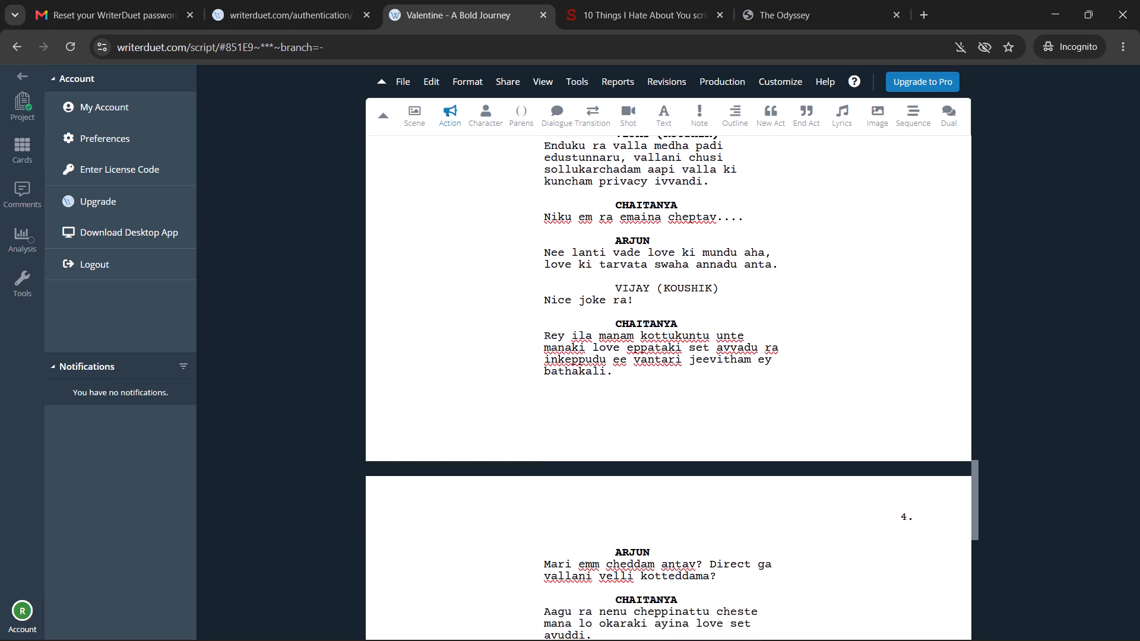
scroll(490, 253, "down", 2)
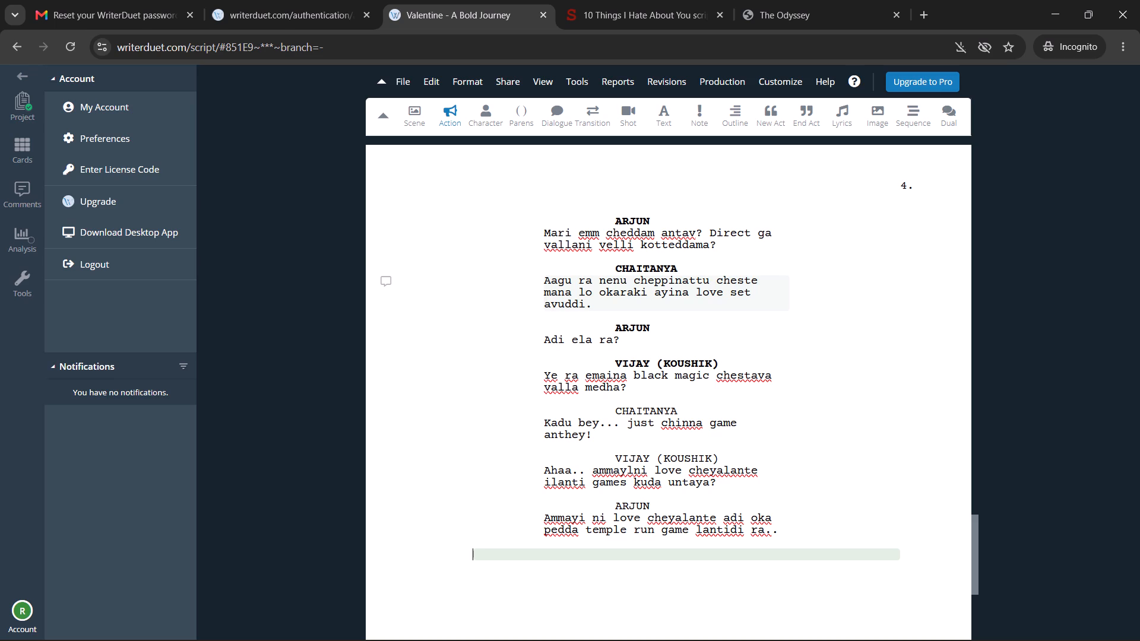
scroll(608, 306, "down", 1)
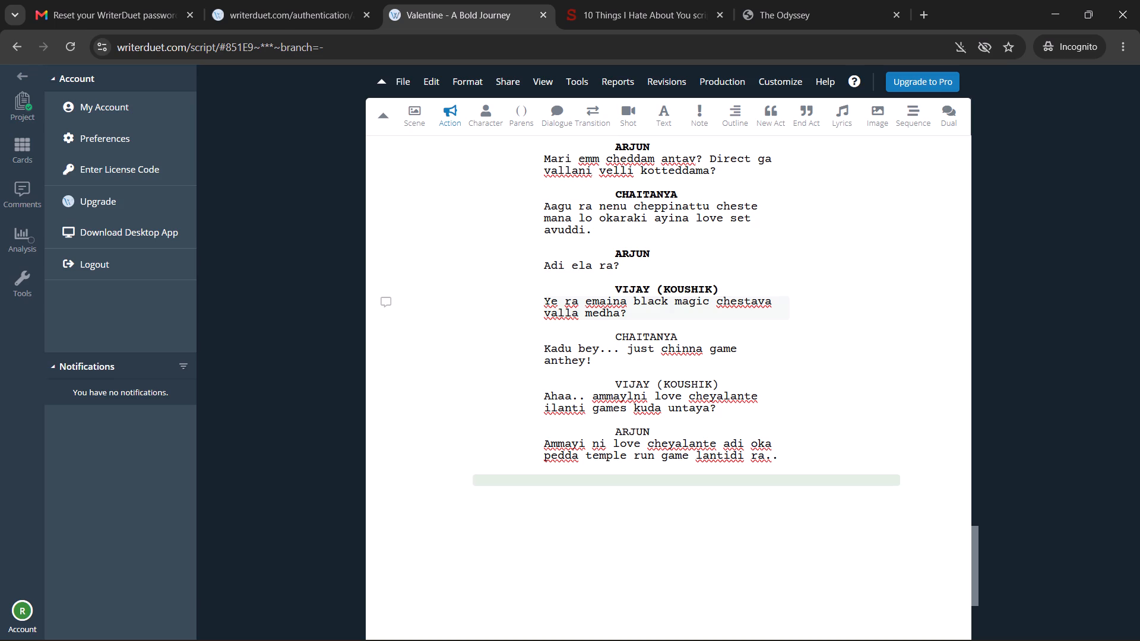
Change "cheyalante" to "cheyatame" in ARJUN's last dialogue and start a new line after the dialogue.
scroll(560, 353, "down", 2)
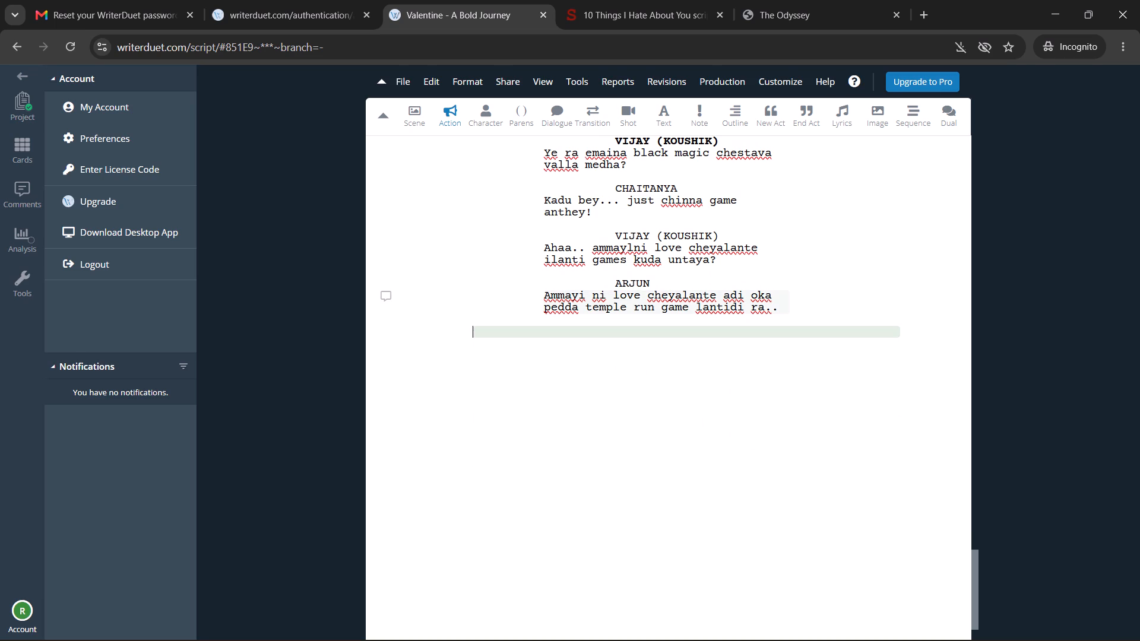
left_click_drag(714, 296, 692, 297)
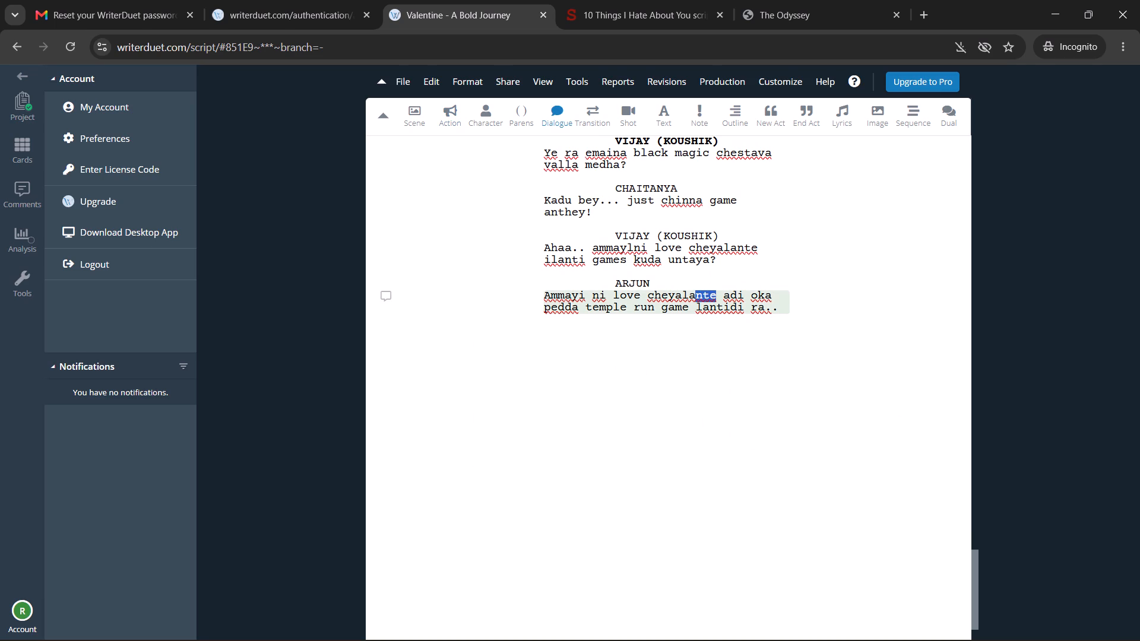
left_click_drag(692, 297, 683, 299)
type("da")
key("BackSpace")
key("BackSpace")
type("tame")
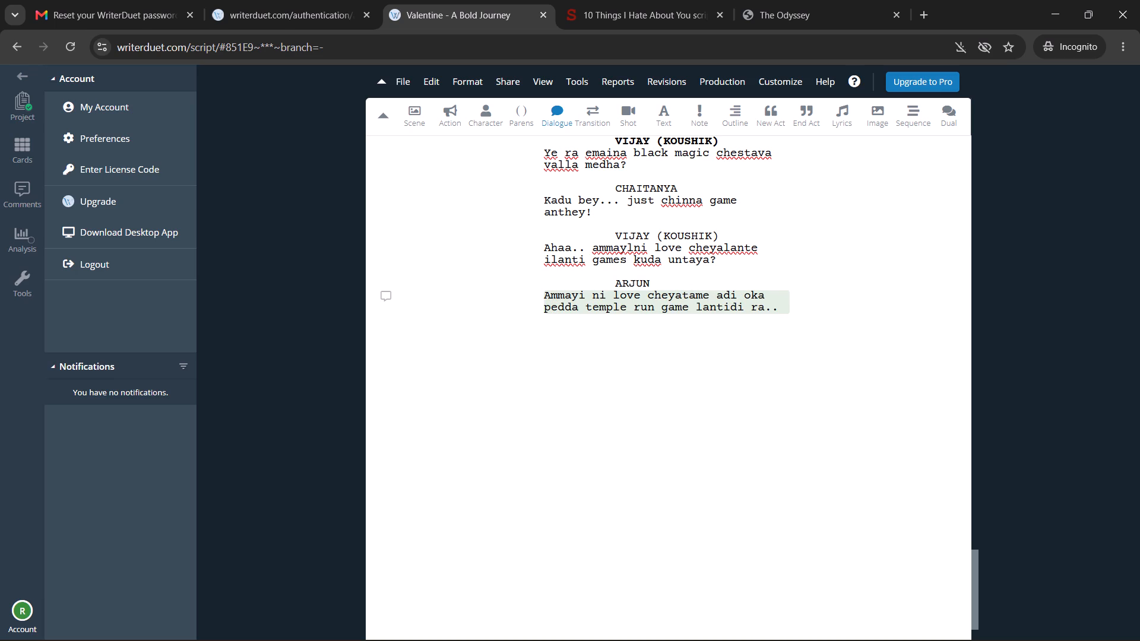
key("Down")
key("Down")
key("Up")
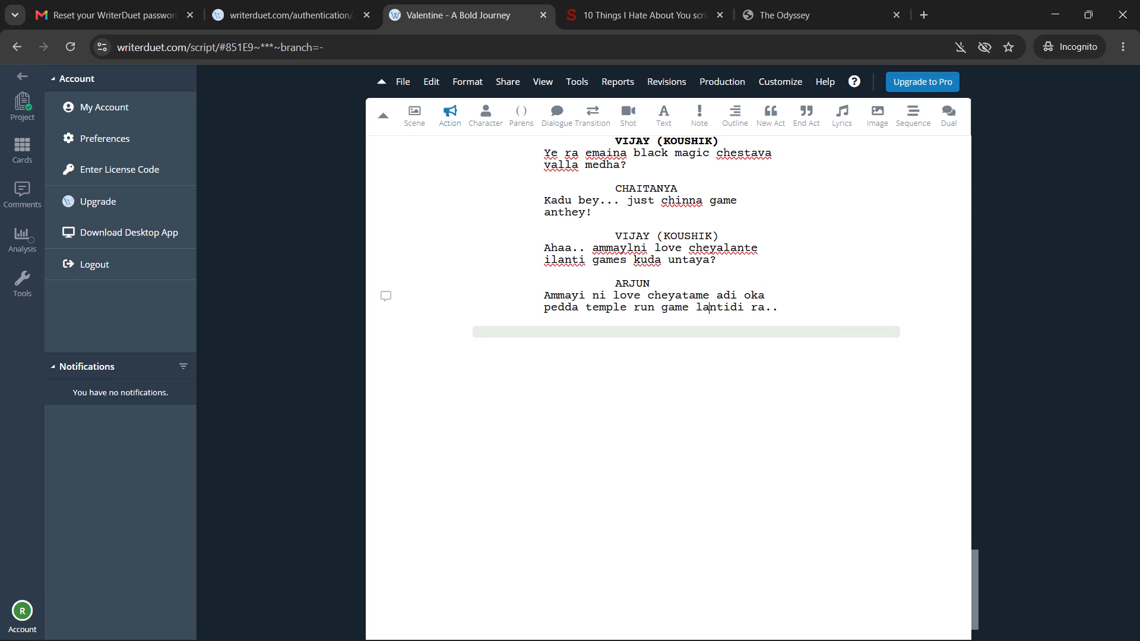
key("Right")
key("Right")
key("Right")
key("Right")
key("Right")
key("Right")
key("Right")
key("Right")
key("Right")
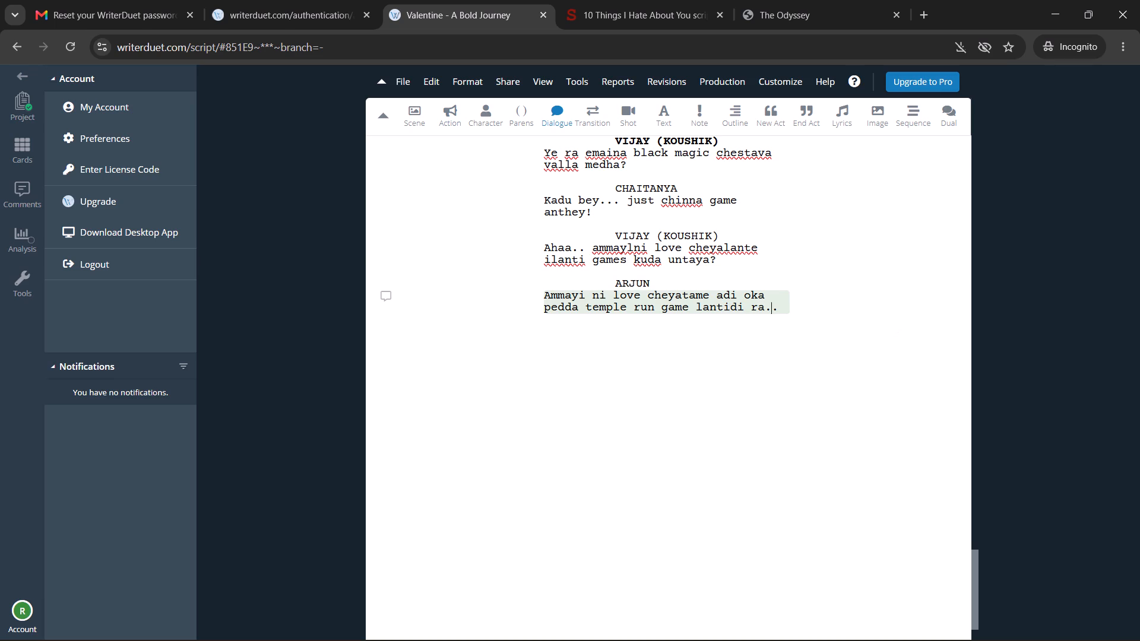
key("Right")
key("Return")
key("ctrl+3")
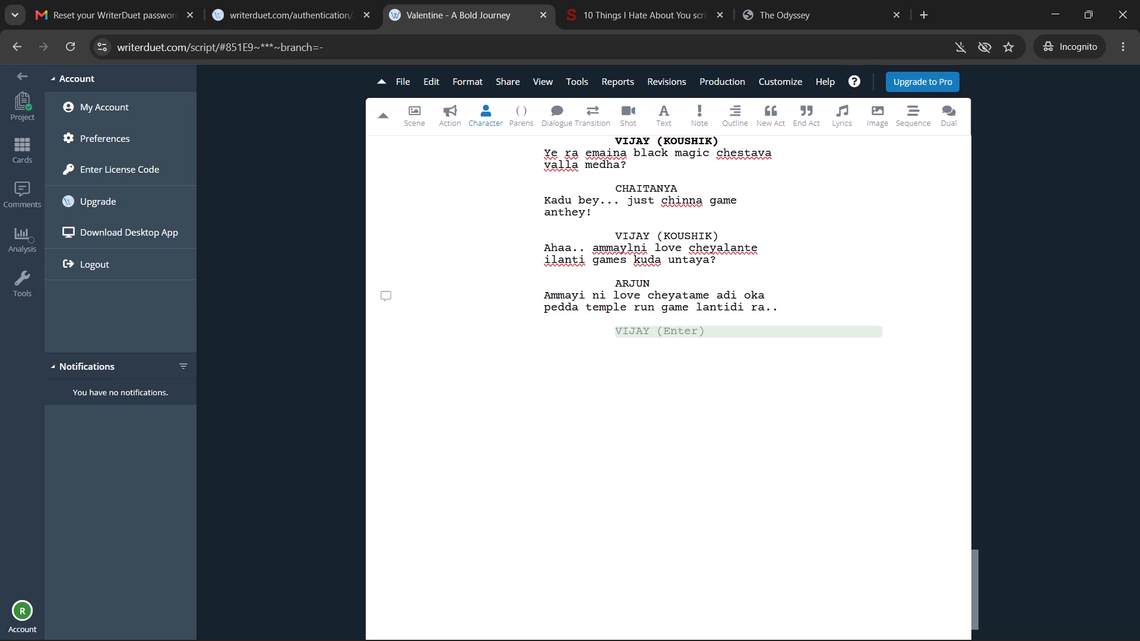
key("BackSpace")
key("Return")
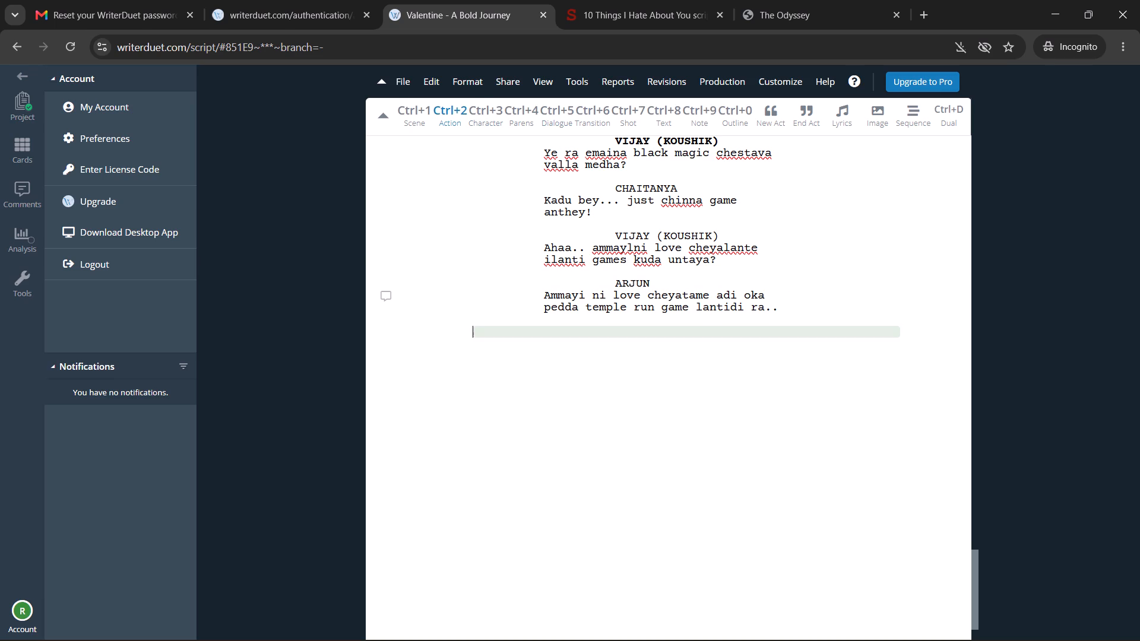
Format the empty line as a Scene element and begin it with "They go to the canteen while talking,".
key("ctrl+1")
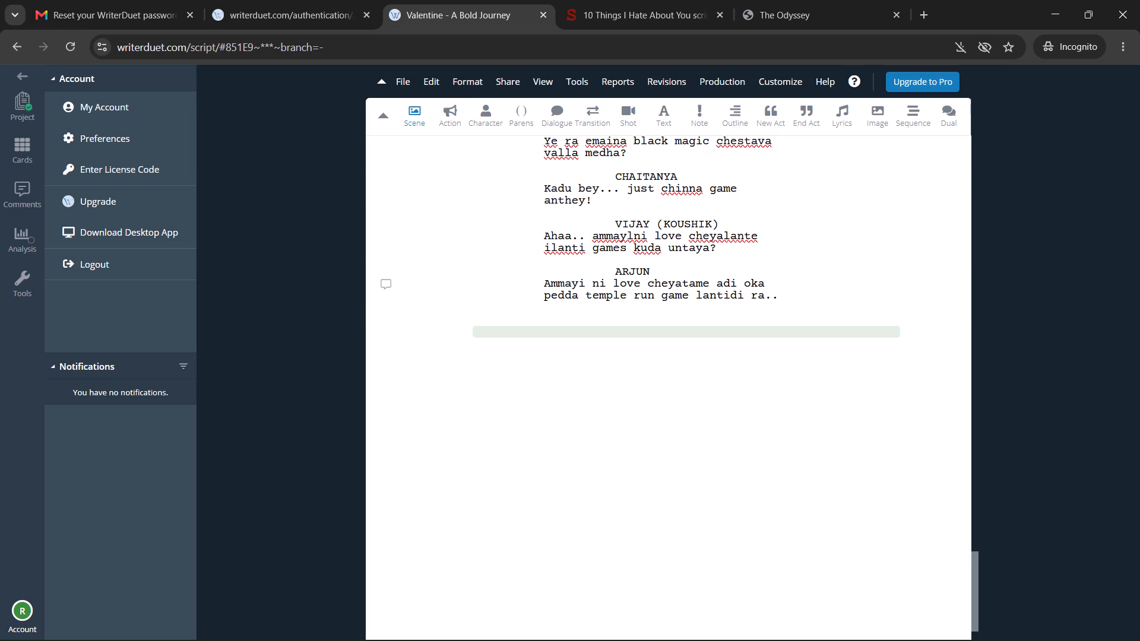
key("shift+r")
key("shift+BackSpace")
type("They")
key("space")
type("go to the canteen")
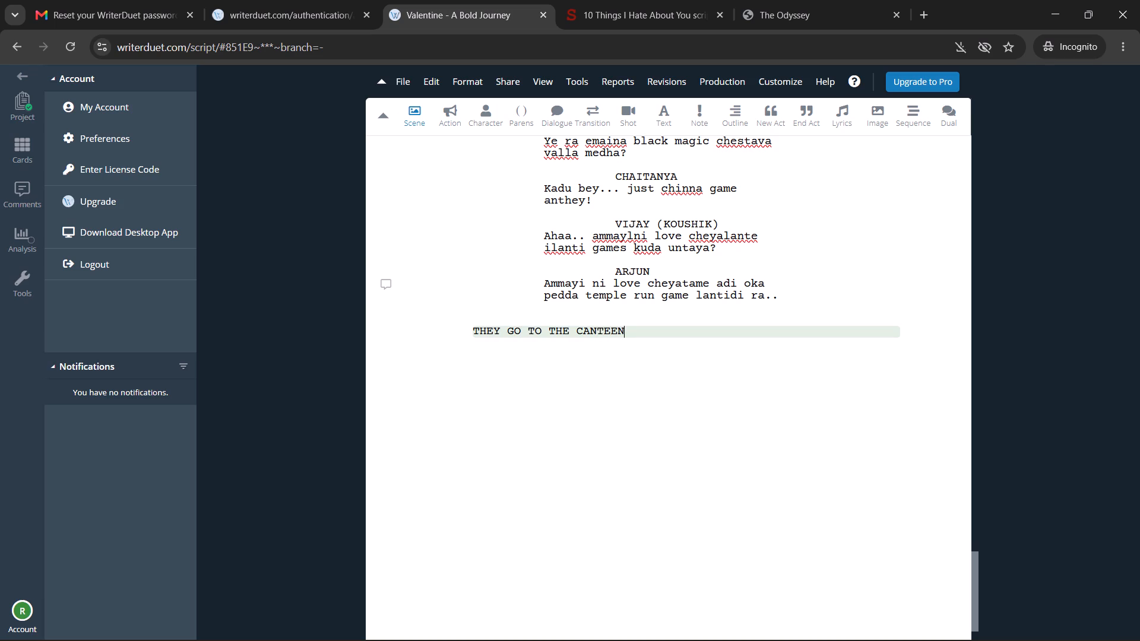
key("comma")
key("e")
key("BackSpace")
key("BackSpace")
key("space")
type("while tak")
key("BackSpace")
type("lking")
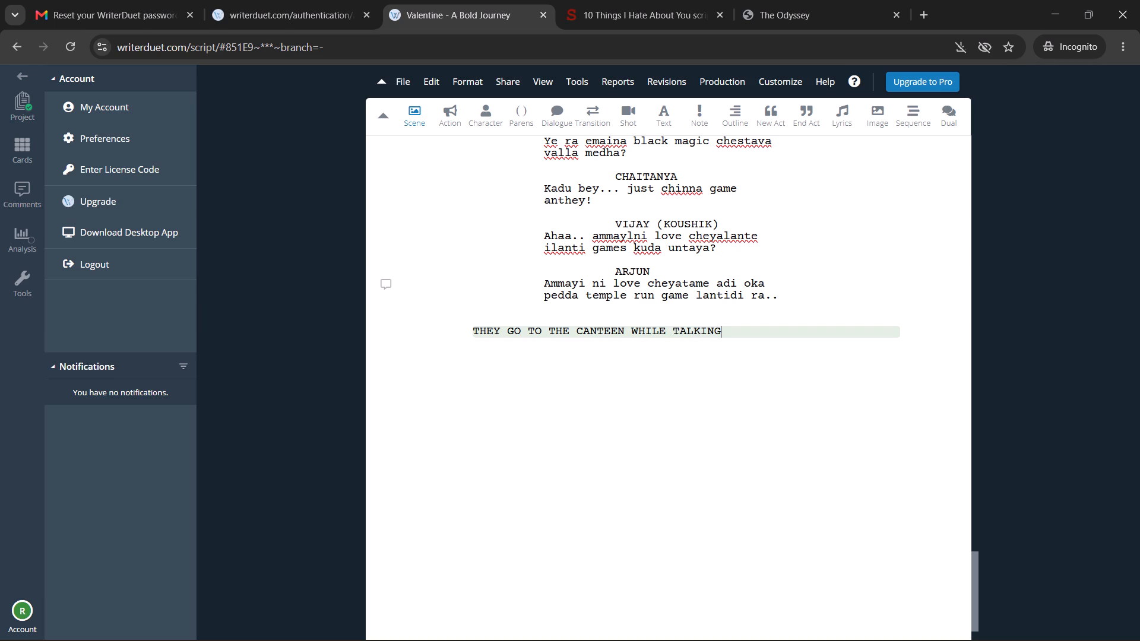
key("space")
key("BackSpace")
type(",")
key("space")
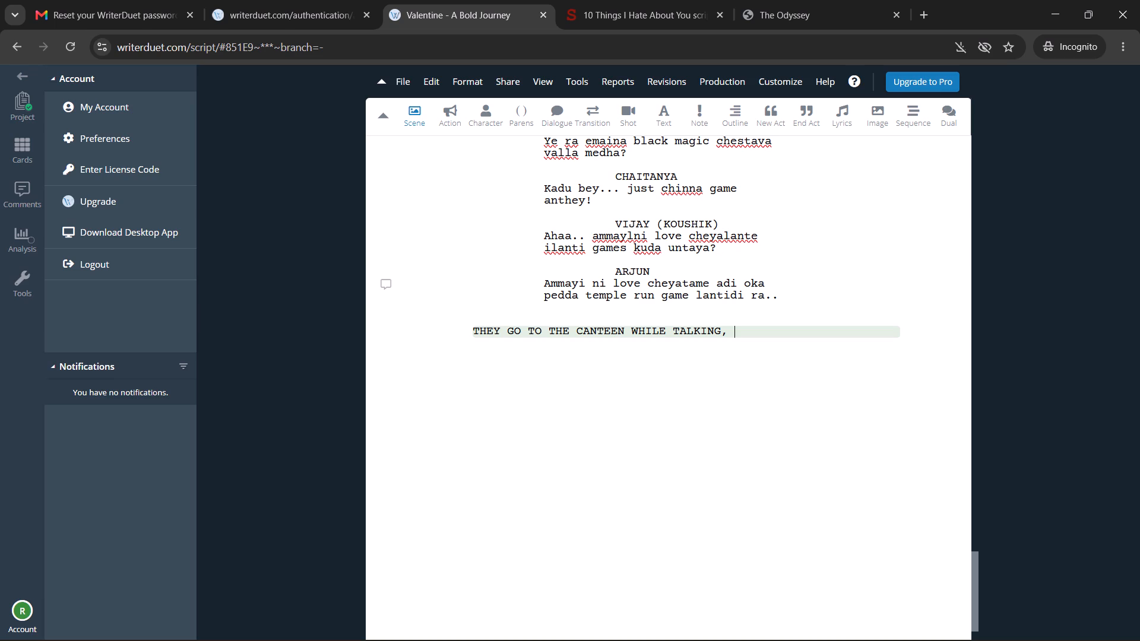
Complete the canteen line with "and sit in a nice place to play truth or dare game." and start an empty line below.
type("p\\")
key("BackSpace")
right_click(683, 299)
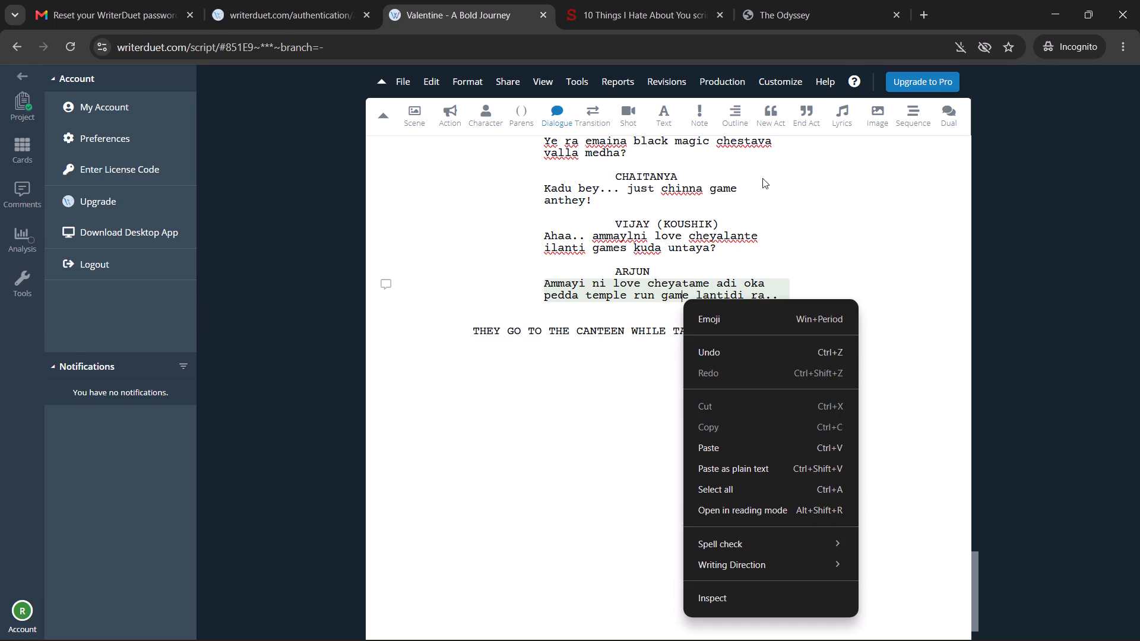
left_click(859, 274)
left_click(762, 318)
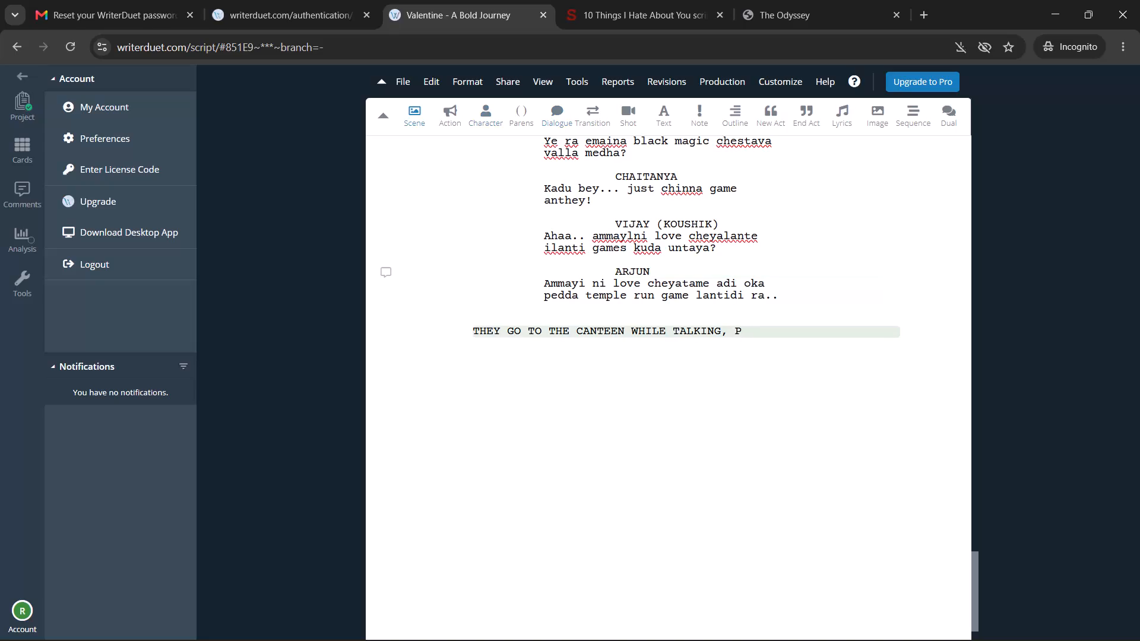
key("BackSpace")
type("and sit in a nice place")
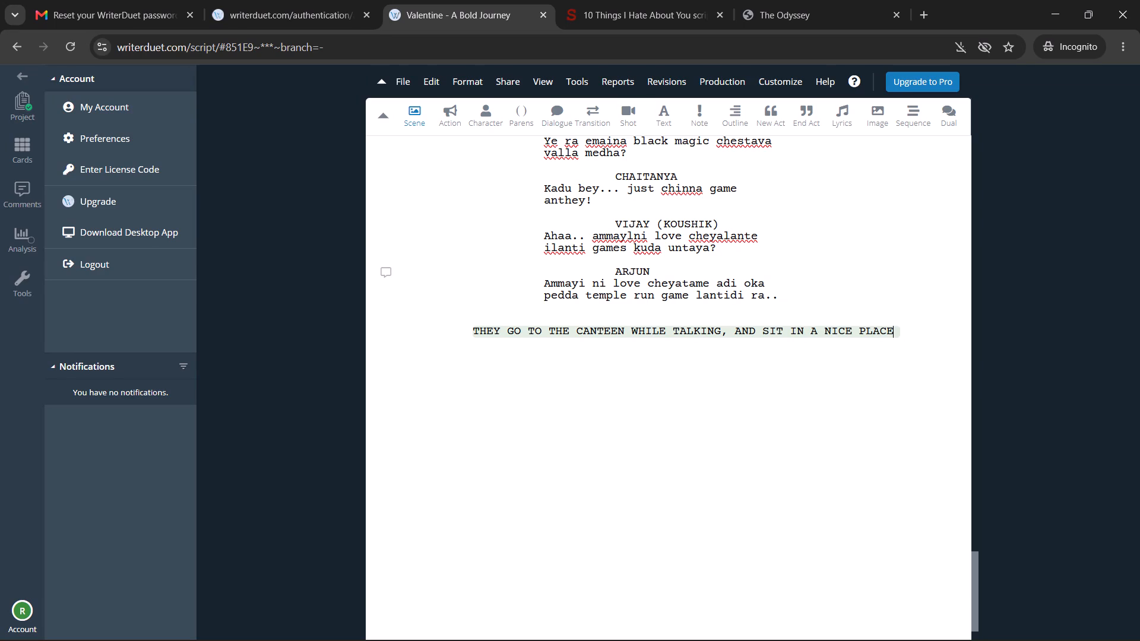
key("space")
type("to play truth or dare game/")
key("BackSpace")
key("period")
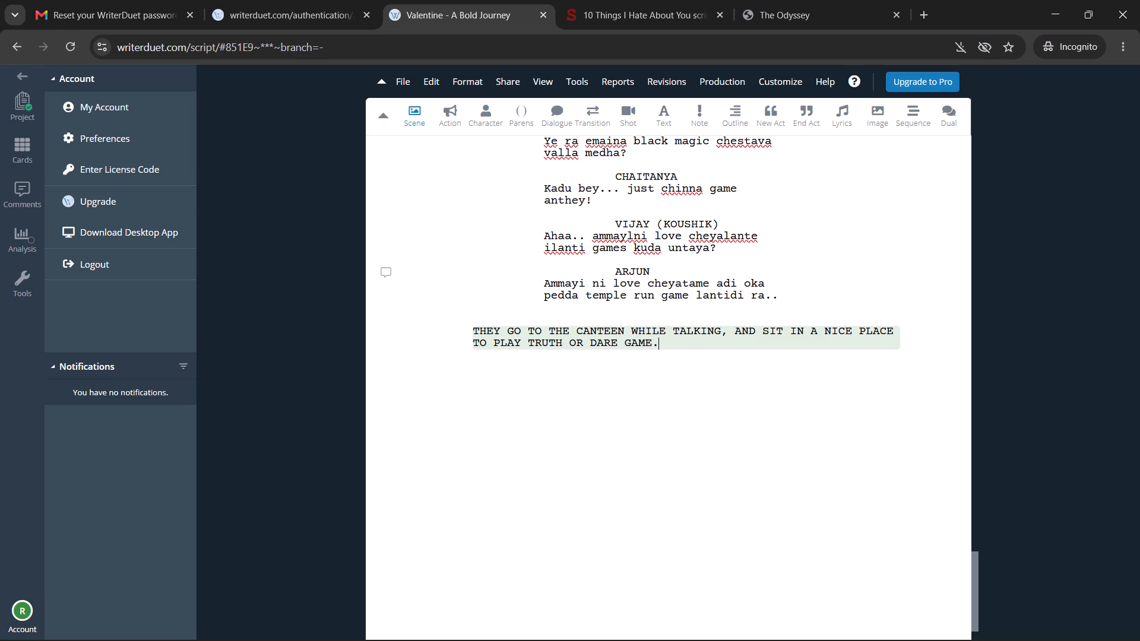
key("Return")
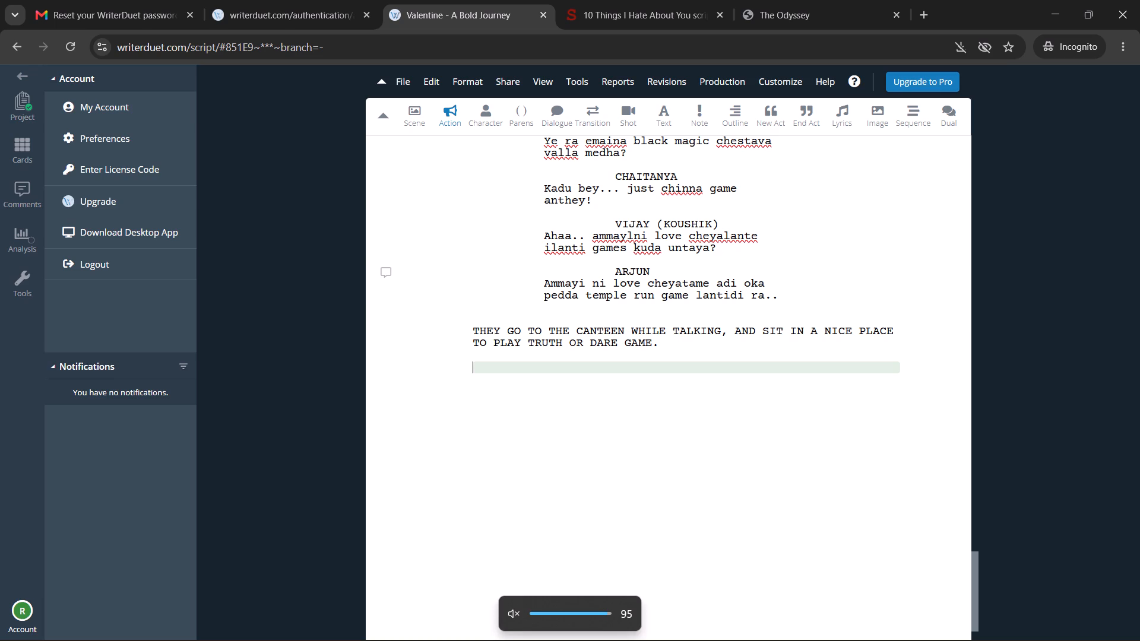
key("p")
key("BackSpace")
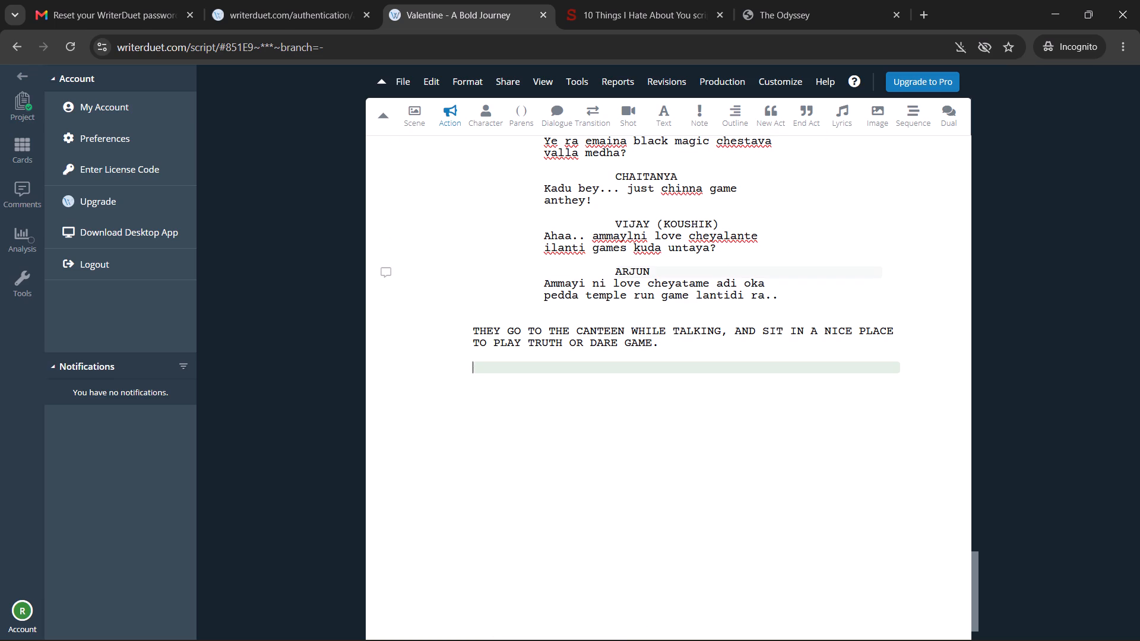
Make the last ARJUN, VIJAY (KOUSHIK) and CHAITANYA character cues on page 4 bold.
left_click_drag(663, 272, 613, 269)
key("ctrl+b")
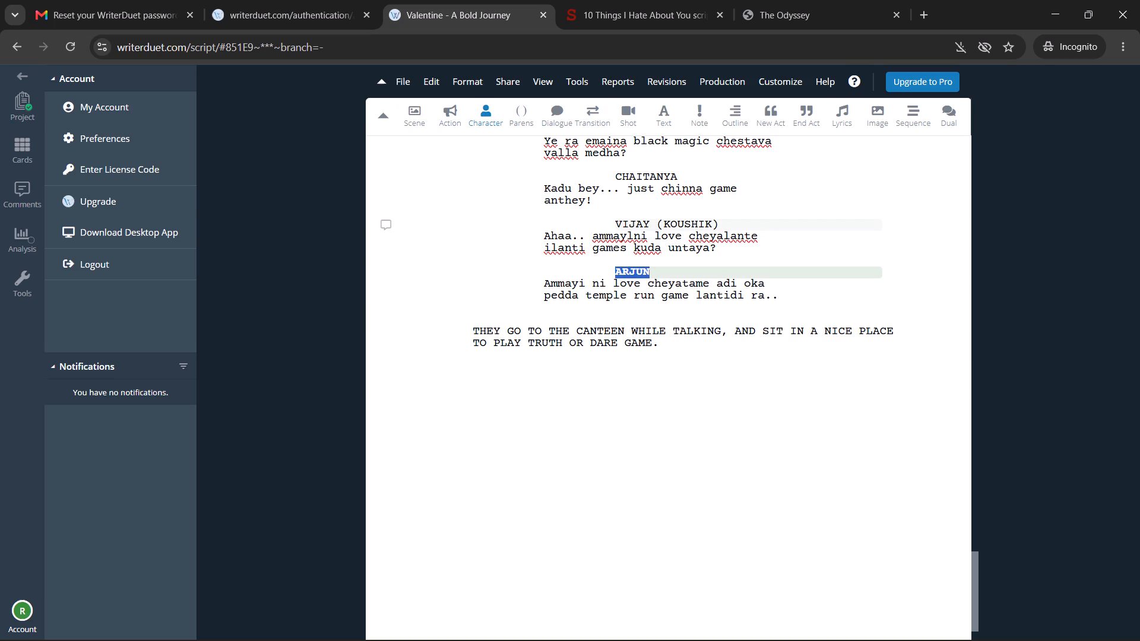
left_click_drag(723, 217, 614, 221)
key("ctrl+b")
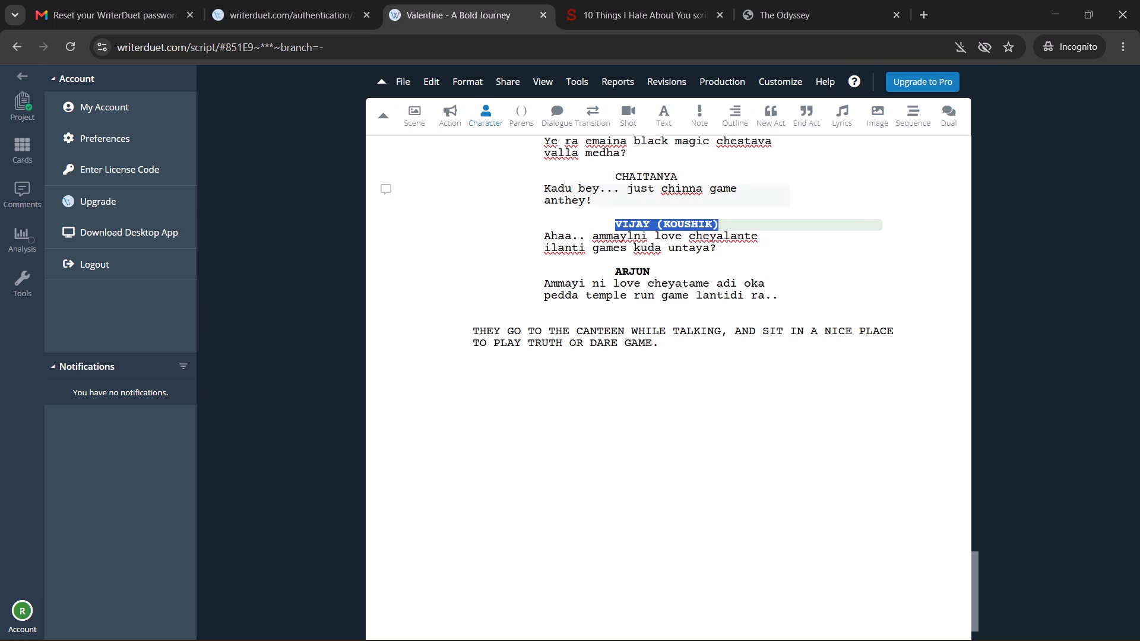
left_click_drag(680, 175, 556, 180)
key("ctrl+b")
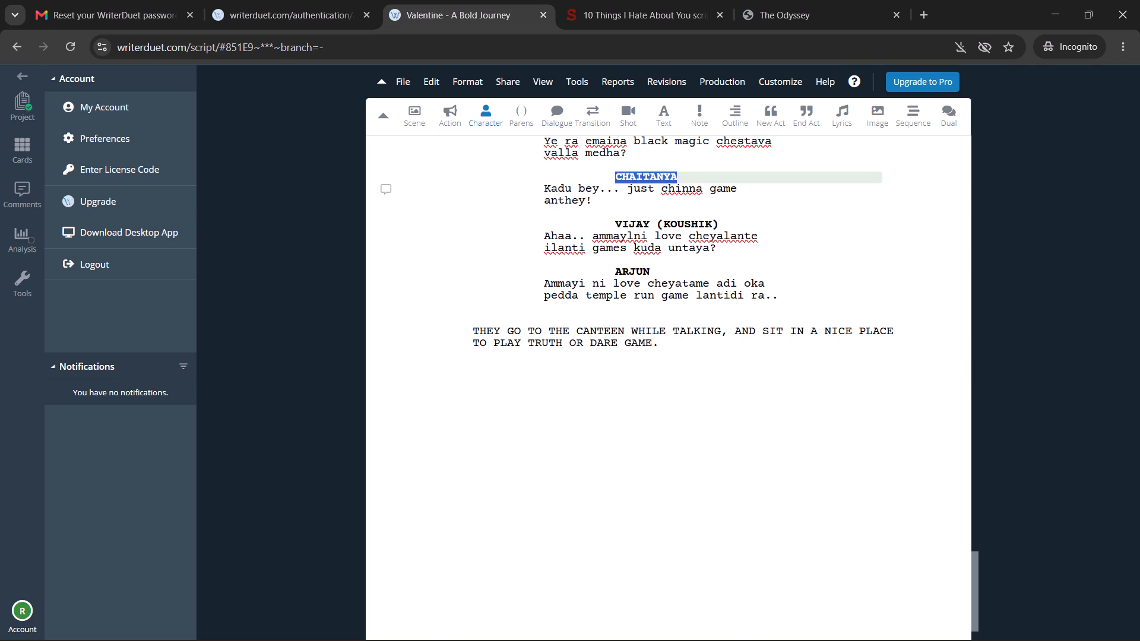
Review Scene 03 across pages 3 and 4, checking its heading, action lines, character cues and dialogue.
scroll(562, 179, "up", 3)
scroll(667, 280, "down", 4)
scroll(667, 284, "up", 4)
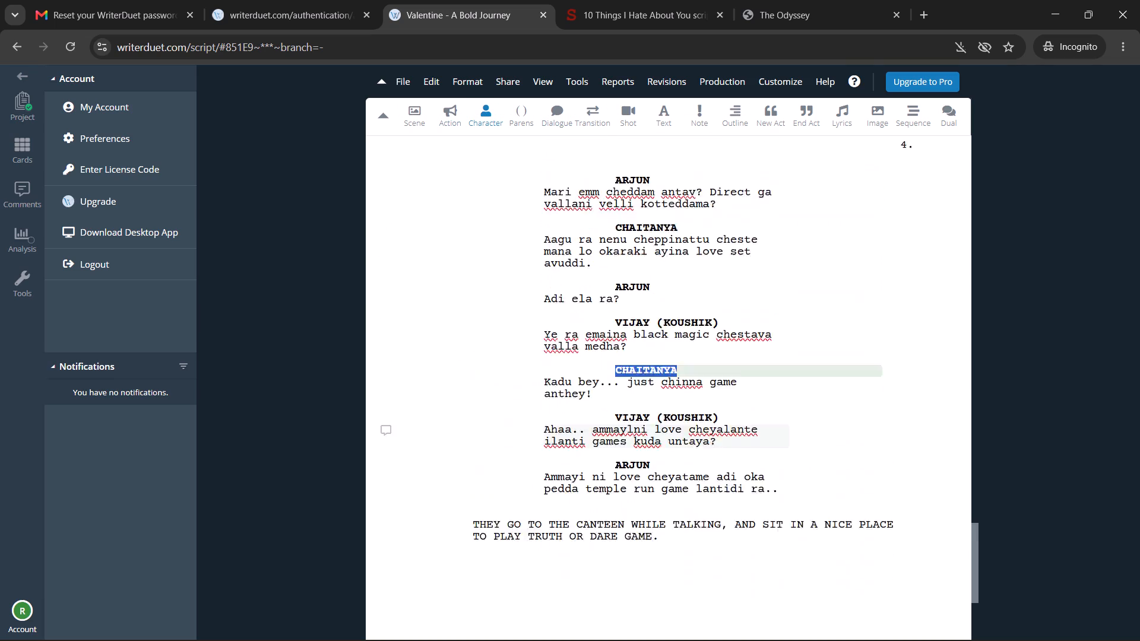
scroll(667, 294, "up", 9)
scroll(667, 295, "down", 8)
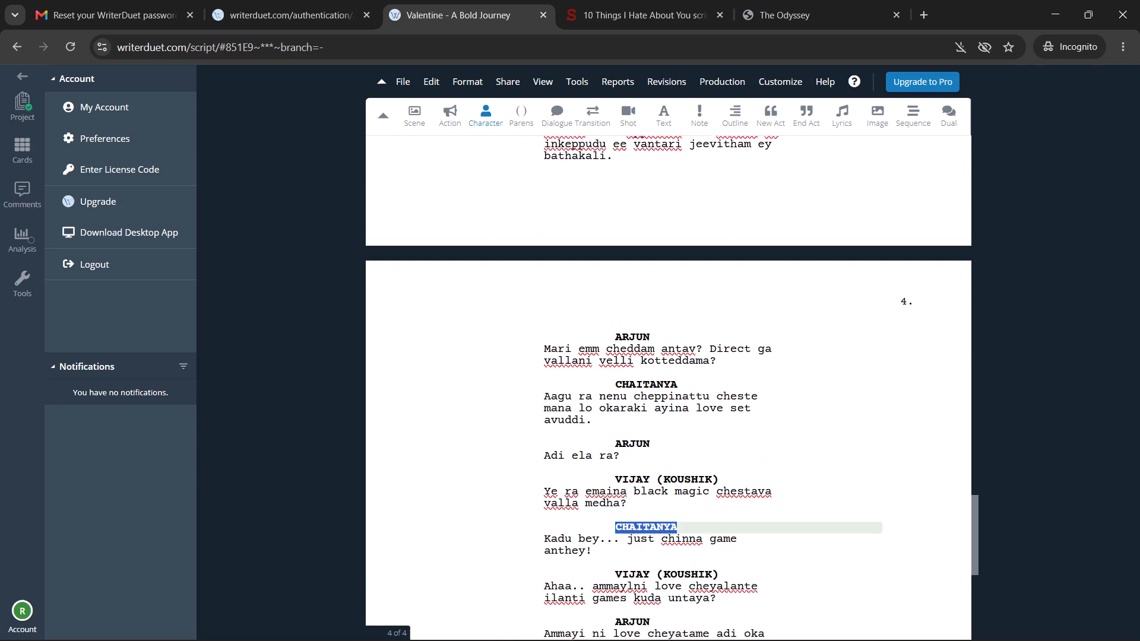
scroll(667, 294, "down", 5)
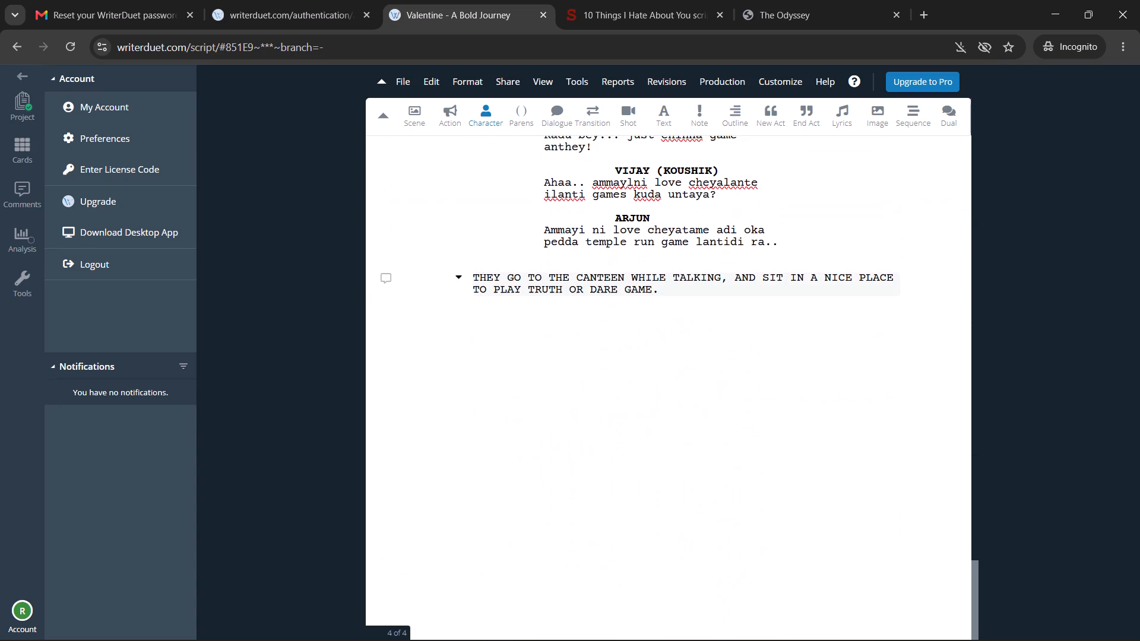
scroll(667, 293, "up", 6)
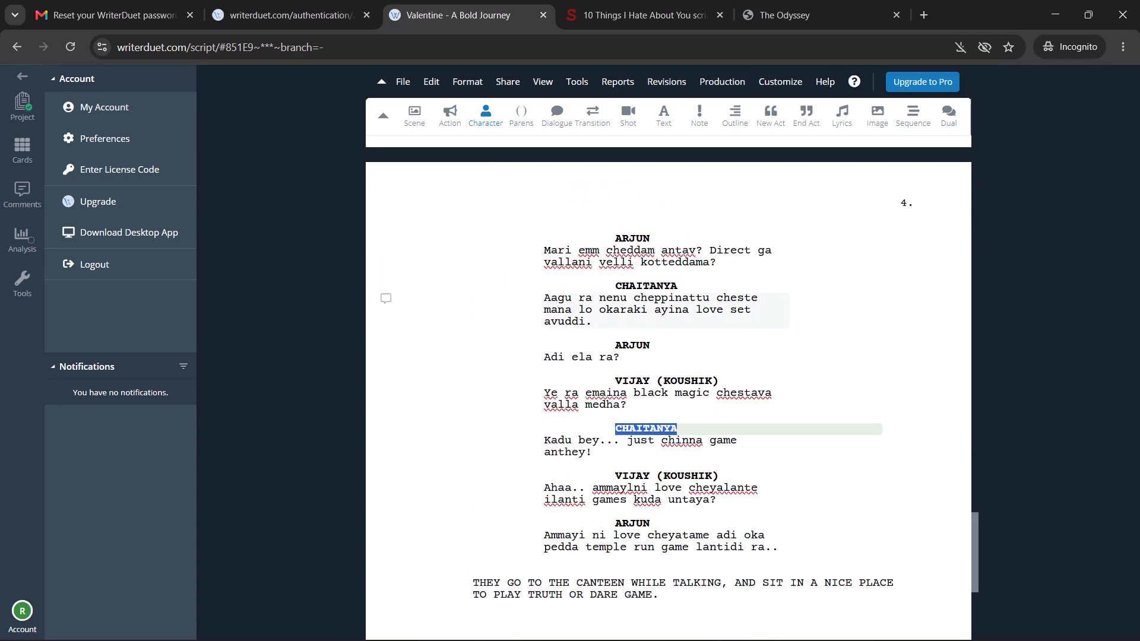
scroll(667, 292, "up", 10)
scroll(667, 292, "down", 1)
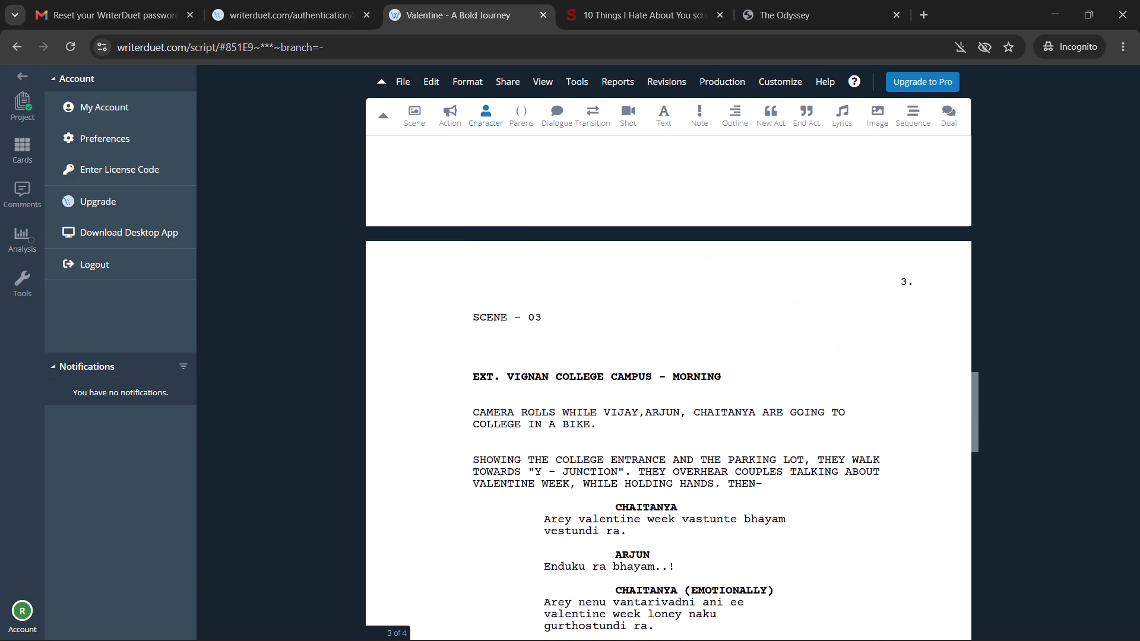
scroll(667, 292, "down", 2)
scroll(667, 292, "up", 1)
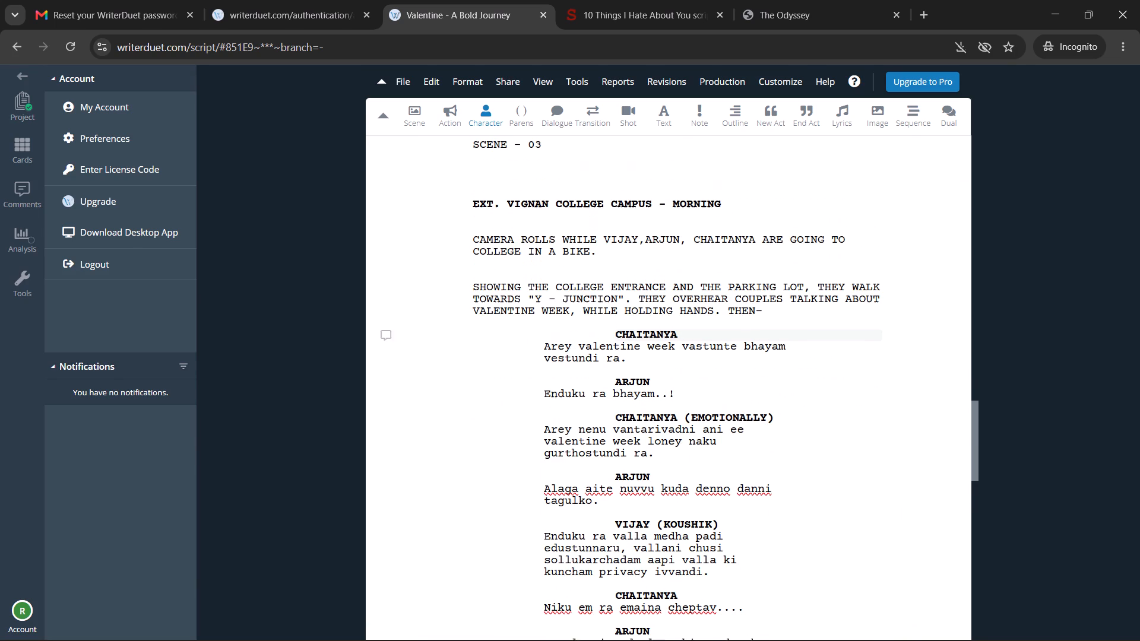
Add an empty Action line below the college entrance paragraph that ends with "THEN-", before CHAITANYA's first dialogue.
left_click(780, 340)
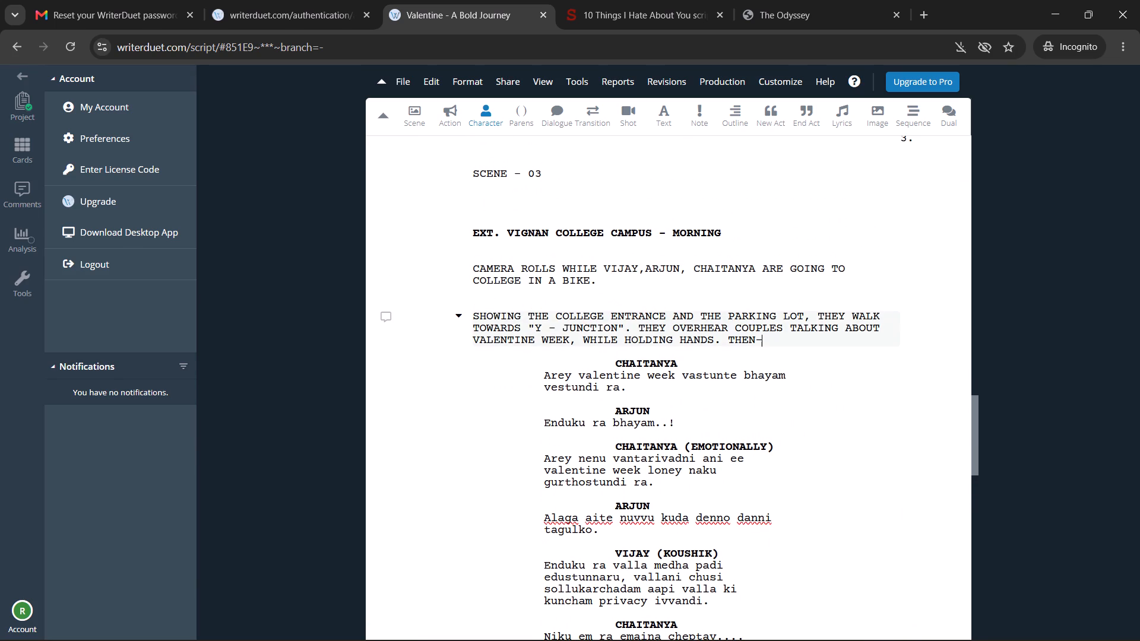
key("Return")
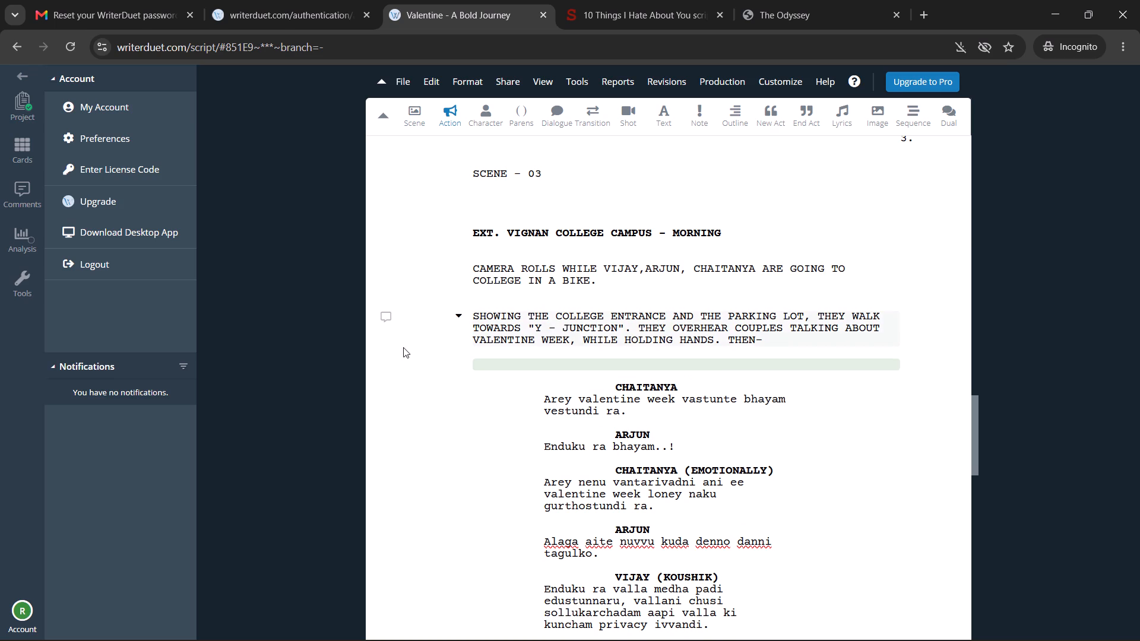
Add an empty Action line below the canteen line at the end of page 4.
scroll(449, 347, "up", 2)
scroll(496, 328, "down", 1)
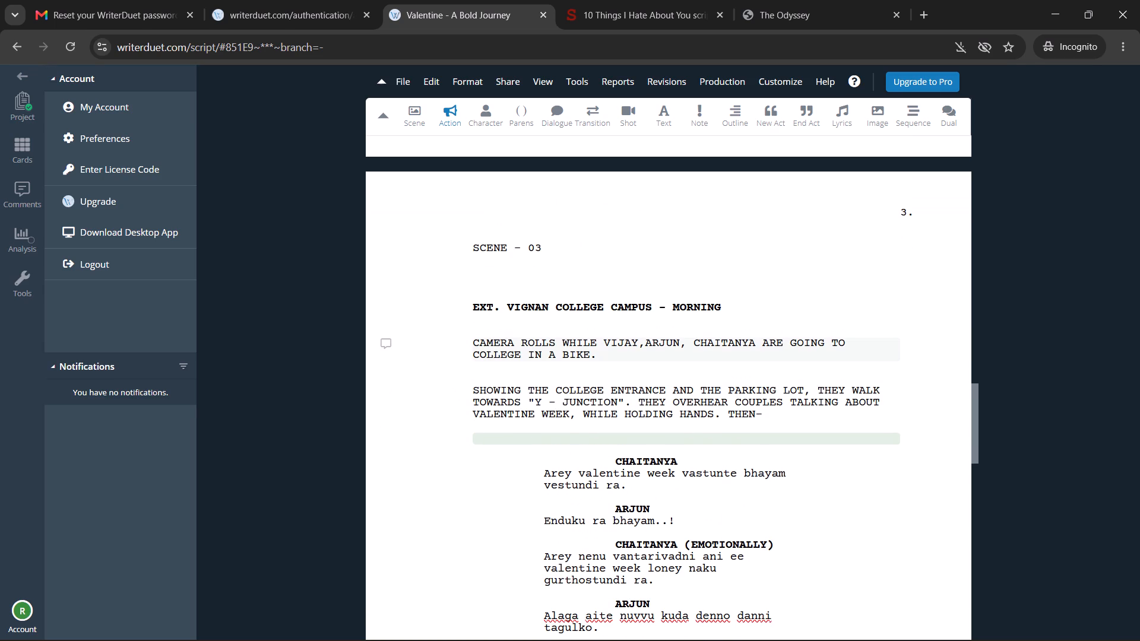
scroll(456, 365, "up", 3)
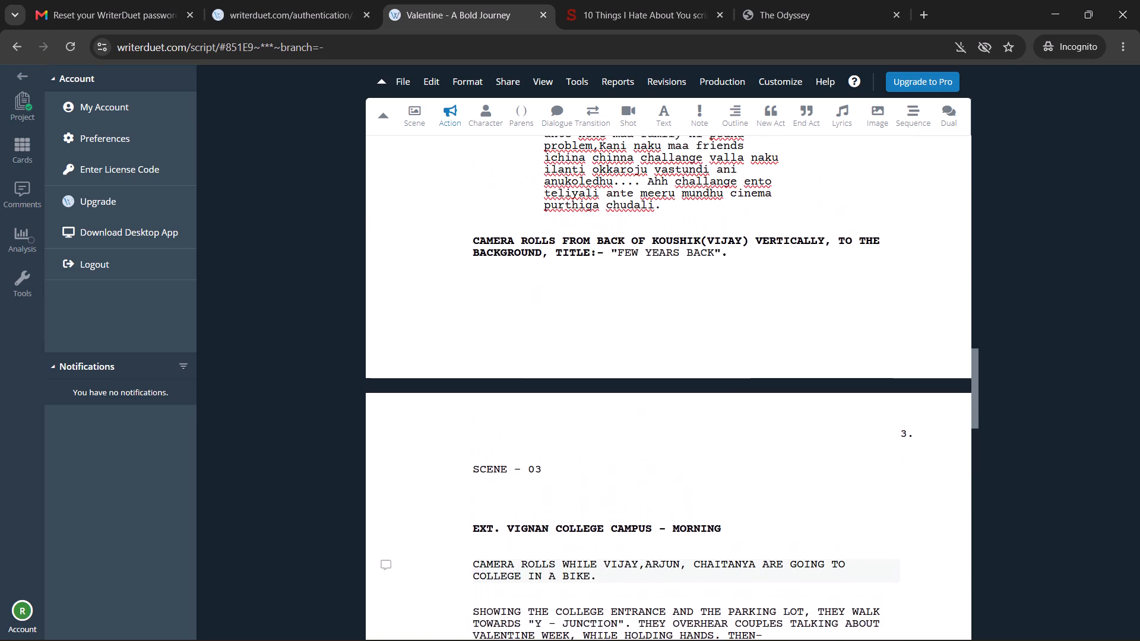
scroll(456, 365, "up", 1)
scroll(456, 365, "down", 18)
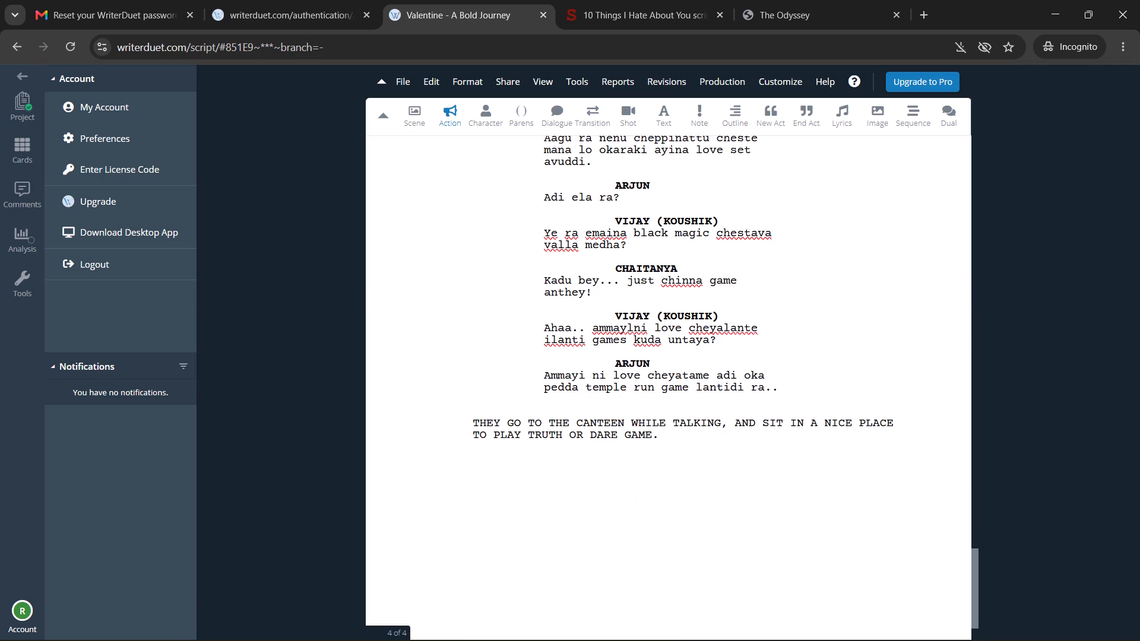
scroll(456, 362, "down", 4)
left_click(710, 358)
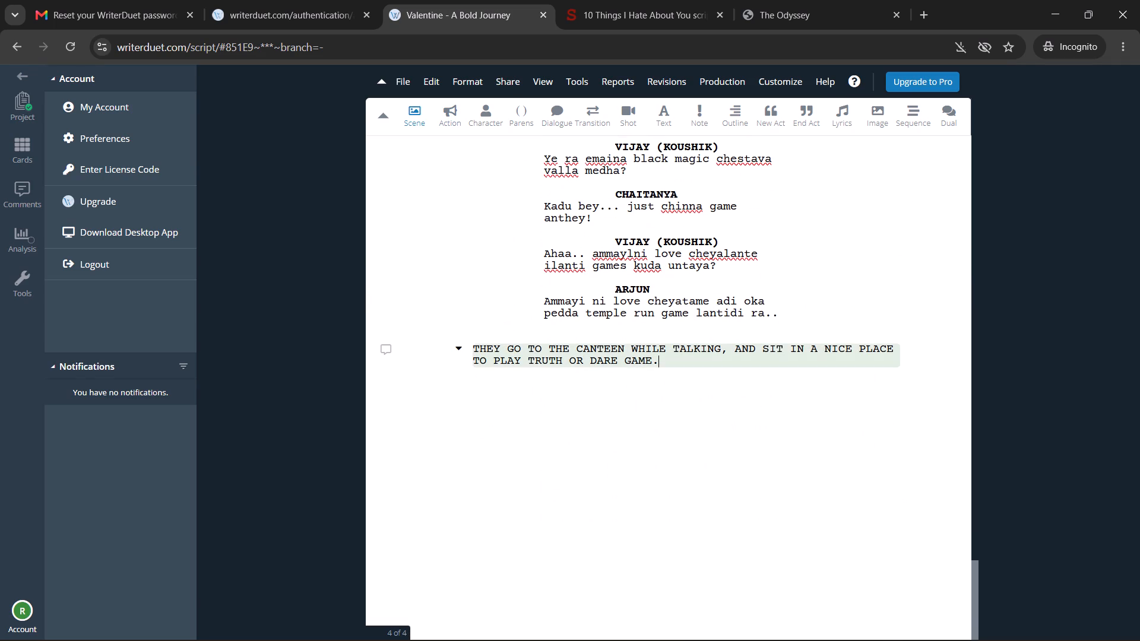
key("Return")
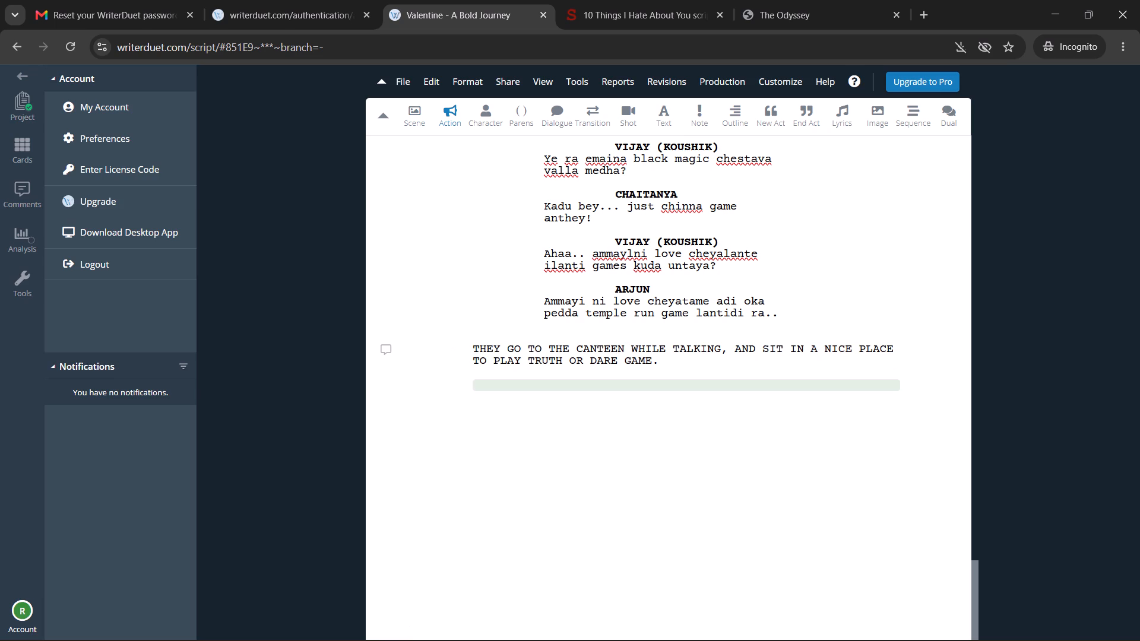
Make the whole line "They go to the canteen while talking, and sit in a nice place to play truth or dare game." bold.
key("Up")
key("Up")
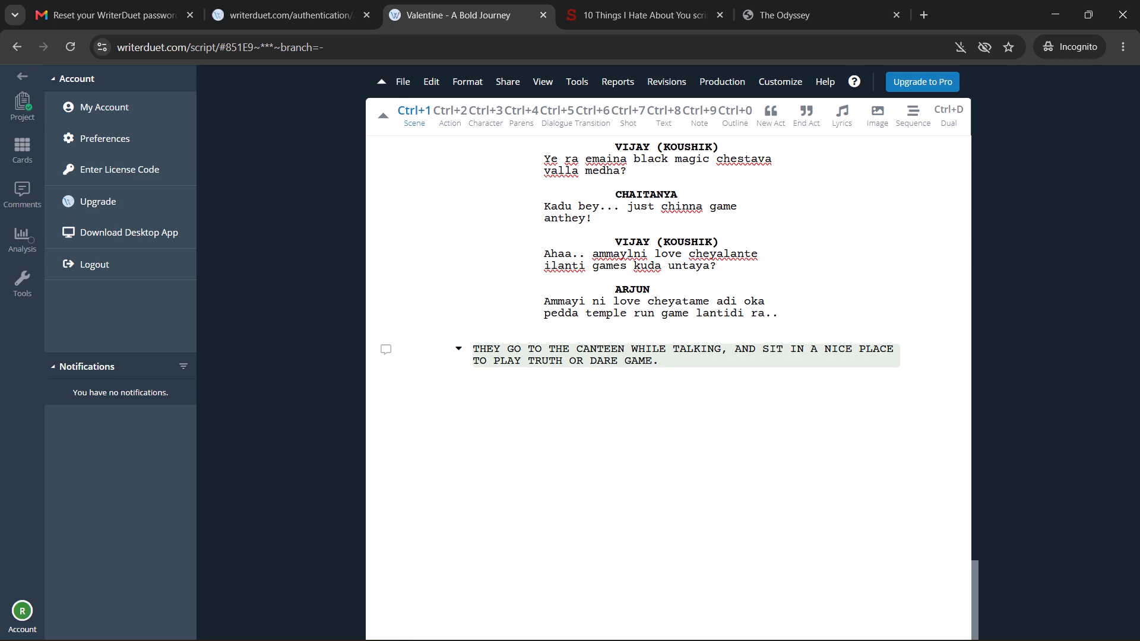
key("ctrl+shift+Right")
key("ctrl+shift+Down")
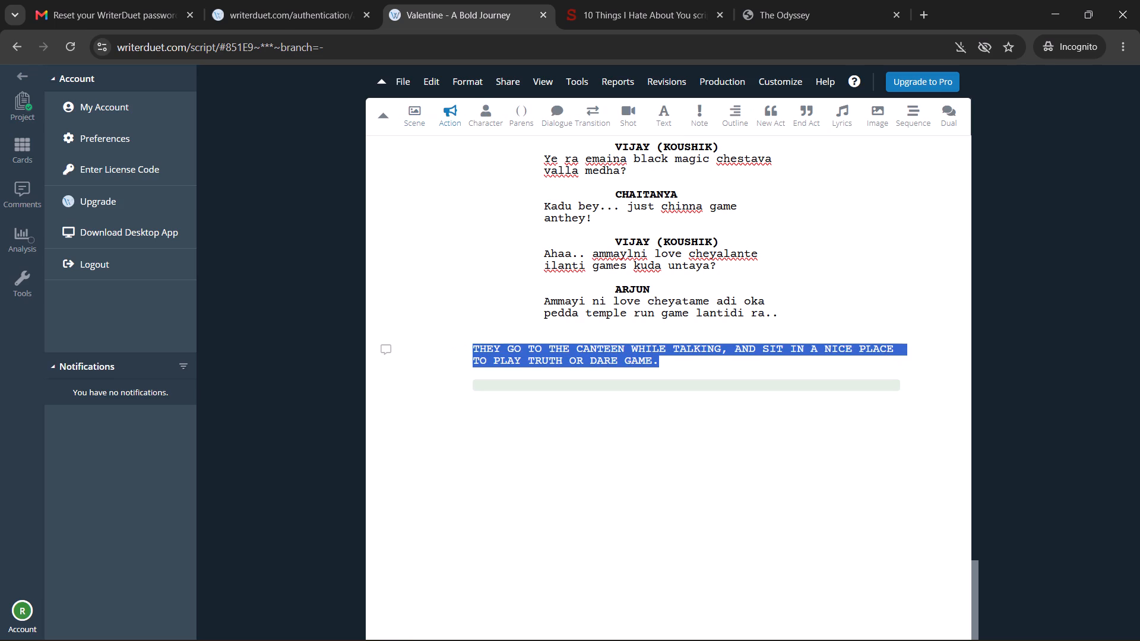
key("ctrl+b")
key("Down")
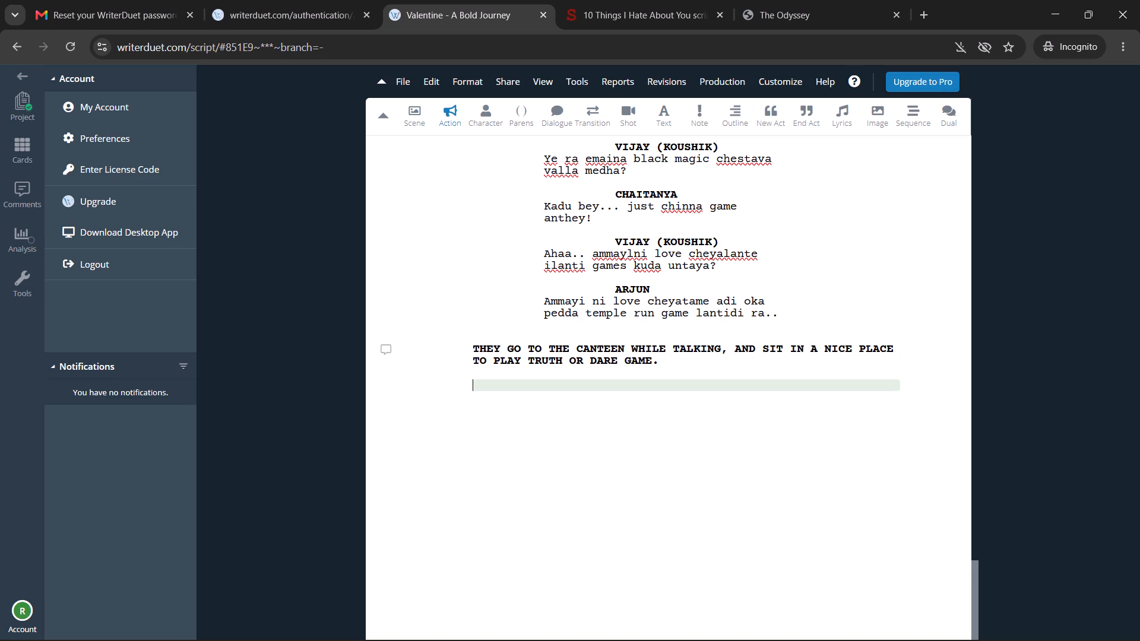
Format the empty line below the canteen line as a Shot element.
key("ctrl+3")
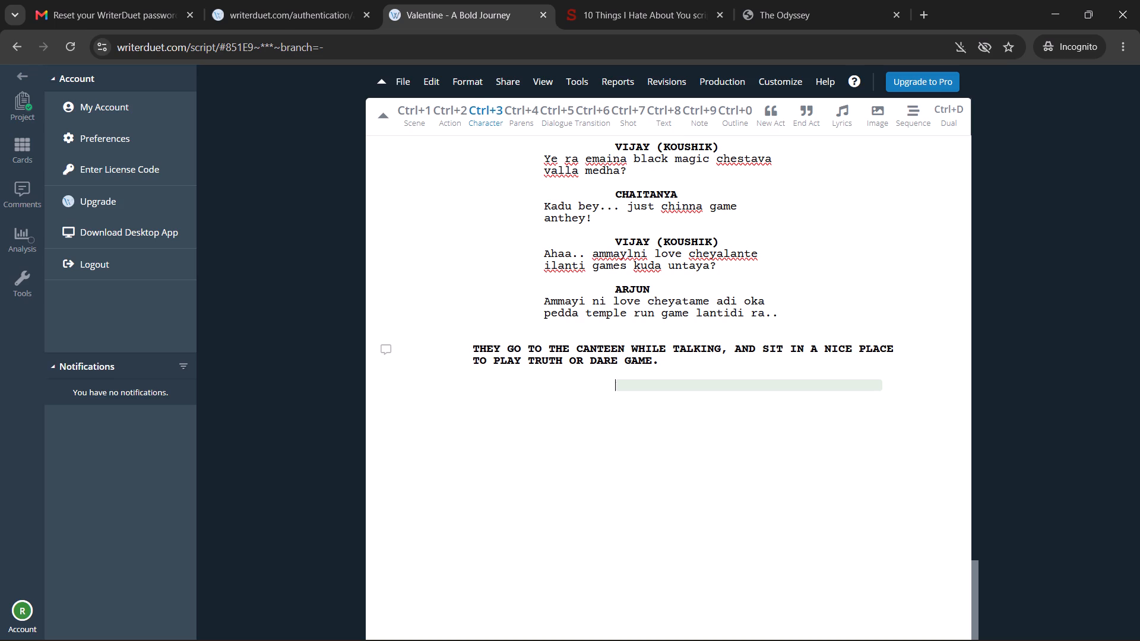
key("ctrl+7")
key("ctrl+7")
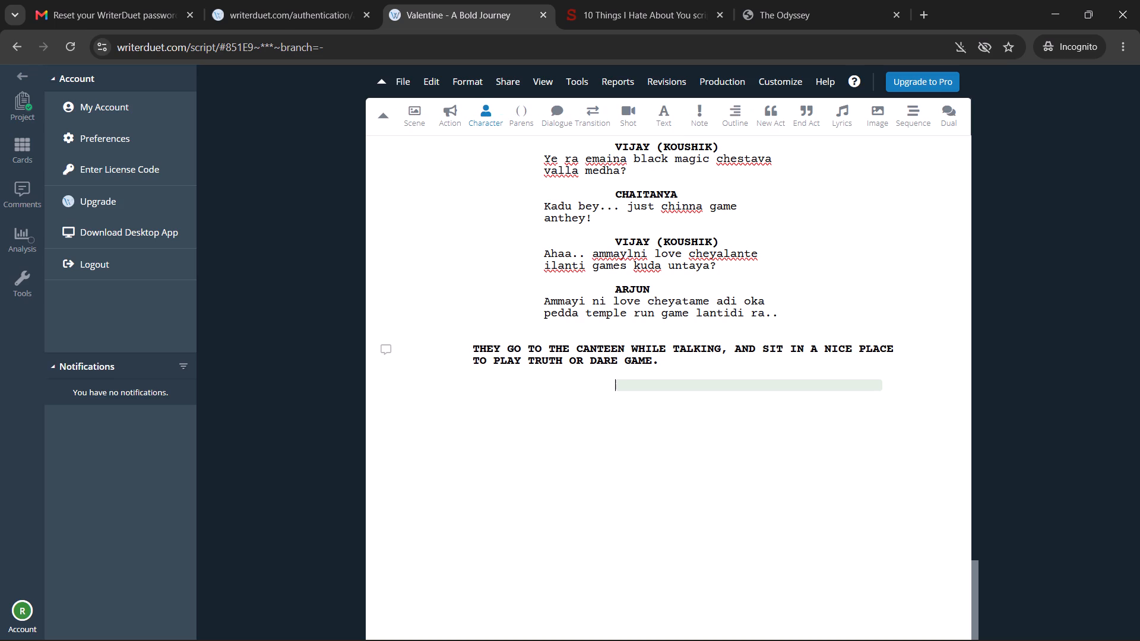
key("ctrl+7")
key("ctrl+7")
key("ctrl+7")
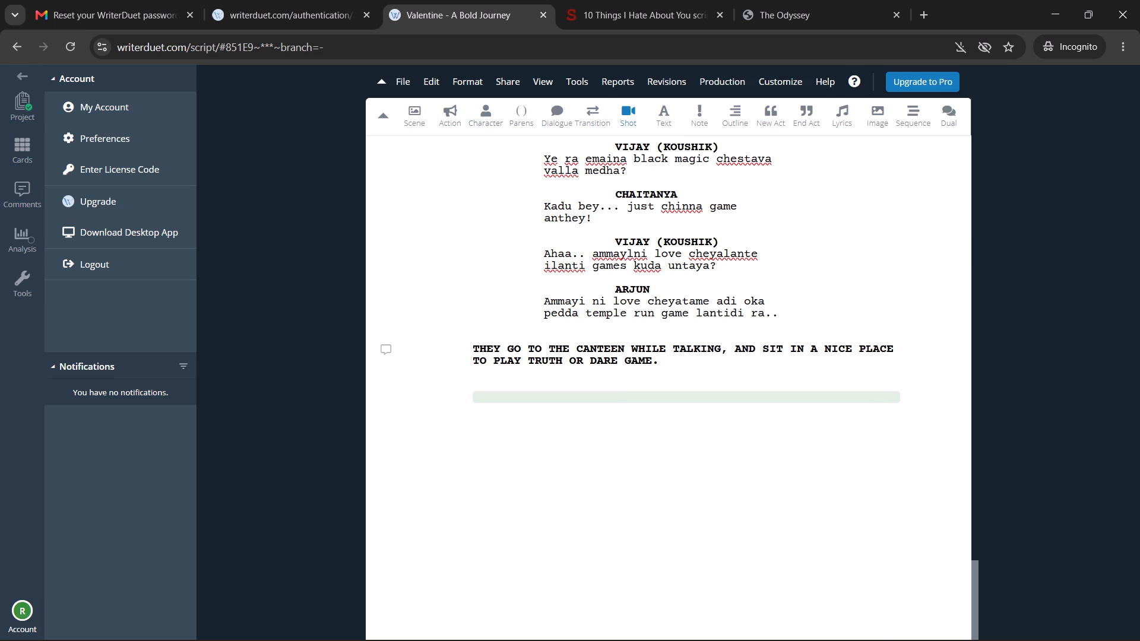
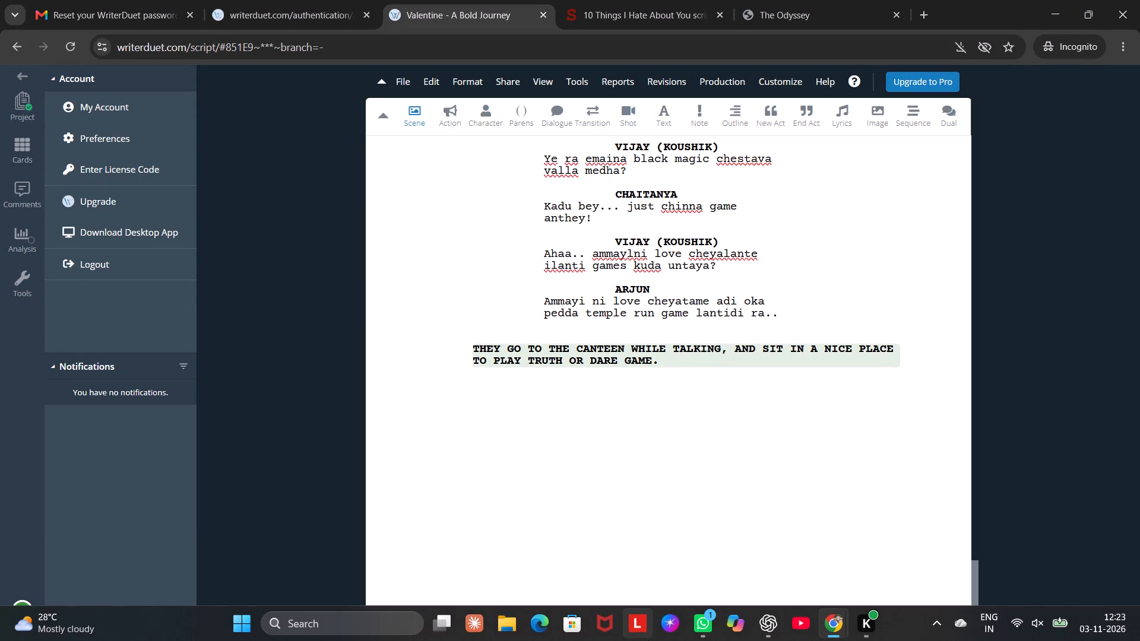
Review the script's earlier dialogue and shot formatting on pages 2 to 4, back down to the canteen line.
left_click(836, 640)
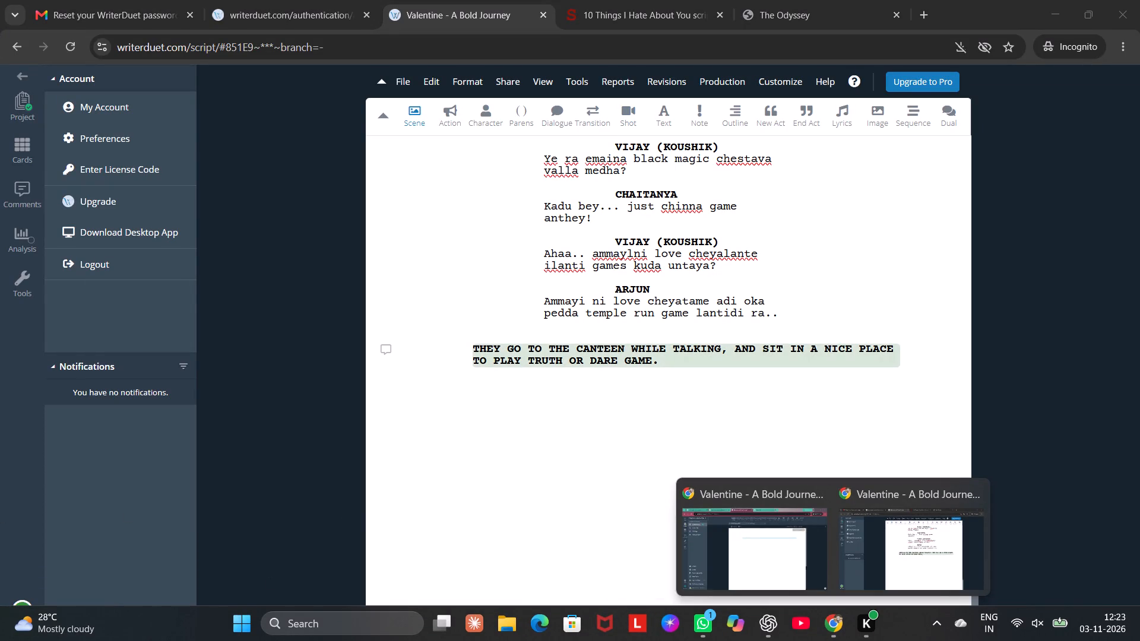
left_click(484, 518)
scroll(488, 512, "up", 12)
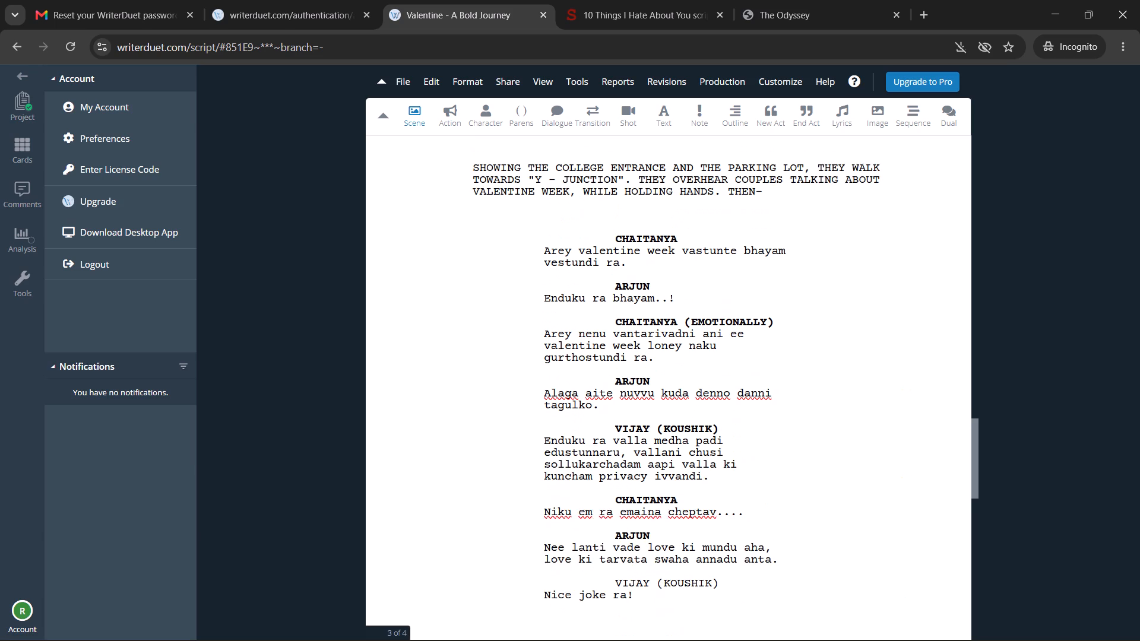
scroll(495, 475, "up", 12)
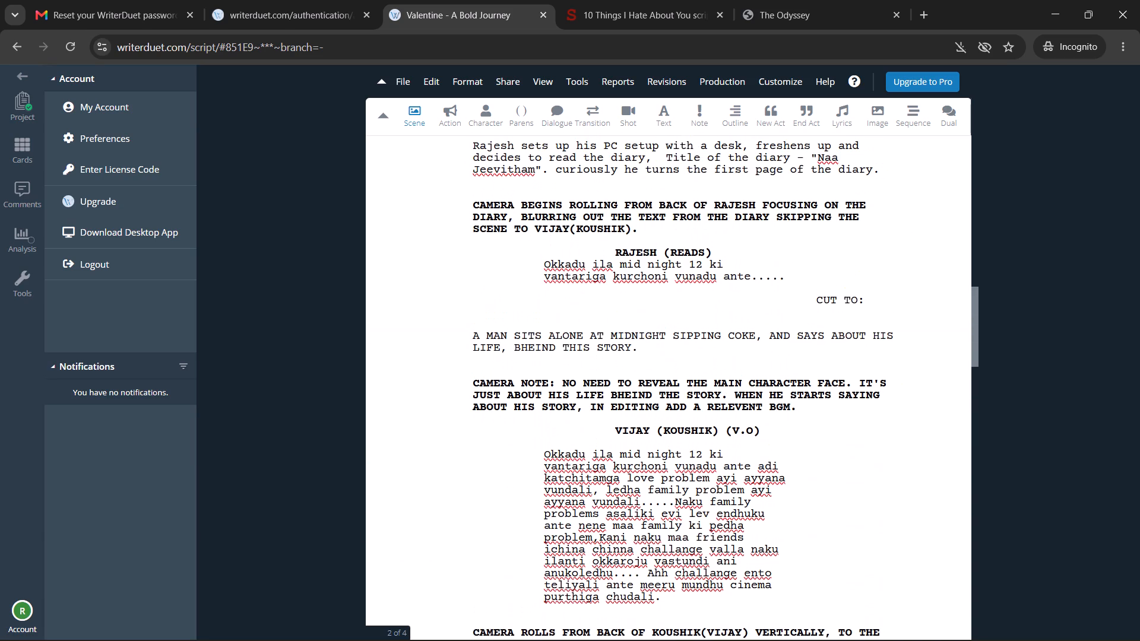
scroll(495, 474, "up", 1)
scroll(486, 461, "down", 5)
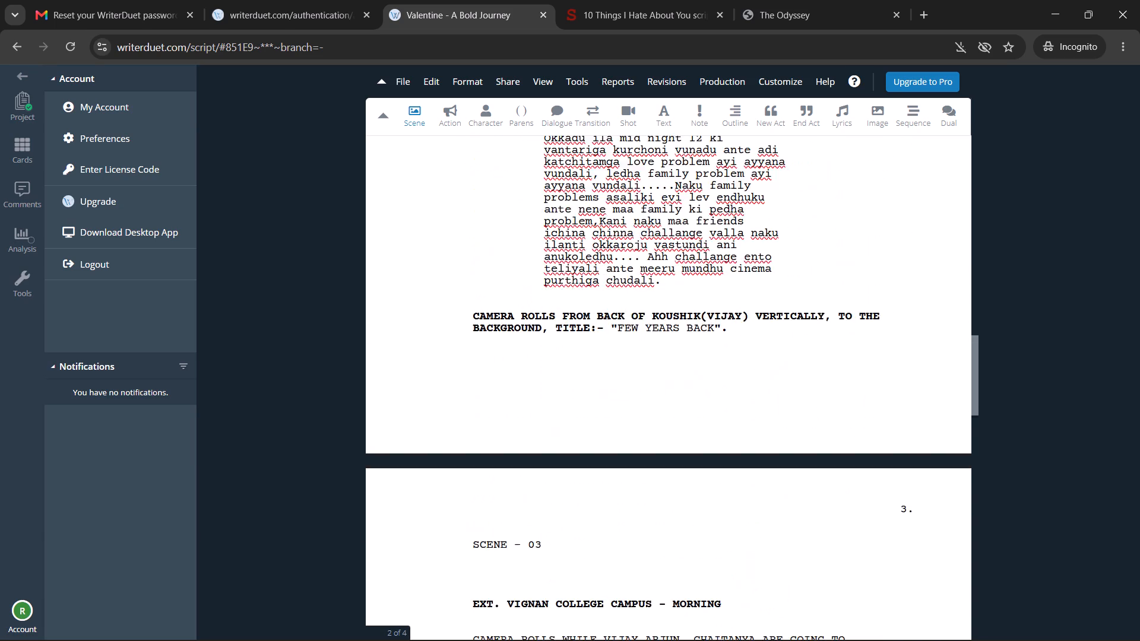
scroll(486, 461, "down", 20)
scroll(486, 461, "down", 5)
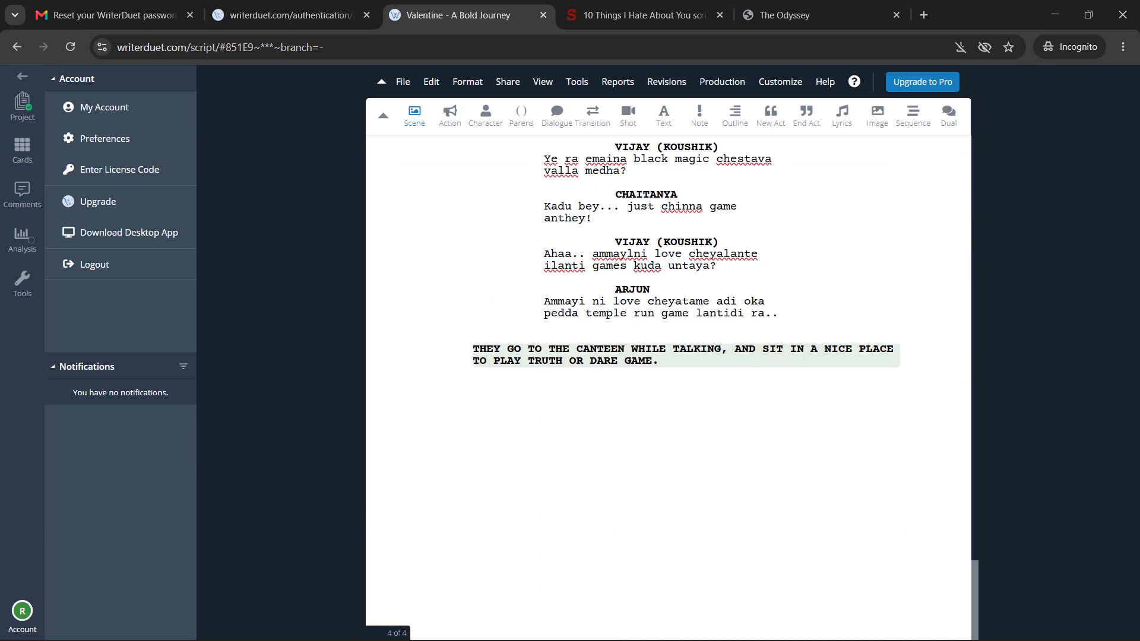
Add a bold ARJUN character cue directly below the canteen line.
left_click(673, 360)
key("Return")
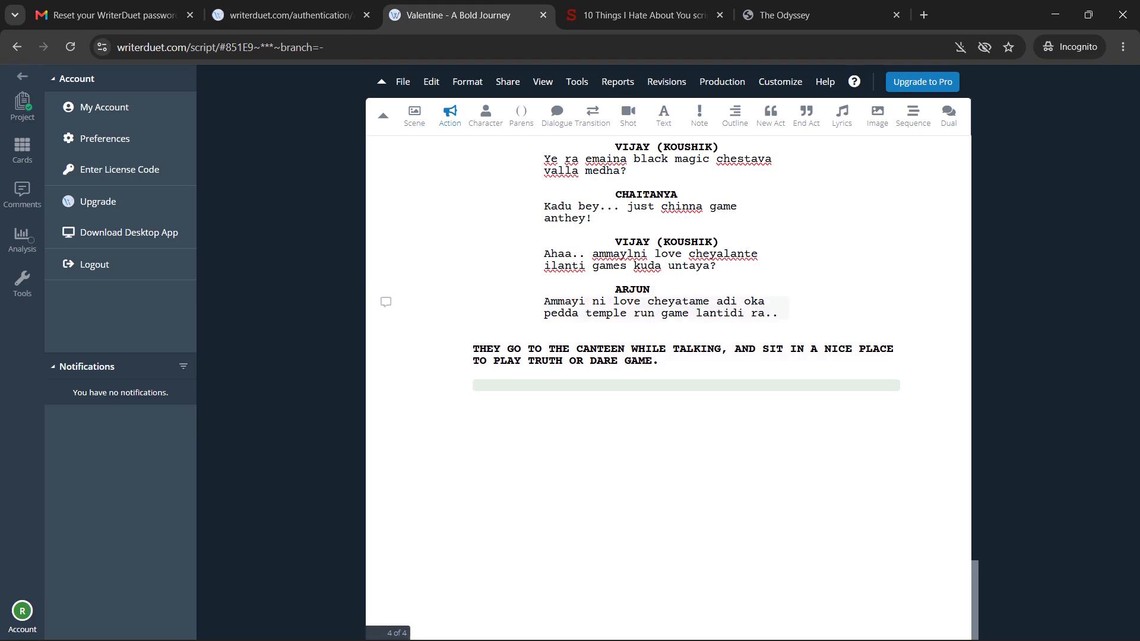
left_click(478, 117)
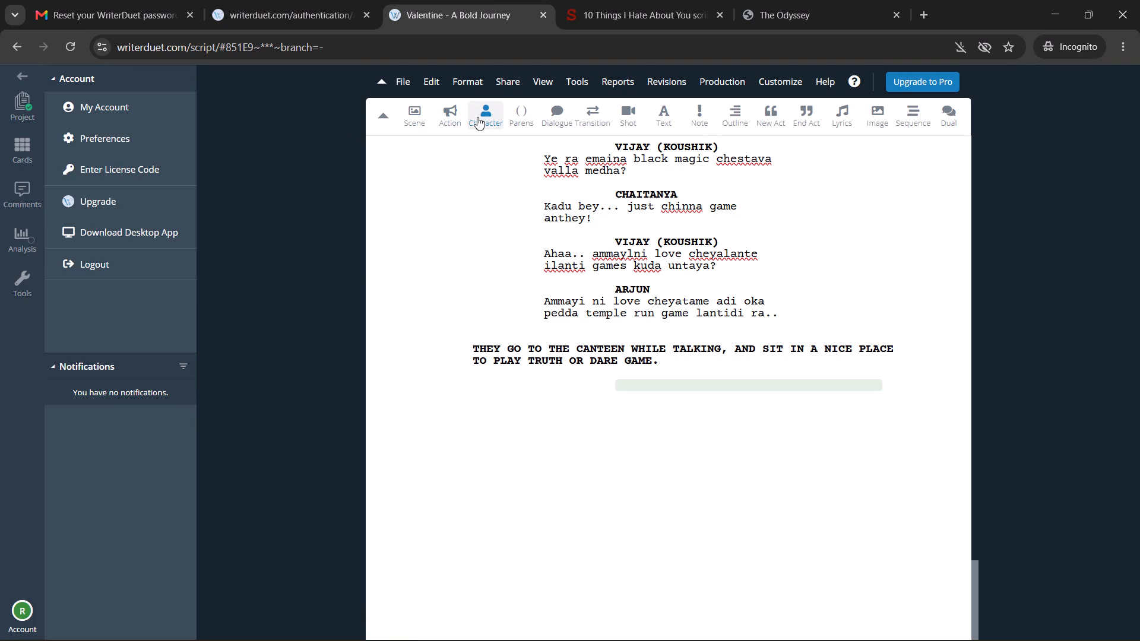
type("AR")
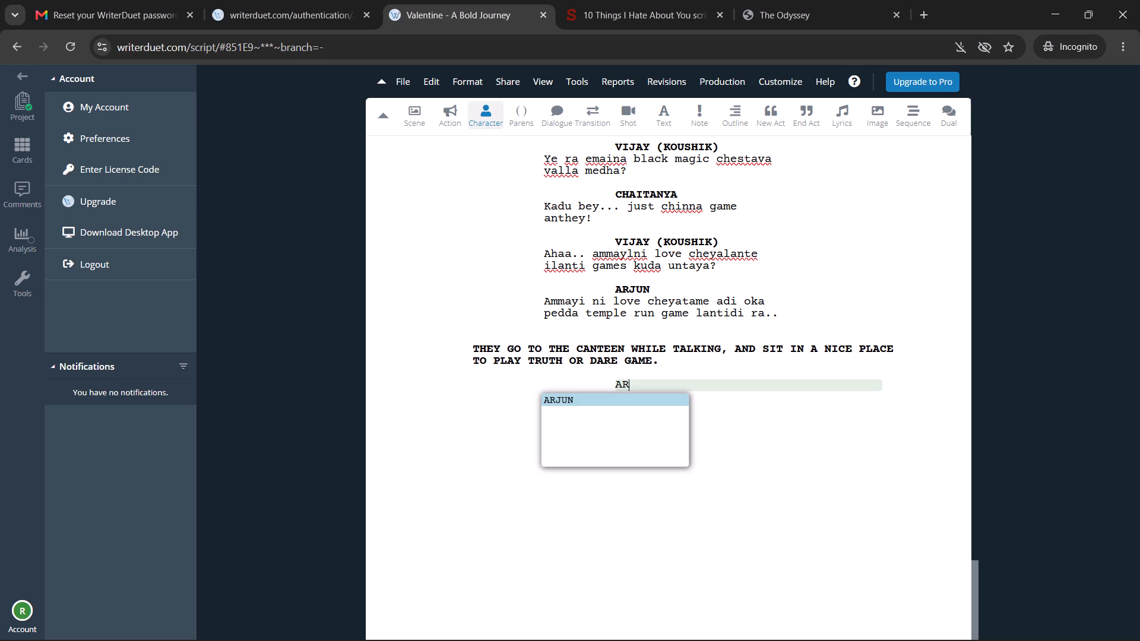
key("Tab")
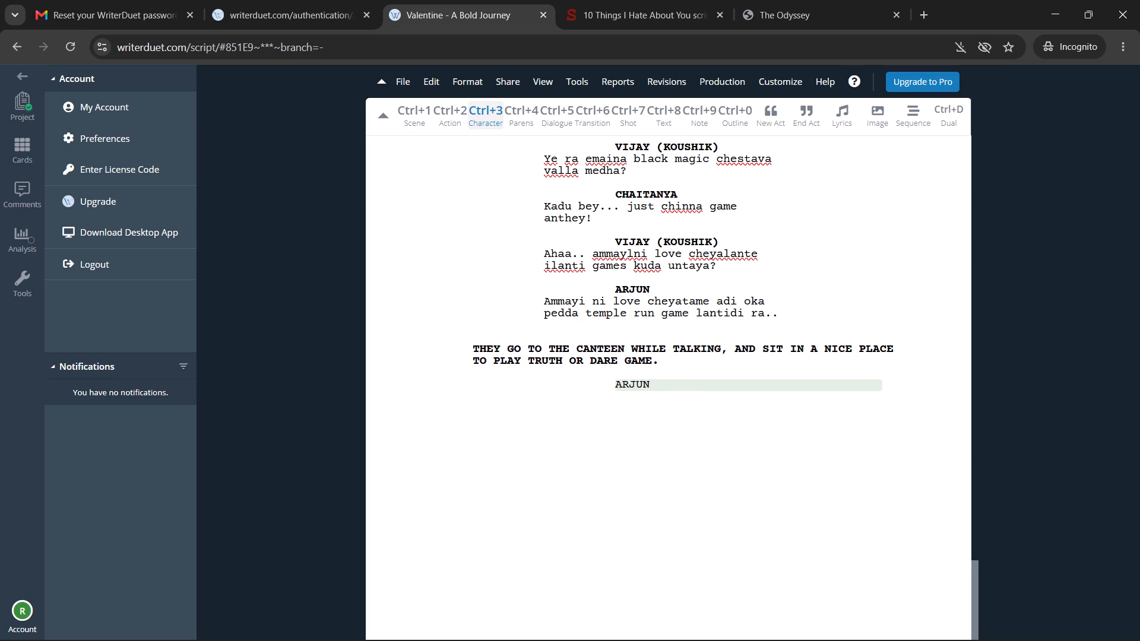
key("ctrl+shift+Left")
key("ctrl+b")
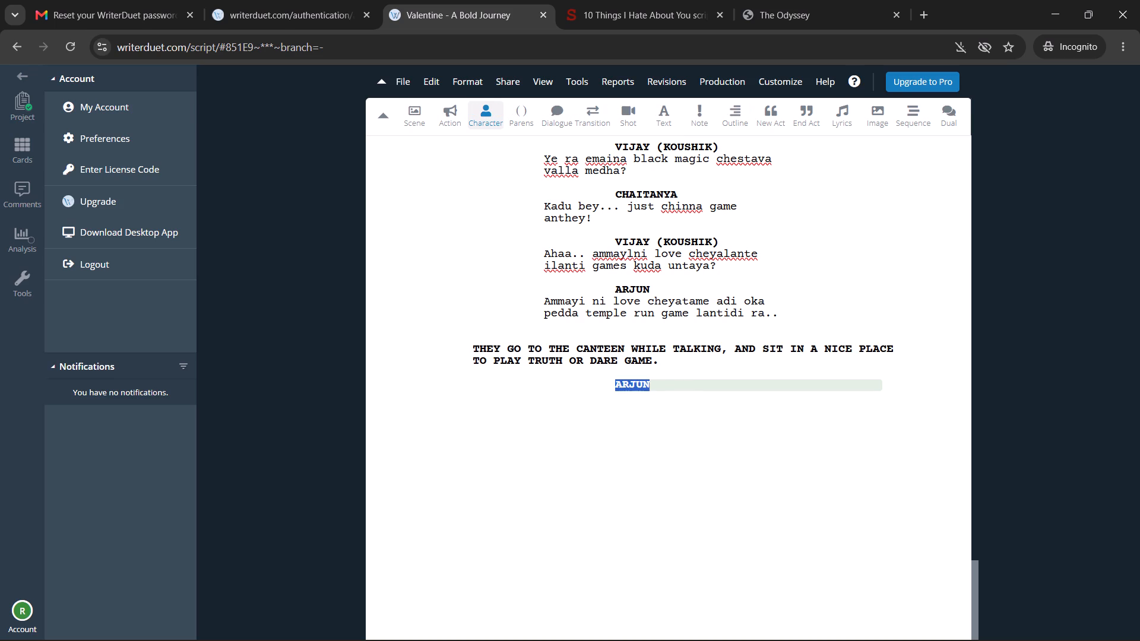
key("Return")
key("ctrl+z")
key("Return")
key("ctrl+z")
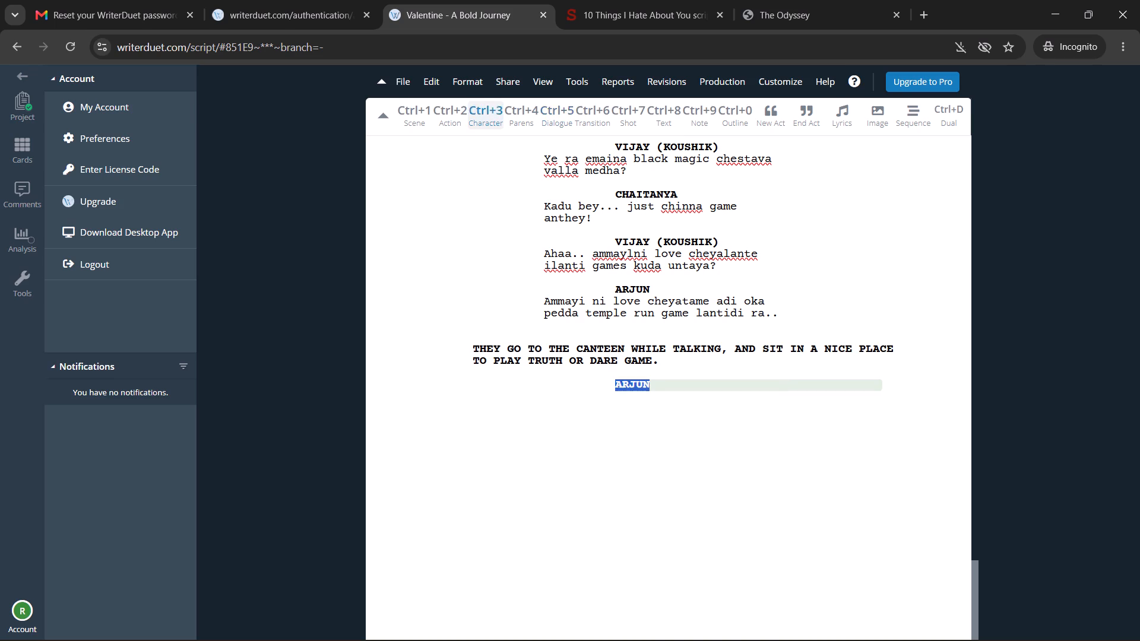
key("Right")
Write ARJUN's dialogue beneath the cue: "Edo Game annav mari khali ga kurchopettav enti ra?".
key("Return")
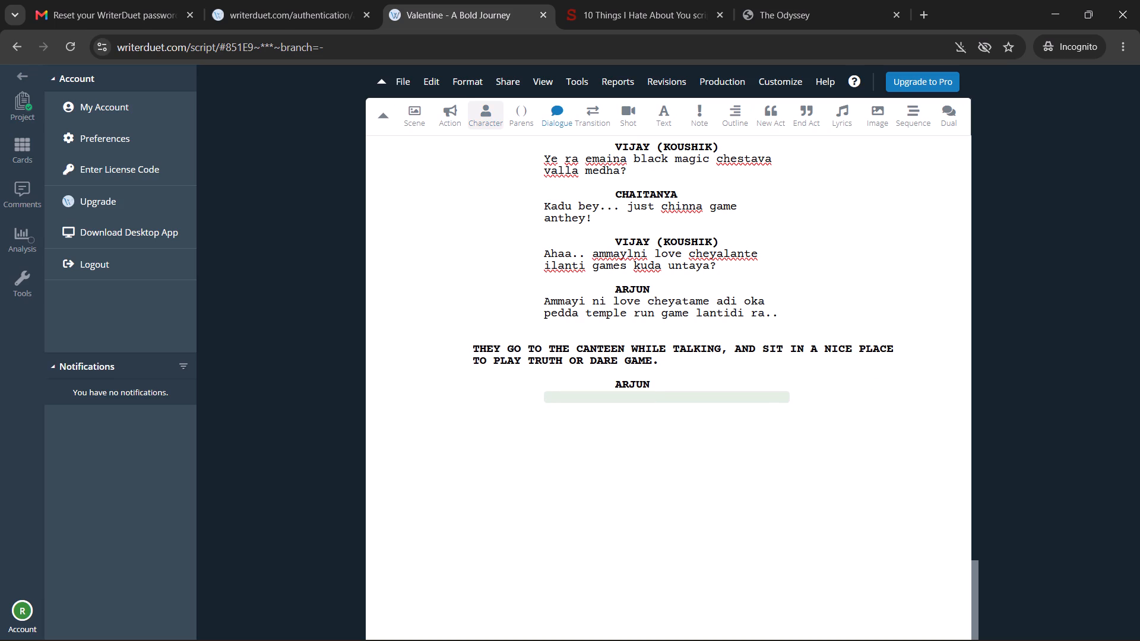
type("Edo Game annav mari khali ga")
key("space")
key("c")
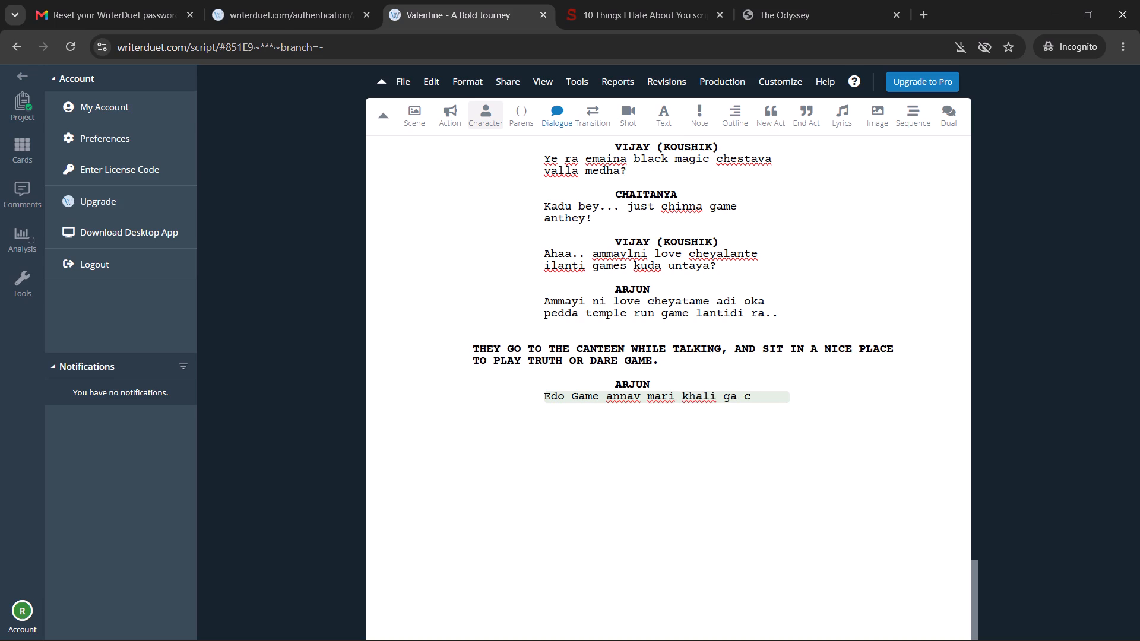
key("BackSpace")
type("kr")
key("BackSpace")
type("urchopettav enti ra")
key("shift+question")
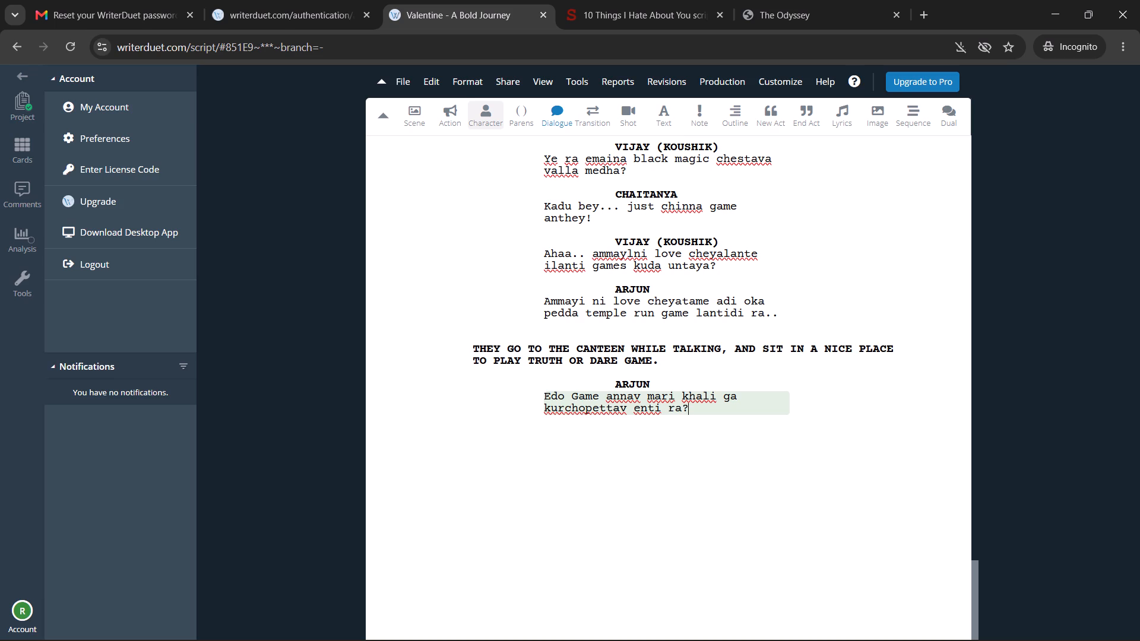
Add a CHAITANYA character cue below ARJUN's new dialogue.
key("Return")
key("ctrl+3")
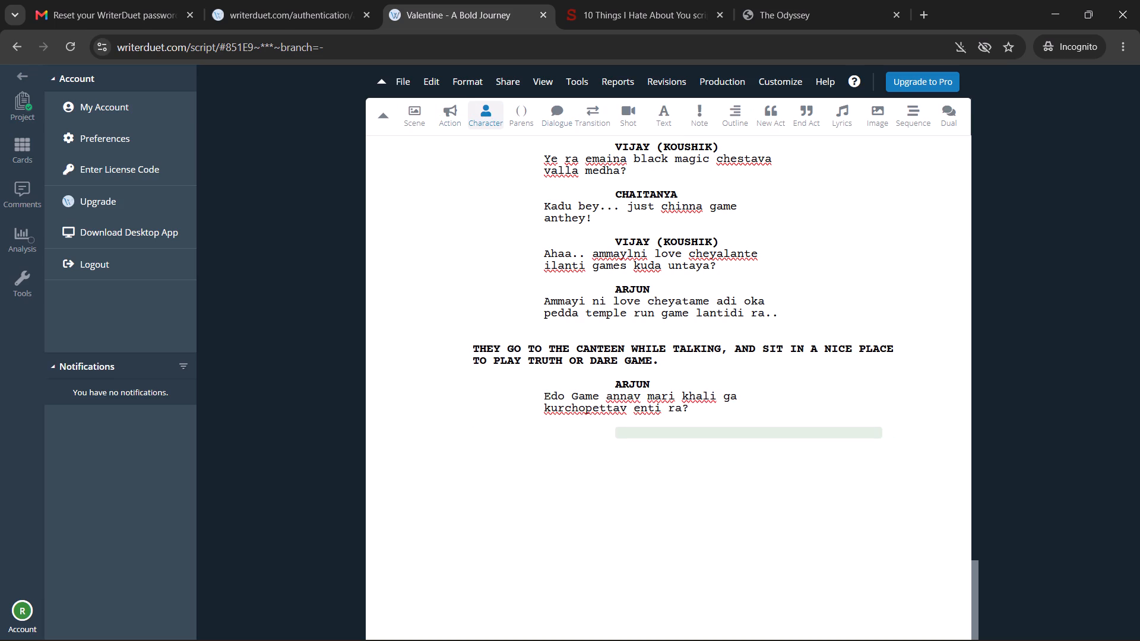
type("Cha")
key("Return")
key("BackSpace")
key("i")
key("Tab")
key("Return")
key("BackSpace")
Make the new CHAITANYA cue bold and add an empty dialogue line beneath it.
key("ctrl+shift+Left")
key("ctrl+b")
key("Return")
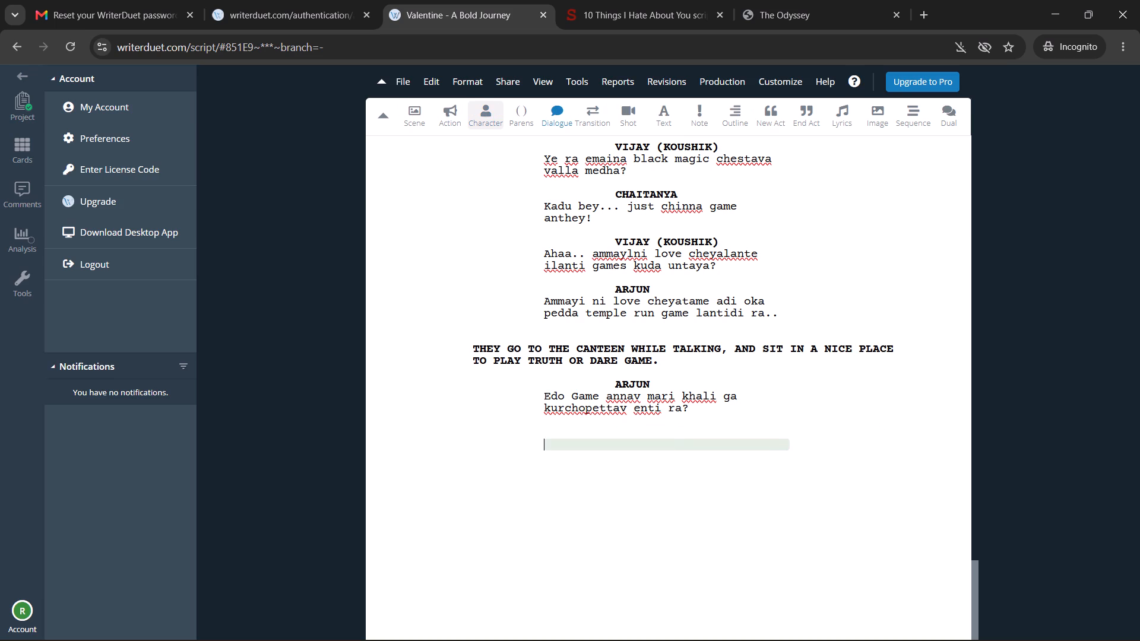
key("ctrl+z")
key("Right")
key("Return")
key("Up")
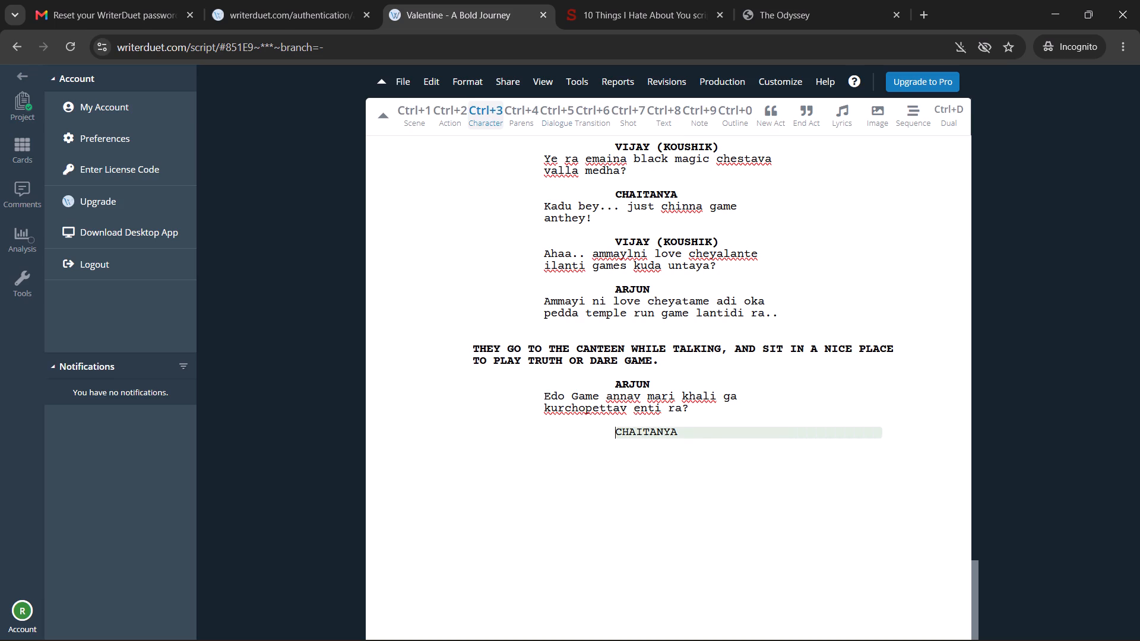
key("ctrl+shift+Right")
key("ctrl+b")
key("Down")
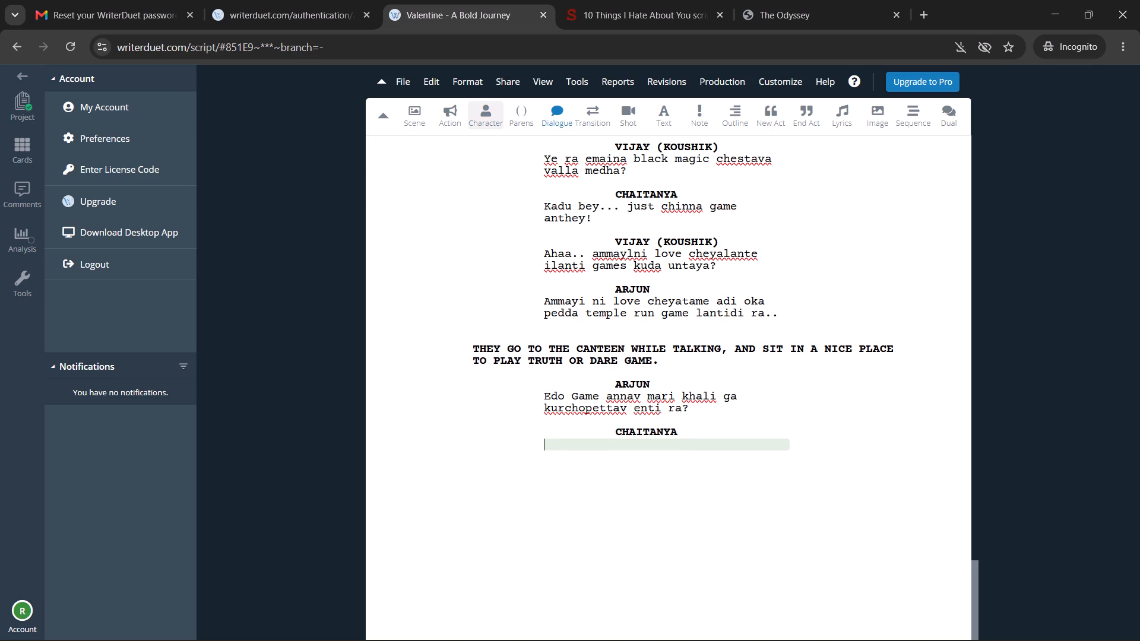
Begin CHAITANYA's dialogue with "Game ante edo kadu ra".
type("Game ante en")
key("BackSpace")
type("di")
key("BackSpace")
type("io")
key("space")
key("BackSpace")
key("BackSpace")
key("BackSpace")
type("o kadu ra")
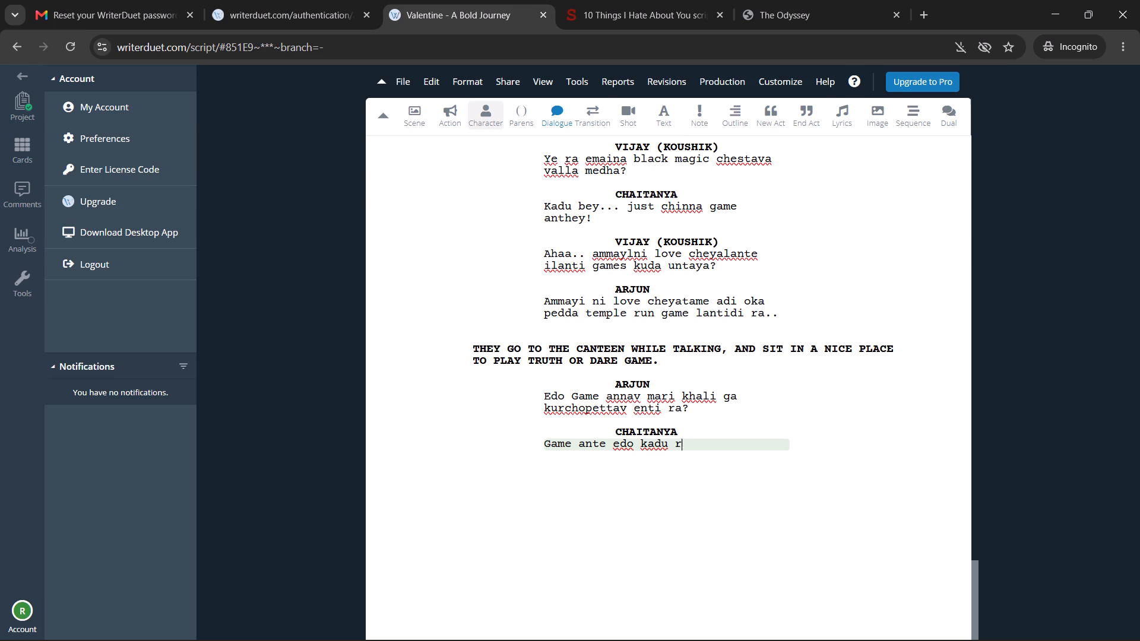
key("space")
key("BackSpace")
Complete CHAITANYA's dialogue with ", Nee Bag lo unna WaterBottle baitaki teeyu chepta.".
type(", Nee b")
key("BackSpace")
type("bag")
key("space")
key("BackSpace")
key("BackSpace")
key("BackSpace")
key("BackSpace")
type("Bag lo unna WaterBottle baitaki k")
key("BackSpace")
type("teeyi")
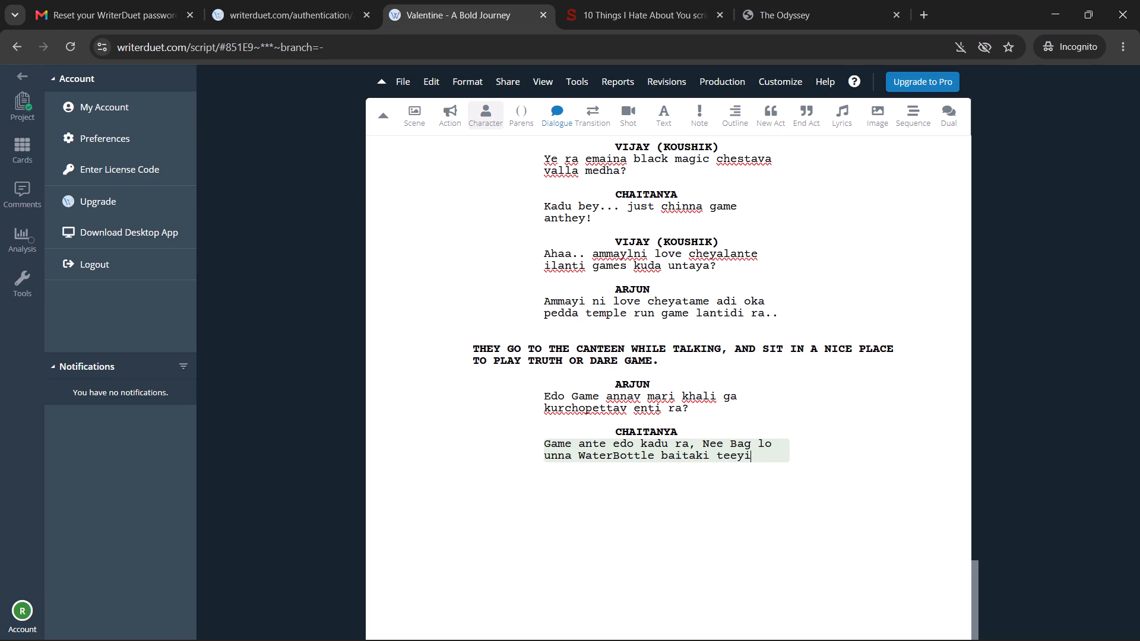
key("BackSpace")
type("u chepta")
key("period")
Add a VIJAY (KOUSHIK) character cue below CHAITANYA's dialogue, with an empty dialogue line under it.
key("Return")
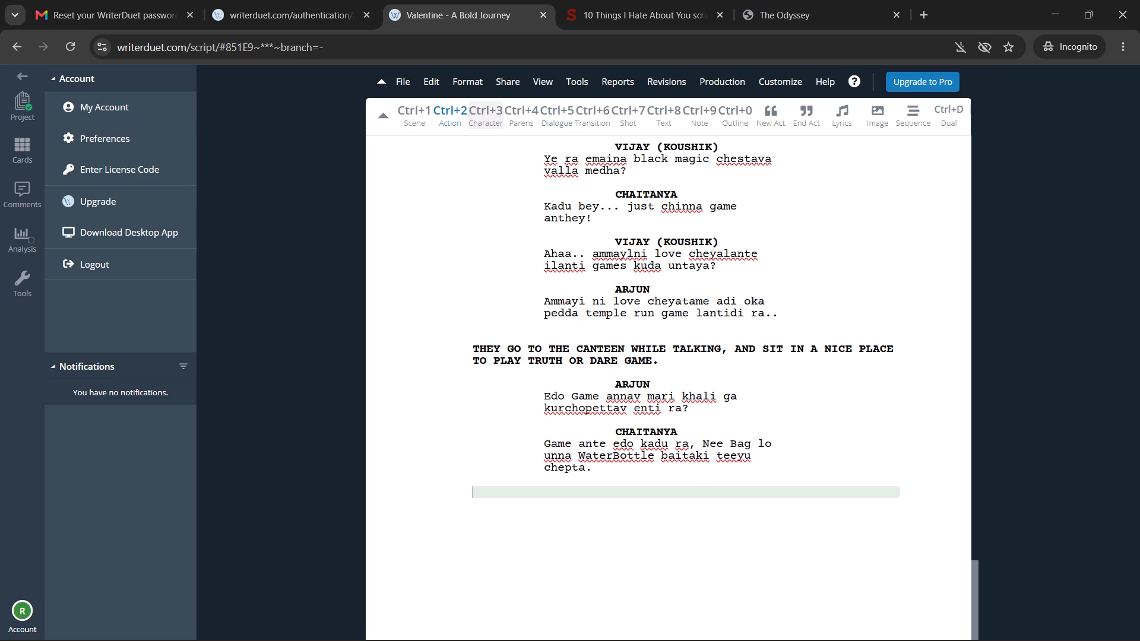
key("ctrl+3")
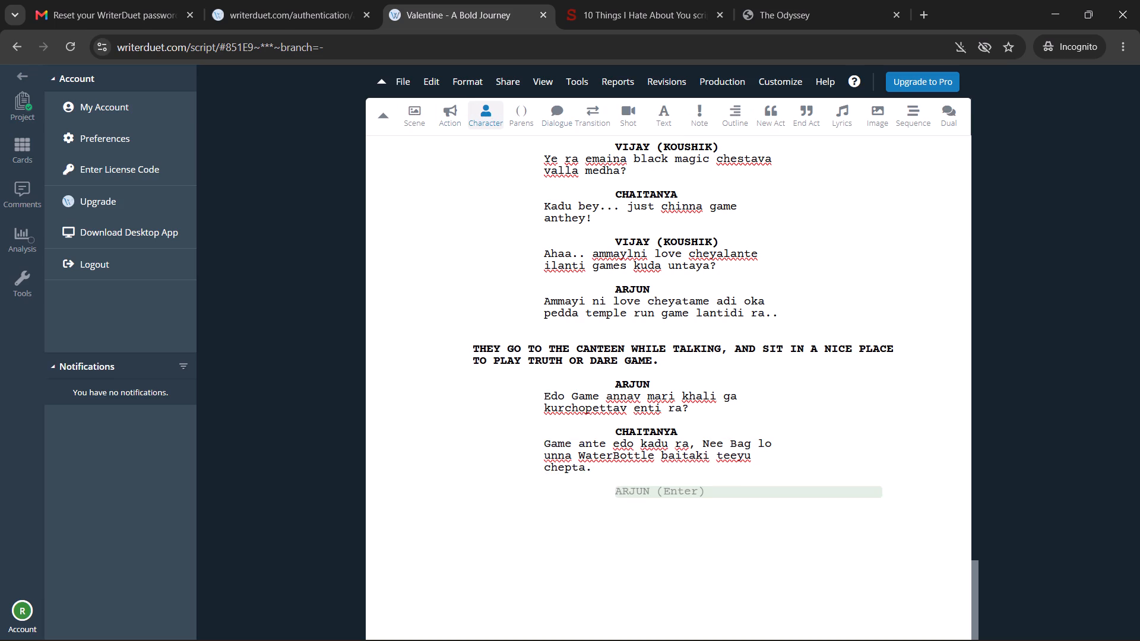
type("vik")
key("BackSpace")
key("Down")
key("Return")
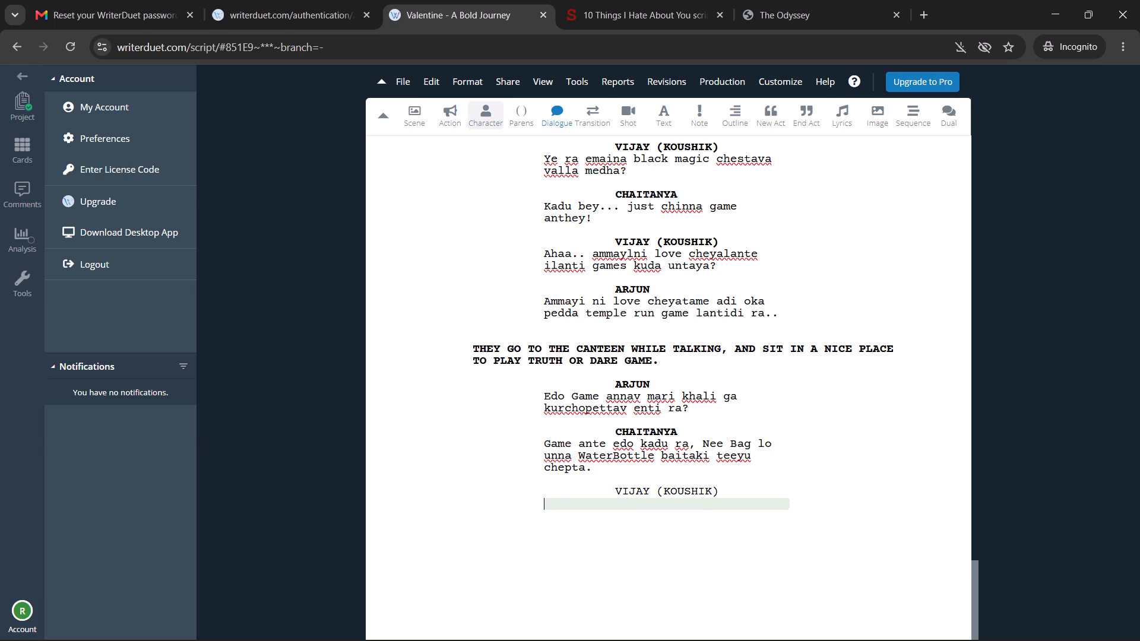
Make the whole new VIJAY (KOUSHIK) cue bold.
key("Up")
key("ctrl+shift+Right")
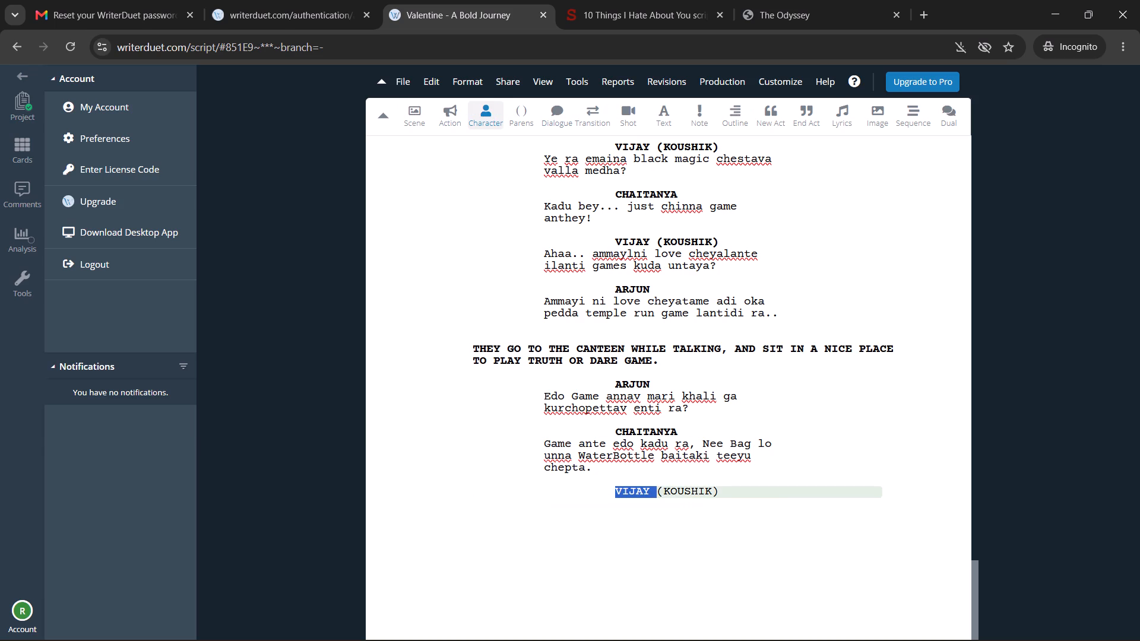
key("ctrl+shift+Right")
key("ctrl+shift+Right")
key("ctrl+shift+Right")
key("ctrl+b")
key("Right")
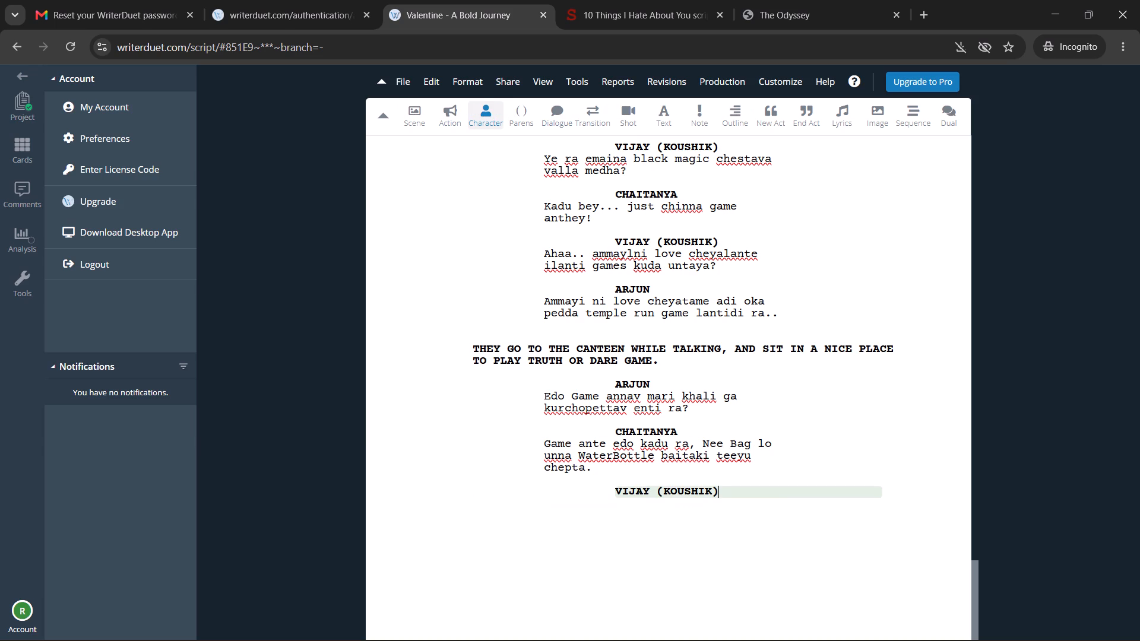
Write VIJAY (KOUSHIK)'s dialogue as "Water Bottle enduku ra?".
key("Return")
key("w")
type("aterBop")
key("BackSpace")
key("BackSpace")
key("BackSpace")
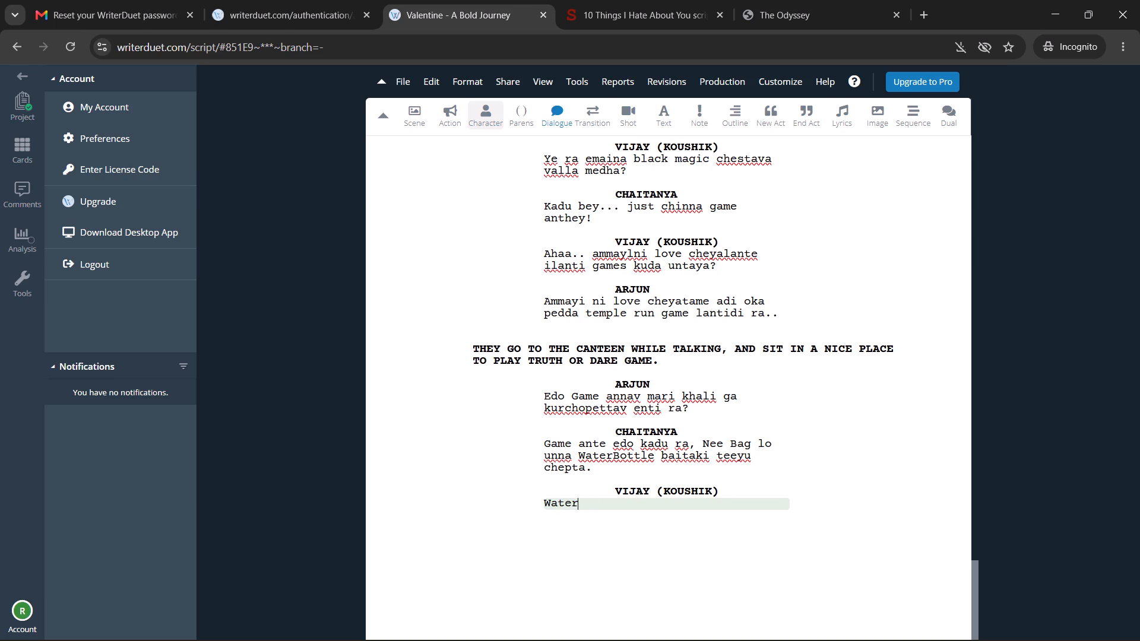
key("space")
type("W")
key("shift+BackSpace")
type("Botlt")
key("BackSpace")
key("BackSpace")
type("tle enduku ra?111")
key("BackSpace")
key("BackSpace")
key("BackSpace")
key("BackSpace")
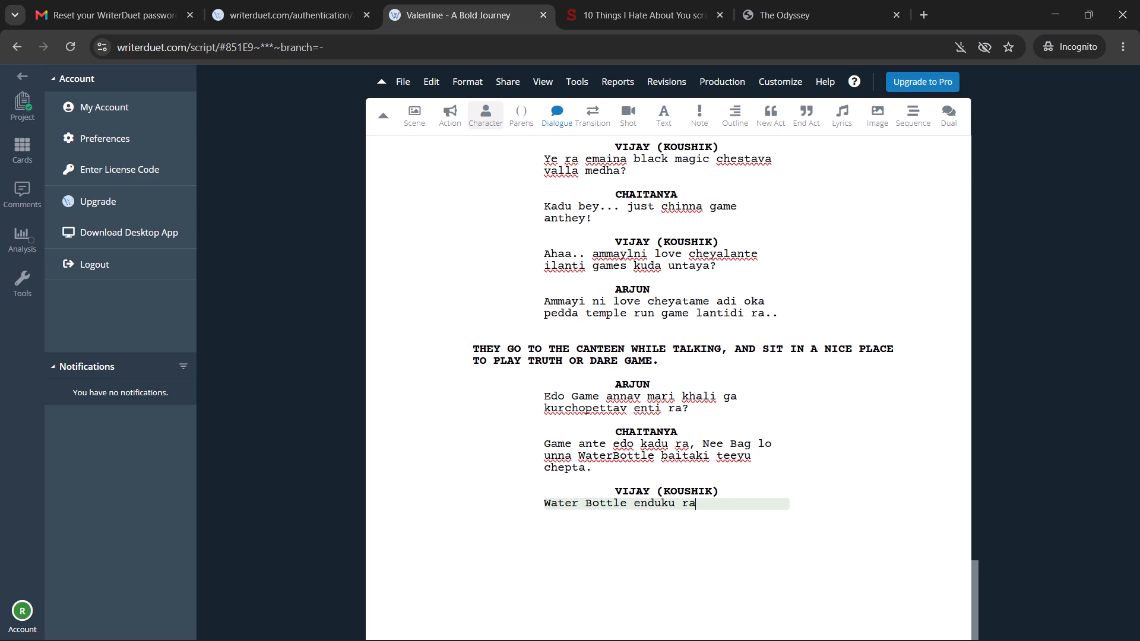
key("shift+question")
Split "WaterBottle" into two words in CHAITANYA's dialogue above.
key("Up")
key("Up")
key("Up")
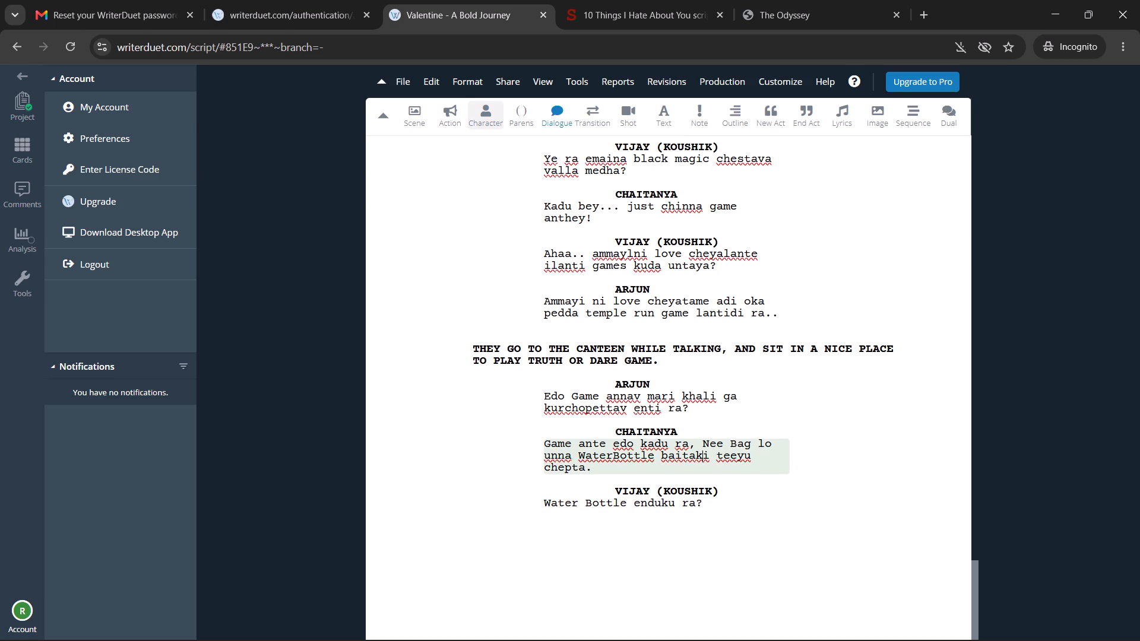
key("Left")
key("Left")
key("Left")
key("Left")
key("Left")
key("Left")
key("Left")
key("Left")
key("Left")
key("Left")
key("Left")
key("Left")
key("Left")
key("space")
Insert ".." before the question mark in VIJAY (KOUSHIK)'s new dialogue.
key("Down")
key("Down")
key("Down")
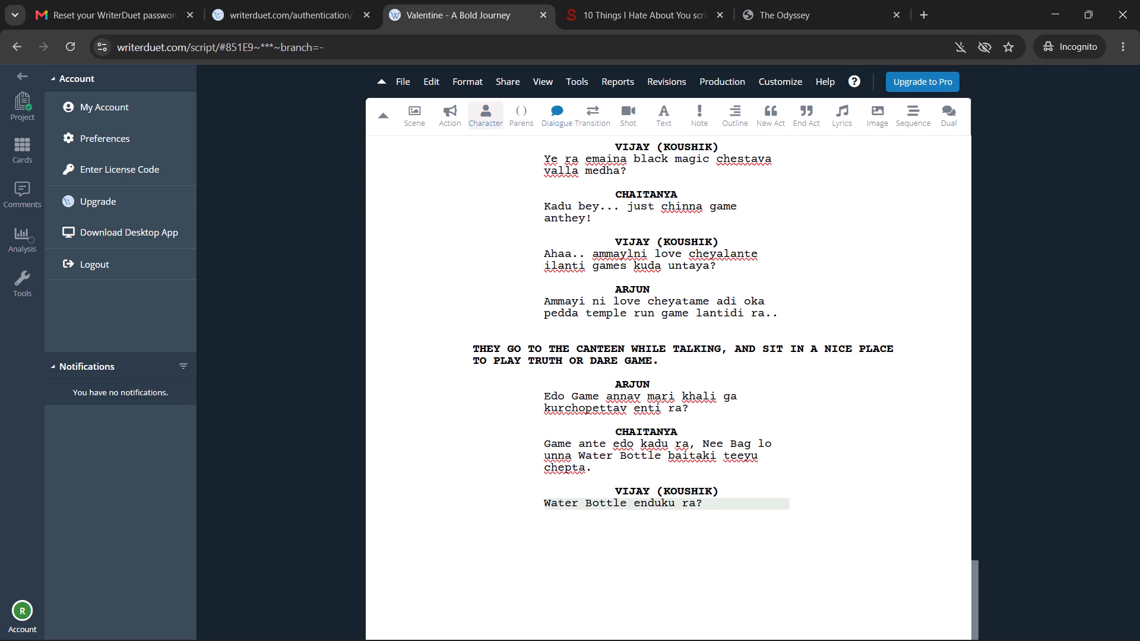
key("ctrl+Right")
key("ctrl+Right")
key("ctrl+Right")
type("..")
key("0")
key("BackSpace")
key("Right")
Add an ARJUN character cue in bold below VIJAY (KOUSHIK)'s dialogue.
key("Return")
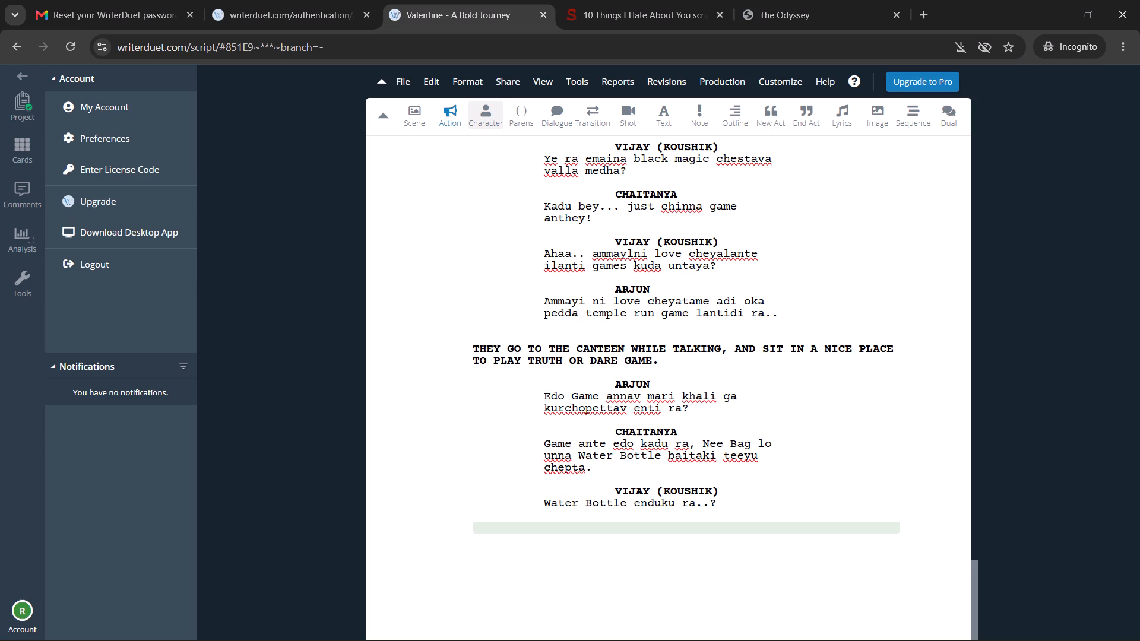
key("ctrl+3")
type("arj")
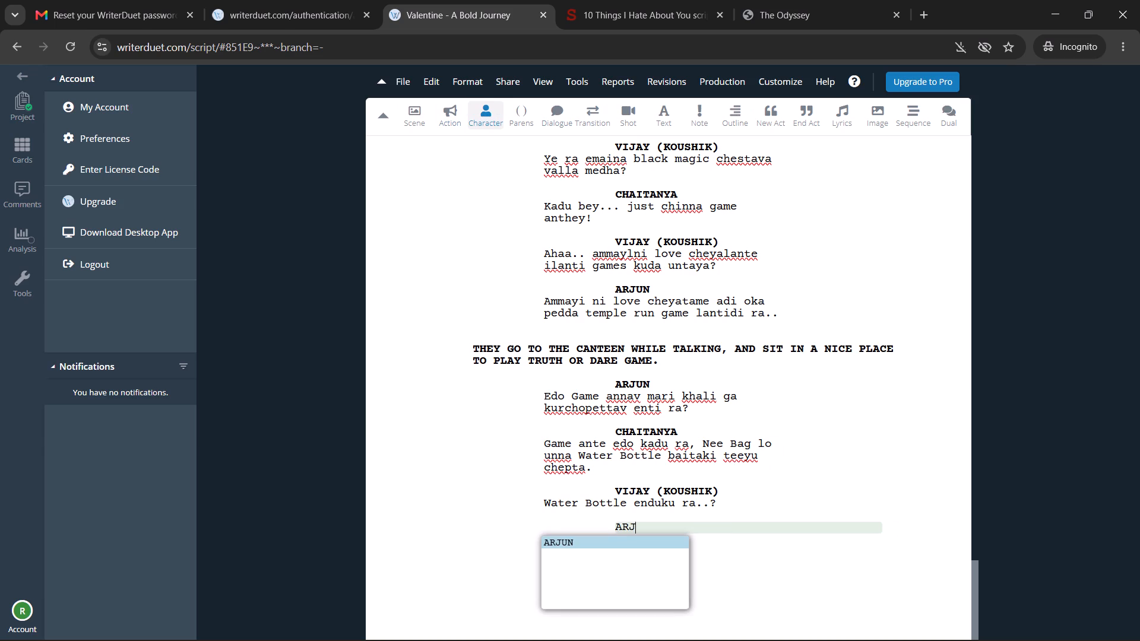
key("Tab")
key("Return")
key("BackSpace")
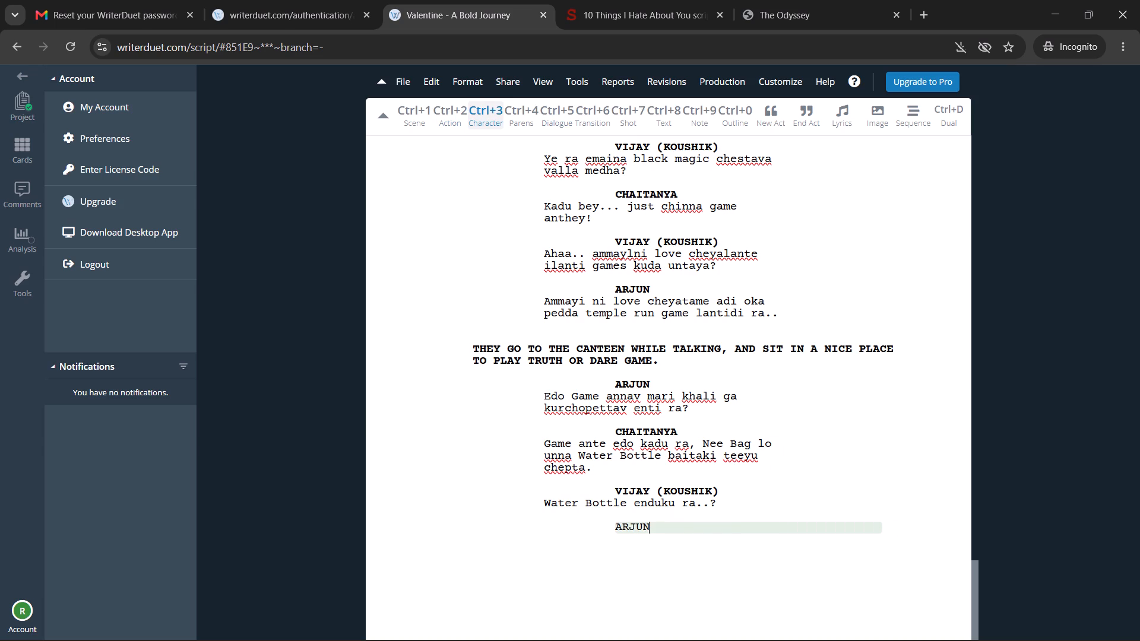
key("ctrl+shift+Left")
key("ctrl+shift+b")
key("Right")
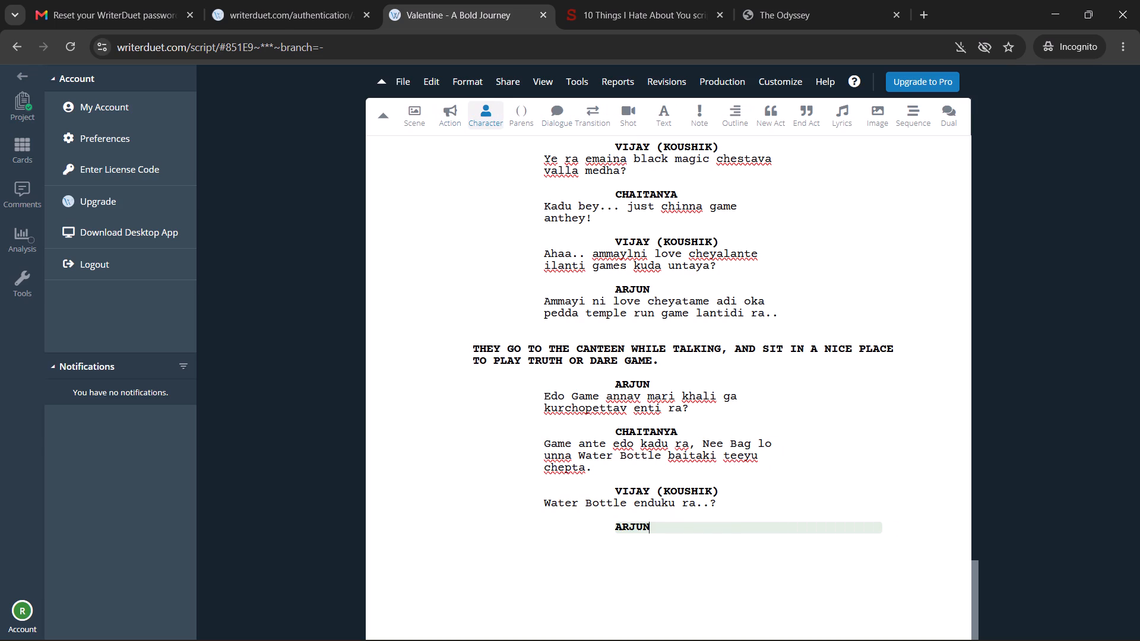
Write ARJUN's dialogue as "Tistunna Aagu!!".
key("Return")
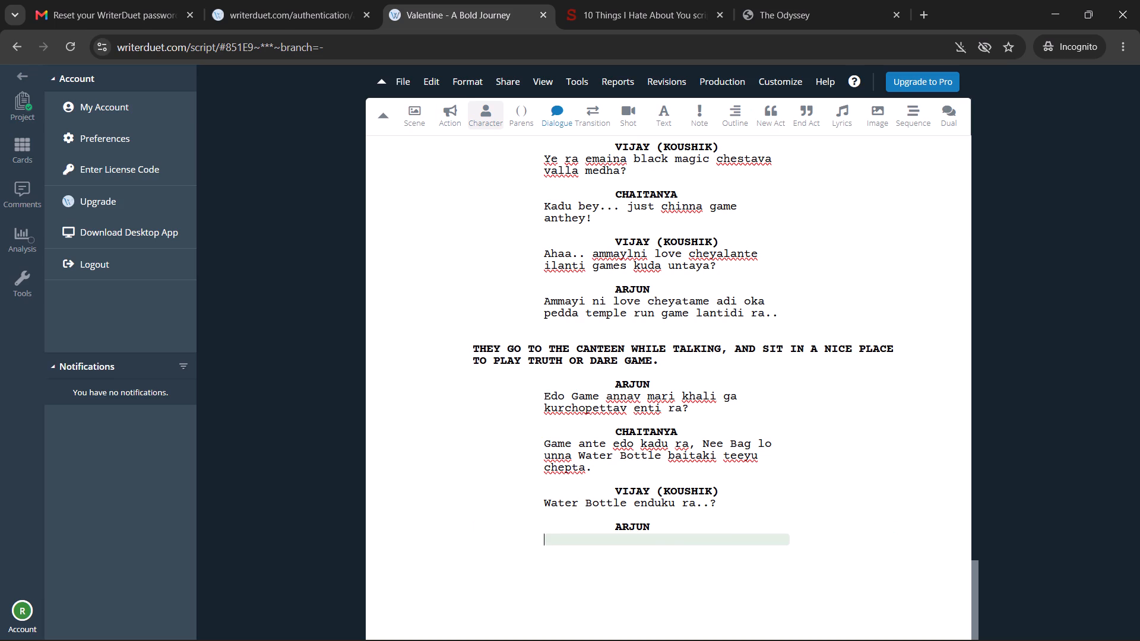
type("Tistunna A")
type("agu")
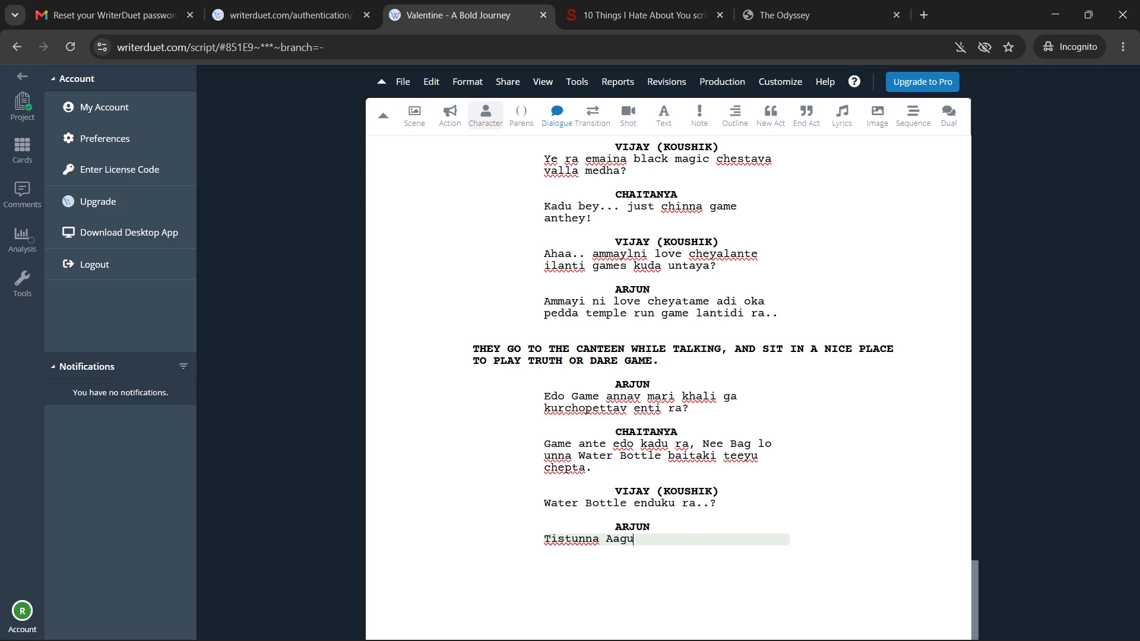
type("!!")
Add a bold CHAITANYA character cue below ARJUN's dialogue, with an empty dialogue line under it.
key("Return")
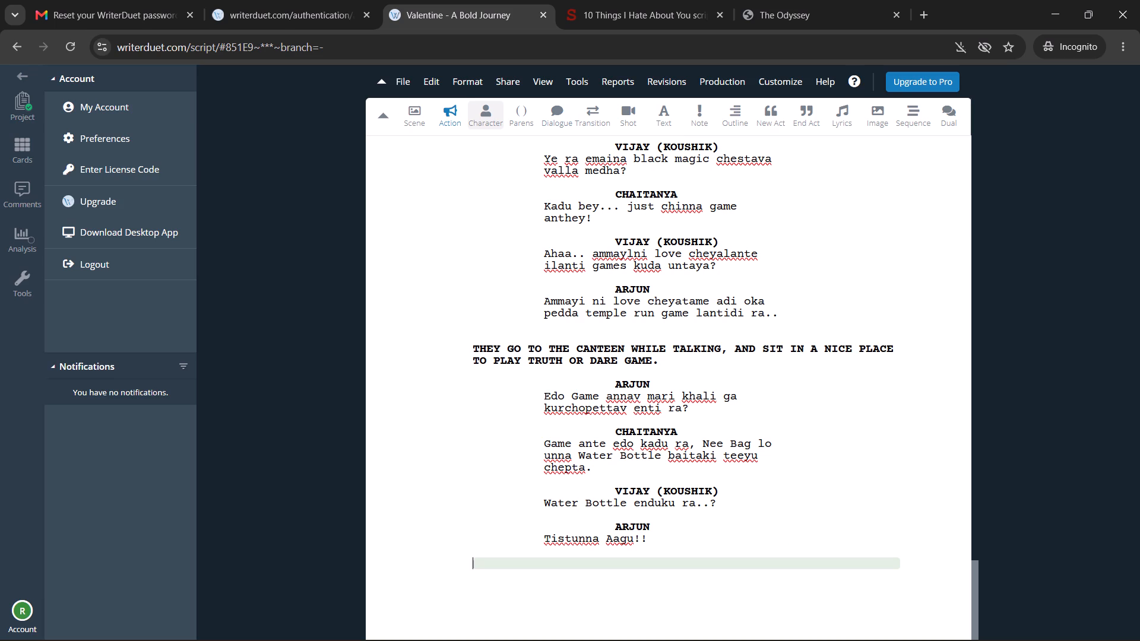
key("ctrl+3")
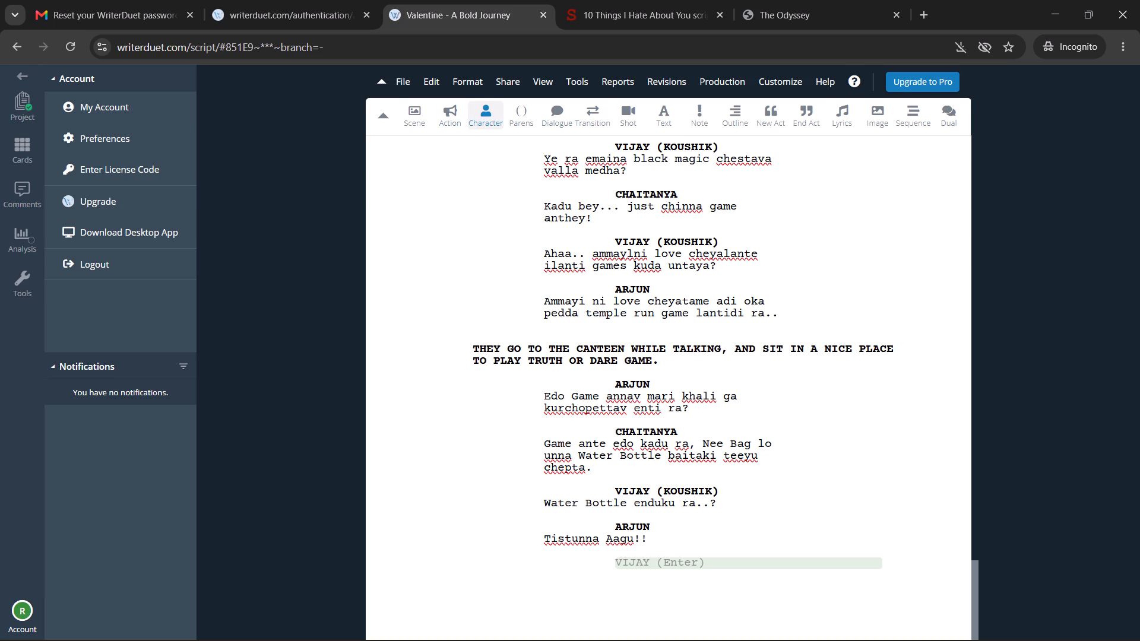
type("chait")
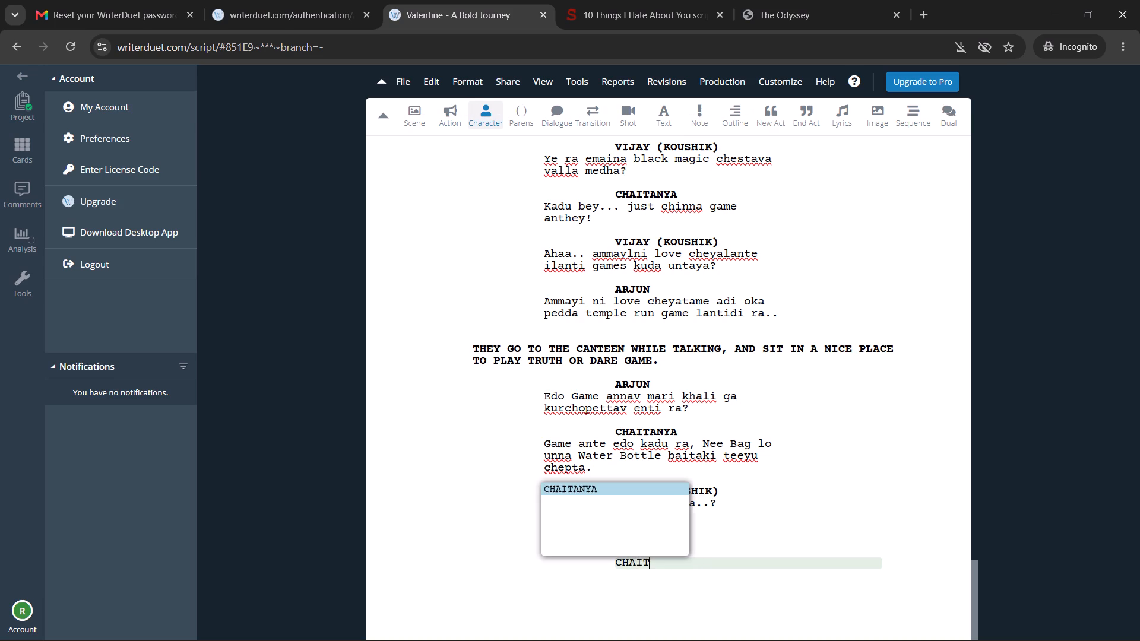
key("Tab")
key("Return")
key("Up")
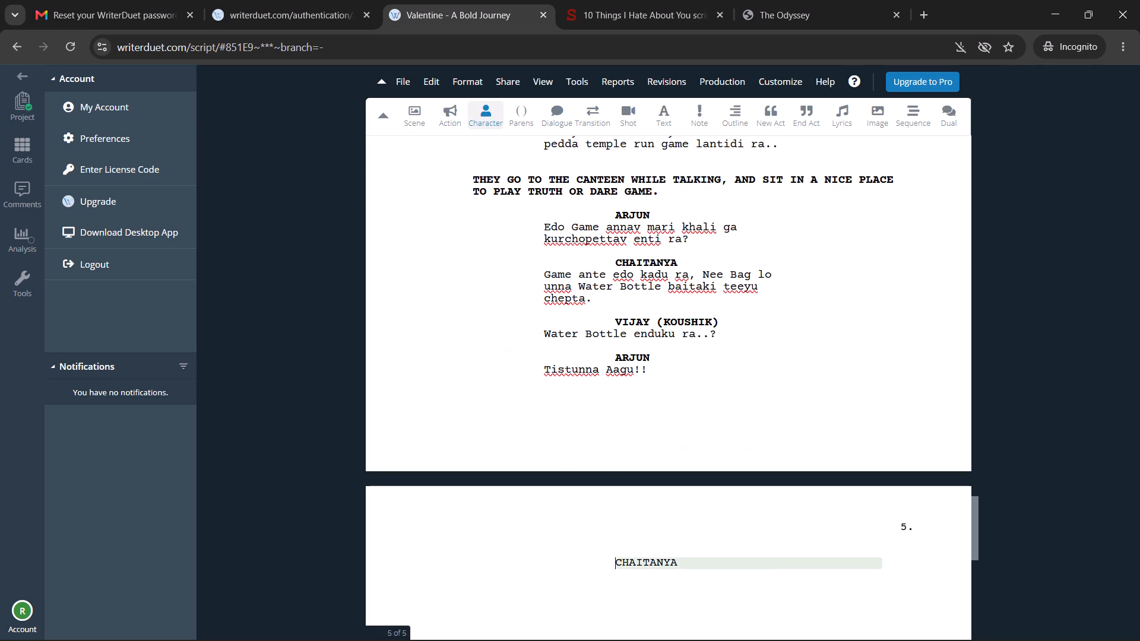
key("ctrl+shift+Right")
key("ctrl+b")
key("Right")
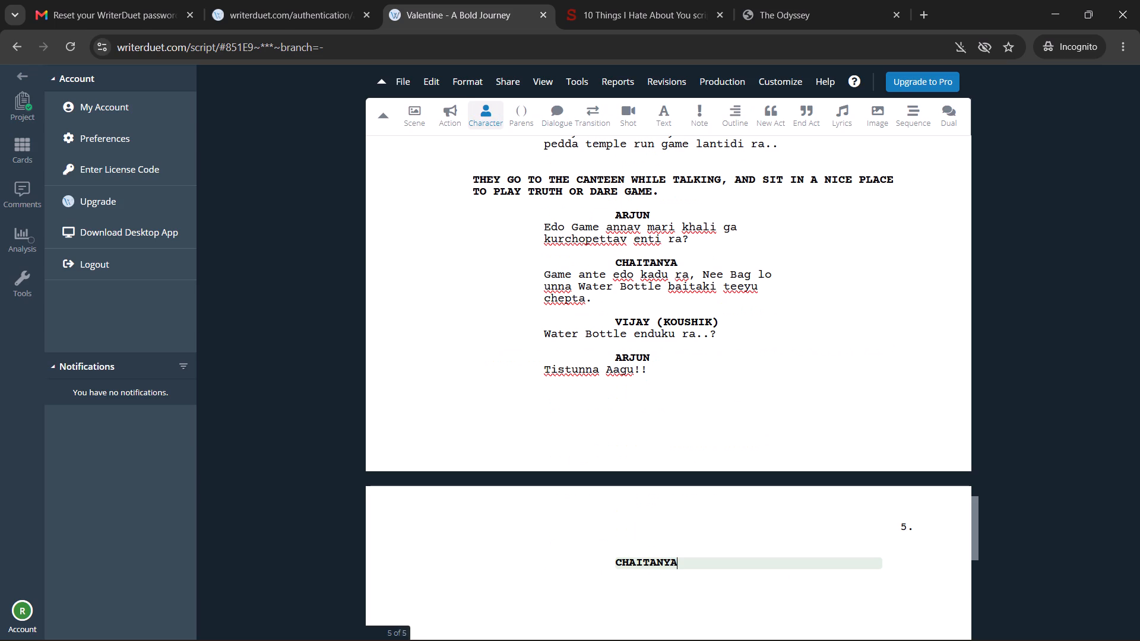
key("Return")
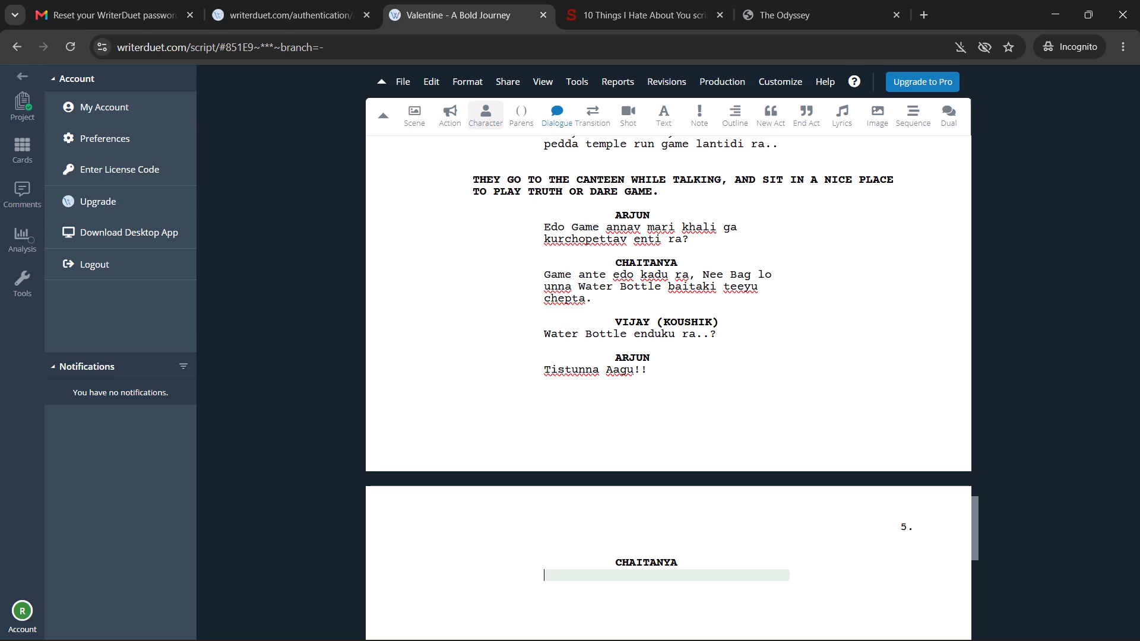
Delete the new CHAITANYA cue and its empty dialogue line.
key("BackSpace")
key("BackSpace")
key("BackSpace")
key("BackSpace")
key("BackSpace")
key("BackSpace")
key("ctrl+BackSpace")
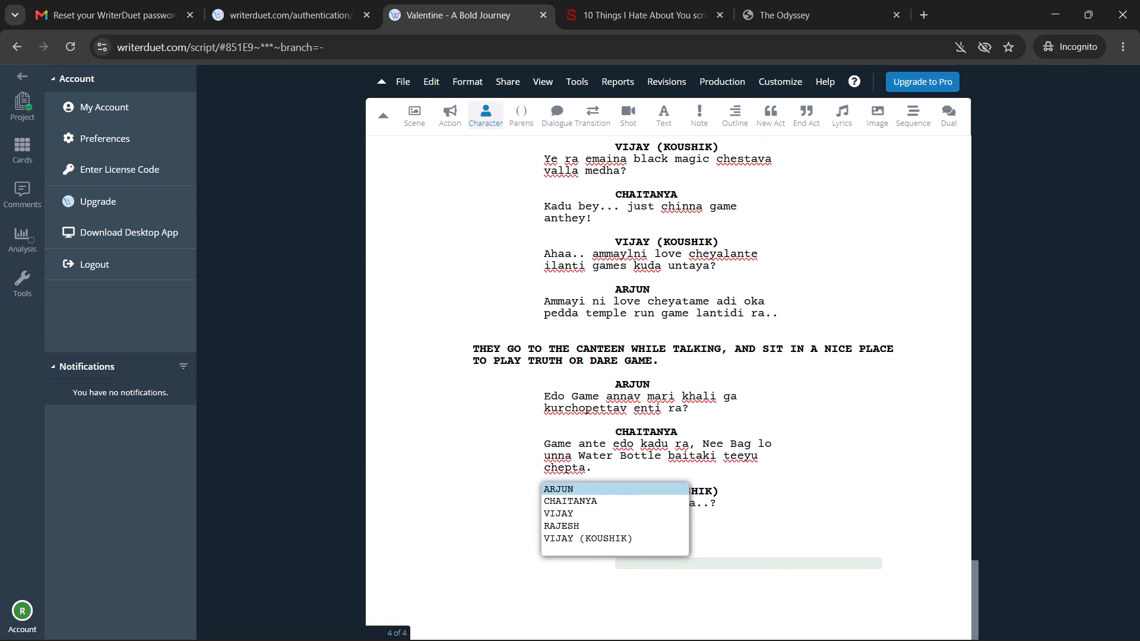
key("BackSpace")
Add a scene line below ARJUN's dialogue reading "Arjun gives the bottle to Chaitanya, he then spins the bottle to begin the game "Truth or Dare".".
key("Return")
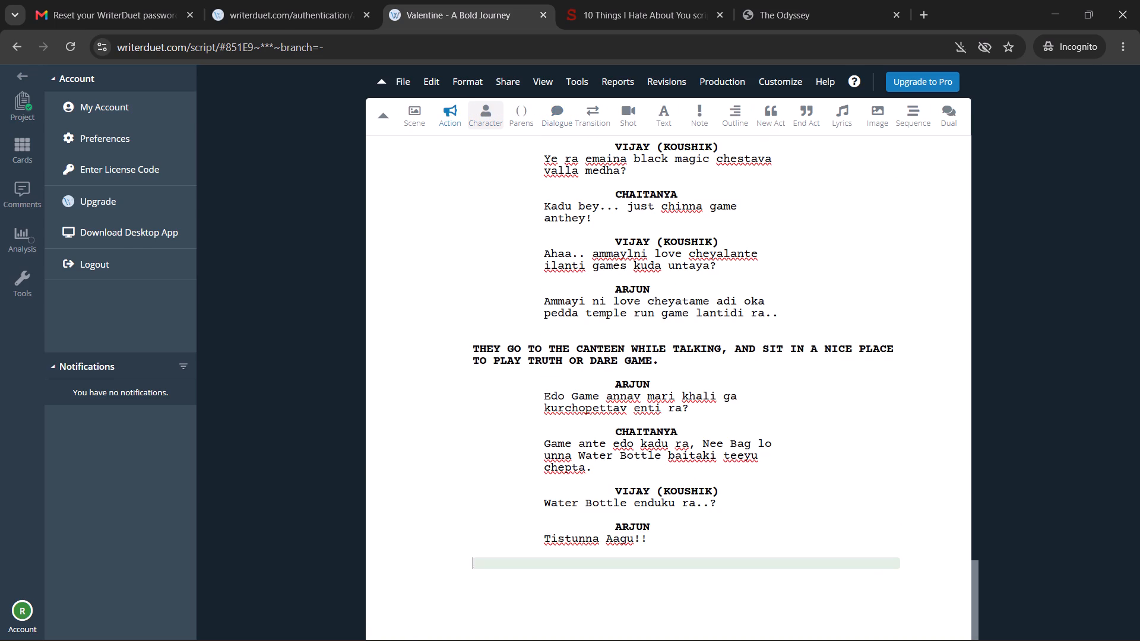
key("ctrl+1")
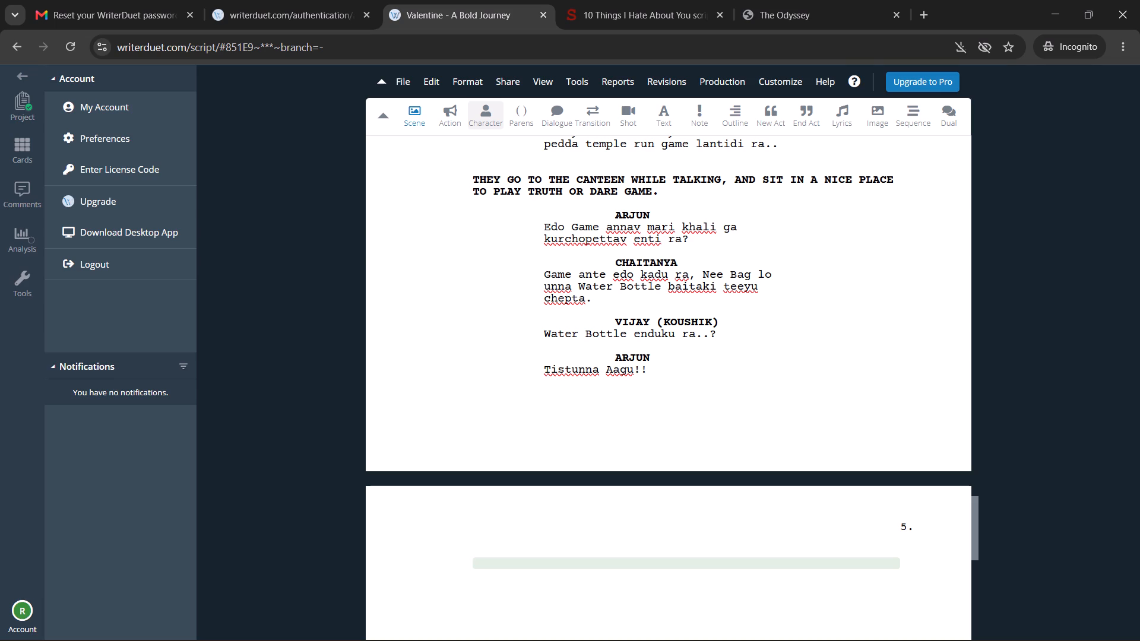
type("Arjun gives the bottle to")
key("space")
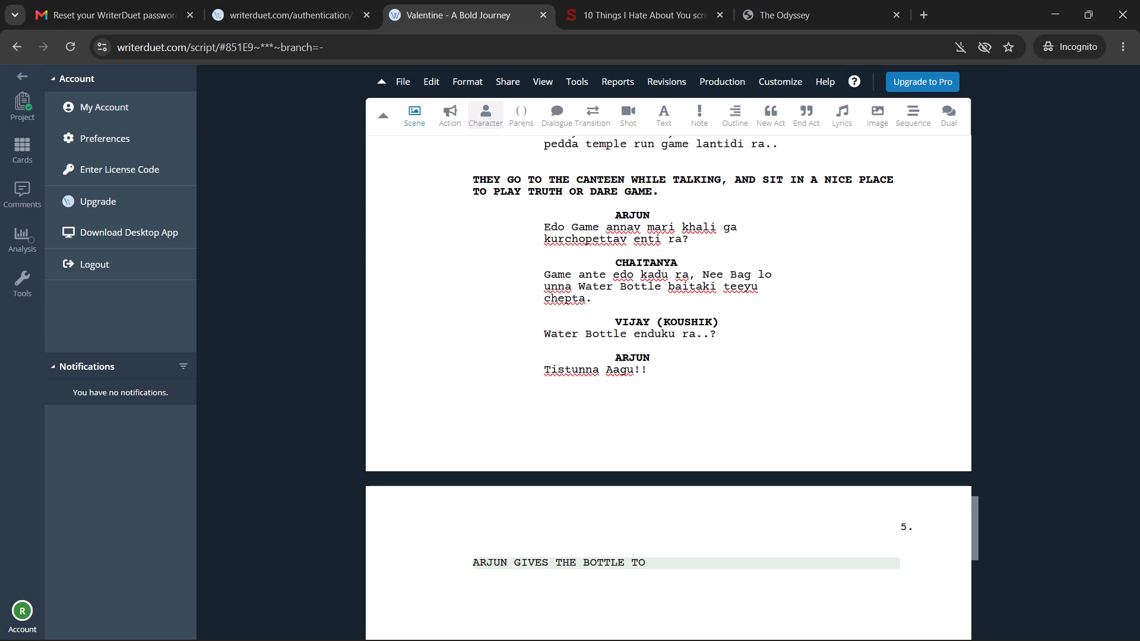
type("chaitanya")
type(", he then")
key("space")
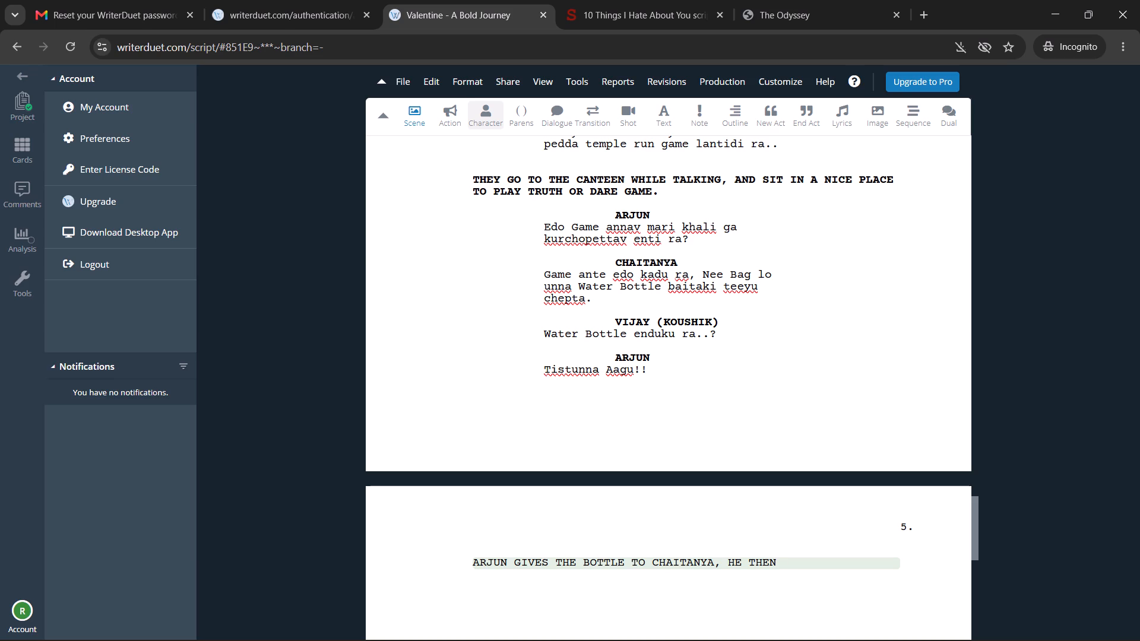
type("turn")
key("space")
key("BackSpace")
key("s")
key("ctrl+BackSpace")
type("spins the bottle to begin the game \"Tru")
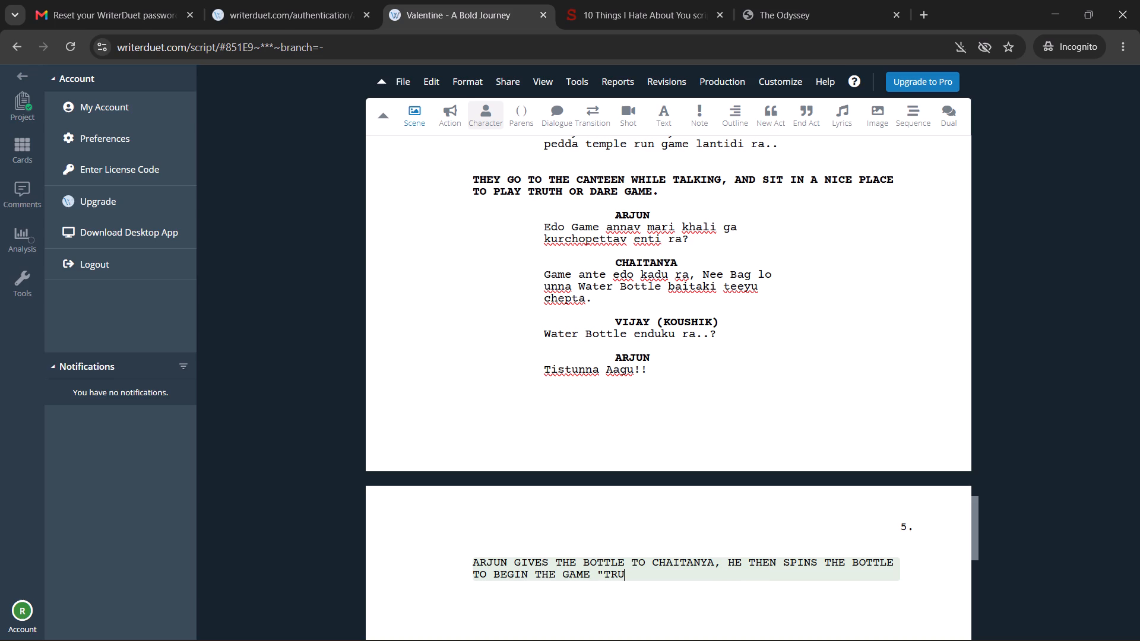
type("th or Dat")
key("BackSpace")
type("re\"")
key("period")
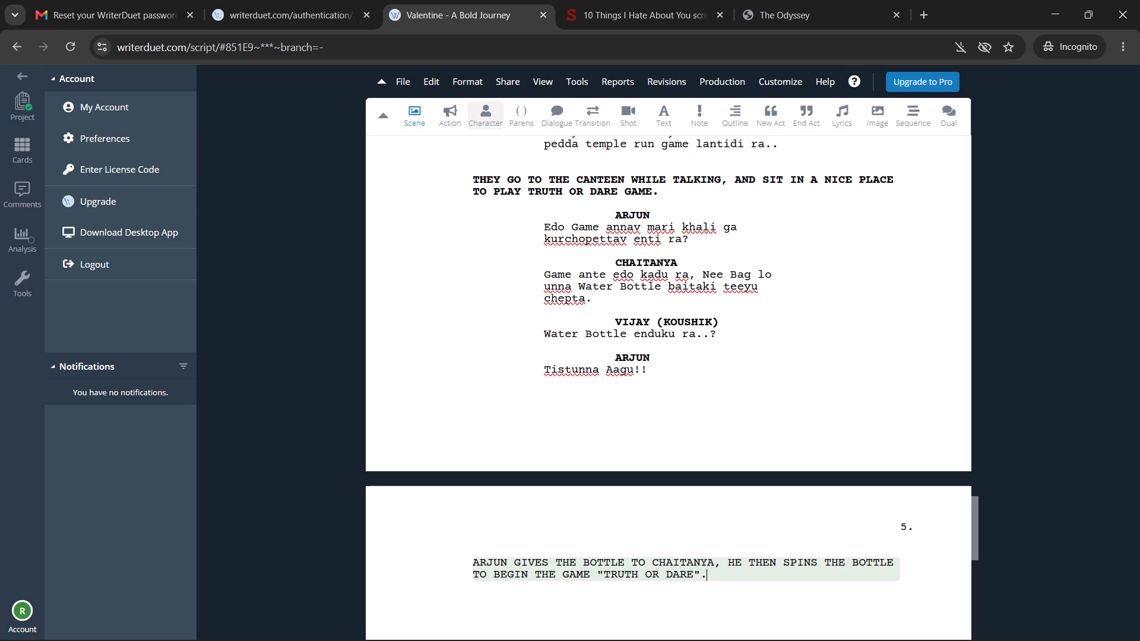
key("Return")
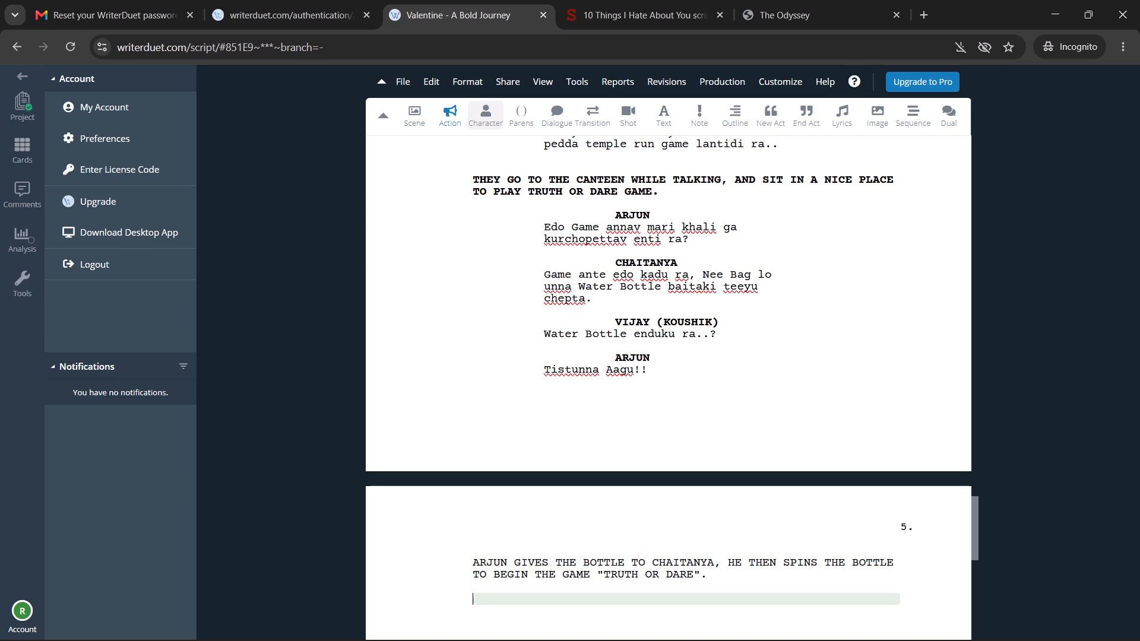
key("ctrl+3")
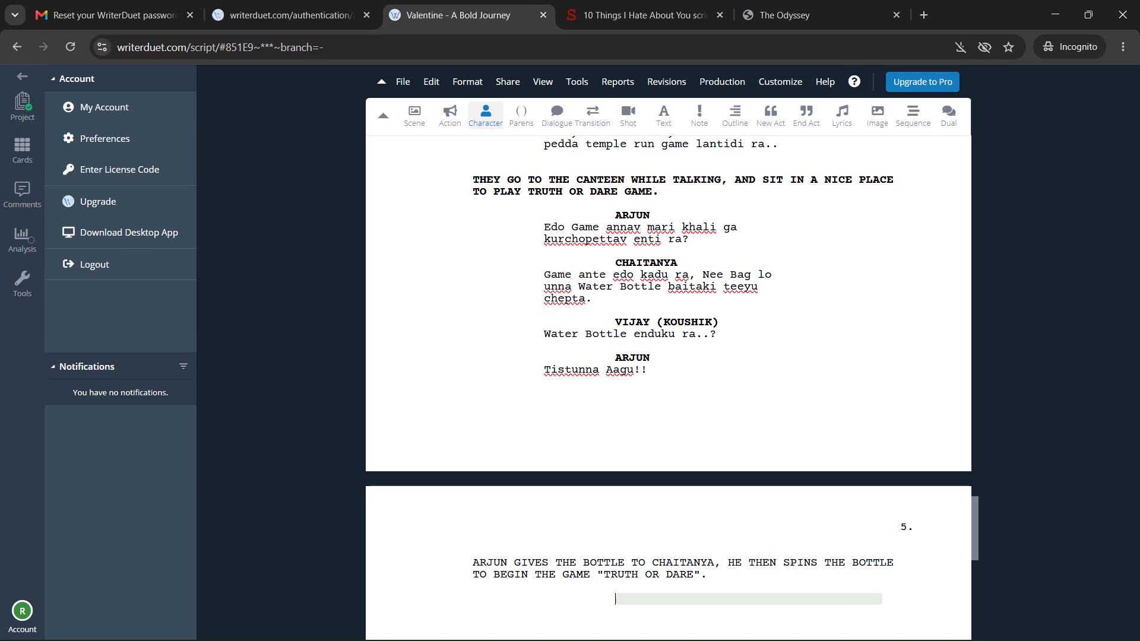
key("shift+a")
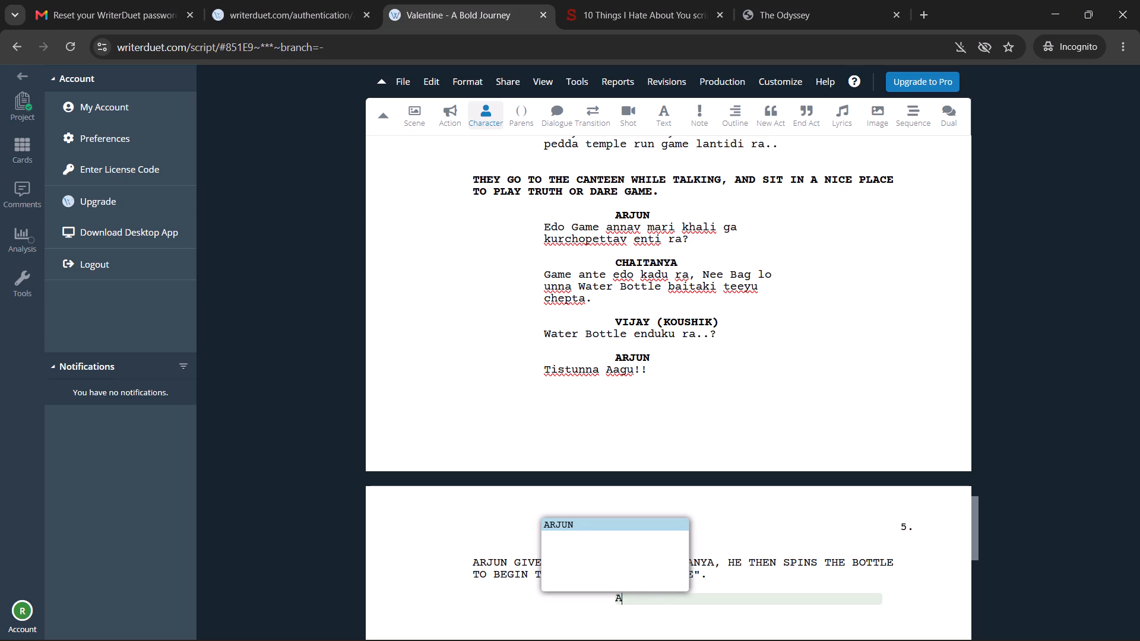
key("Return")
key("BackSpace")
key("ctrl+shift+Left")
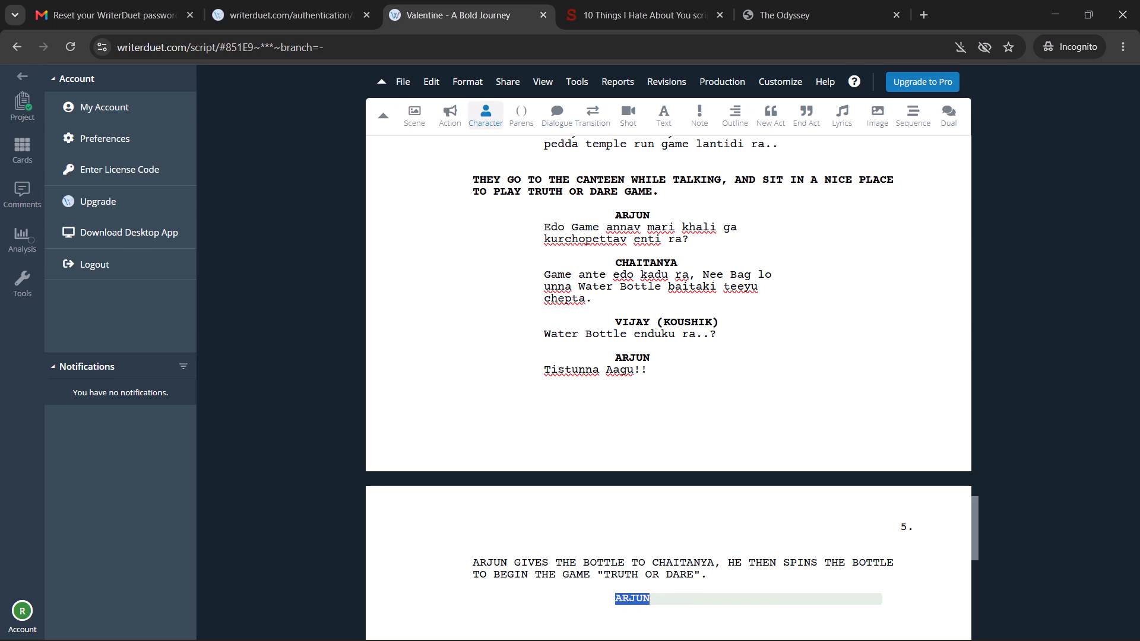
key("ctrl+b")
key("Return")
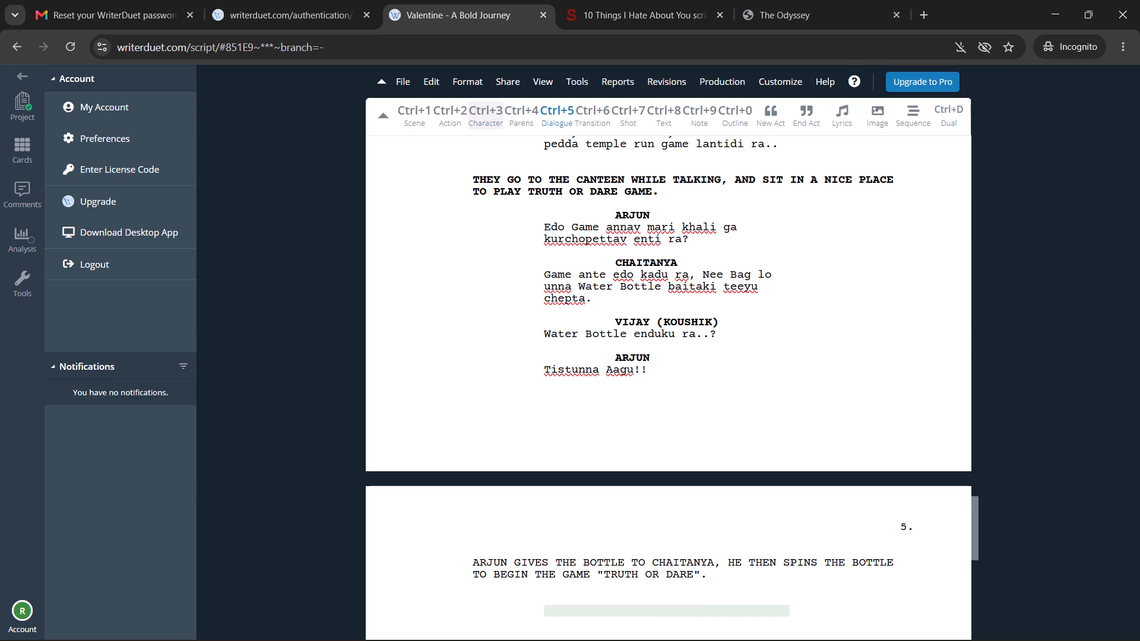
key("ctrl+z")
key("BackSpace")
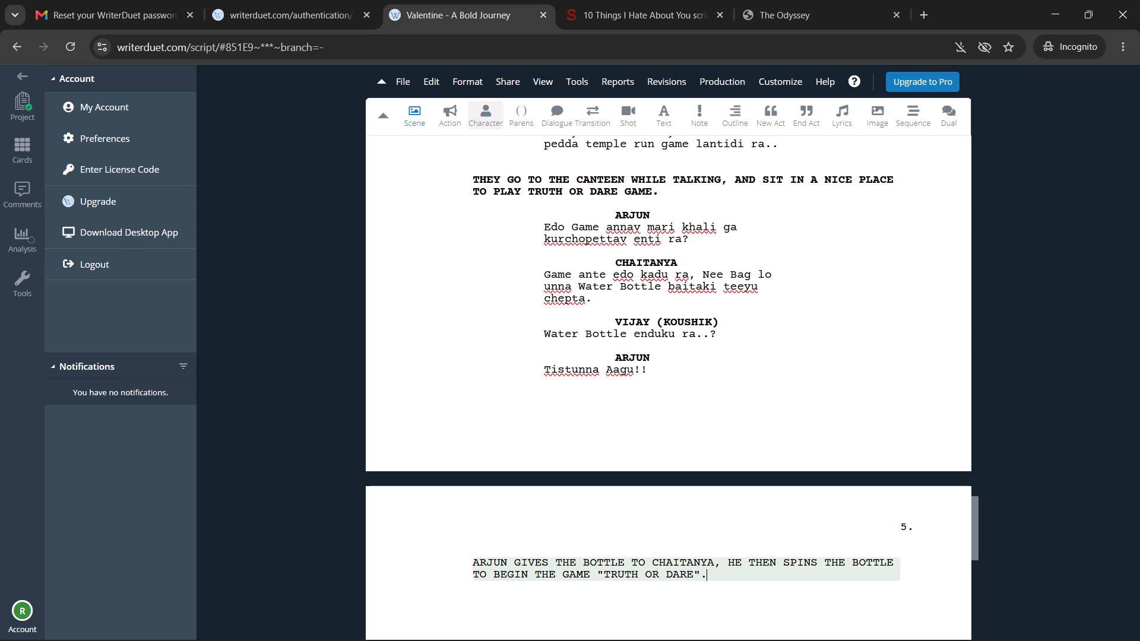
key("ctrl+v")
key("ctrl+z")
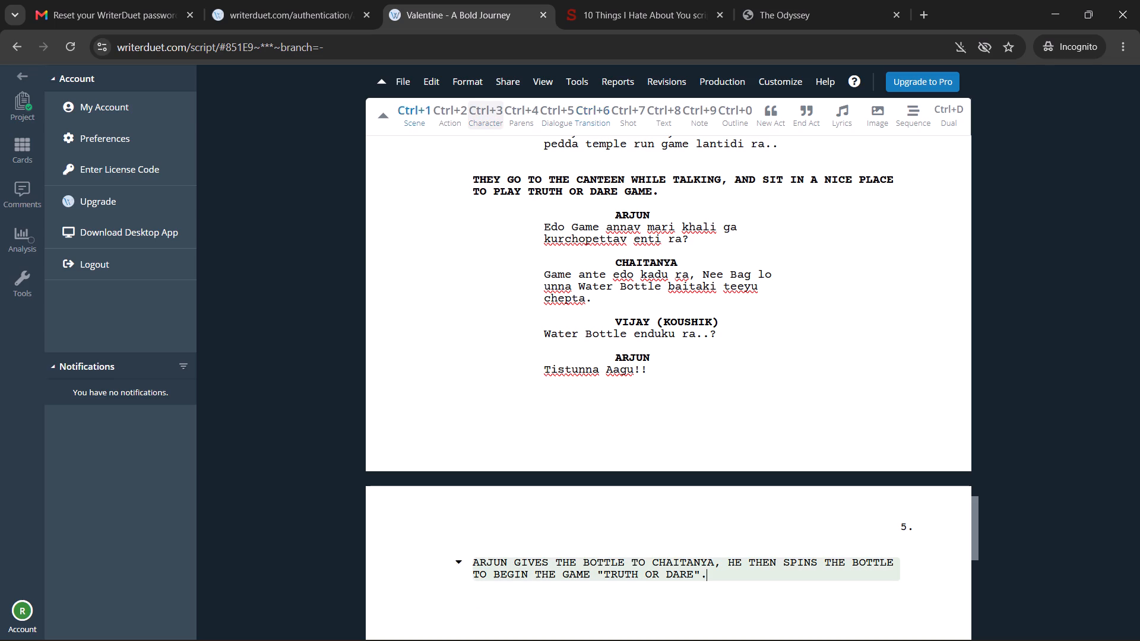
Add a bold VIJAY (KOUSHIK) character cue below the bottle-spinning scene line, with an empty dialogue line under it.
key("Return")
type("Vija")
key("BackSpace")
key("BackSpace")
key("BackSpace")
key("BackSpace")
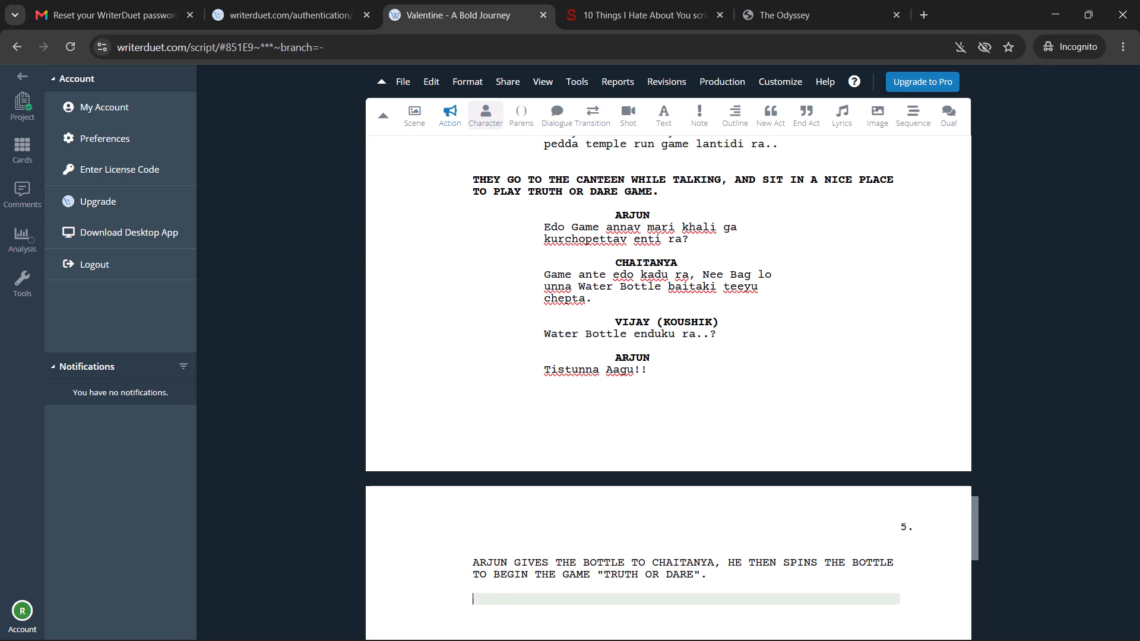
key("ctrl+3")
type("vija")
key("Down")
key("Return")
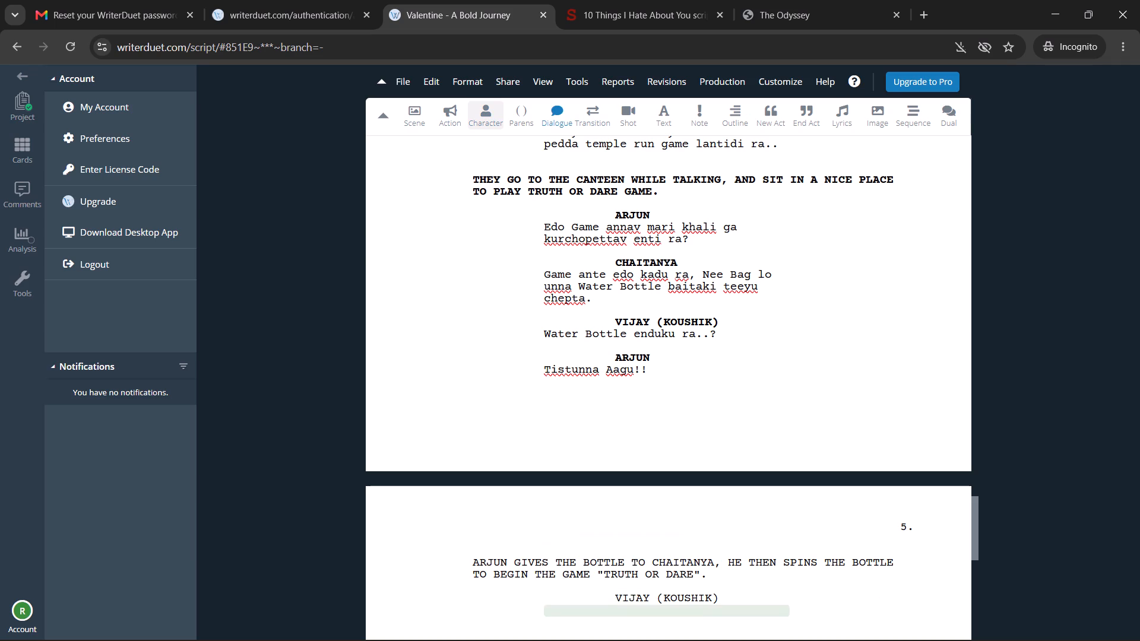
key("Up")
key("ctrl+shift+Right")
key("ctrl+shift+Right")
key("ctrl+shift+Right")
key("ctrl+shift+Right")
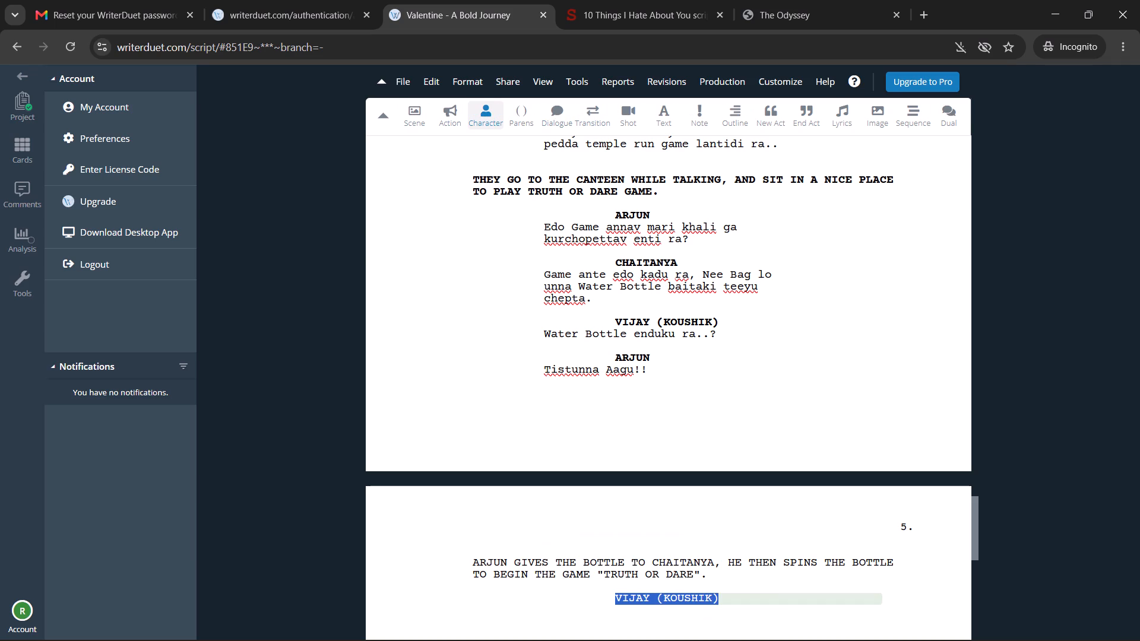
key("ctrl+b")
key("Right")
key("Return")
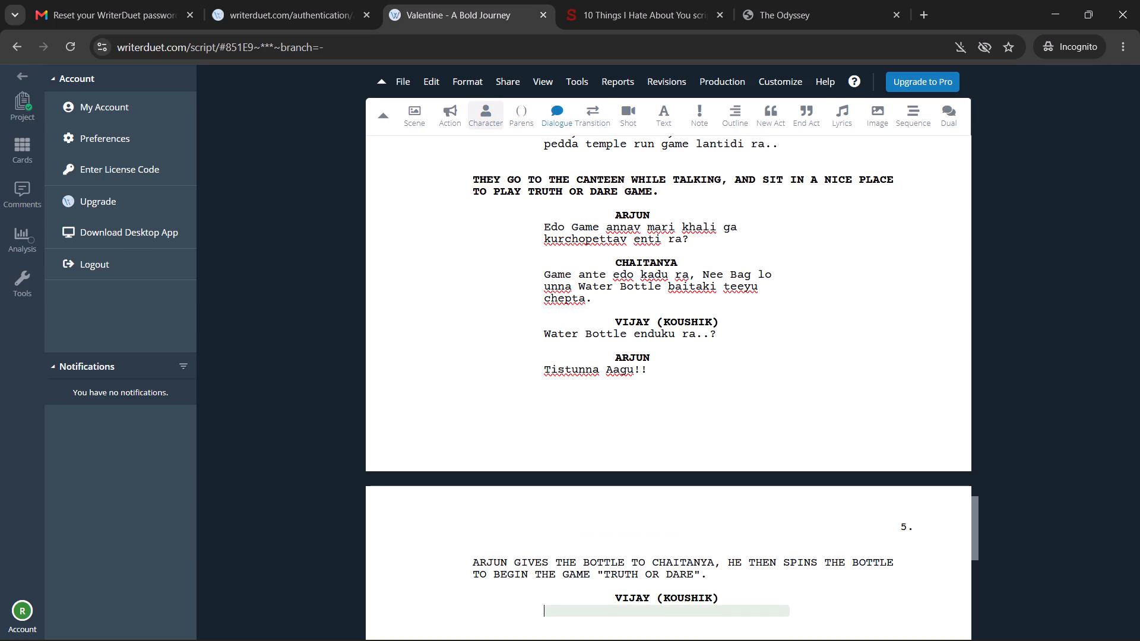
Write VIJAY (KOUSHIK)'s dialogue, starting with "Ooo!! Truth or Dare game aadataniki".
scroll(477, 117, "down", 4)
scroll(626, 204, "down", 5)
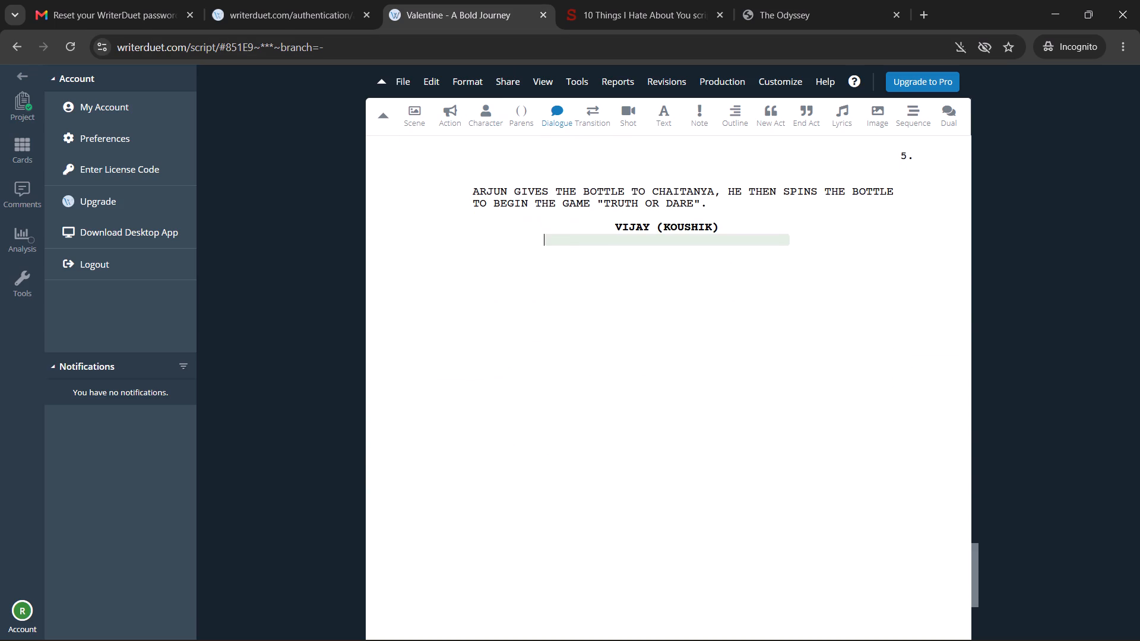
scroll(629, 207, "up", 4)
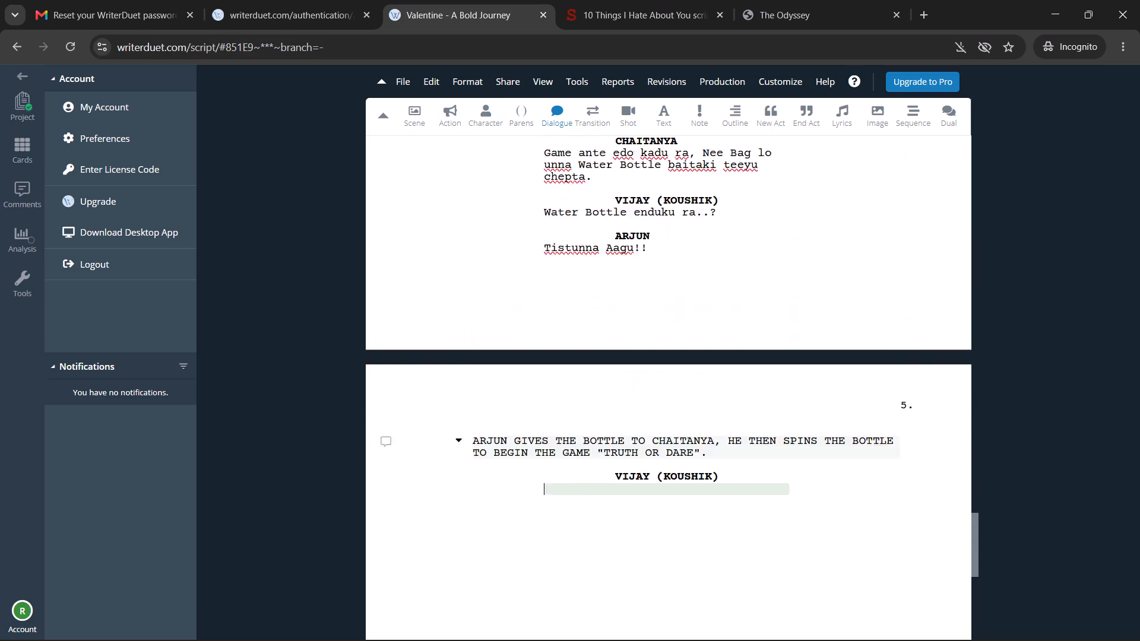
scroll(629, 207, "up", 3)
scroll(629, 207, "down", 2)
scroll(650, 217, "up", 1)
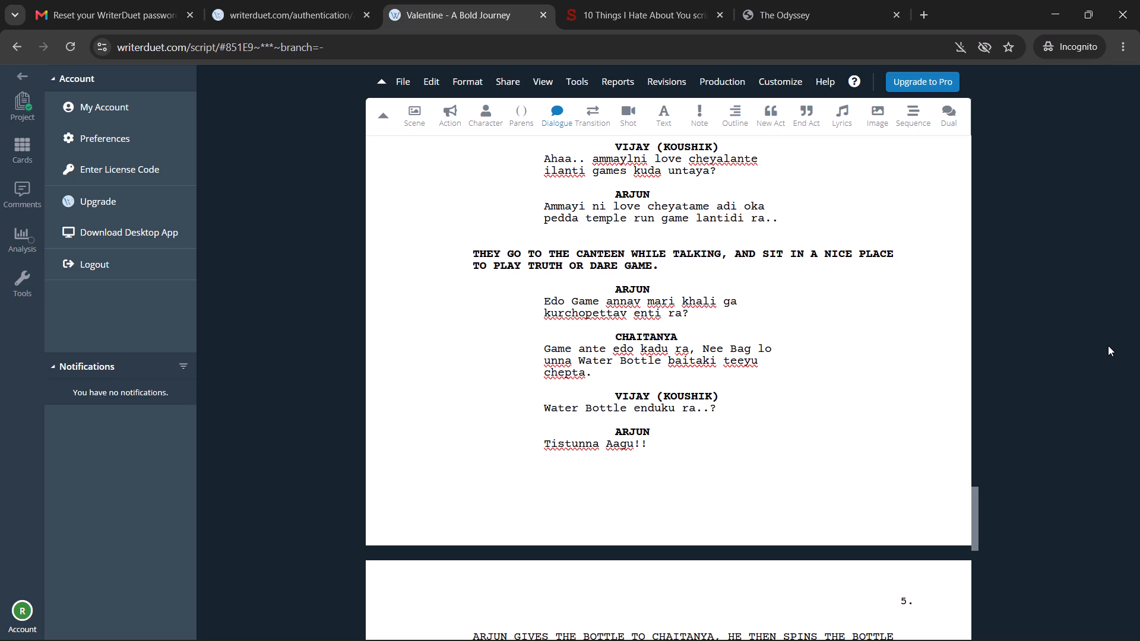
scroll(890, 376, "down", 5)
scroll(968, 369, "down", 1)
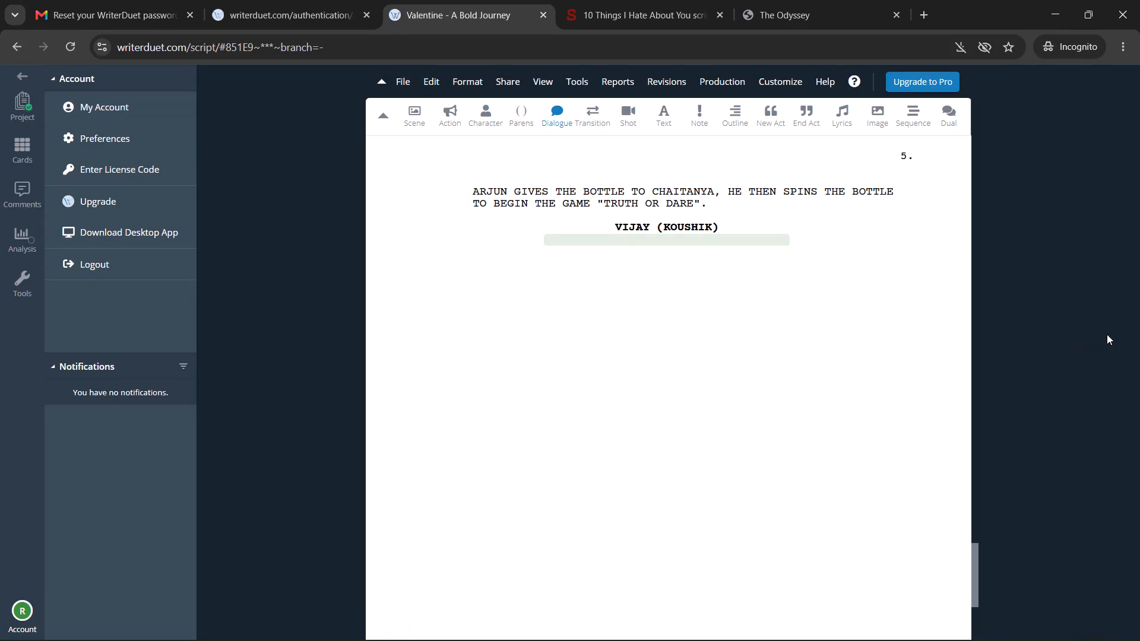
type("ooo")
type("!! Truth")
key("space")
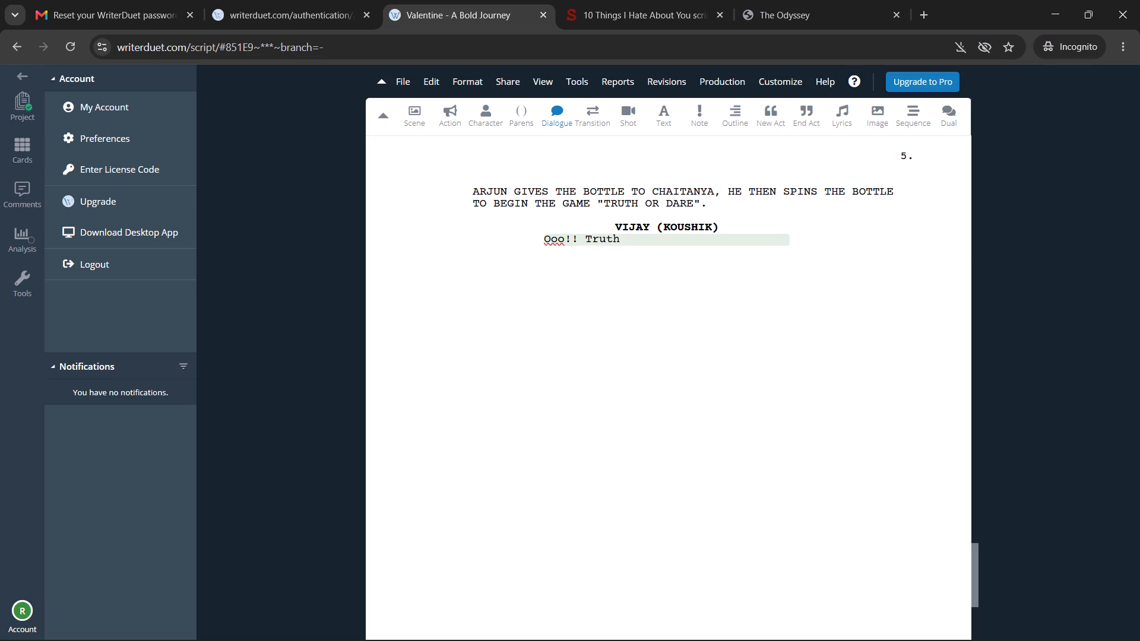
type("or Dare")
key("space")
type("game aadataniki")
key("space")
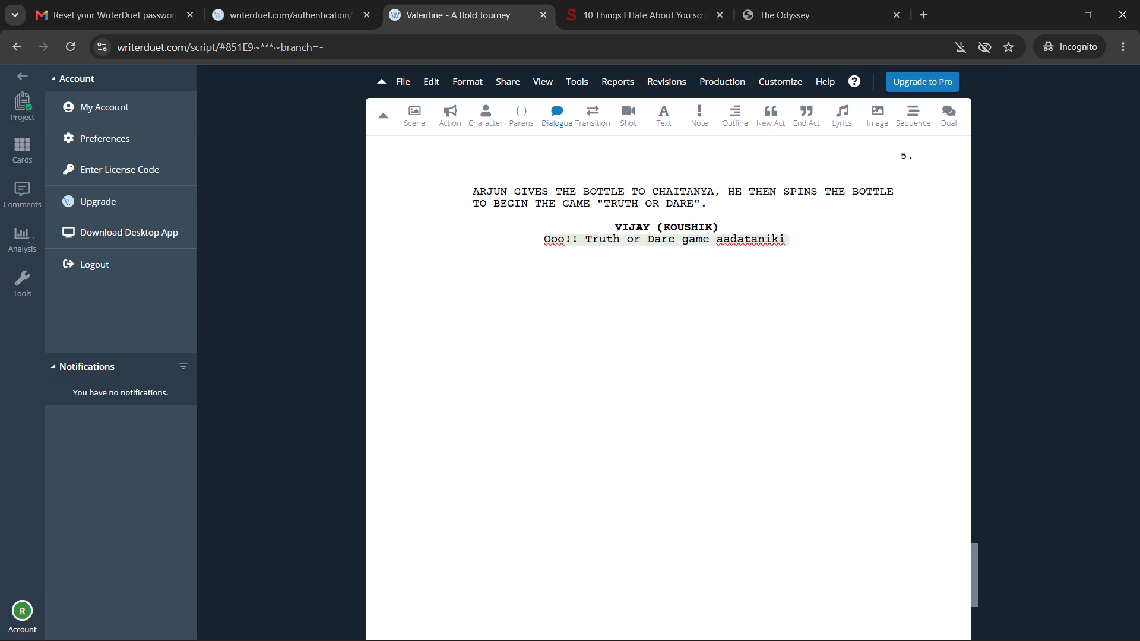
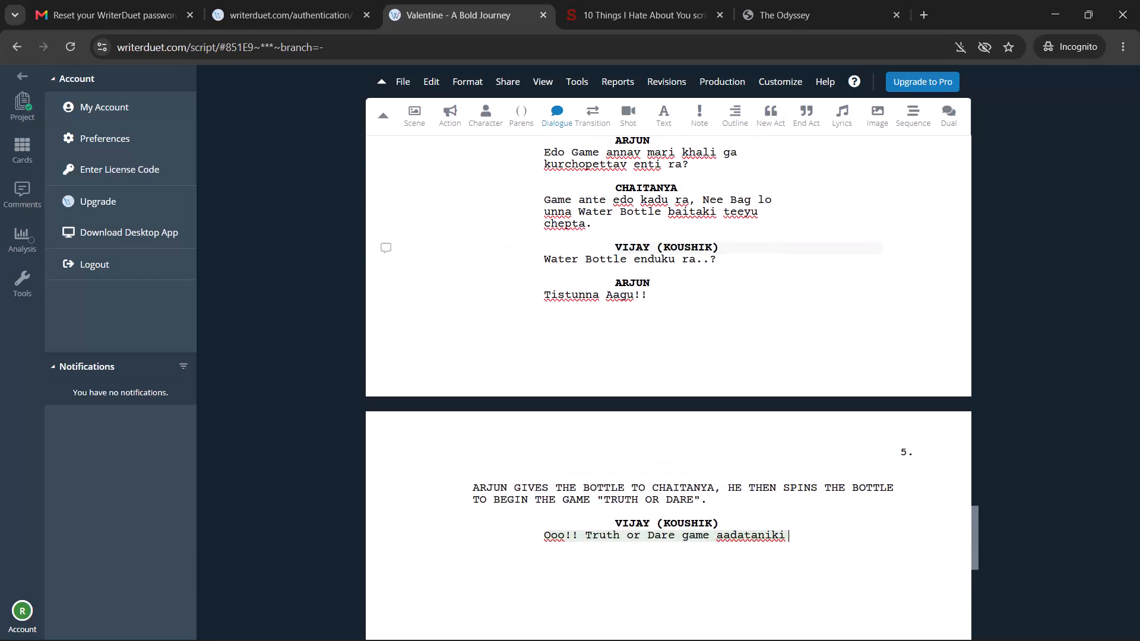
Review the earlier dialogue on pages 3 to 5, from the college entrance scene to the bottle-spinning line.
scroll(927, 214, "up", 5)
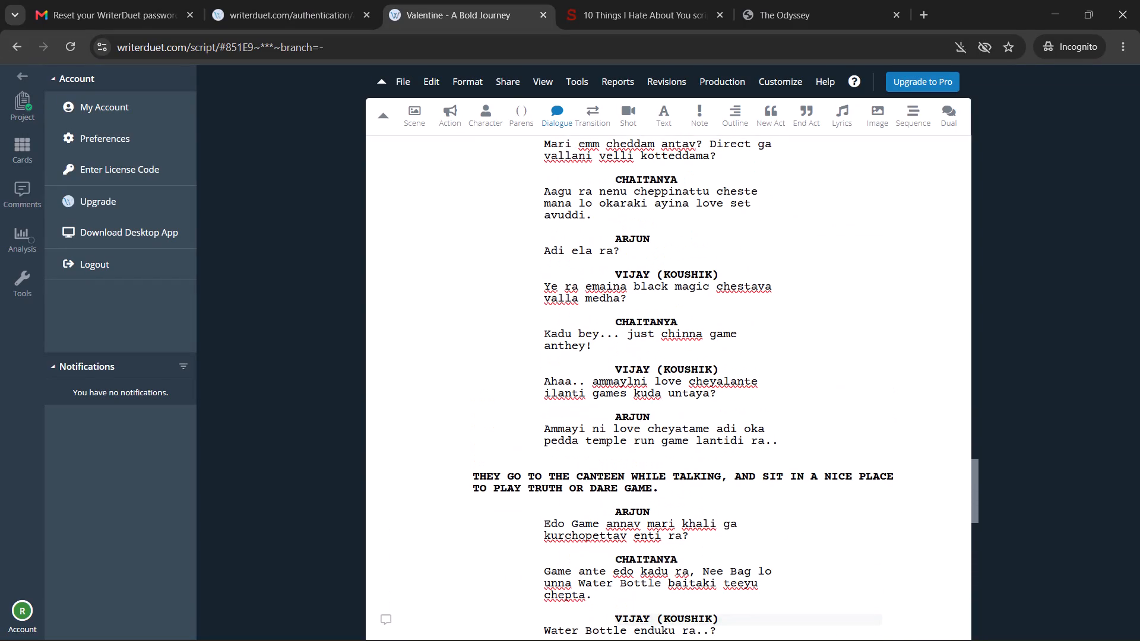
scroll(927, 217, "up", 4)
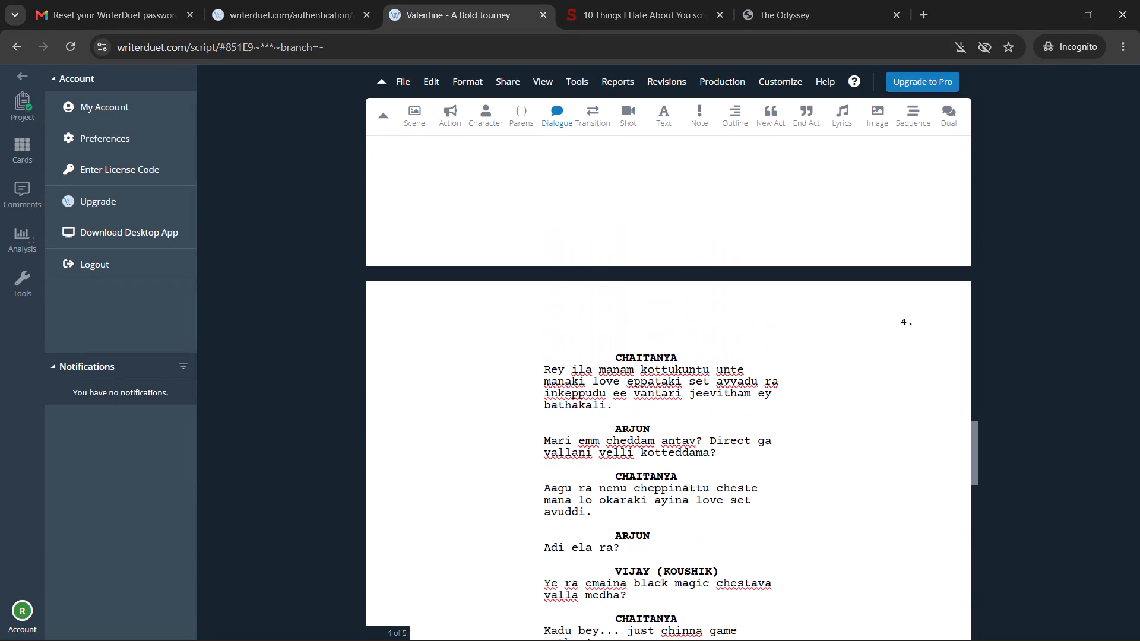
scroll(927, 217, "up", 5)
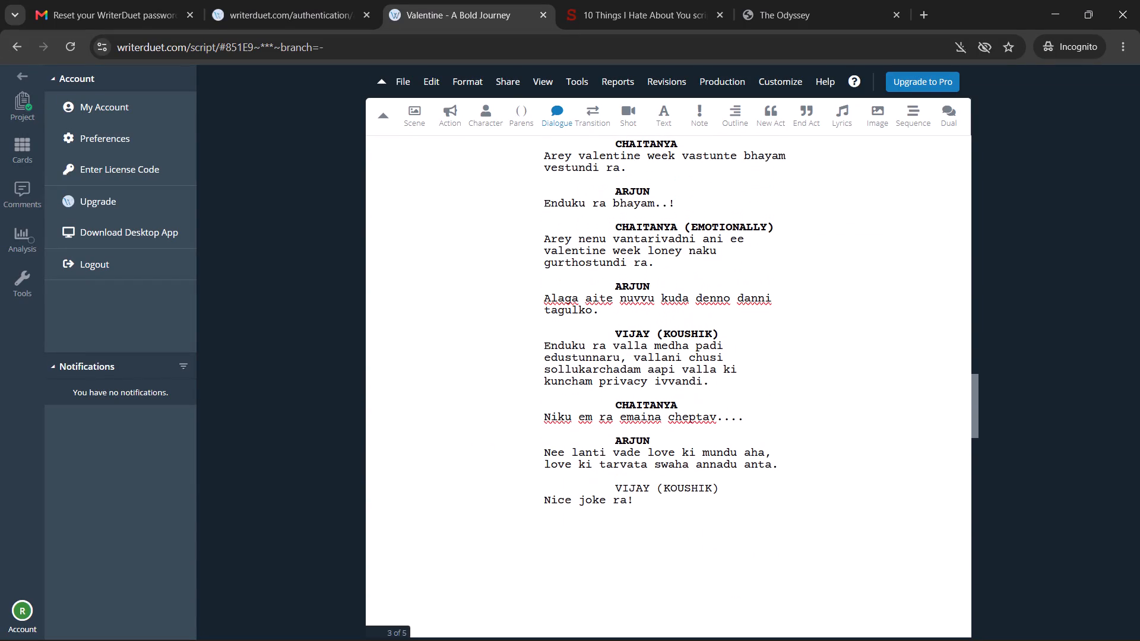
scroll(927, 217, "up", 1)
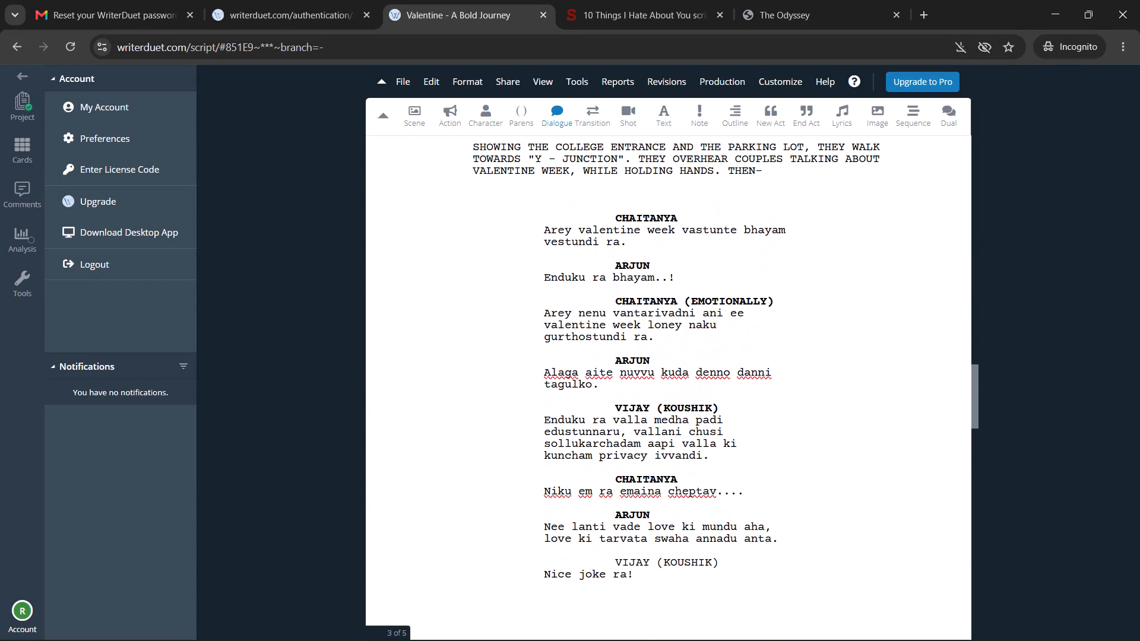
scroll(927, 217, "up", 1)
scroll(927, 217, "down", 2)
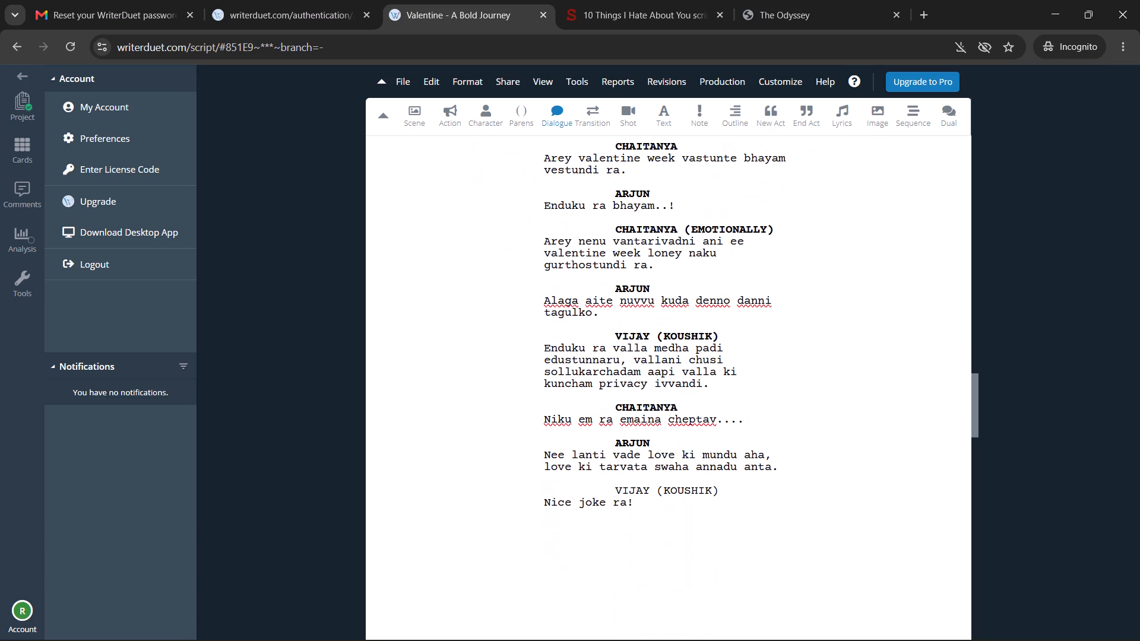
scroll(927, 217, "down", 1)
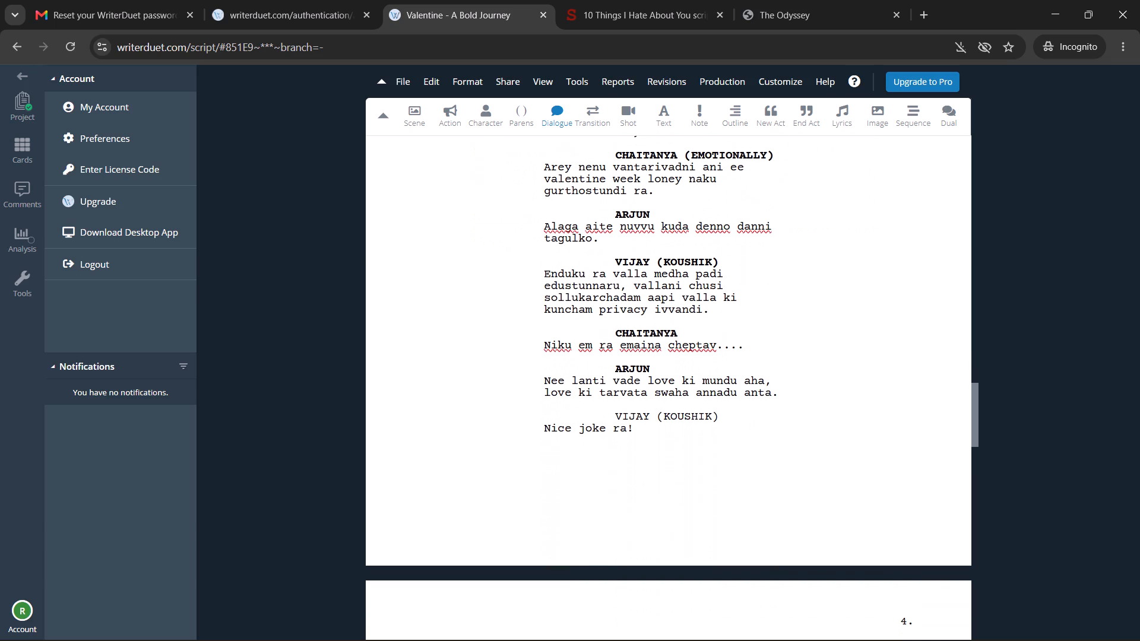
scroll(927, 217, "down", 1)
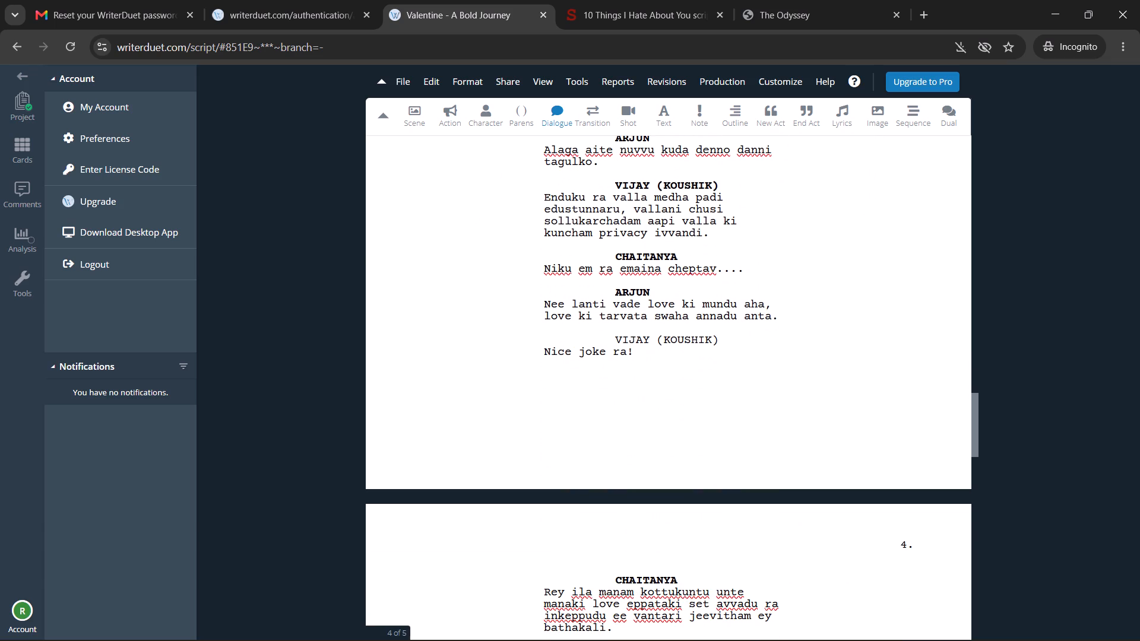
scroll(927, 217, "up", 1)
scroll(927, 217, "down", 1)
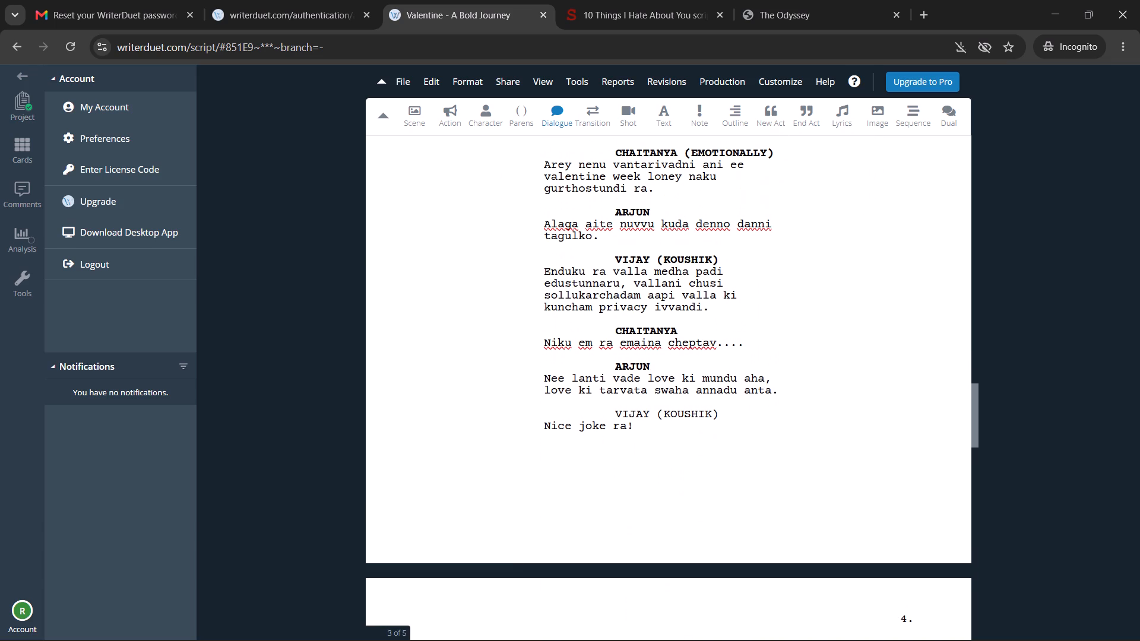
scroll(927, 217, "down", 1)
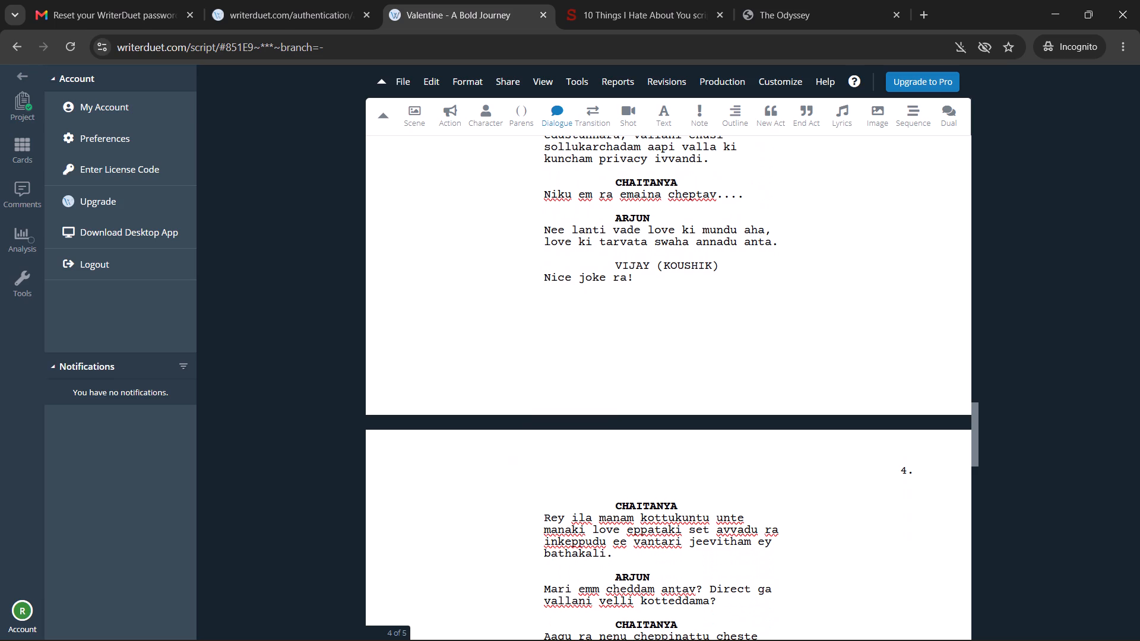
scroll(927, 214, "down", 2)
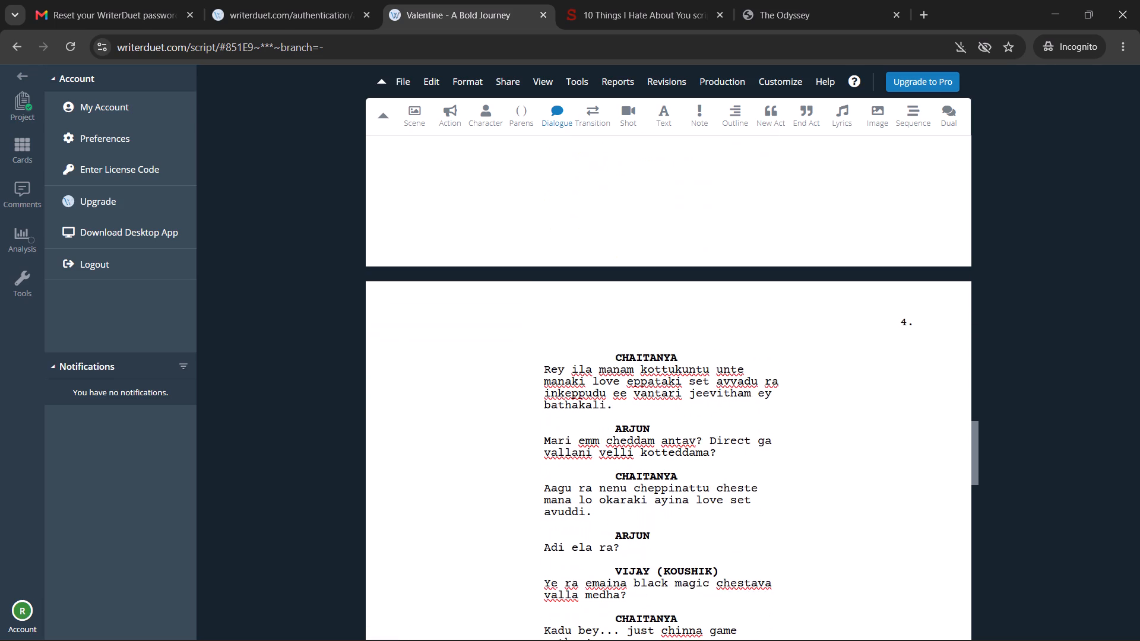
scroll(927, 214, "down", 3)
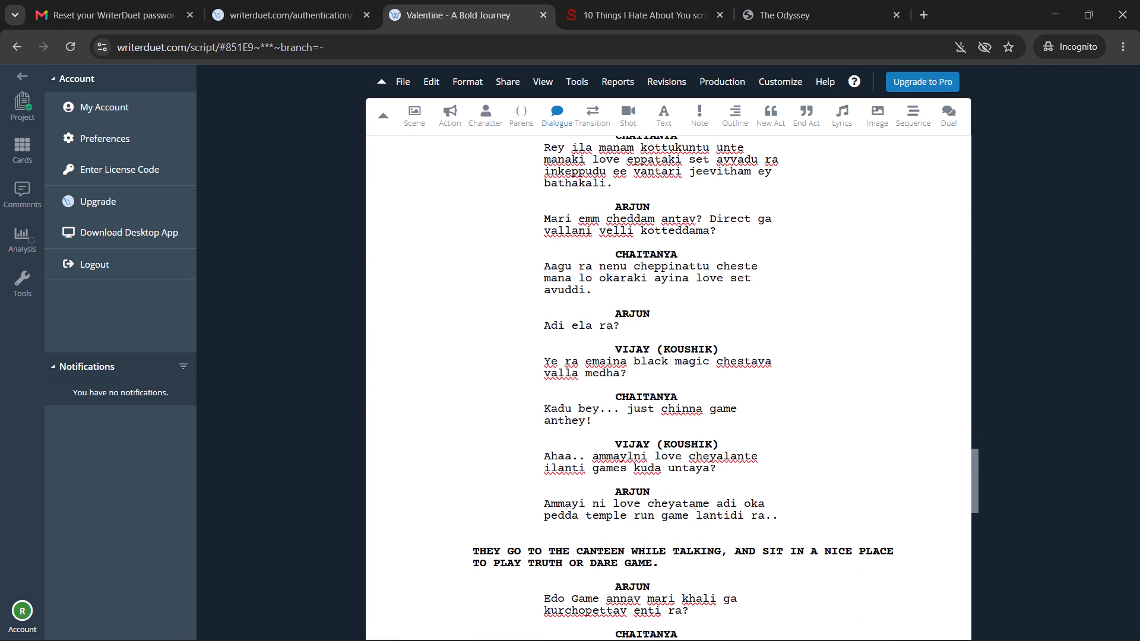
scroll(927, 214, "down", 1)
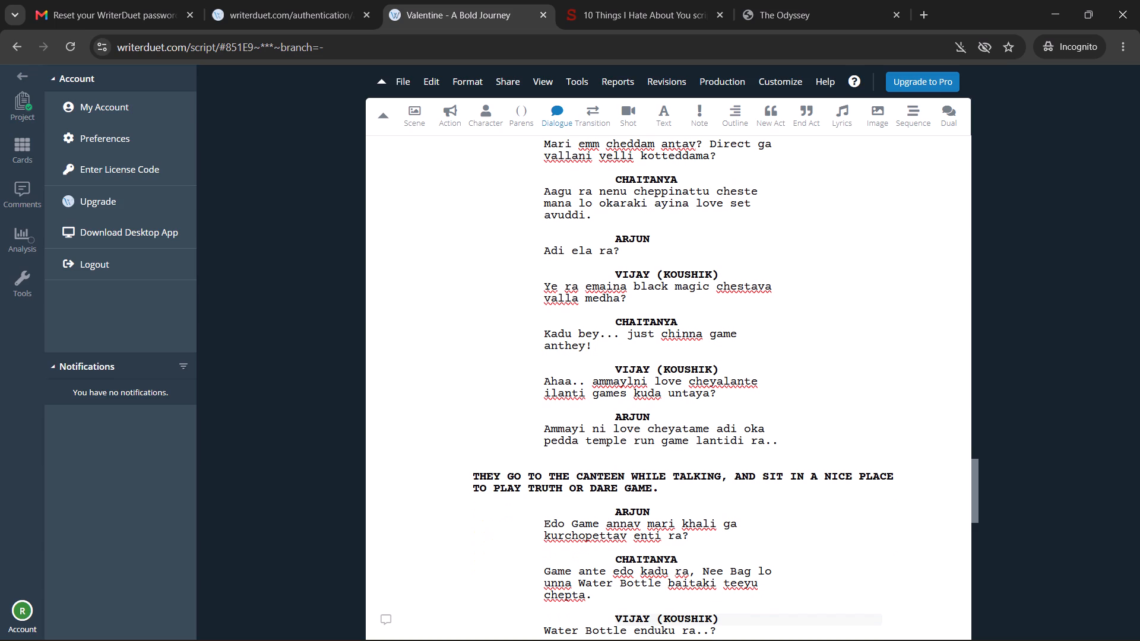
scroll(927, 214, "down", 1)
scroll(927, 214, "up", 1)
scroll(927, 214, "down", 3)
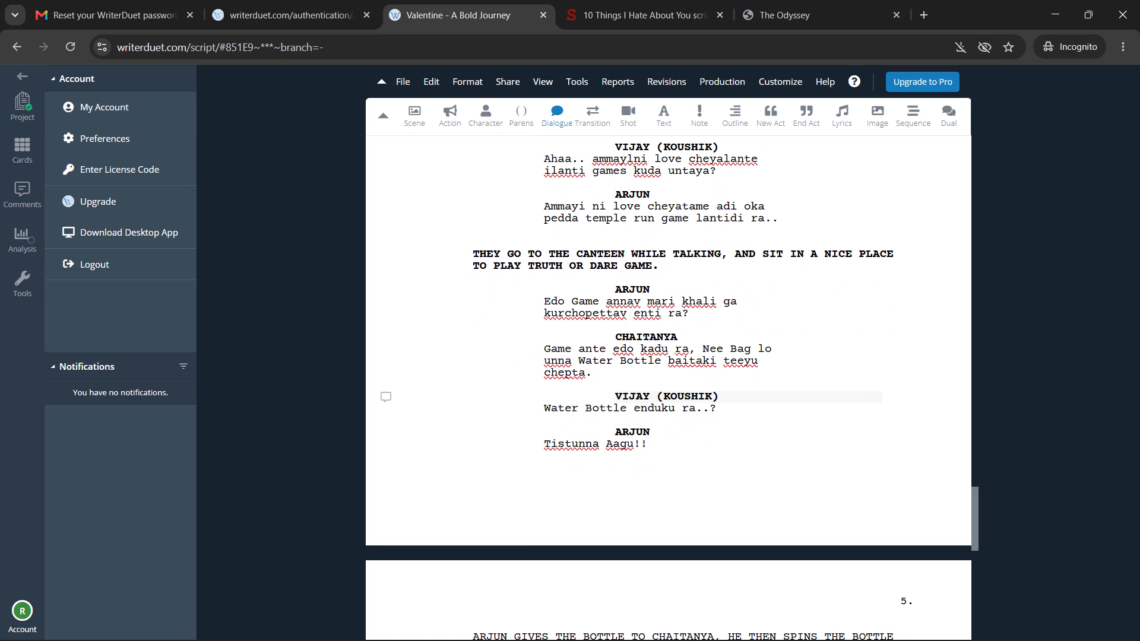
scroll(926, 186, "down", 3)
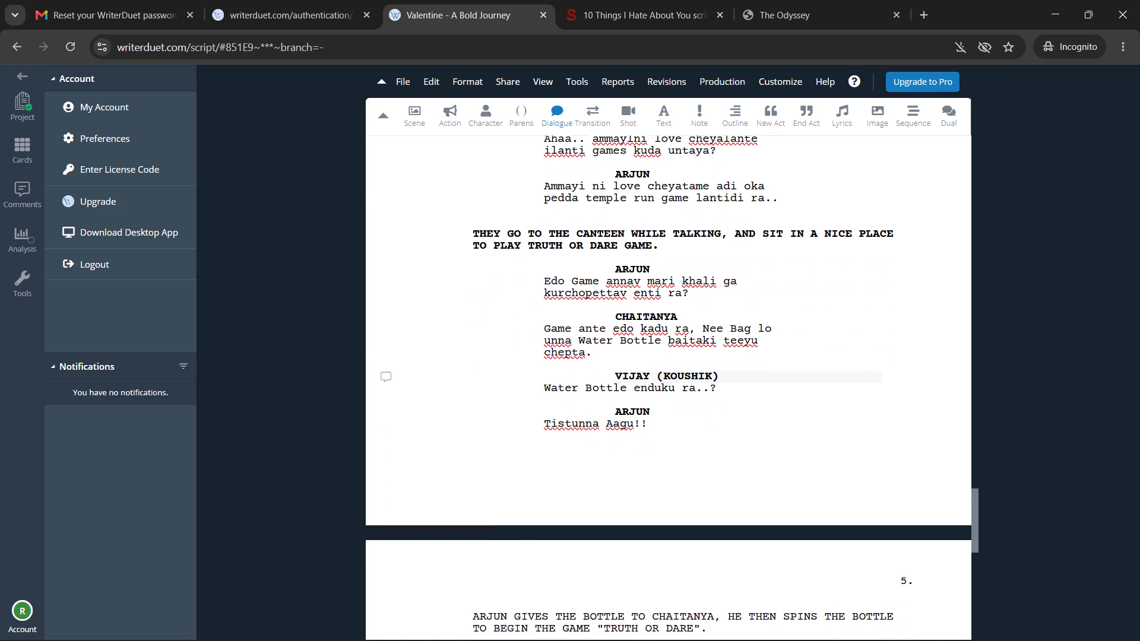
scroll(926, 186, "down", 2)
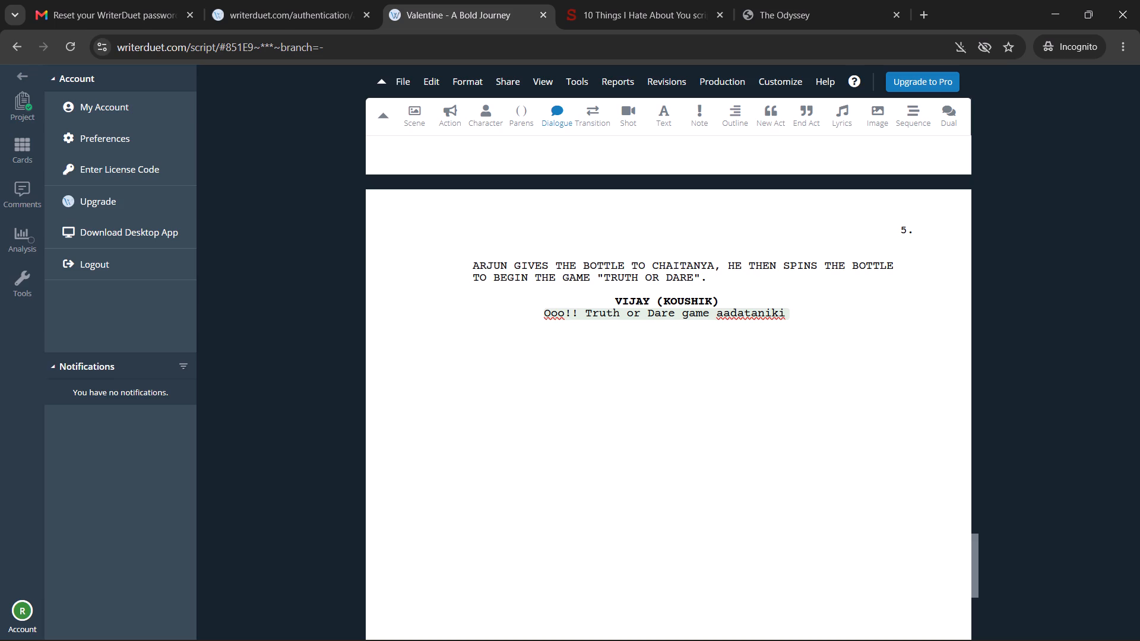
Complete VIJAY (KOUSHIK)'s truth-or-dare dialogue with "aah intha hype icchav?!".
type("aah")
key("space")
type("intha hype icchav")
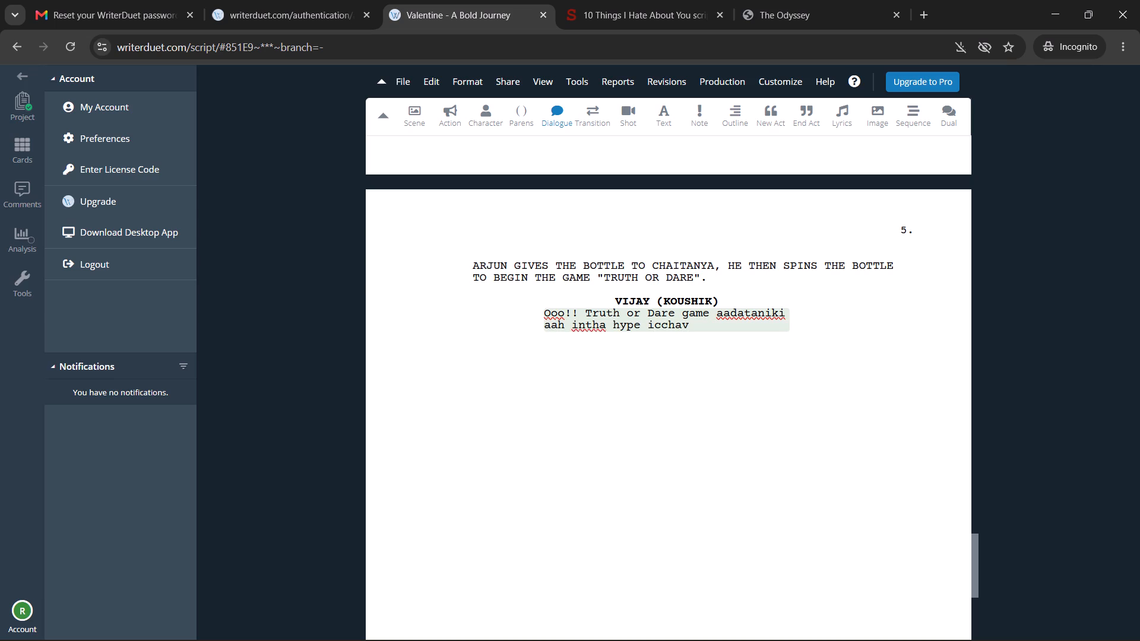
type("?!")
key("BackSpace")
key("BackSpace")
key("BackSpace")
type("v!?")
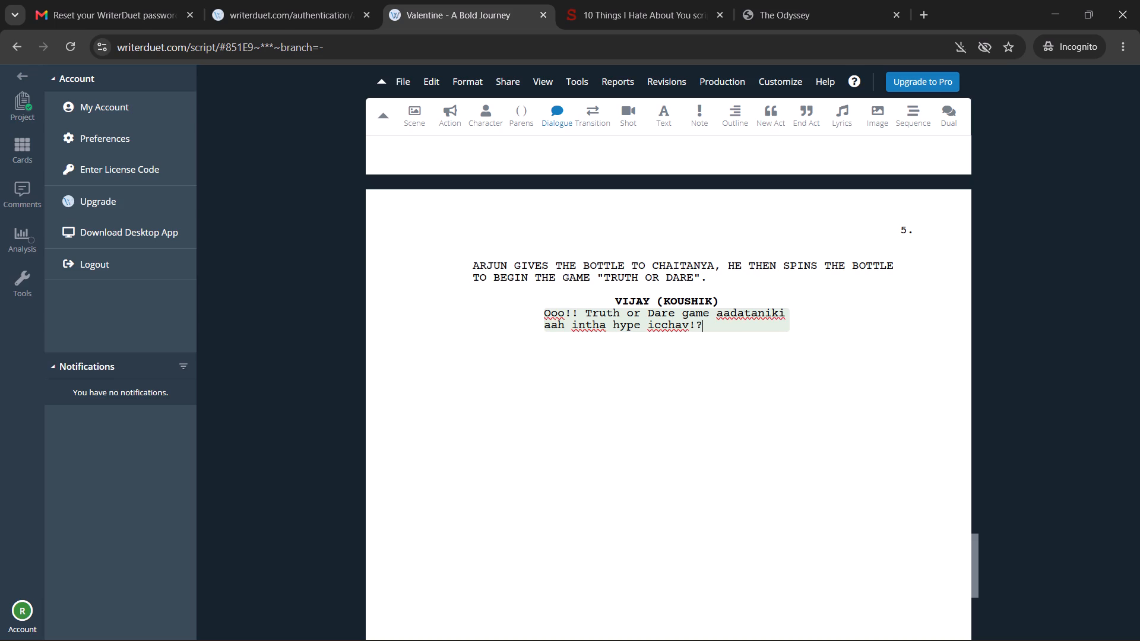
key("BackSpace")
key("BackSpace")
type("?!")
Change the opening exclamation of VIJAY (KOUSHIK)'s dialogue to "Oooh!!".
key("Up")
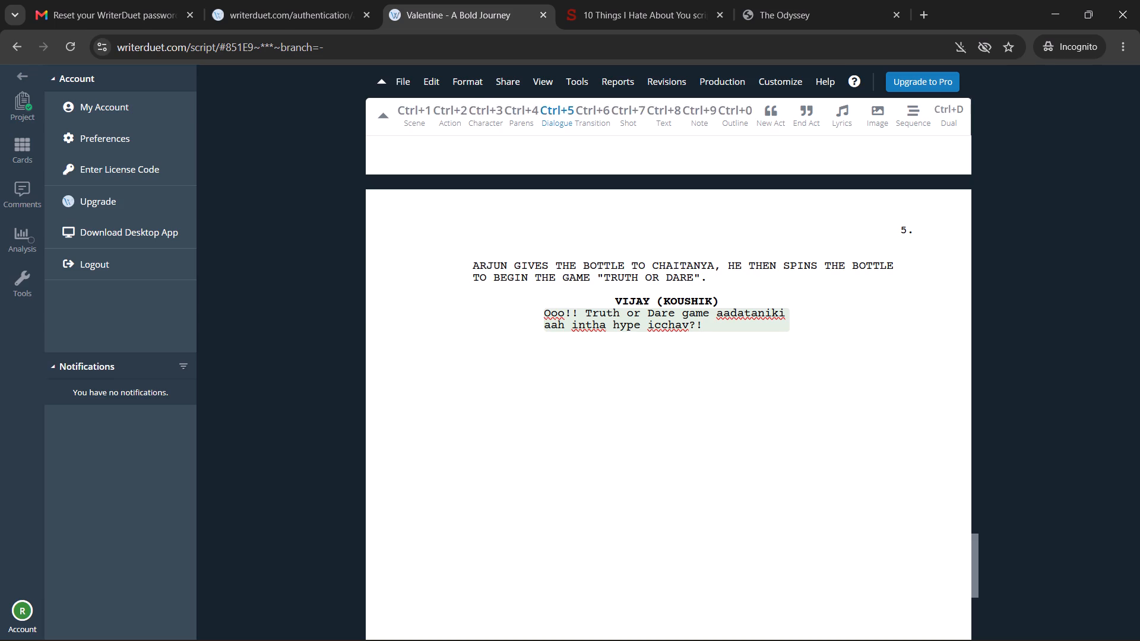
key("ctrl+Left")
key("ctrl+Left")
key("ctrl+Left")
key("Left")
key("Left")
key("Left")
key("Left")
key("Left")
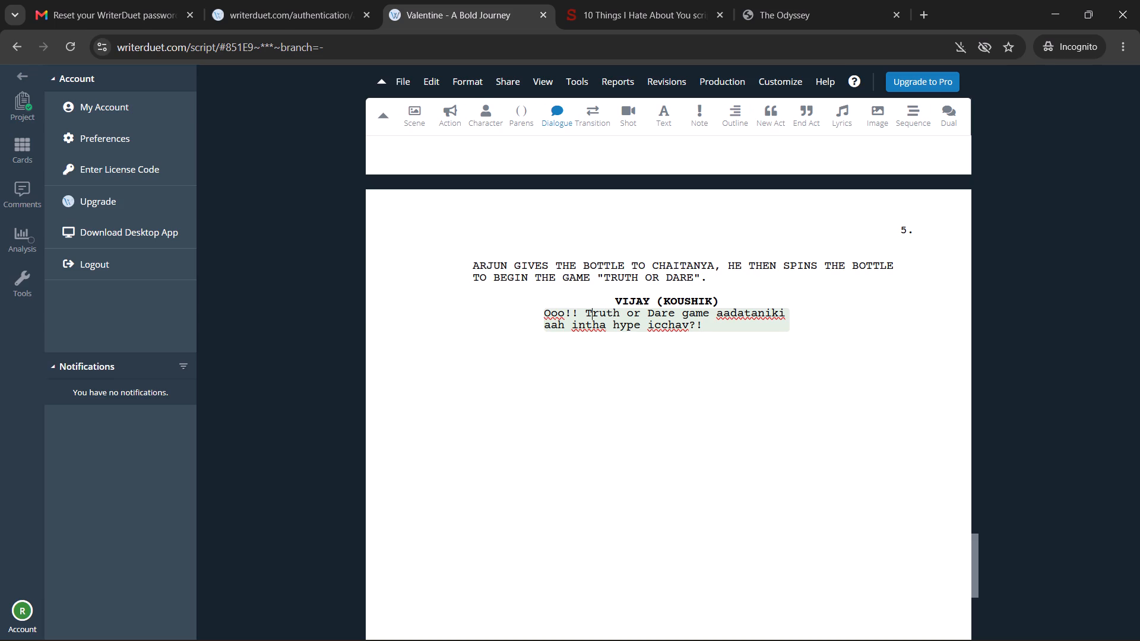
key("Left")
key("Left")
key("Left")
key("Left")
key("h")
key("Down")
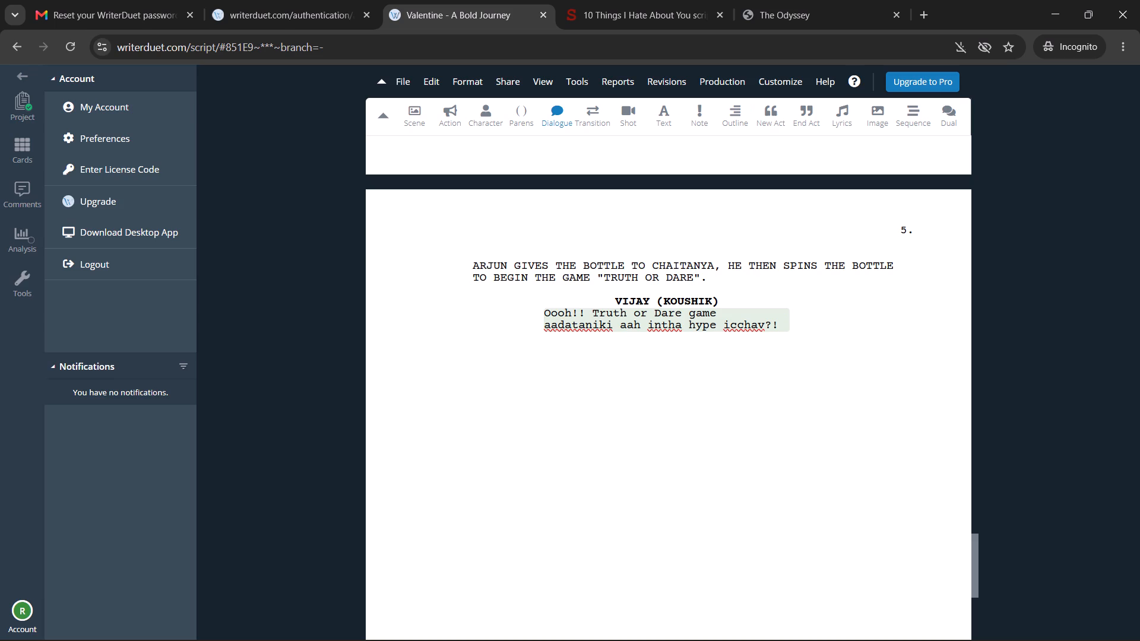
Add a bold CHAITANYA character cue below VIJAY (KOUSHIK)'s dialogue, with an empty dialogue line under it.
key("ctrl+Right")
key("ctrl+Right")
key("ctrl+Right")
key("ctrl+Right")
key("ctrl+Right")
key("ctrl+Right")
key("ctrl+Return")
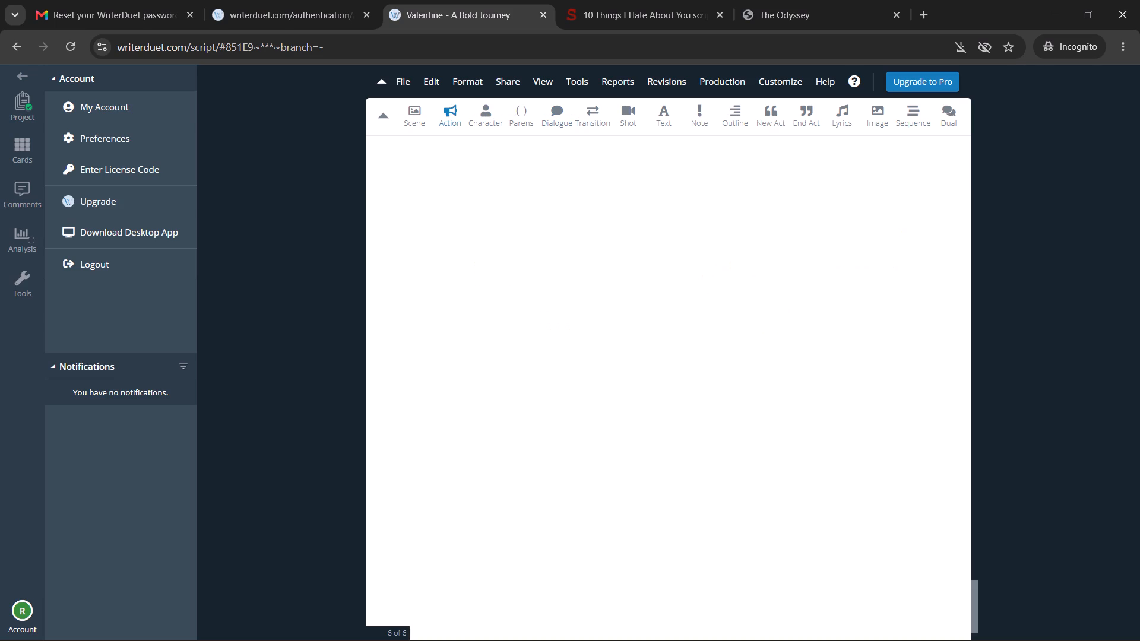
key("ctrl+z")
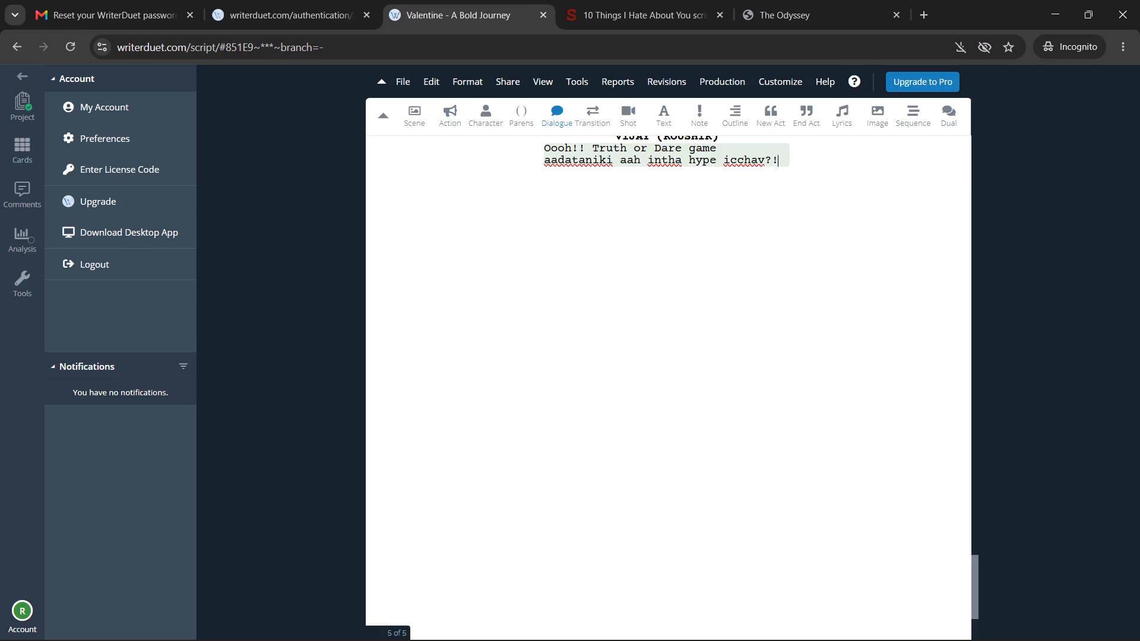
key("Return")
key("ctrl+3")
type("cha")
key("Tab")
key("Return")
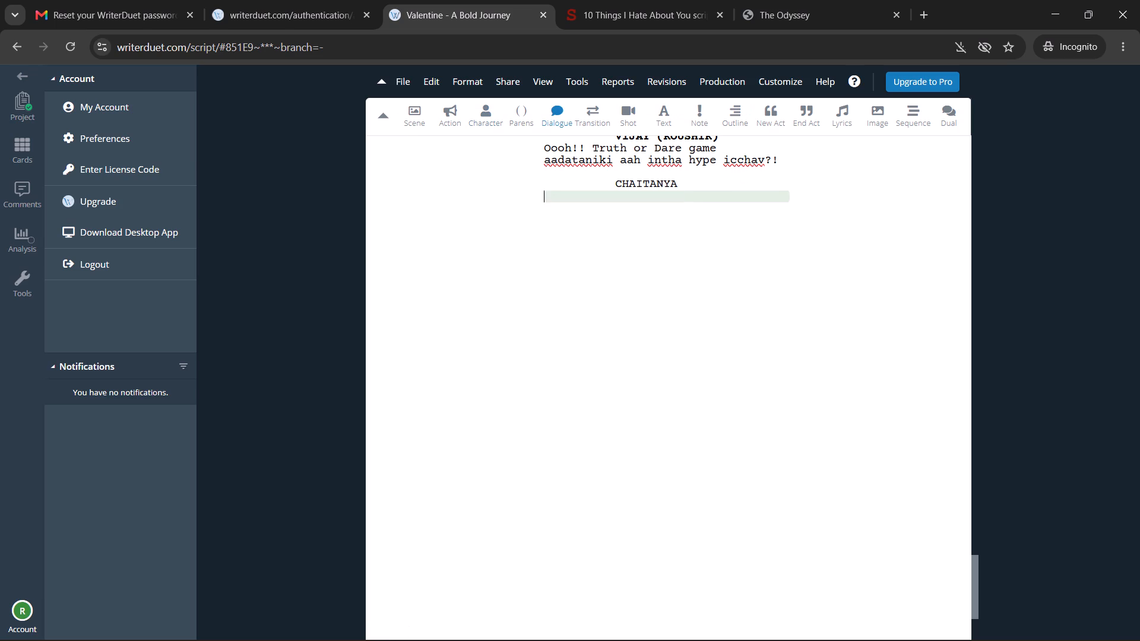
key("Up")
key("ctrl+shift+Right")
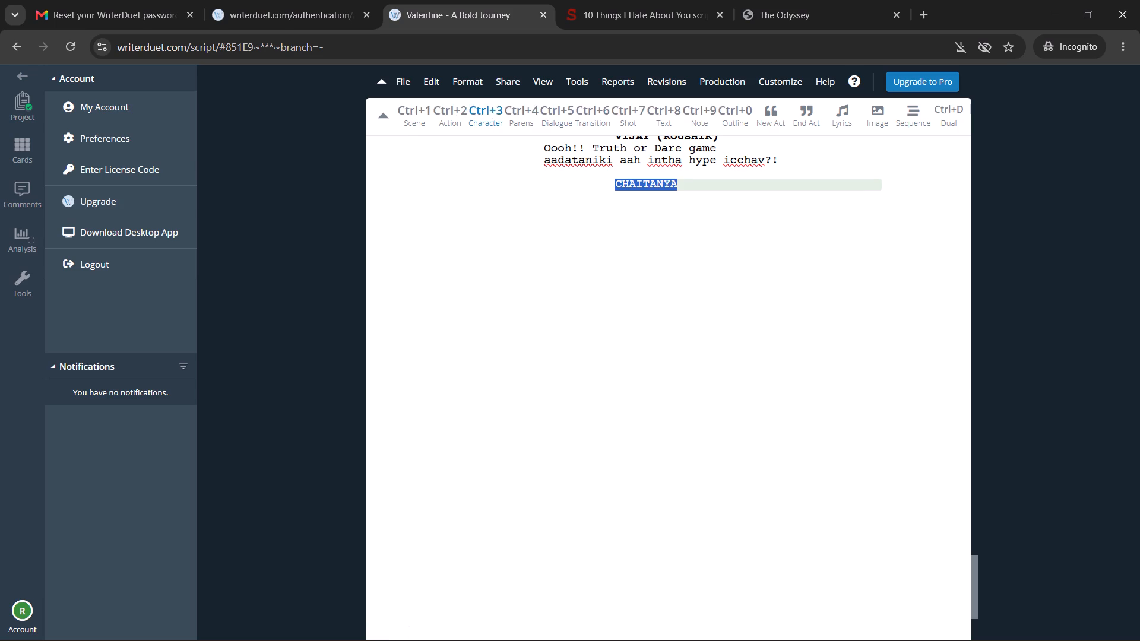
key("ctrl+b")
key("Right")
key("Return")
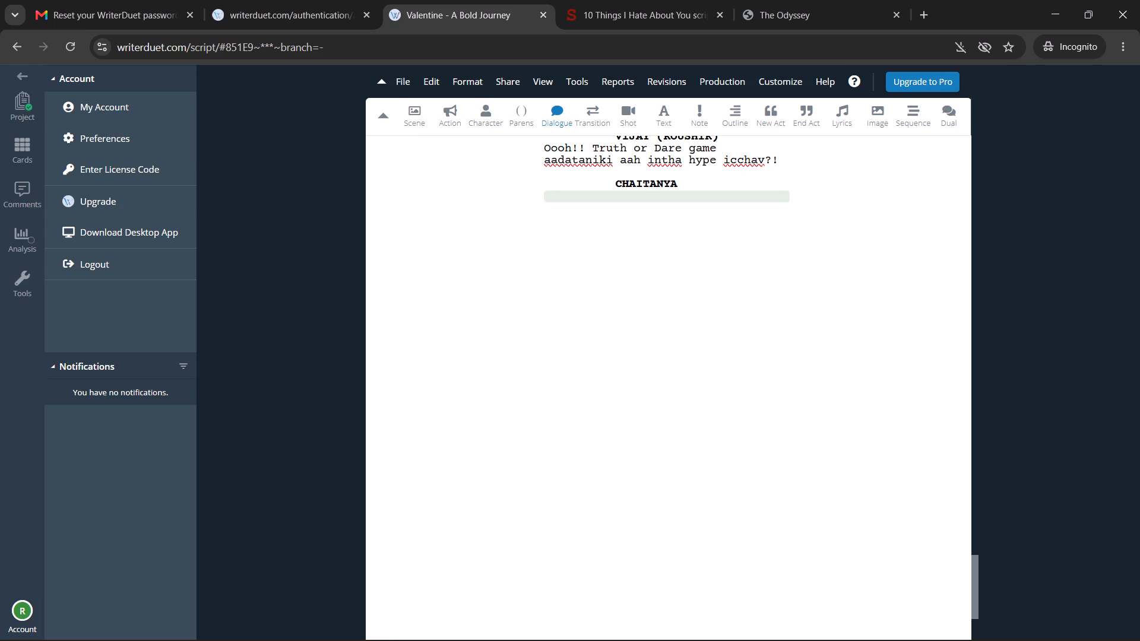
Write CHAITANYA's dialogue as "Game aadi chudu nikey telusthadi, nenu enduku annanu".
type("Game")
key("space")
type("aadi chudu nikey")
key("space")
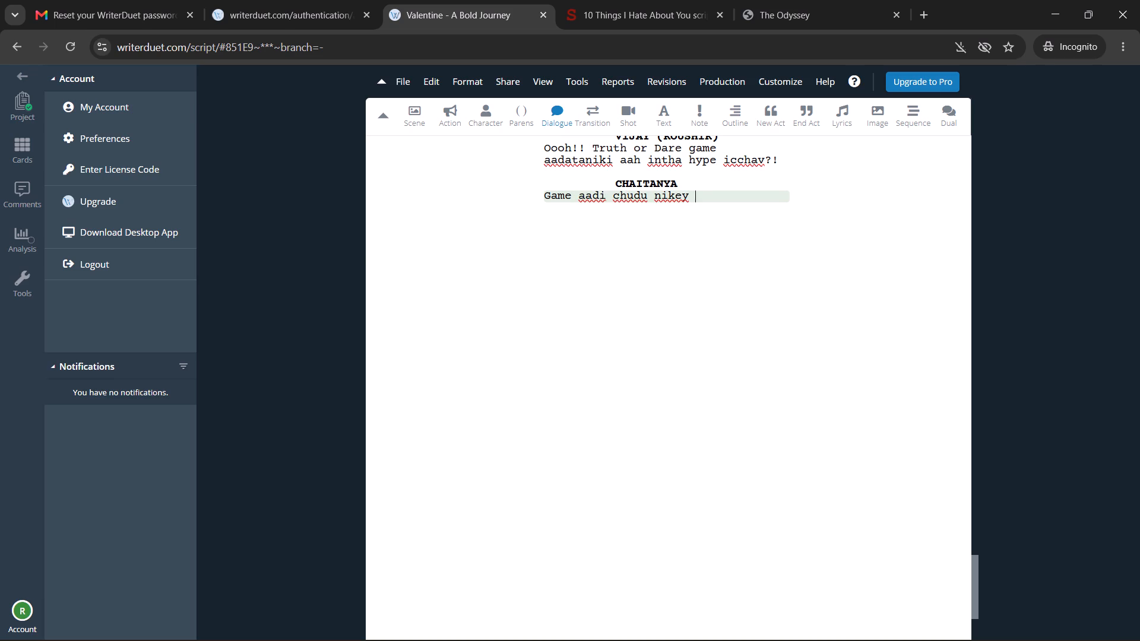
type("telusthadi")
key("space")
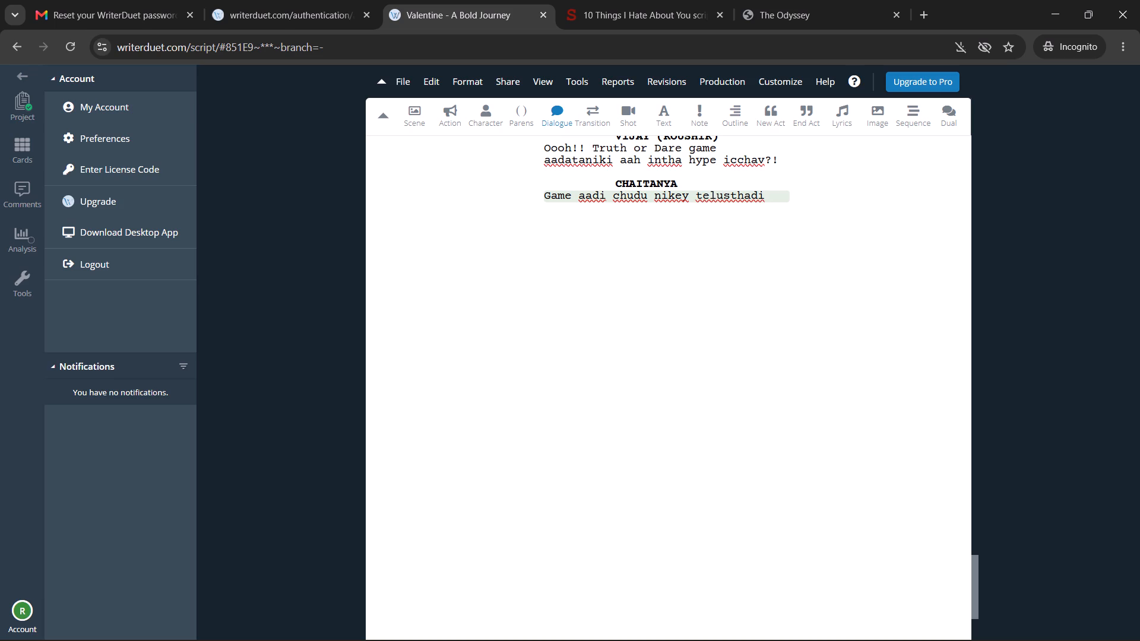
key("BackSpace")
type(", nen")
type("u enduku annanu")
key("space")
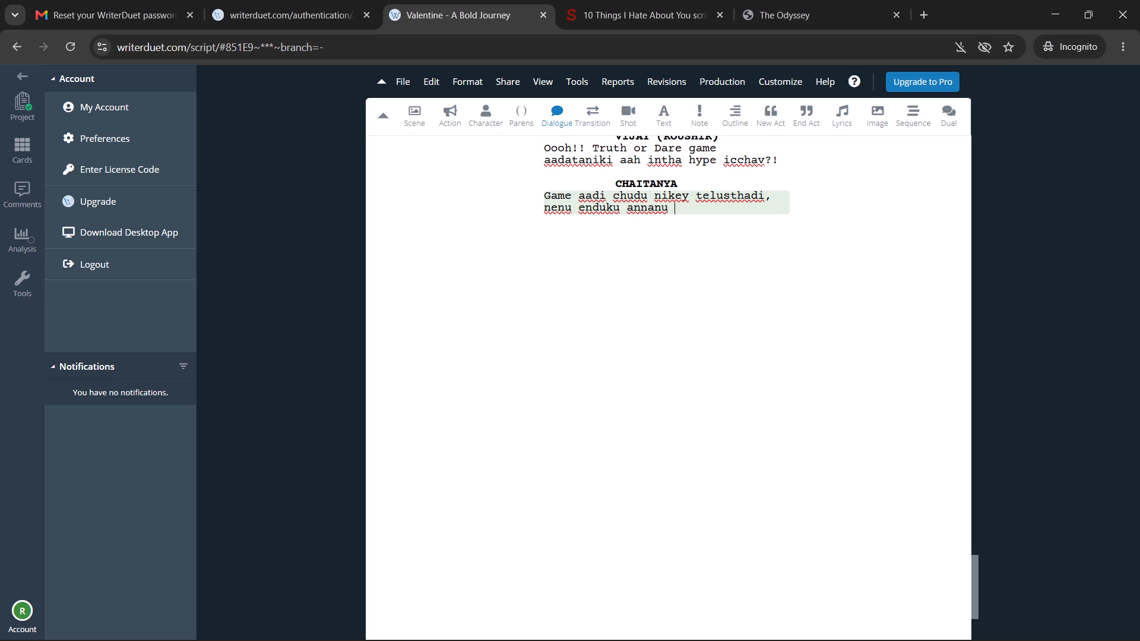
Insert "aadudham" before the last word of CHAITANYA's dialogue and change that last word to "annano....".
key("ctrl+Left")
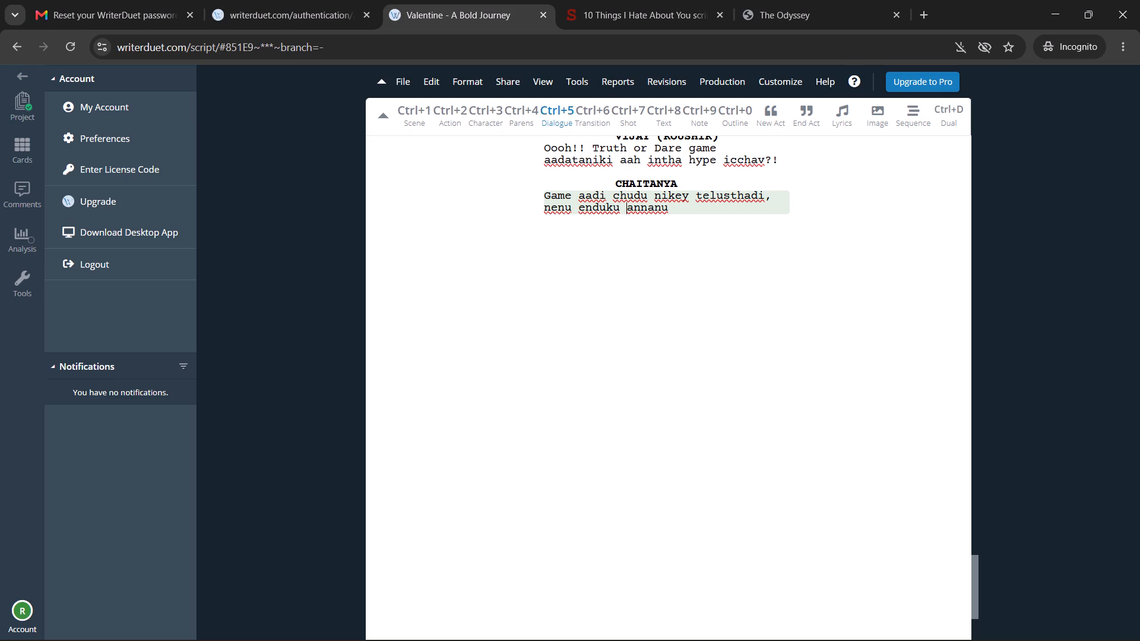
type("aad")
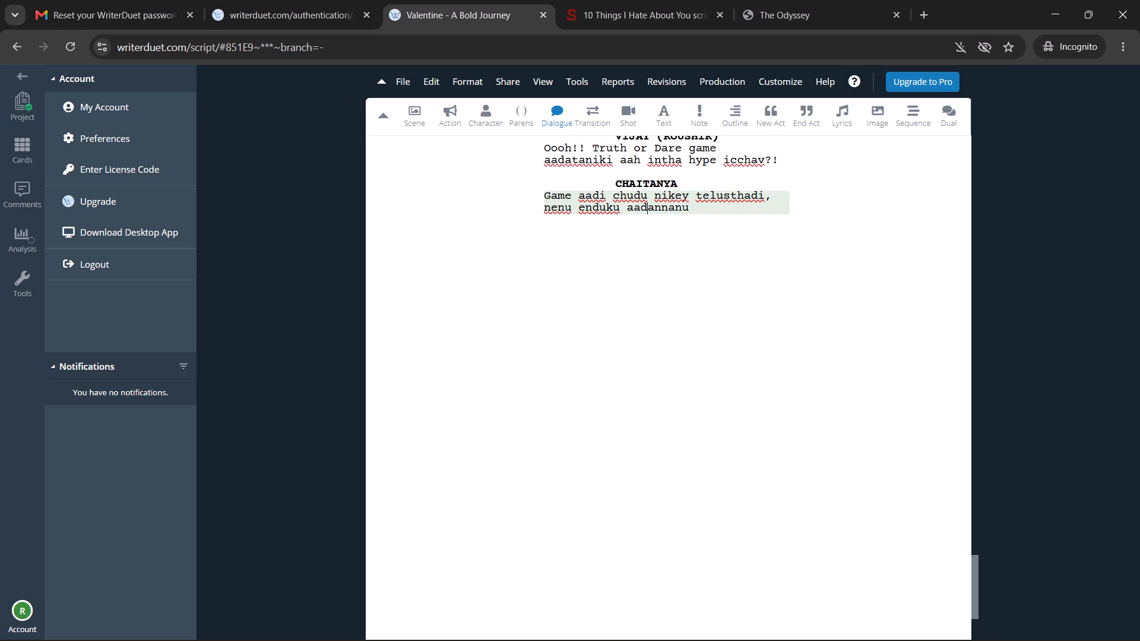
type("udham")
key("space")
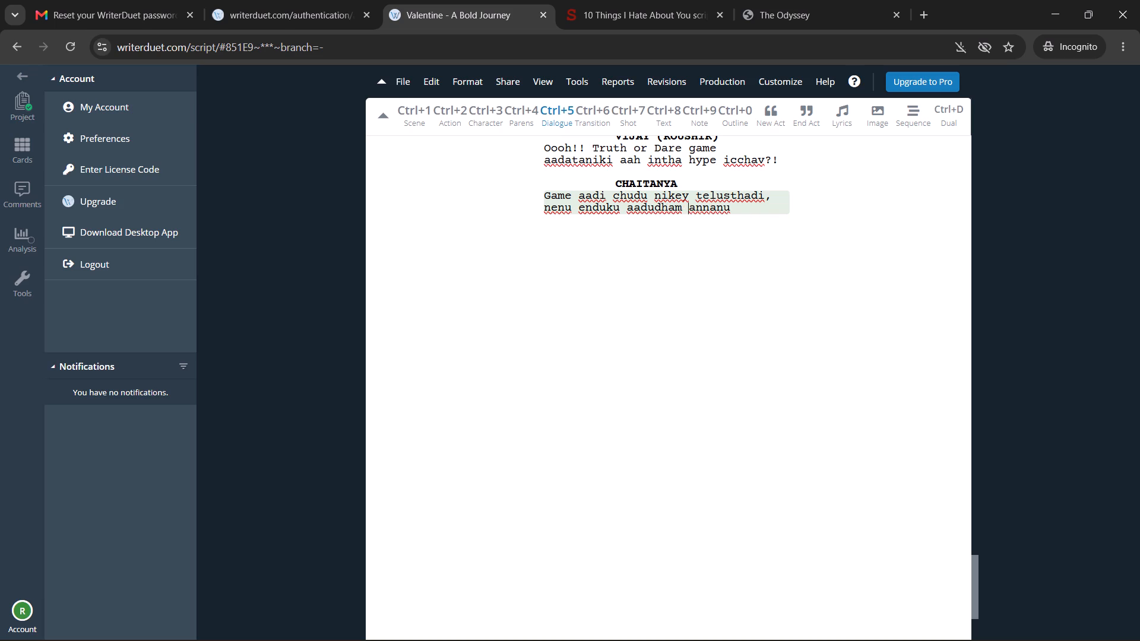
key("Right")
key("Right")
key("Right")
key("Right")
key("Right")
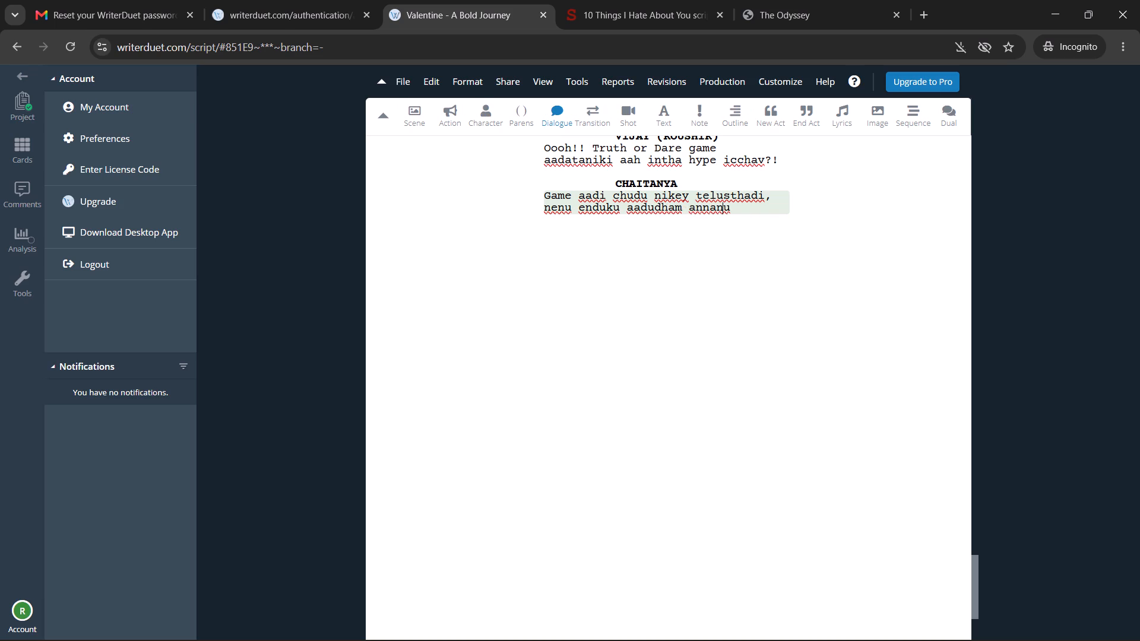
key("Right")
key("BackSpace")
key("o")
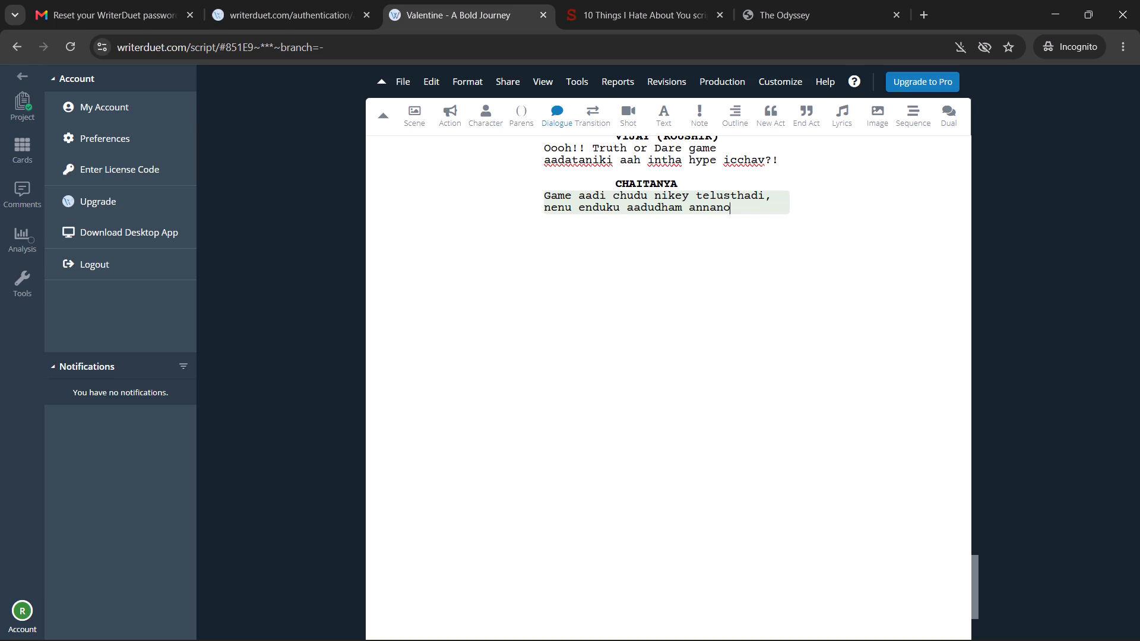
type("....")
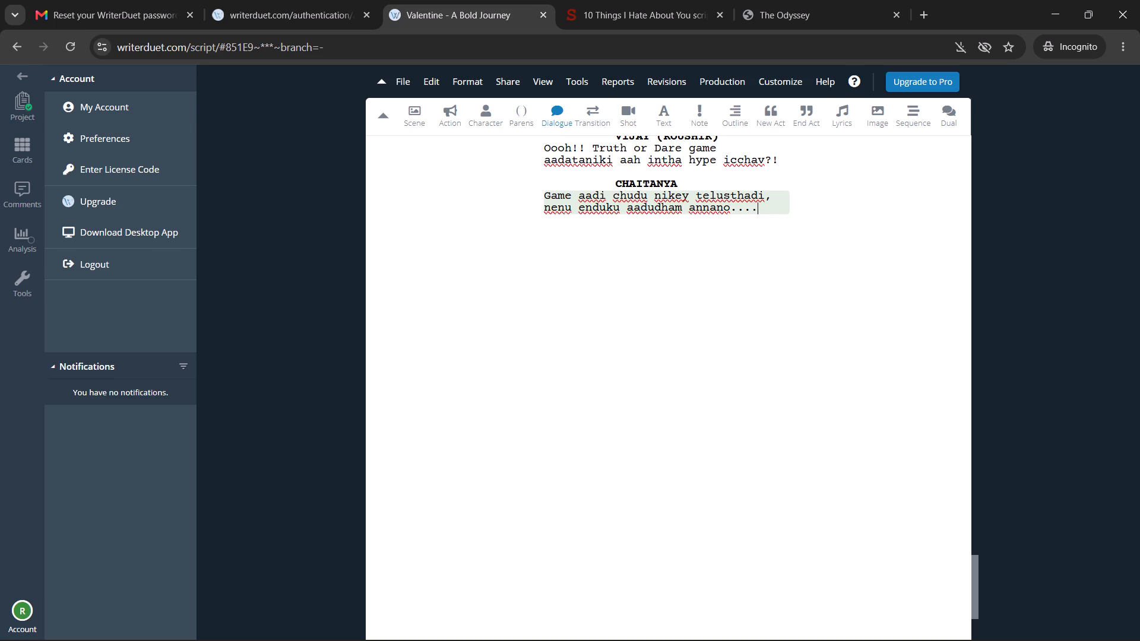
Add a bold ARJUN character cue below CHAITANYA's dialogue, with an empty dialogue line under it.
key("Return")
key("ctrl+3")
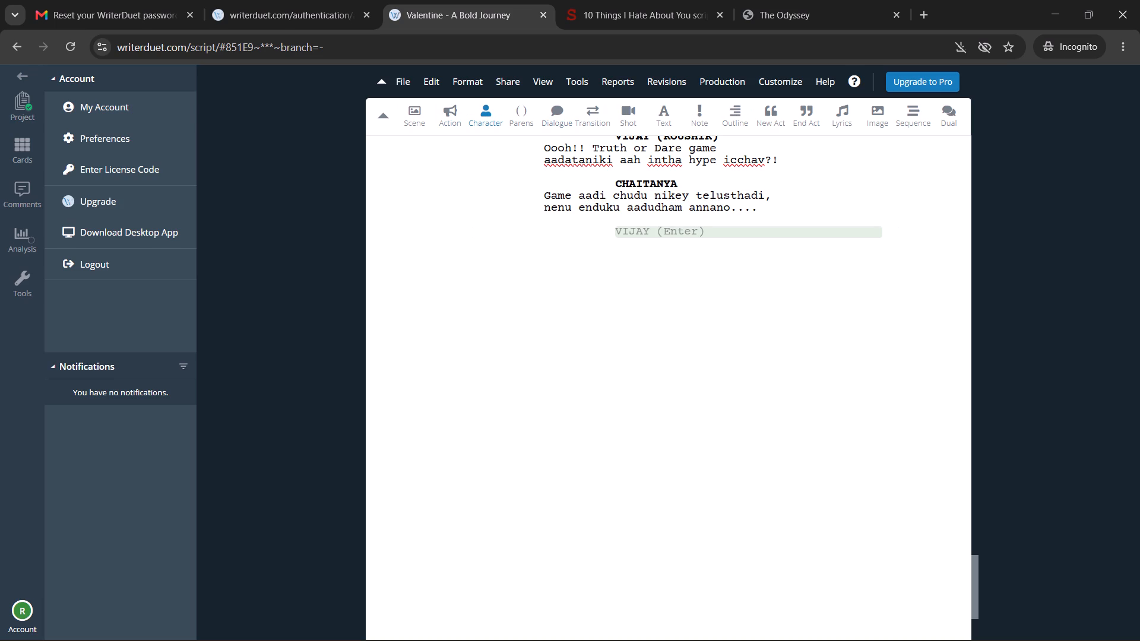
key("a")
key("Tab")
key("ctrl+shift+Left")
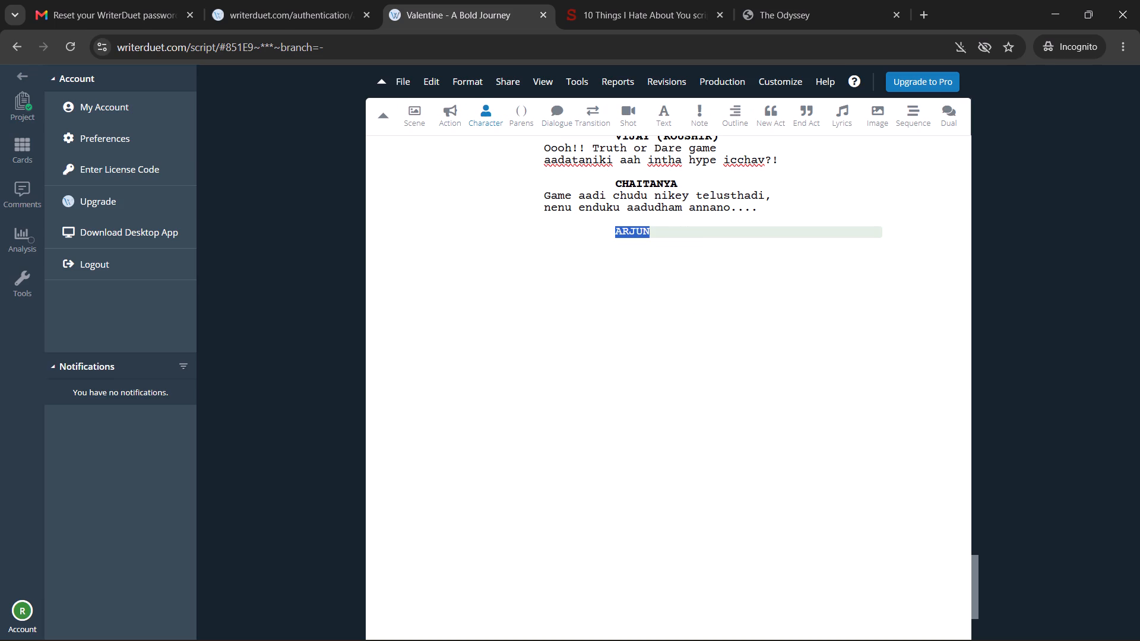
key("ctrl+b")
key("Right")
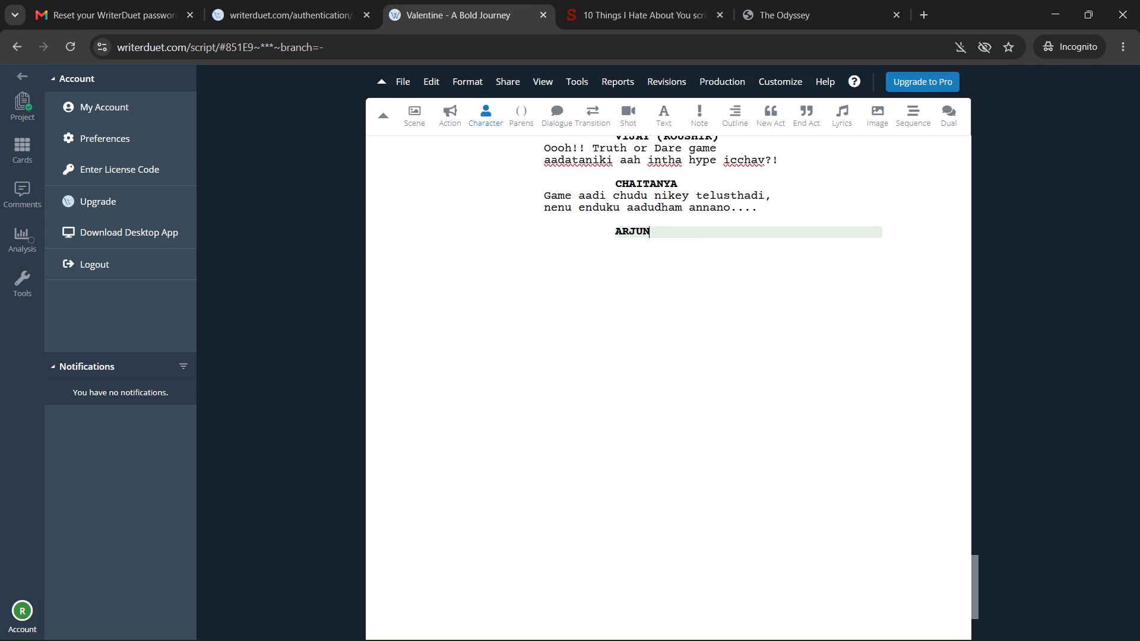
key("Return")
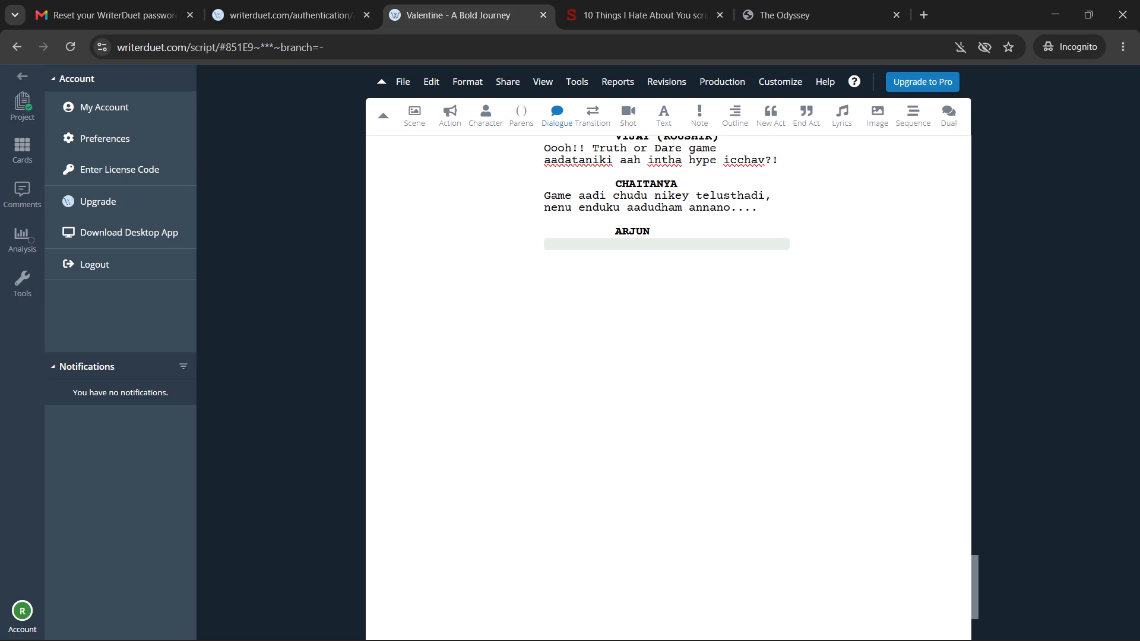
Write ARJUN's dialogue as "Ok aite, matladatam aapi start cheyu game ni.".
key("shift+o")
type("k aite")
type(", matladatam aapi start cheyu game ni")
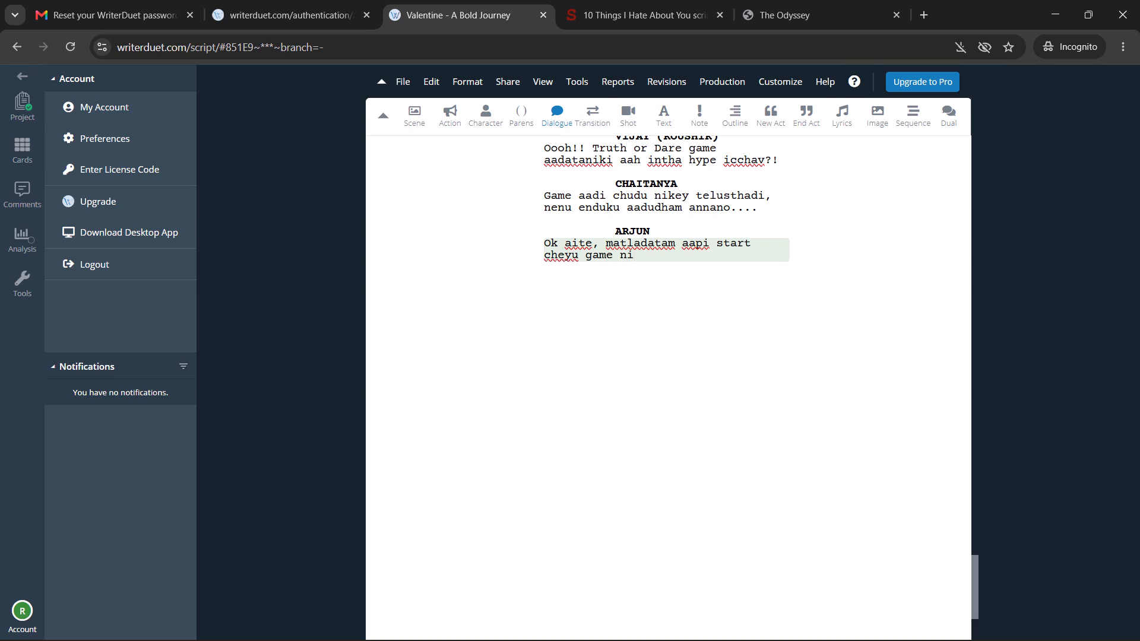
key("period")
Add a scene-heading line below ARJUN's dialogue that begins "CHAITANYA SPINS THE".
key("Return")
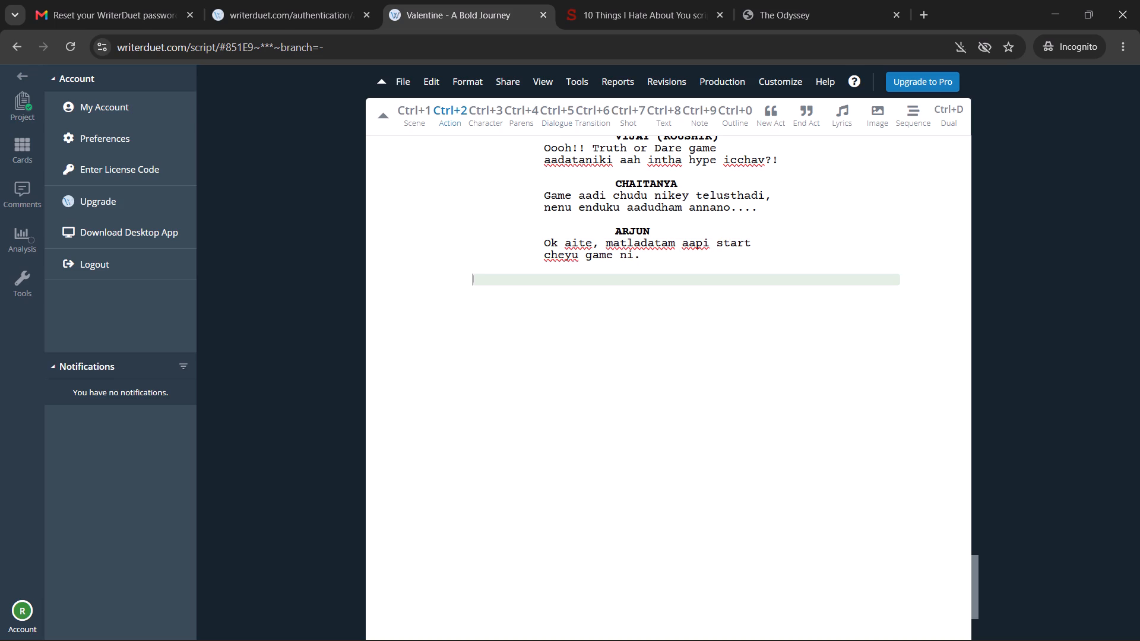
key("ctrl+1")
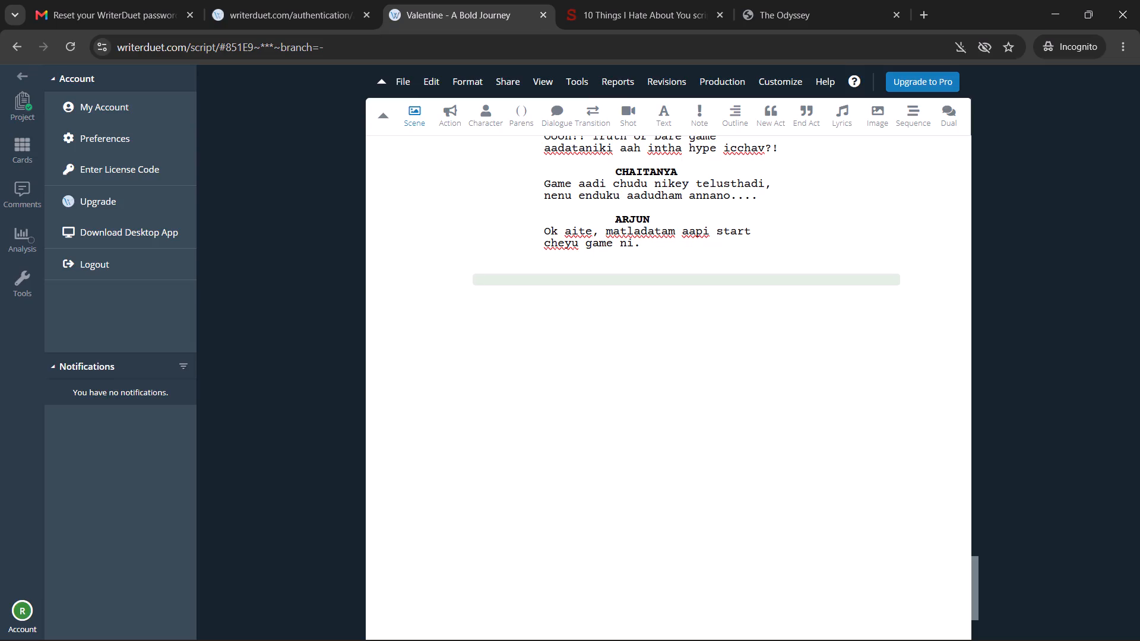
type("Chaitanyy")
key("BackSpace")
type("a spins the")
key("space")
key("b")
key("o")
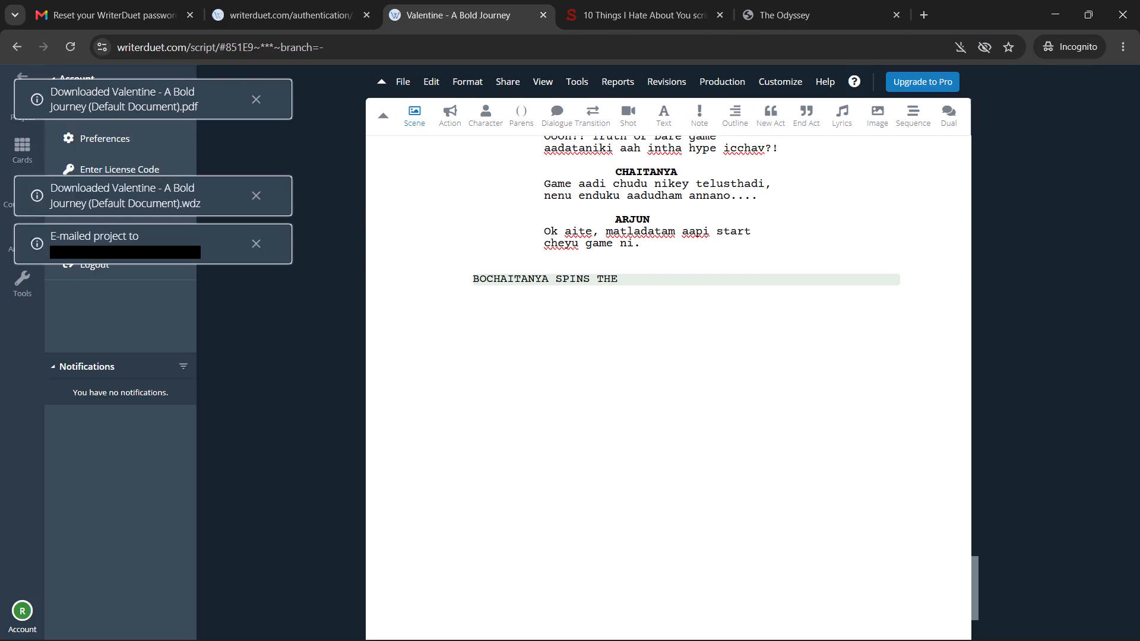
key("BackSpace")
key("BackSpace")
key("ctrl+Right")
key("ctrl+Right")
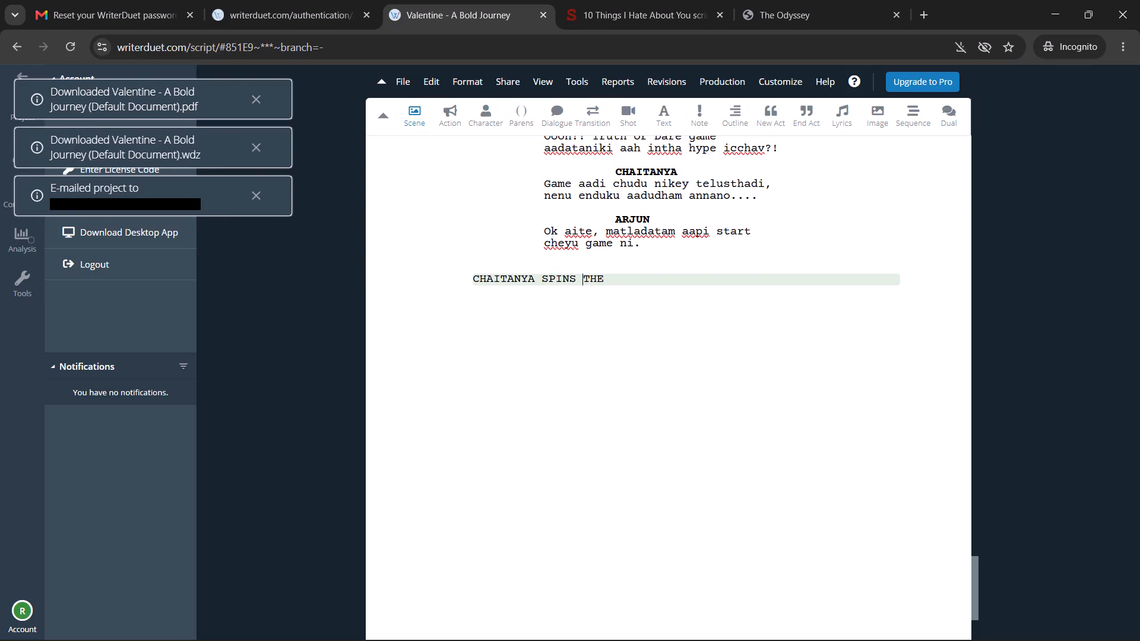
key("ctrl+Right")
key("space")
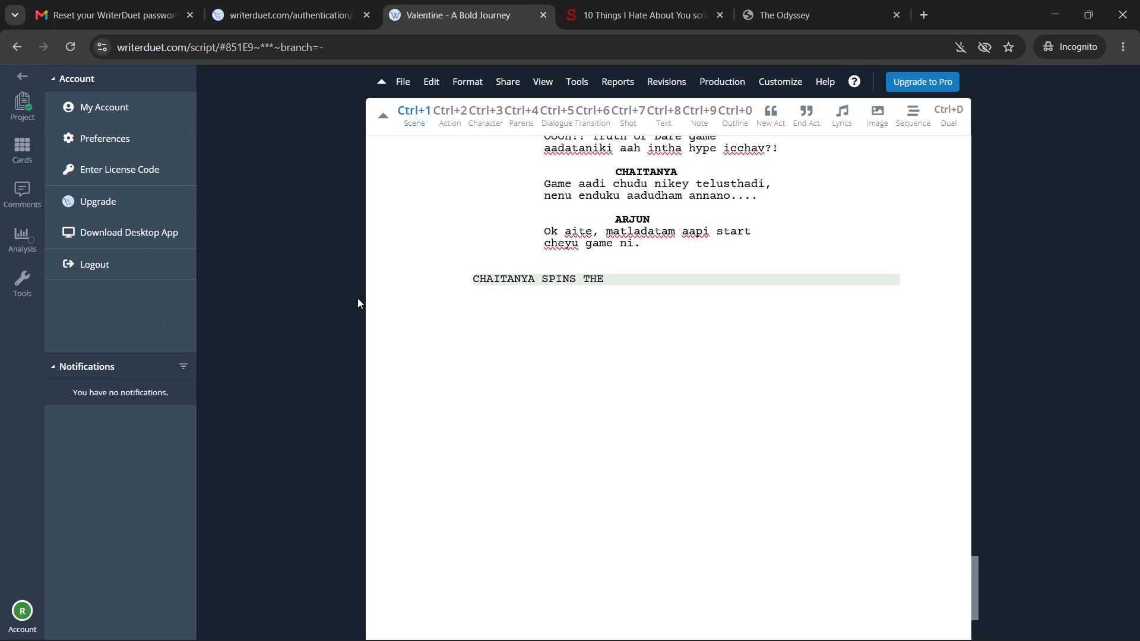
Save the screenplay.
key("ctrl+s")
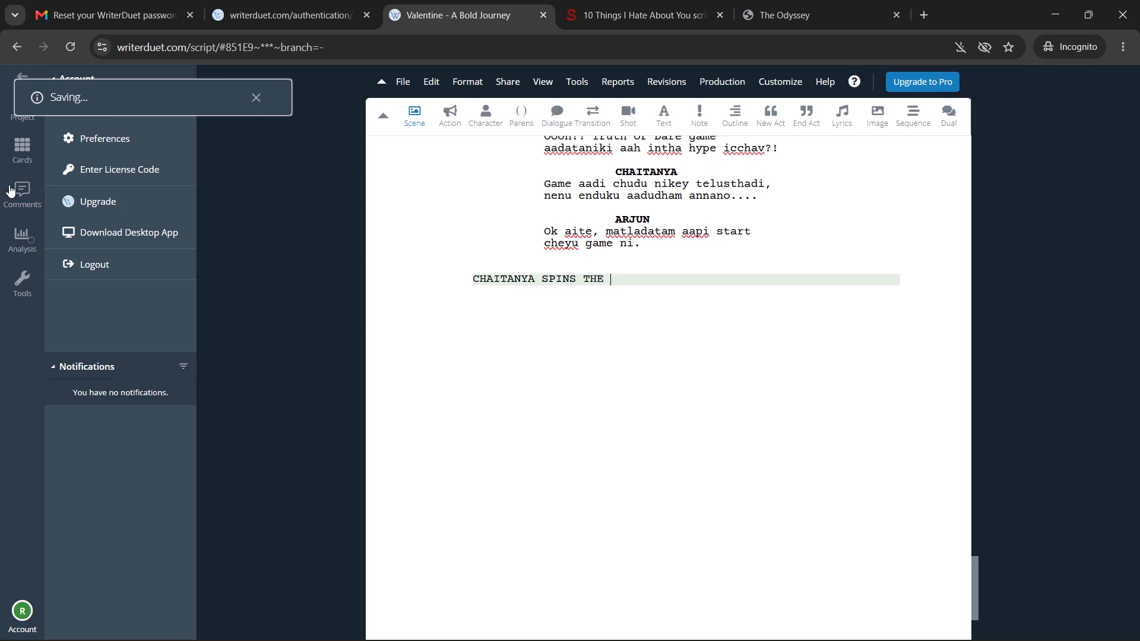
Continue the "CHAITANYA SPINS THE" scene-heading line with the word "BOTTLE".
left_click(676, 267)
key("BackSpace")
type("bottle")
key("space")
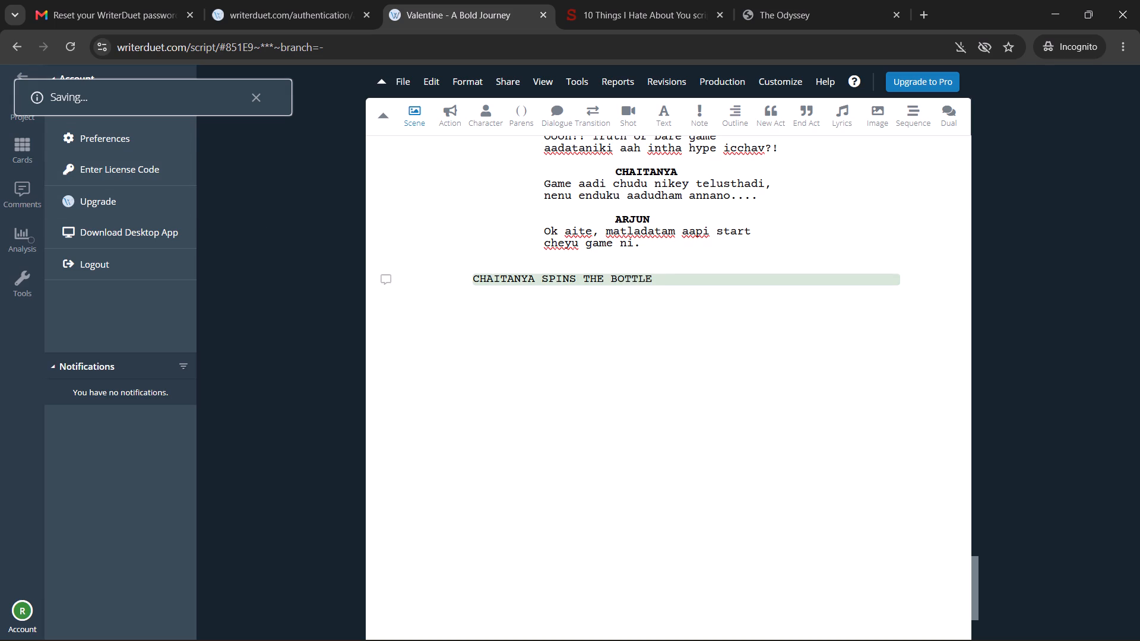
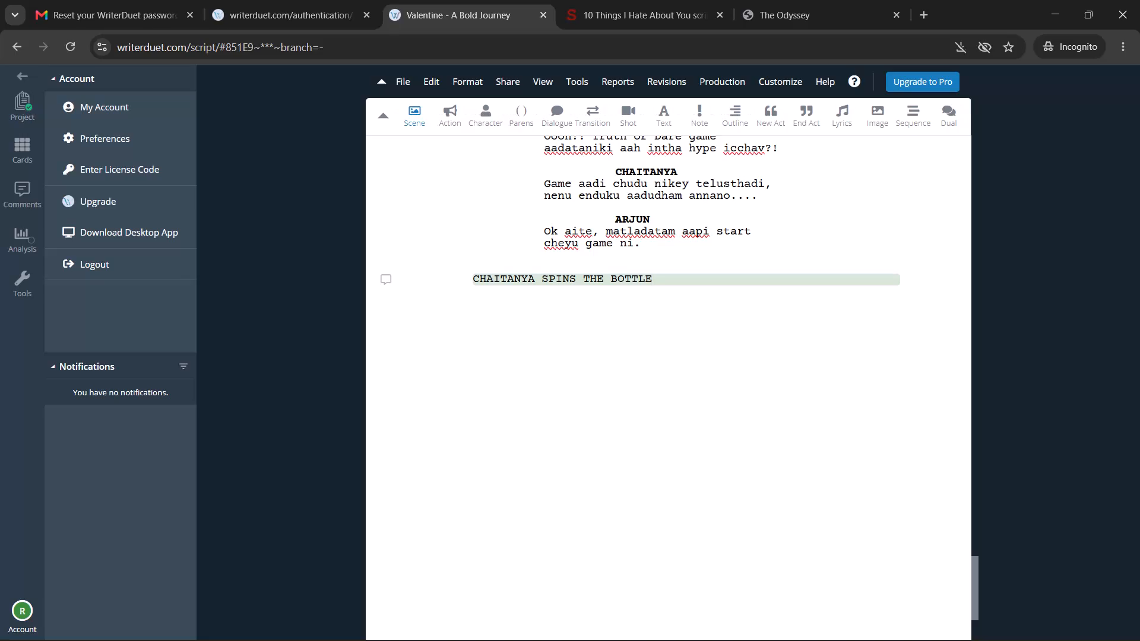
Continue the "CHAITANYA SPINS THE BOTTLE" scene-heading line with ", EVERYONE IS ANXIOUS".
key("space")
key("BackSpace")
type(", everyone is")
key("space")
type("cy")
key("BackSpace")
key("BackSpace")
type("ax")
key("BackSpace")
type("nx")
type("ious ab")
key("BackSpace")
key("BackSpace")
Extend the bottle-spinning heading line with "TO WHOM THE BOTTLE WILL STOP".
type("wh")
type("om t")
key("BackSpace")
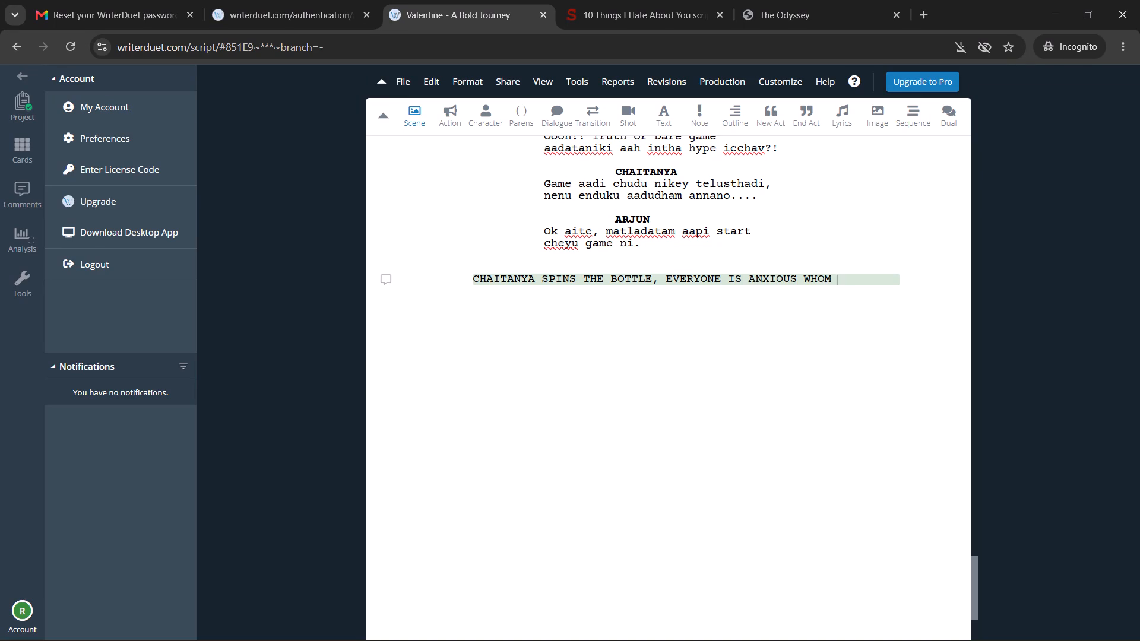
key("BackSpace")
key("BackSpace")
key("BackSpace")
key("BackSpace")
key("BackSpace")
type("wh")
type("ich")
key("ctrl+BackSpace")
type("tho")
key("BackSpace")
key("BackSpace")
type("o whom the bottle will stop")
key("space")
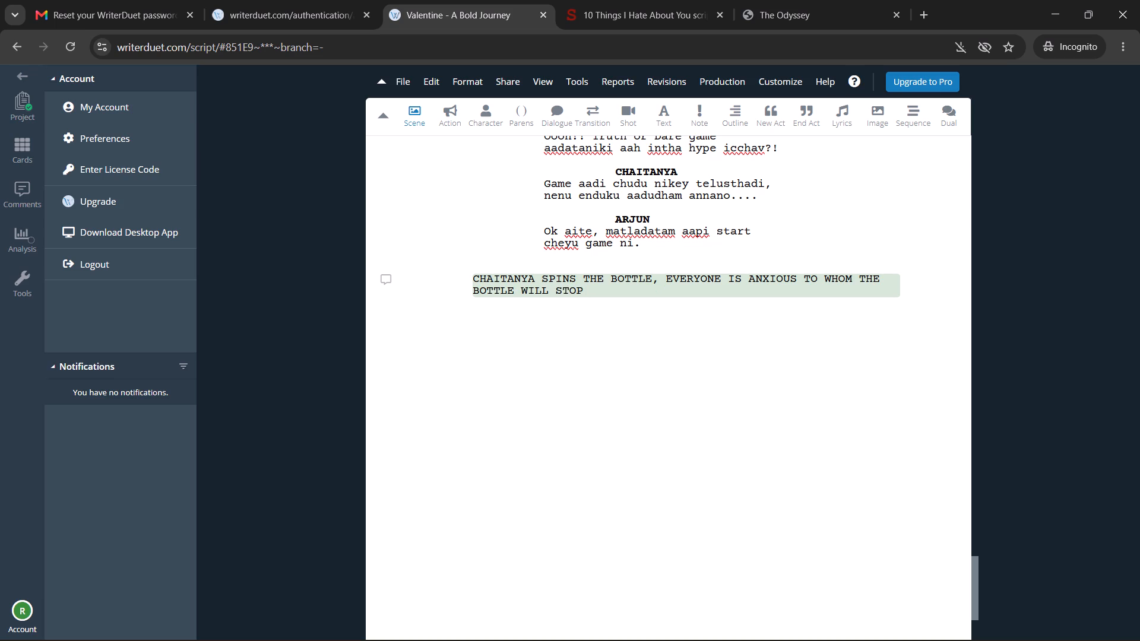
Replace "STOP" at the end of the bottle-spinning heading line with "FACE AFTER STOPPING.".
type("while")
key("ctrl+BackSpace")
key("ctrl+BackSpace")
type("face whi")
key("BackSpace")
key("BackSpace")
key("a")
key("BackSpace")
key("BackSpace")
type("after stipp")
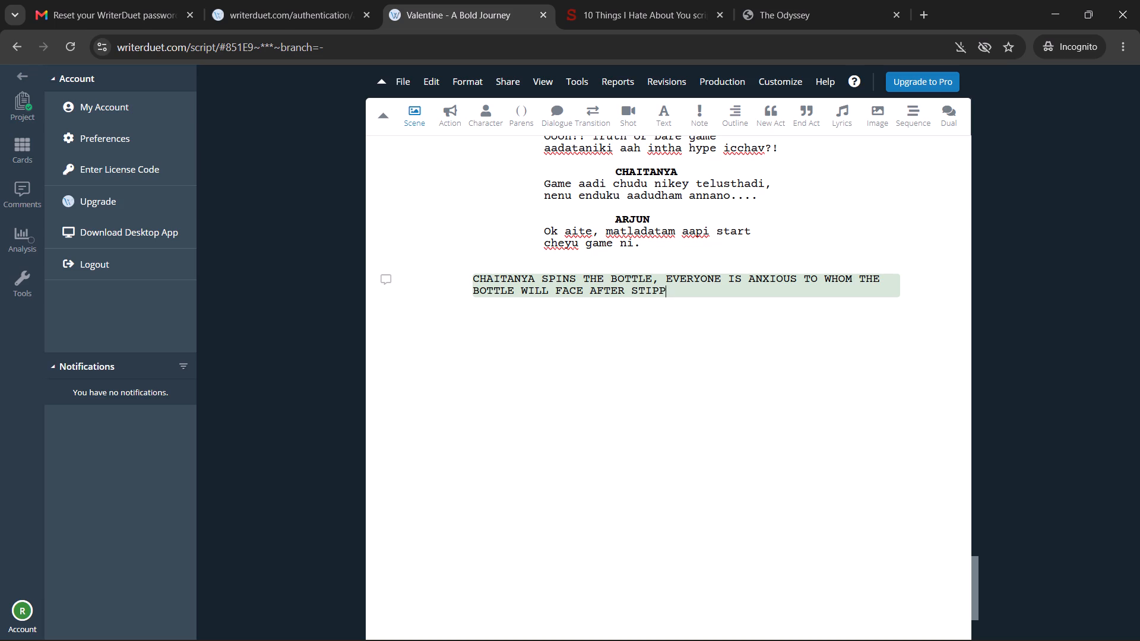
key("BackSpace")
key("BackSpace")
key("BackSpace")
type("opping/")
key("BackSpace")
key("period")
Add a shot line below the heading reading "CAMERA ALSO SPINS FOCUSING ON THE BACK OF THEM FROM THE PERSON WHO STARTS THE GAME.".
key("Return")
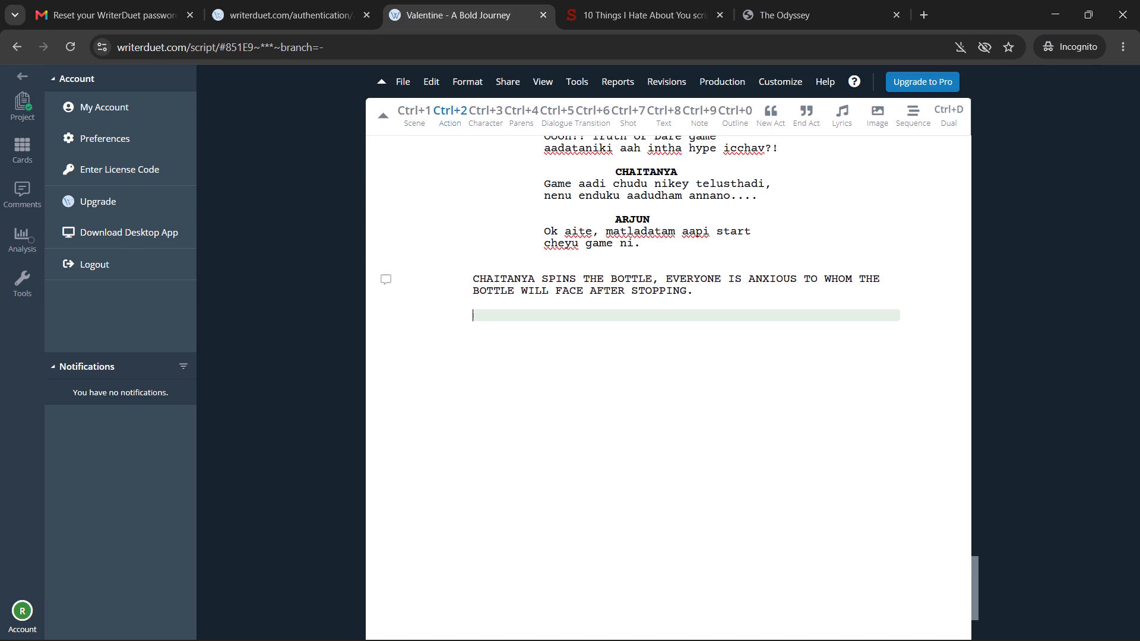
key("ctrl+7")
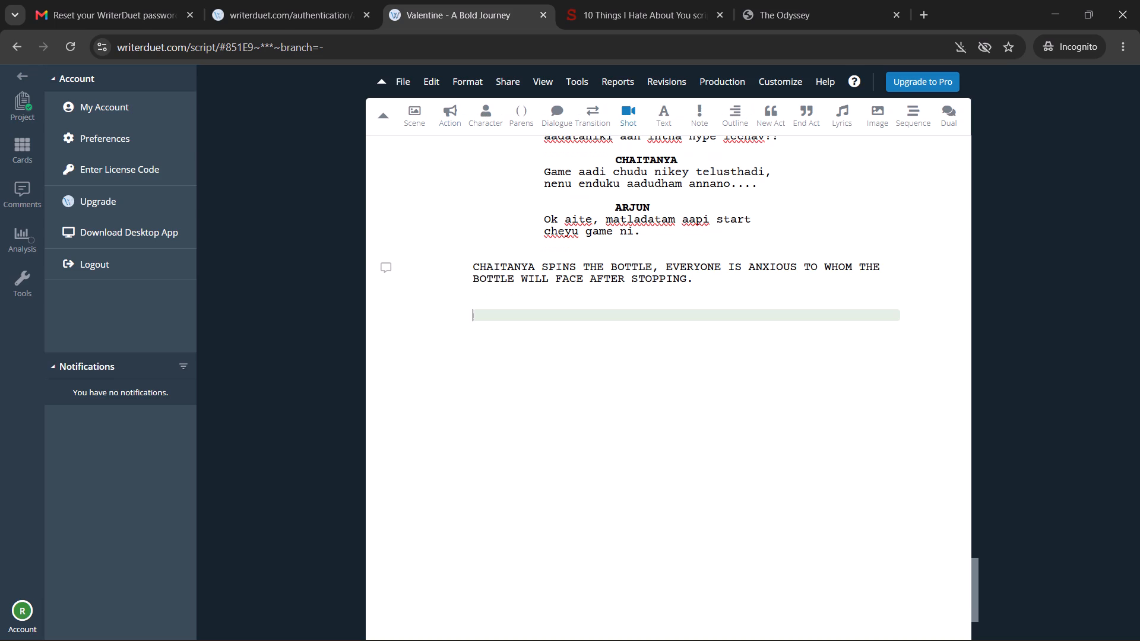
type("camera also spins")
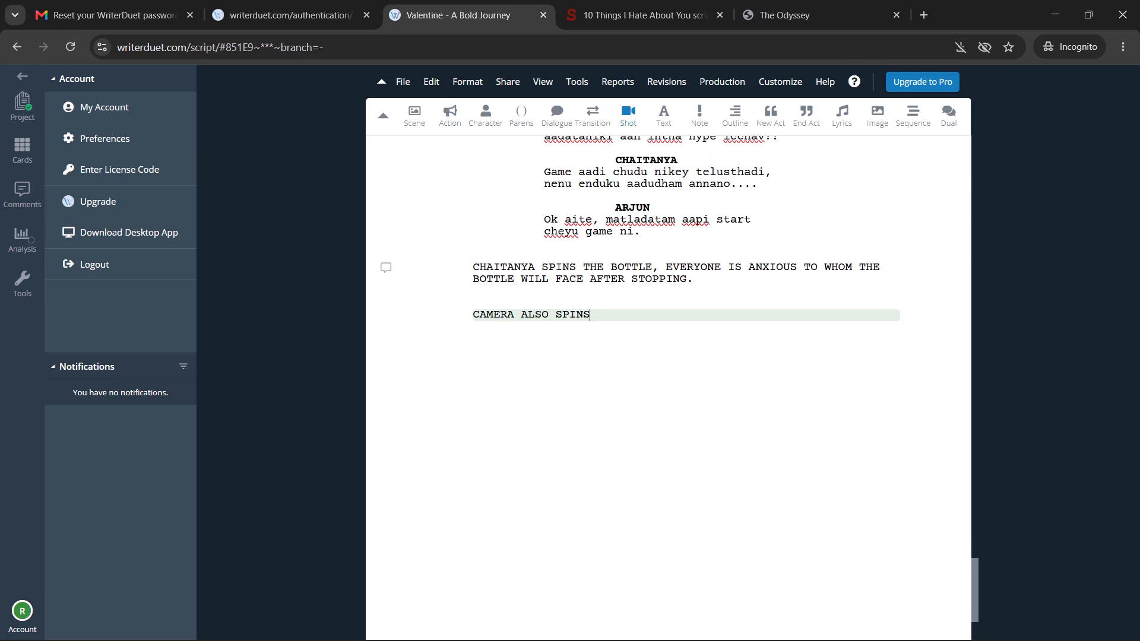
key("space")
type("focus")
type("ing")
key("space")
type("on the back of them")
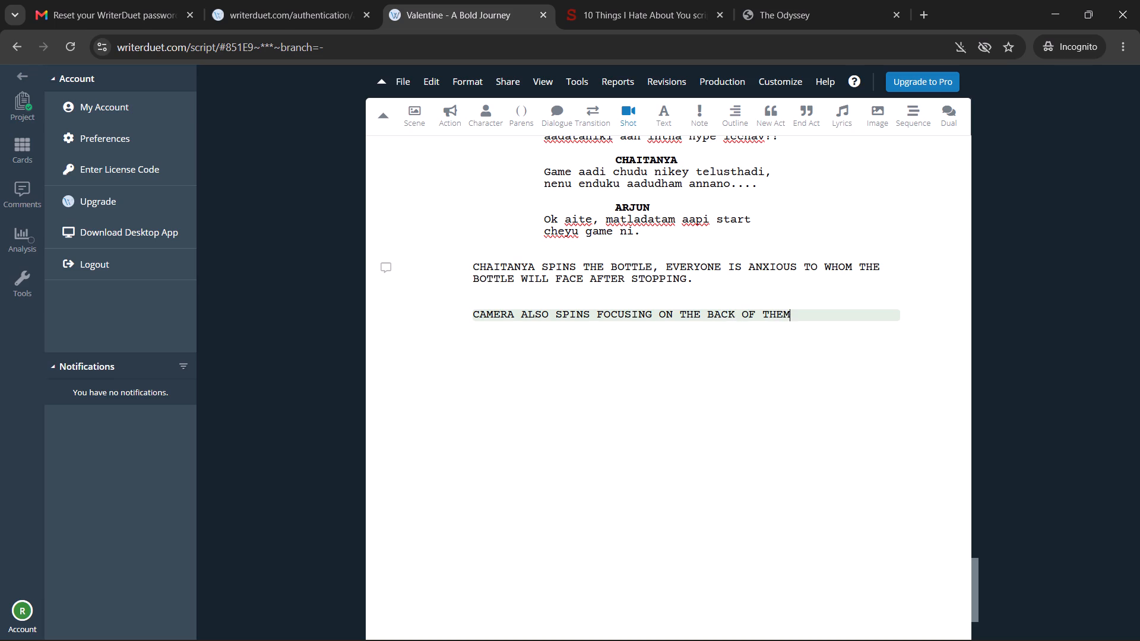
key("space")
type("from the person who starts the game")
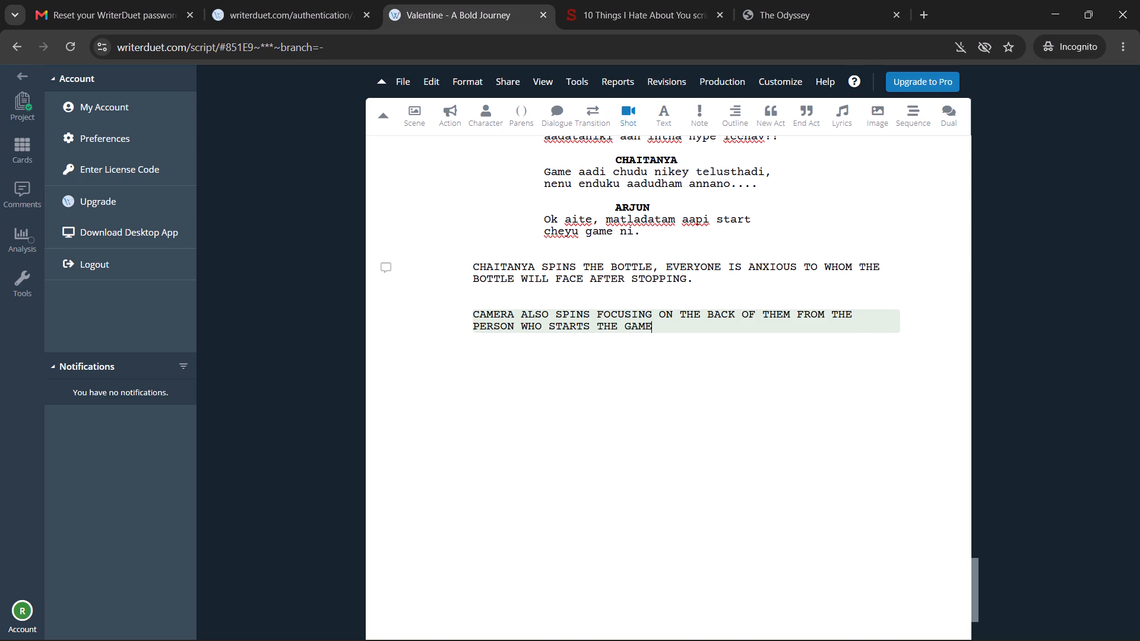
key("period")
Replace the full stop ending the camera shot line with ", CLOCKWISE.".
key("BackSpace")
type(", clic")
key("BackSpace")
key("BackSpace")
type("ockwise")
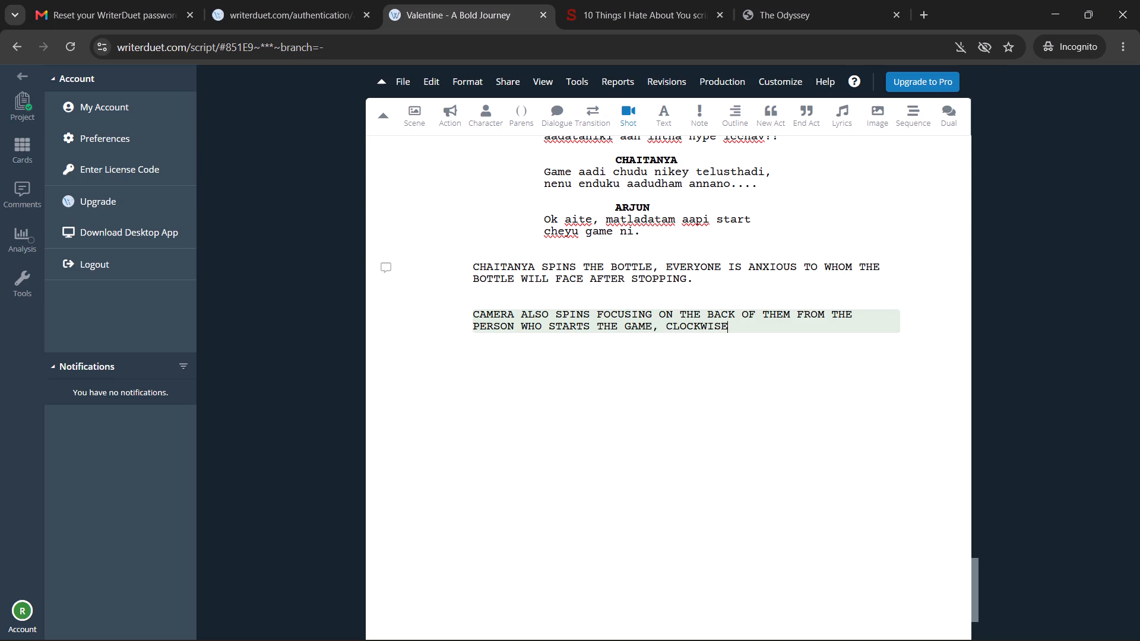
key("space")
key("BackSpace")
key("period")
key("Up")
key("Up")
key("Down")
key("Down")
Replace the full stop after "CLOCKWISE" in the shot line with ", AFTER POINTING OUT WITH THE BOTTLE".
key("BackSpace")
type(", after")
key("space")
type("pouin")
key("BackSpace")
key("BackSpace")
key("BackSpace")
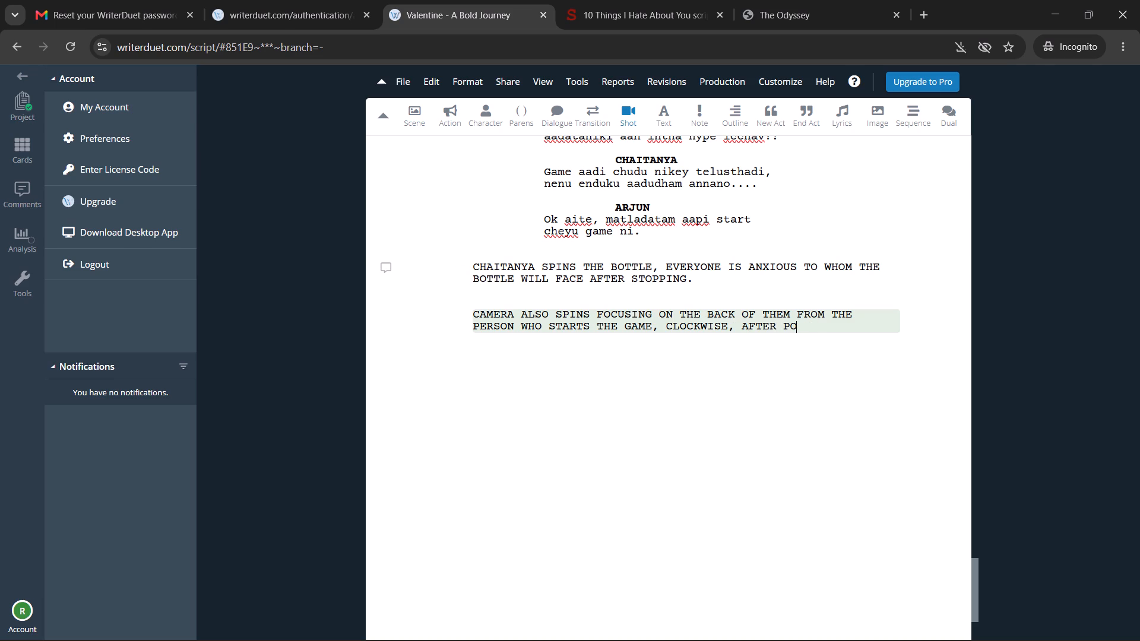
type("inting out with the bottle")
key("space")
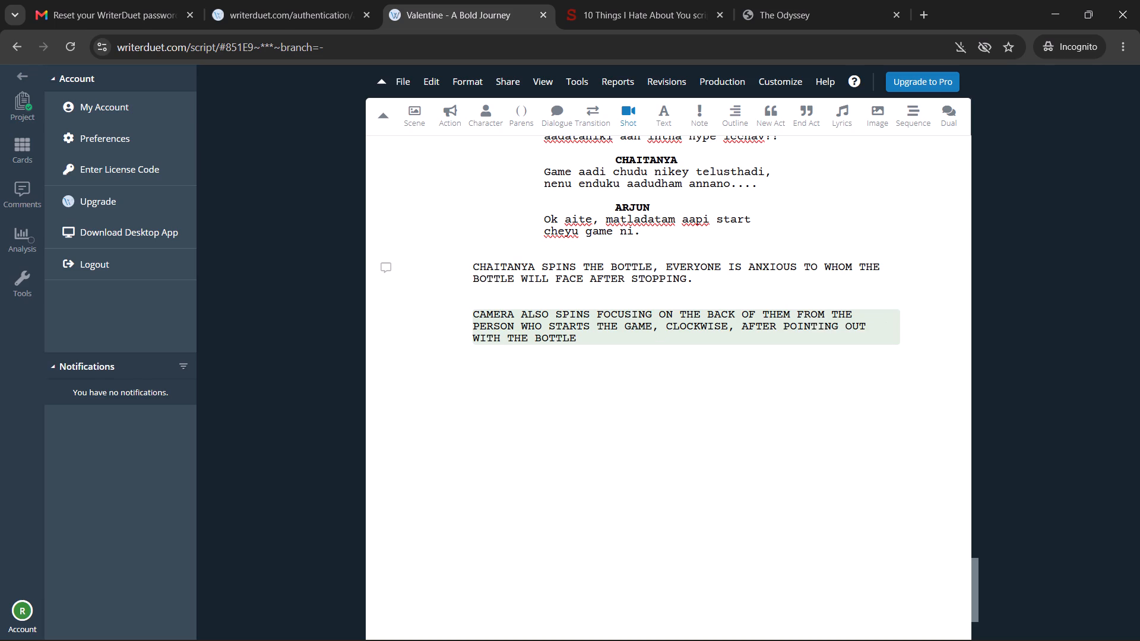
Extend the shot line with ", THE CAMERA PANS ON THE PERSON CAUGHT FROM THE OPPOSITE GUY'S BACK." and start an action line below.
key("BackSpace")
type(", the camera pans on the")
key("space")
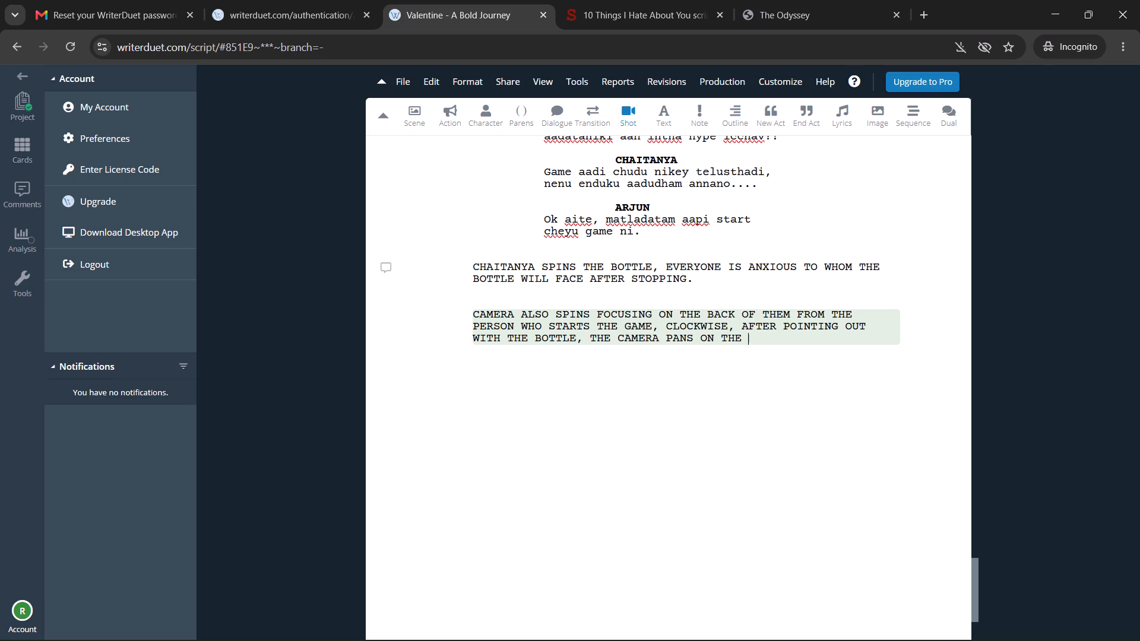
type("person caou")
key("BackSpace")
key("BackSpace")
type("ught")
key("space")
type("from the adjacent")
key("space")
key("ctrl+BackSpace")
key("ctrl+BackSpace")
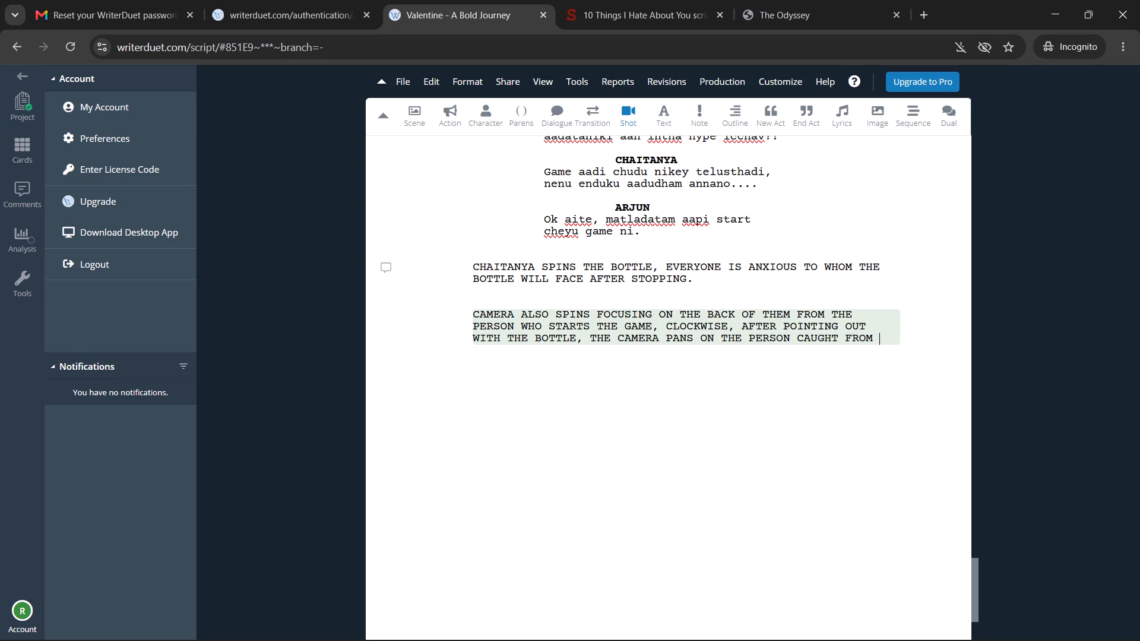
type("the opposite gi")
key("BackSpace")
type("uy")
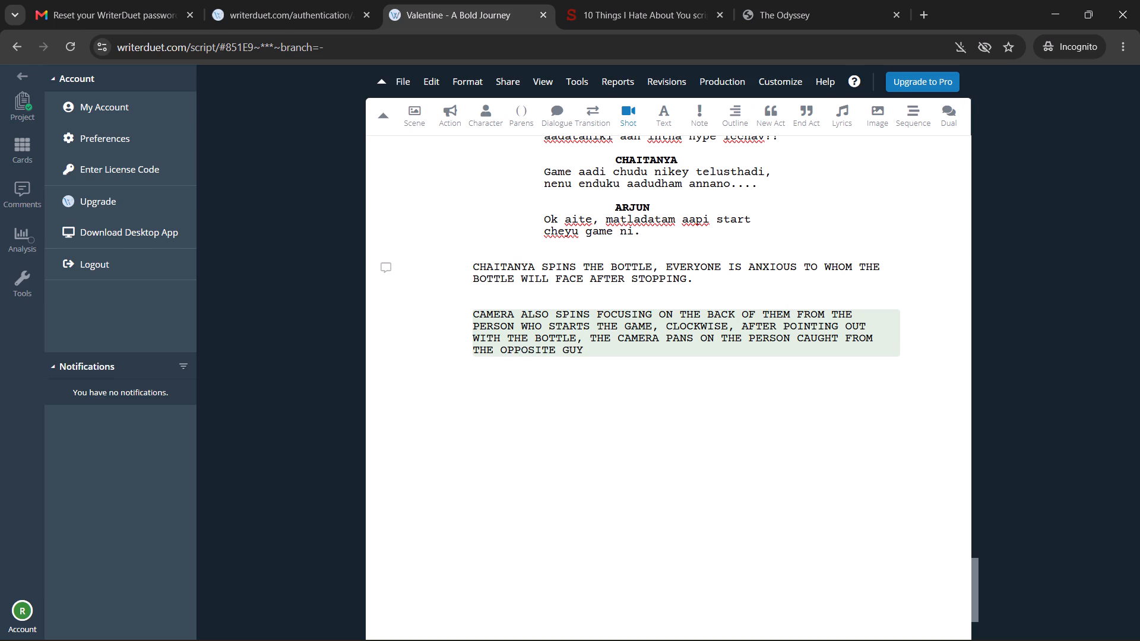
type("'s back")
key("period")
key("Return")
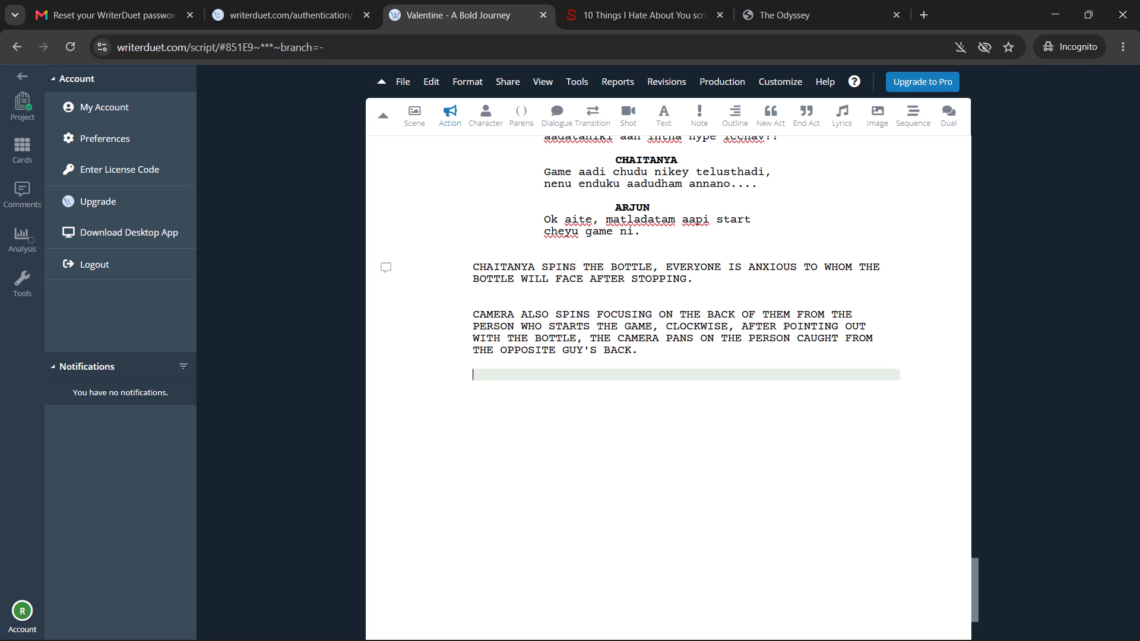
Replace "ALSO SPINS" in the camera shot line with "REVOLVES AROUND THEM".
key("Up")
key("Up")
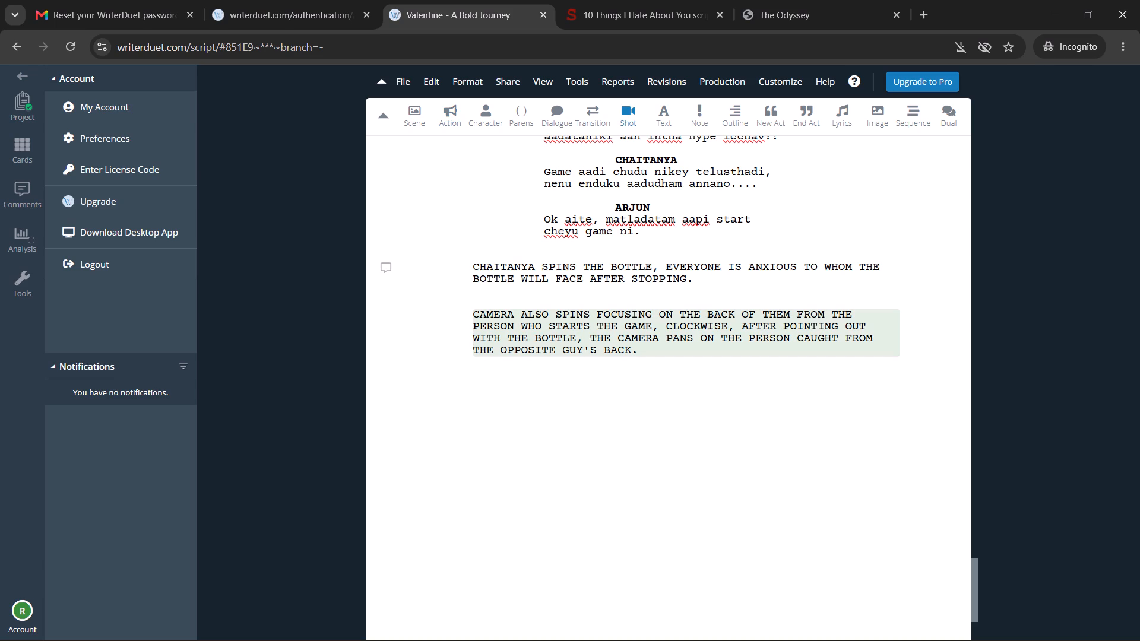
key("Up")
key("Up")
key("Right")
key("ctrl+Right")
key("ctrl+Right")
key("ctrl+Left")
key("ctrl+Delete")
key("ctrl+Delete")
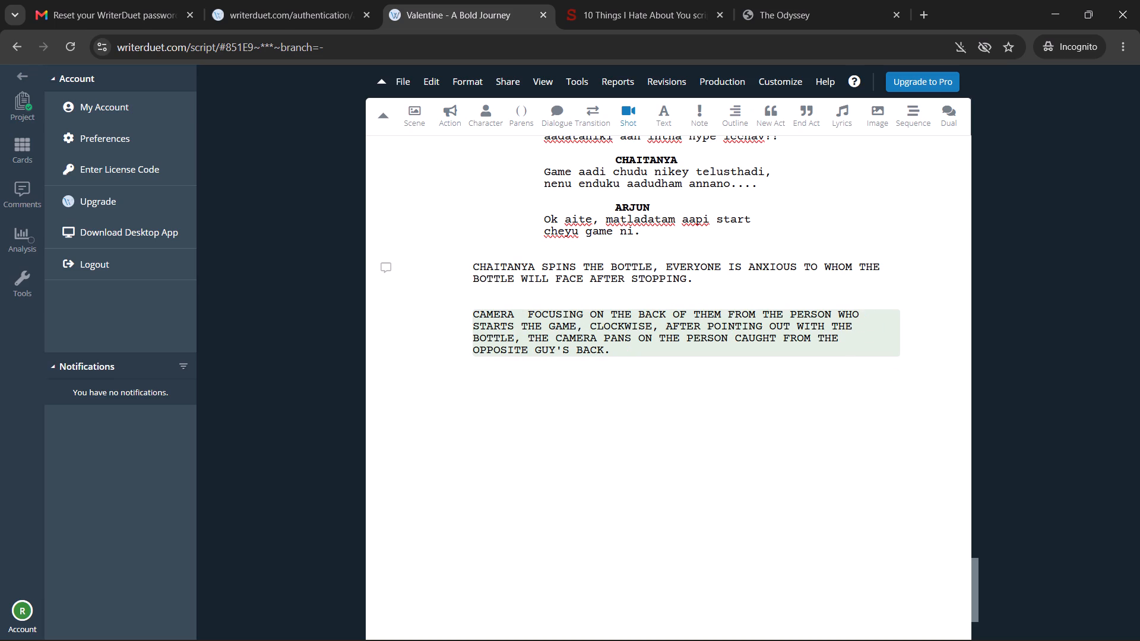
type("revolves around the")
key("space")
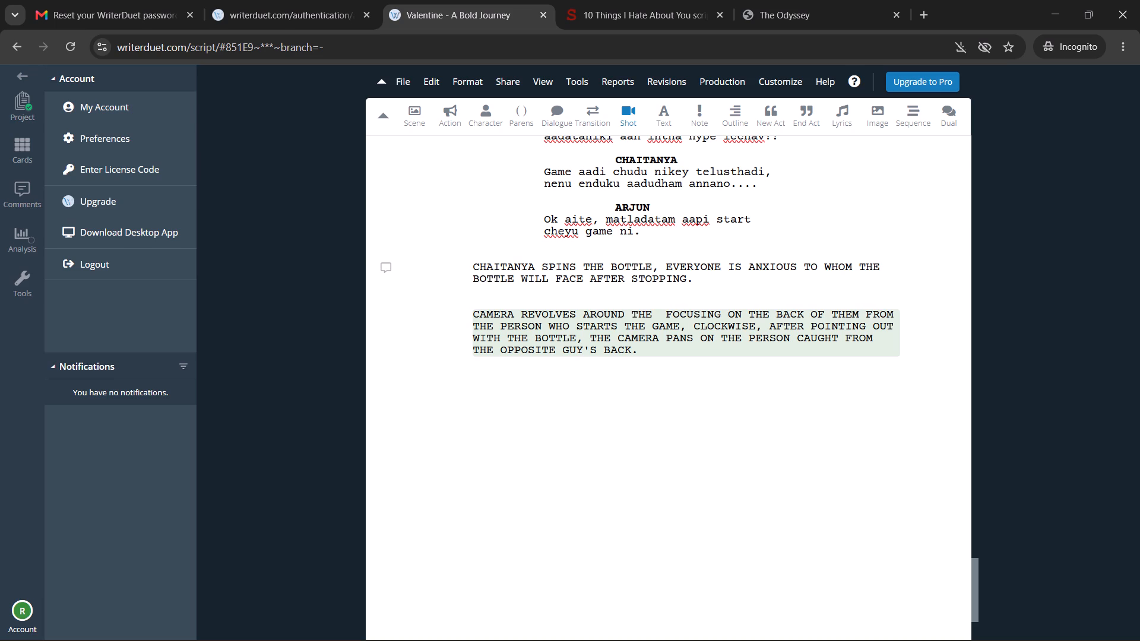
key("BackSpace")
key("m")
Change "THEM" before "FOCUSING" in the camera shot line to "THE THREE,".
key("ctrl+Right")
key("ctrl+Right")
key("ctrl+Left")
key("ctrl+Left")
key("ctrl+Right")
key("BackSpace")
key("BackSpace")
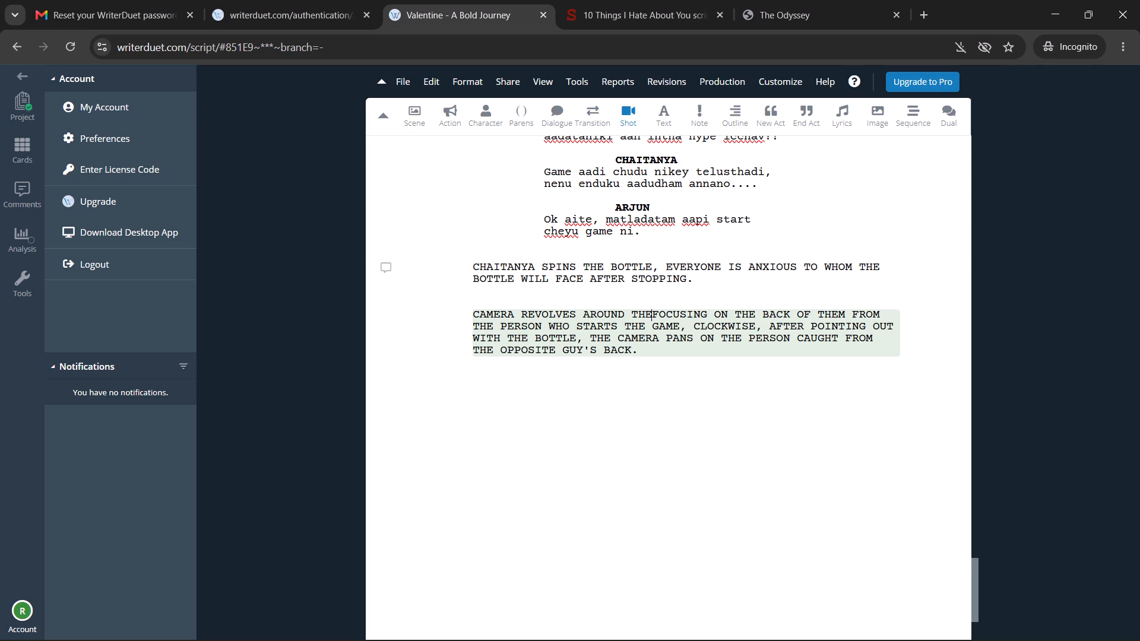
key("space")
type("three")
type(",")
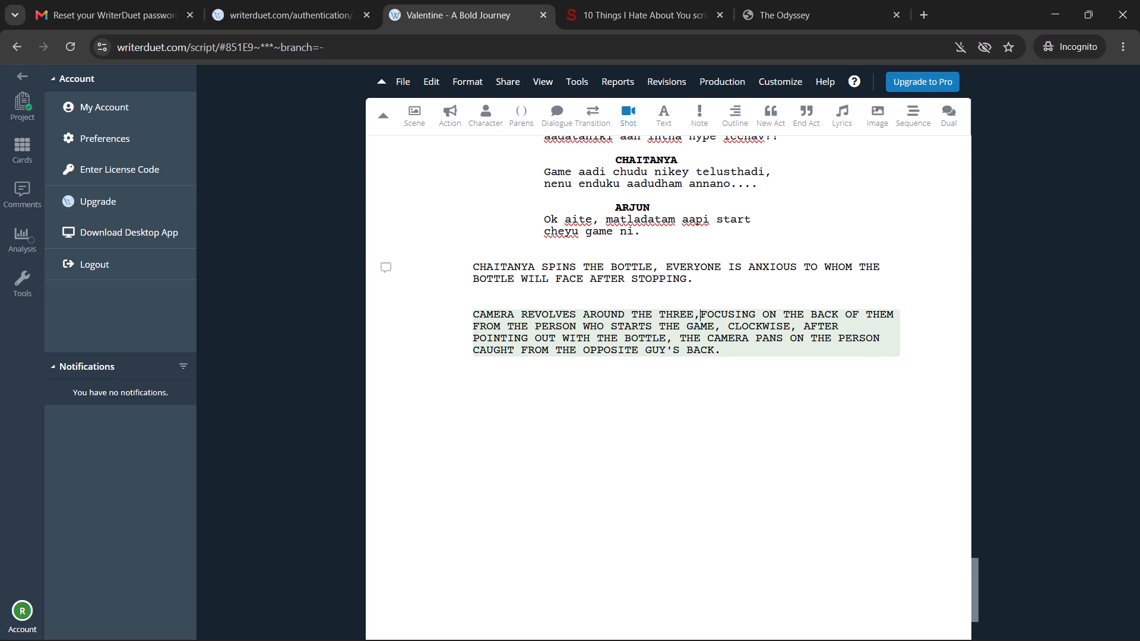
key("space")
key("Down")
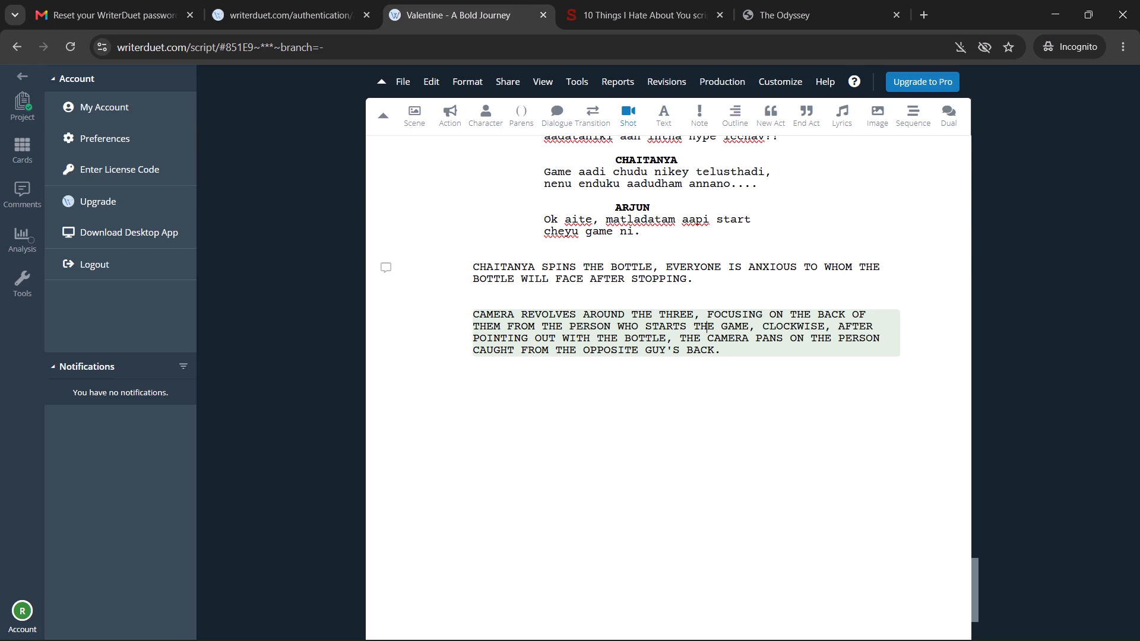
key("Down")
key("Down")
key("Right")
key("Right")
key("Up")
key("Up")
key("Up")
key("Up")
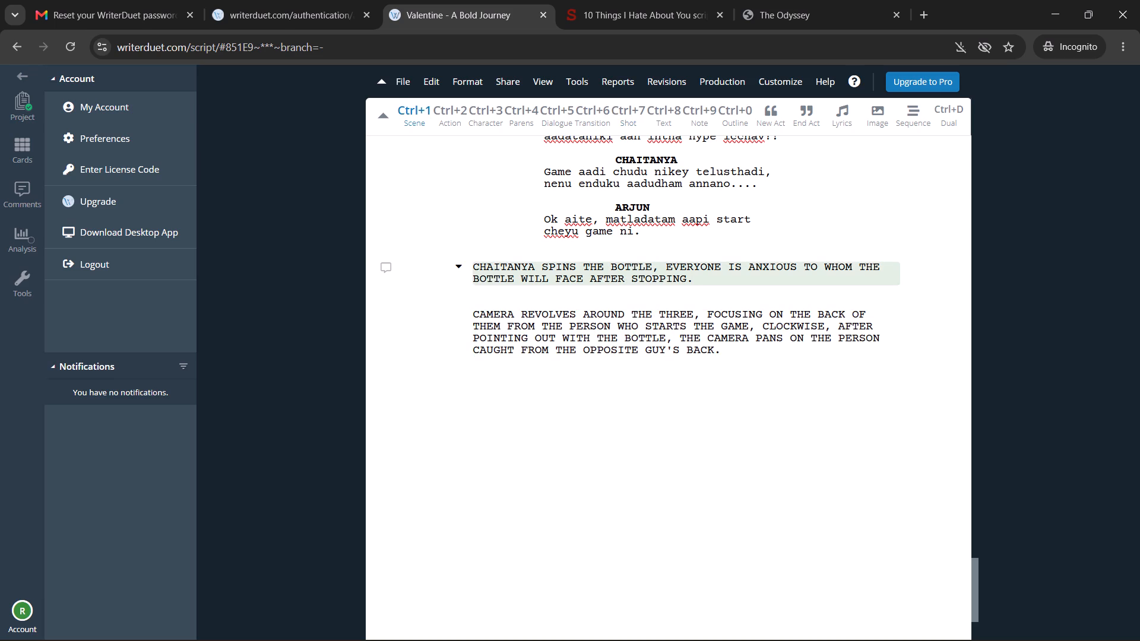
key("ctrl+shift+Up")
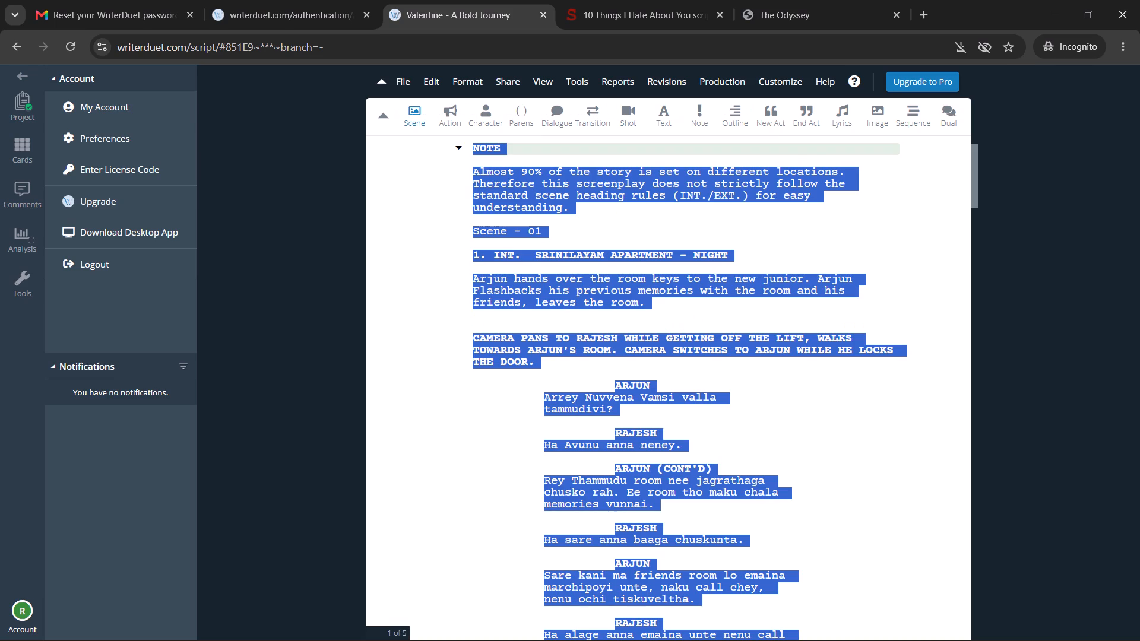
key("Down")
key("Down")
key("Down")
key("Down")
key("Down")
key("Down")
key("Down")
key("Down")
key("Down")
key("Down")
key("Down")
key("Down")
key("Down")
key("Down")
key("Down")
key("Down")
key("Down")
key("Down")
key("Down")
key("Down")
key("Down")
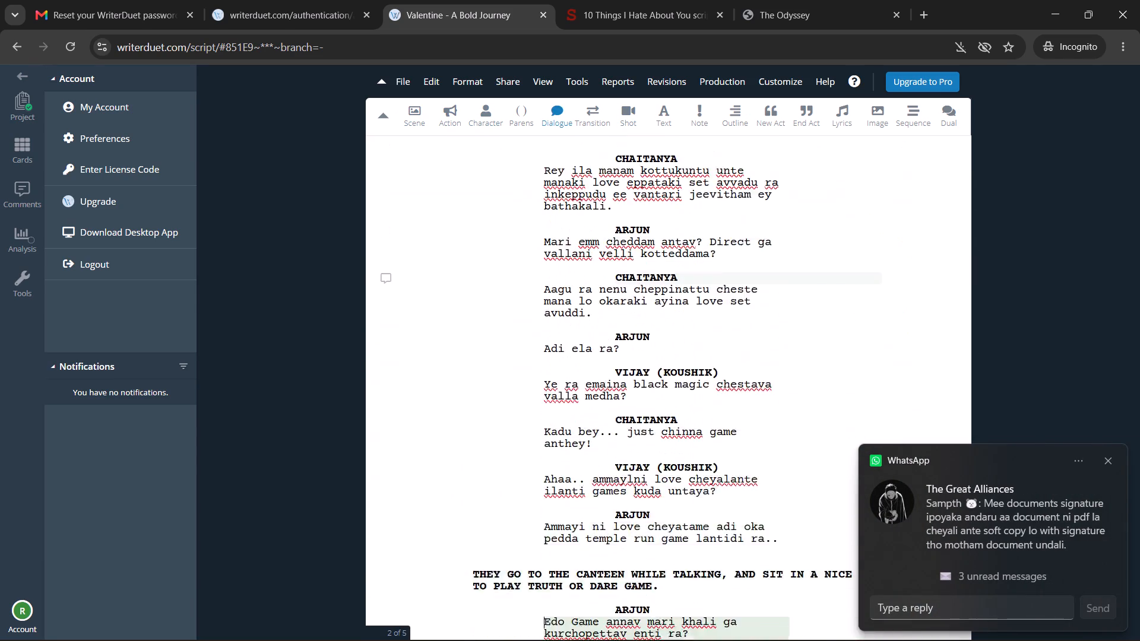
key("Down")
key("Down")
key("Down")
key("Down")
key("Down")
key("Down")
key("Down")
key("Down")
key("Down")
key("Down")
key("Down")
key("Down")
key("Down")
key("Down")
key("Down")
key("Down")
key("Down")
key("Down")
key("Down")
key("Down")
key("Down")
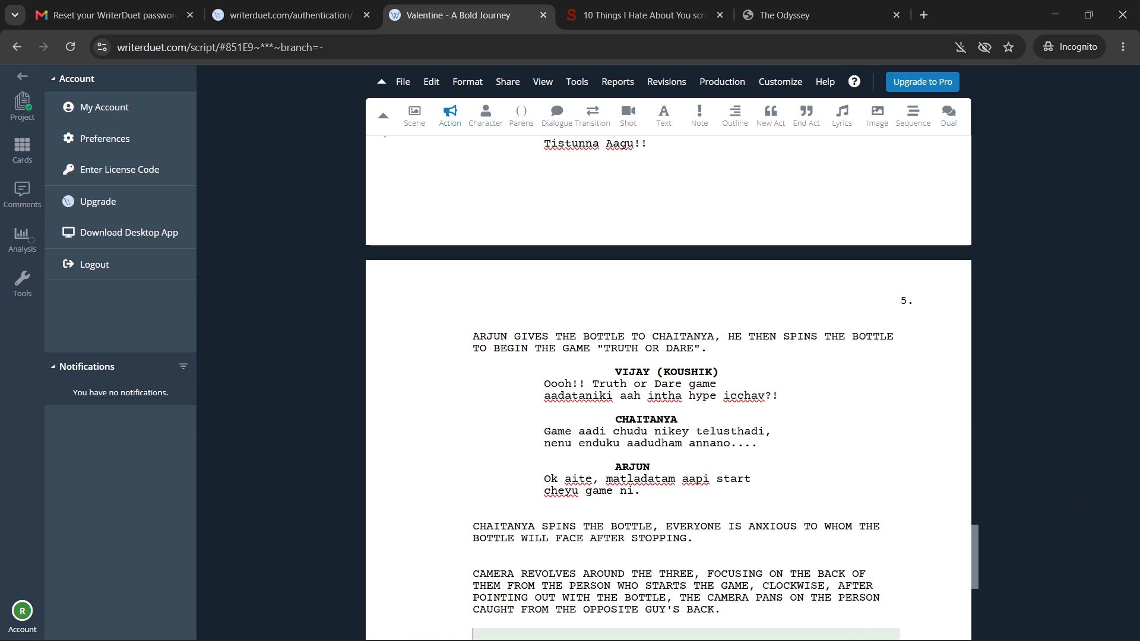
Place the text cursor at the end of the "CHAITANYA SPINS THE BOTTLE" shot line, after "STOPPING.".
scroll(455, 468, "down", 5)
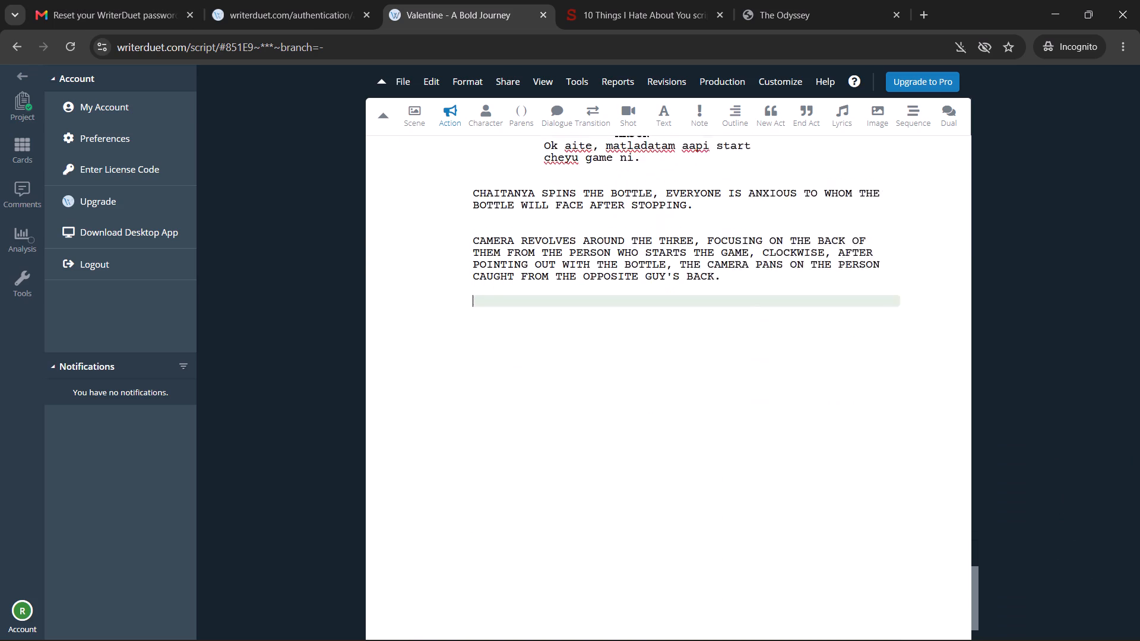
scroll(467, 375, "up", 3)
left_click_drag(708, 394, 707, 394)
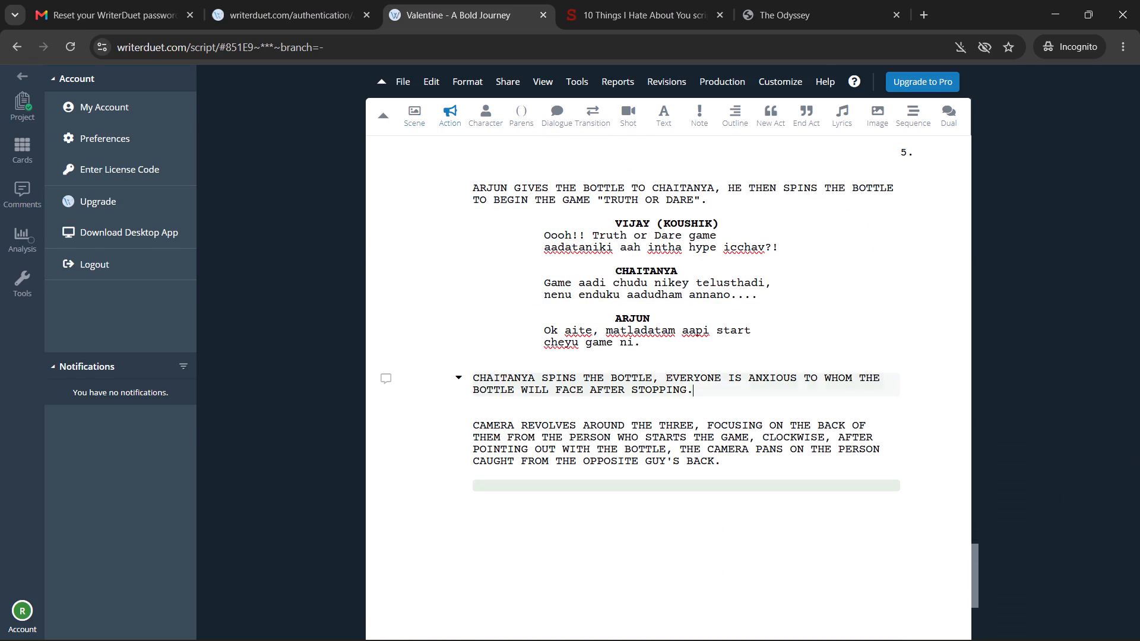
Make the scene heading about Chaitanya spinning the bottle bold.
left_click_drag(707, 394, 471, 374)
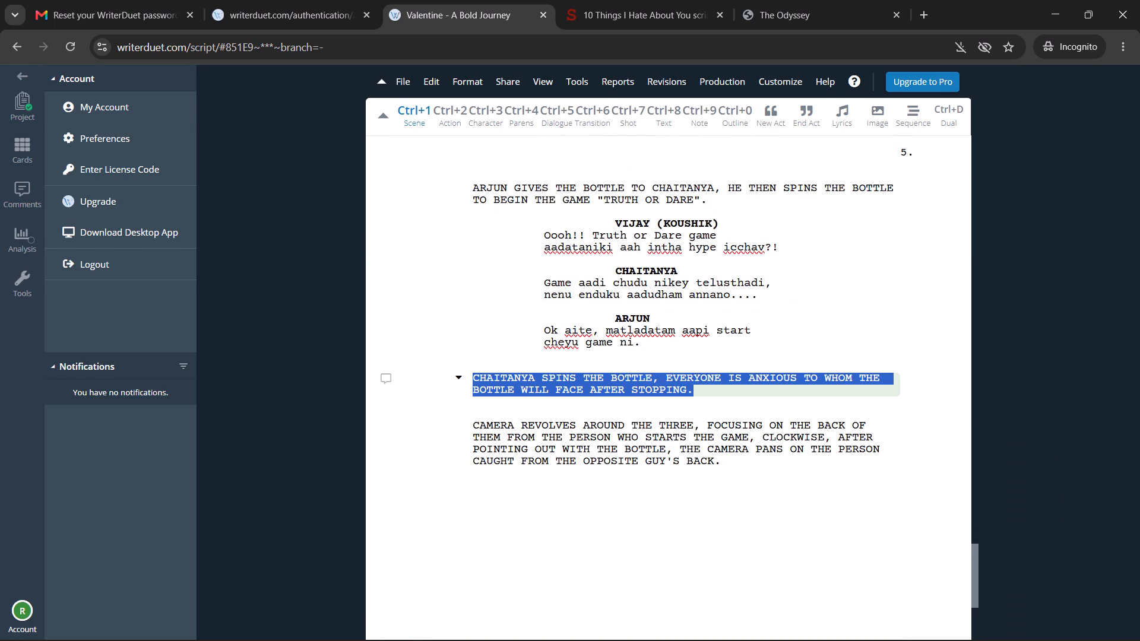
key("ctrl+b")
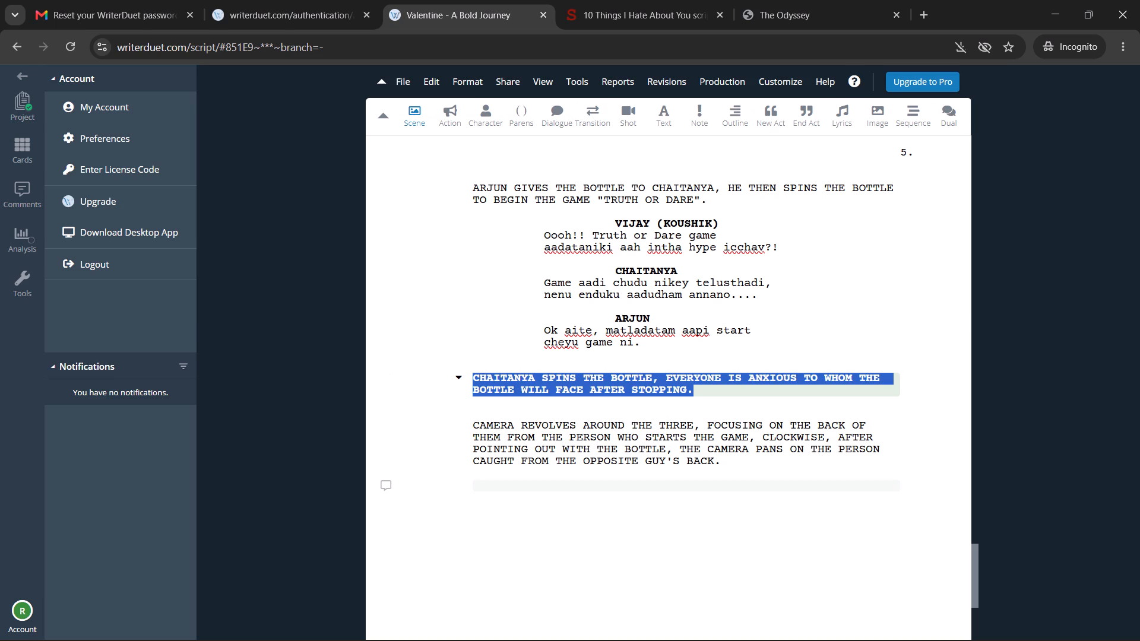
Start an action line below the camera shot line ending "FROM THE OPPOSITE GUY'S BACK.".
left_click(735, 468)
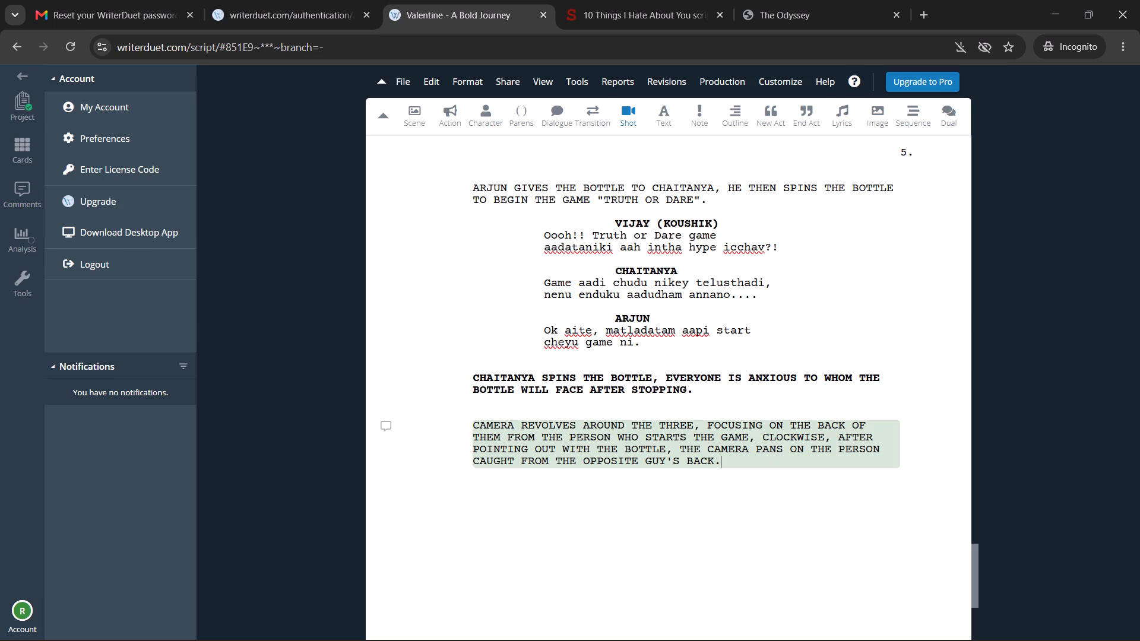
scroll(729, 461, "up", 2)
scroll(729, 461, "down", 2)
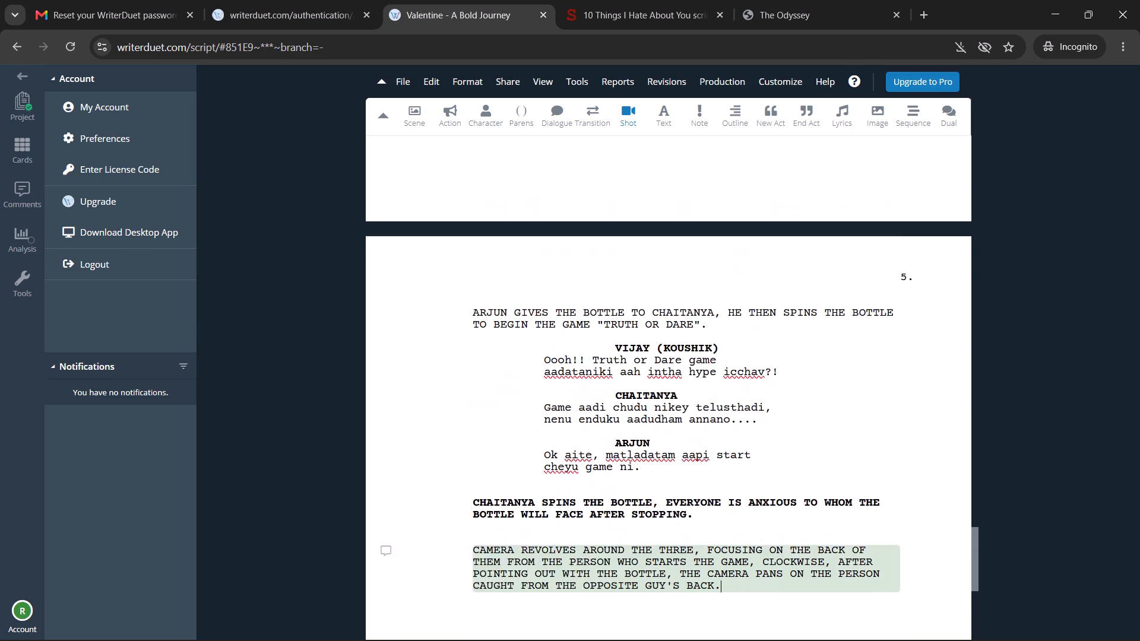
scroll(729, 461, "down", 1)
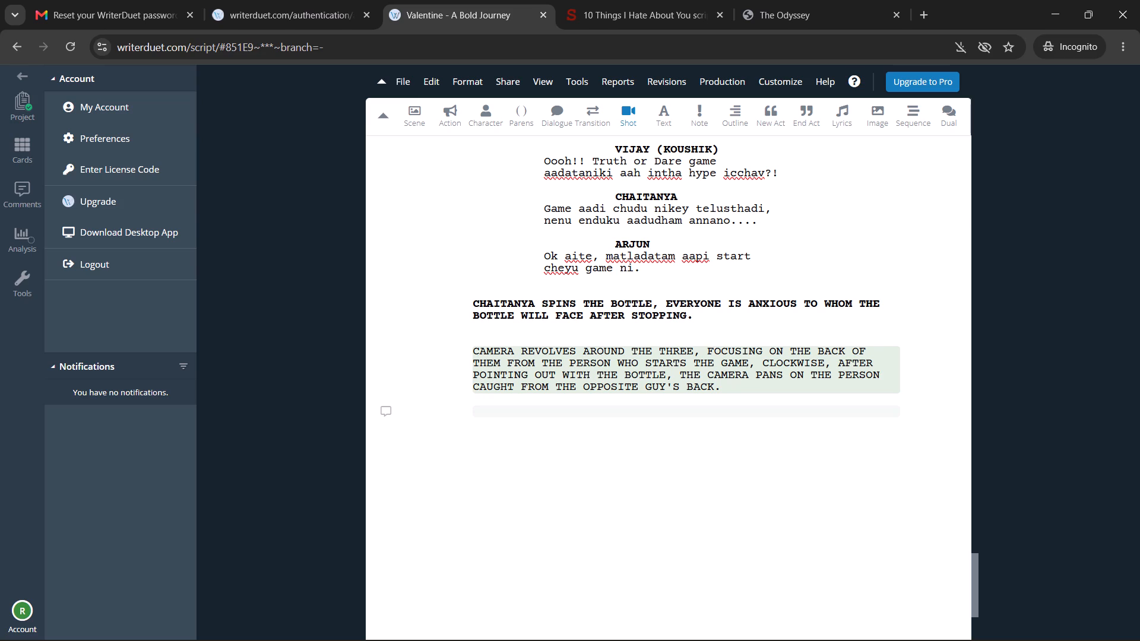
key("Return")
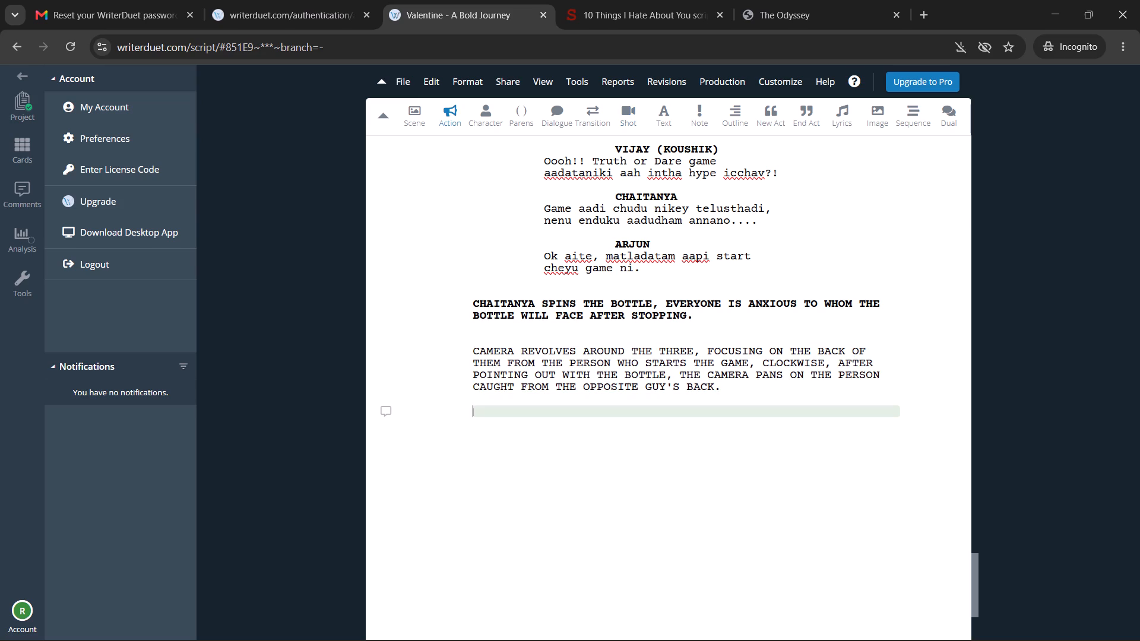
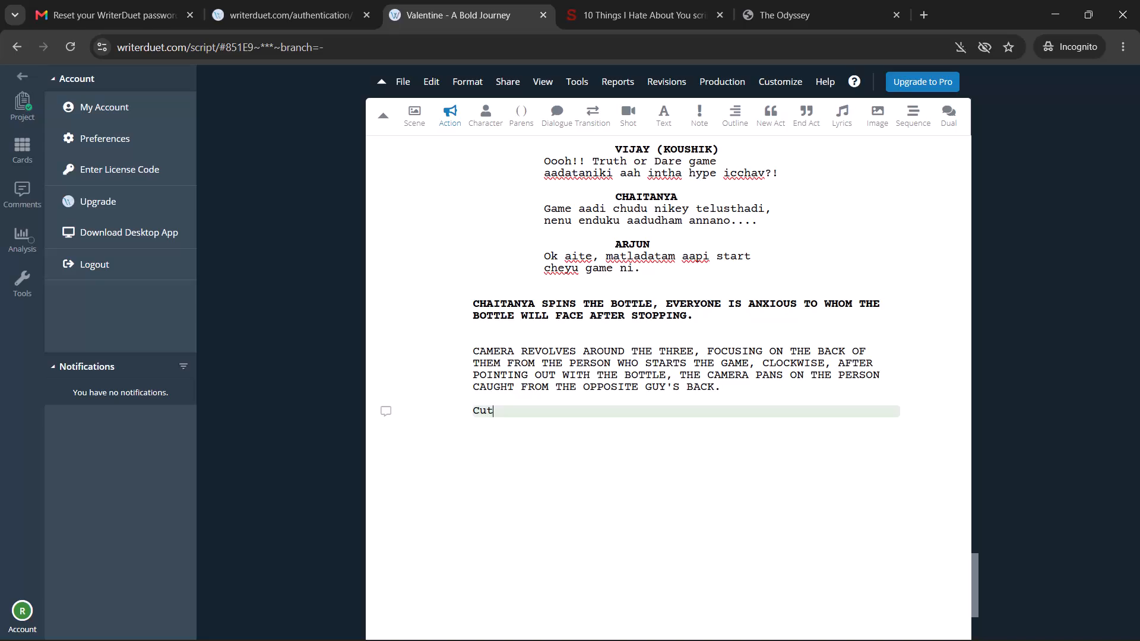
Write the transition "CUT TO:" below the camera shot line ending "FROM THE OPPOSITE GUY'S BACK.".
key("BackSpace")
type("t to")
key("shift+colon")
key("Return")
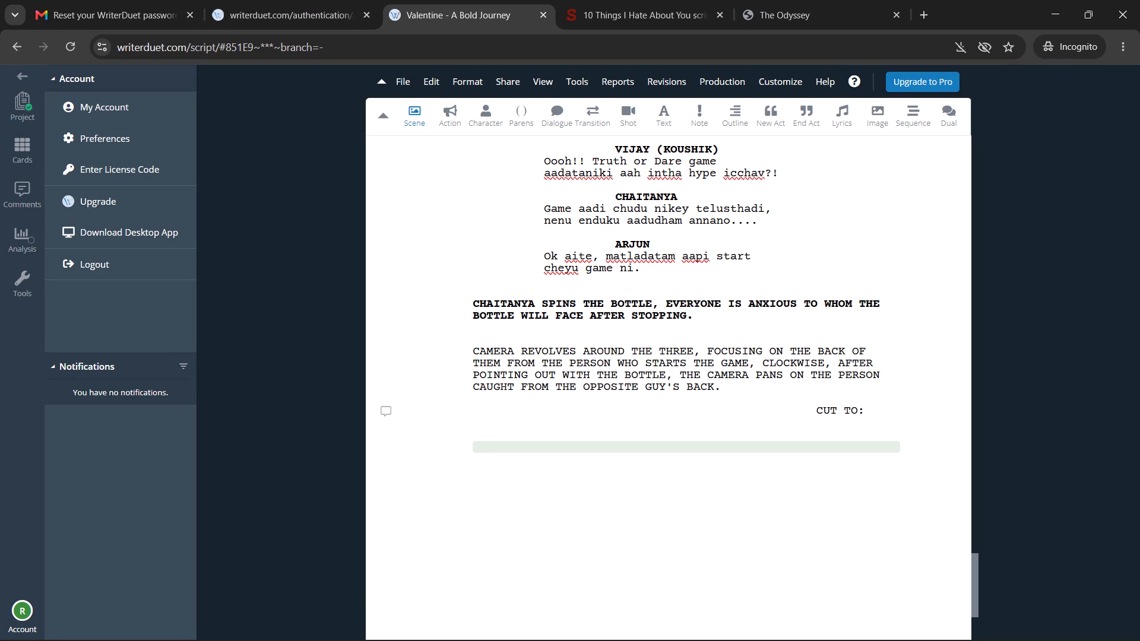
Review the script from Scene 01 through the canteen sequence, checking the scene numbering and where a new scene should begin.
scroll(693, 500, "up", 10)
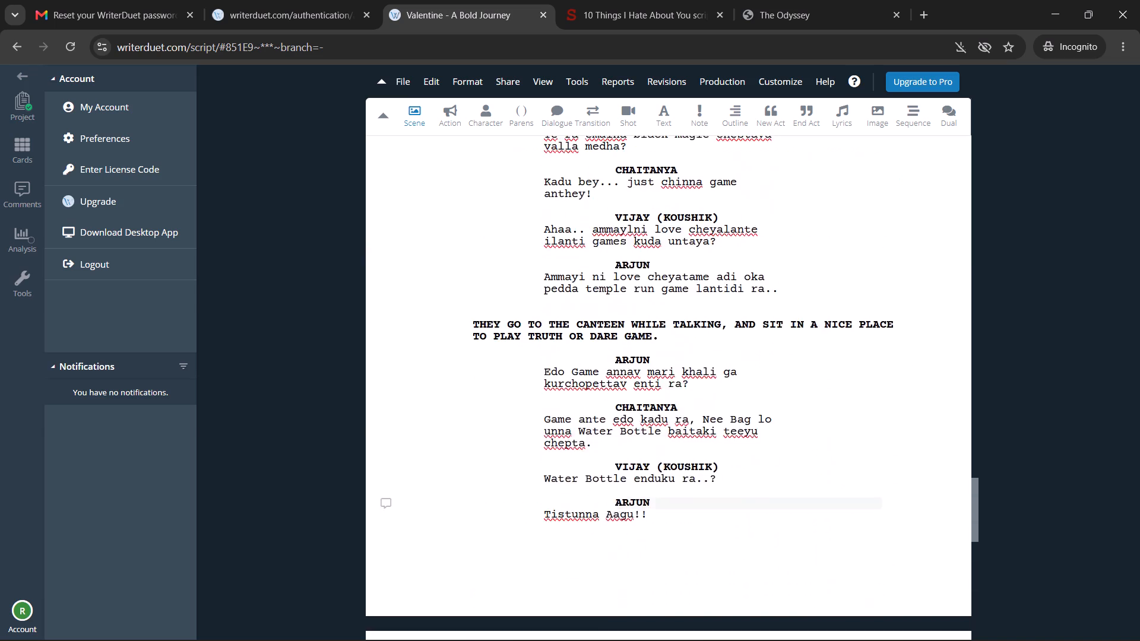
scroll(694, 501, "up", 20)
scroll(694, 501, "up", 13)
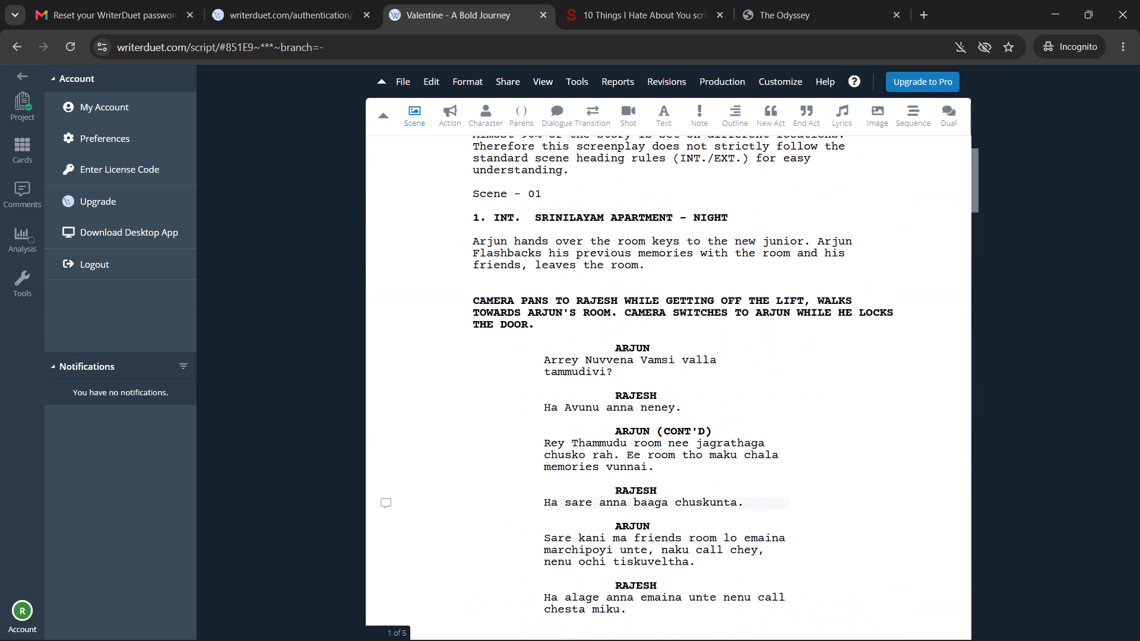
scroll(691, 505, "up", 2)
scroll(702, 502, "down", 4)
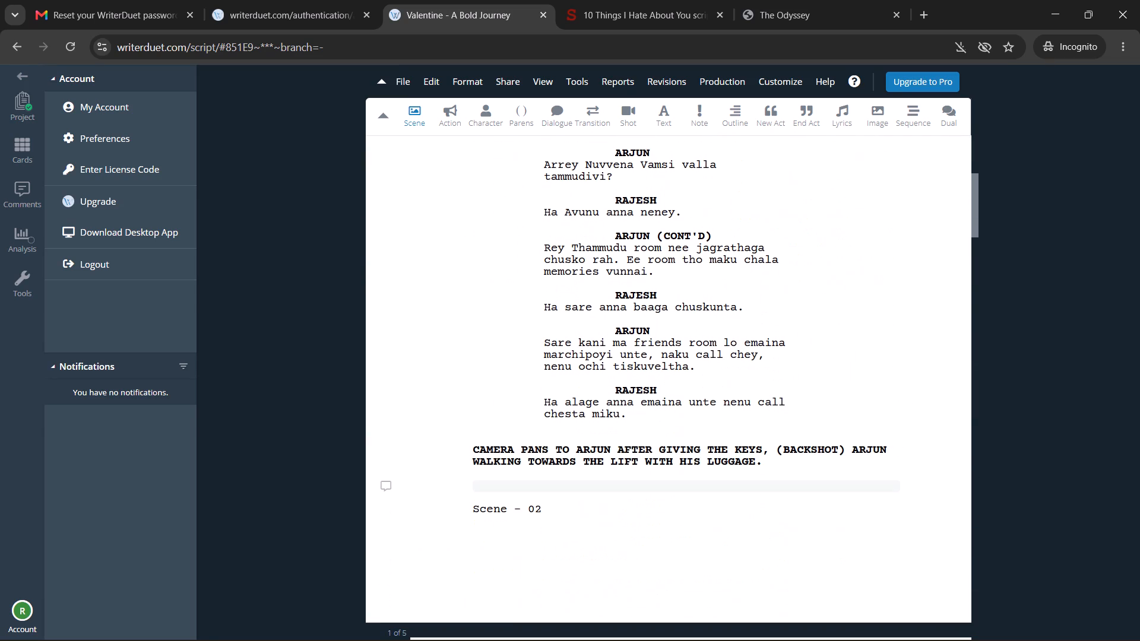
scroll(712, 493, "down", 4)
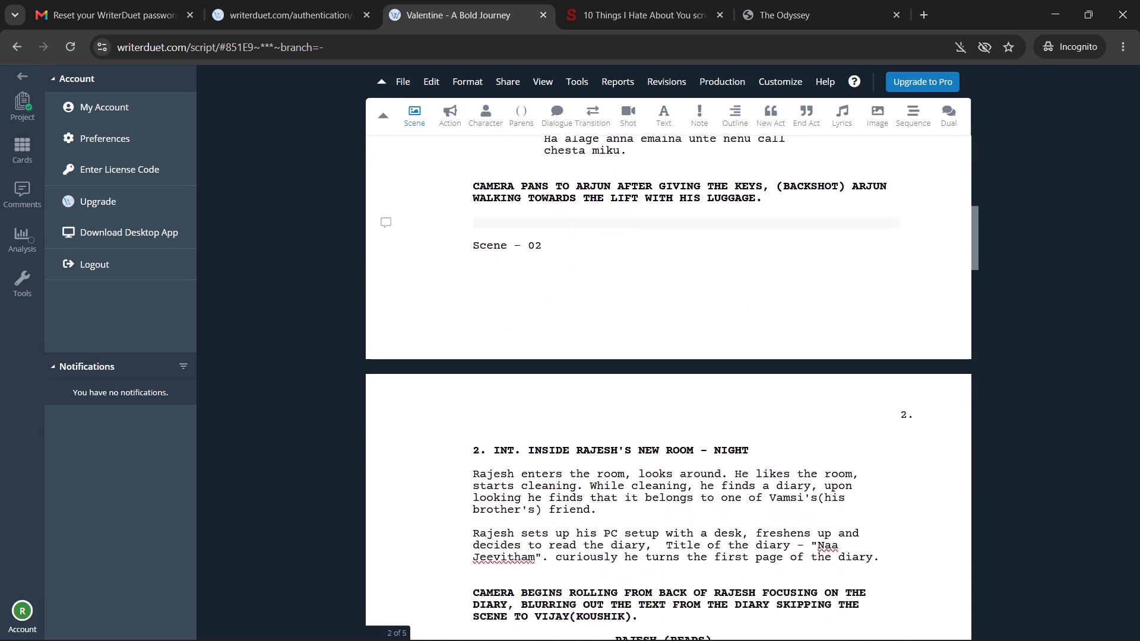
scroll(714, 493, "down", 6)
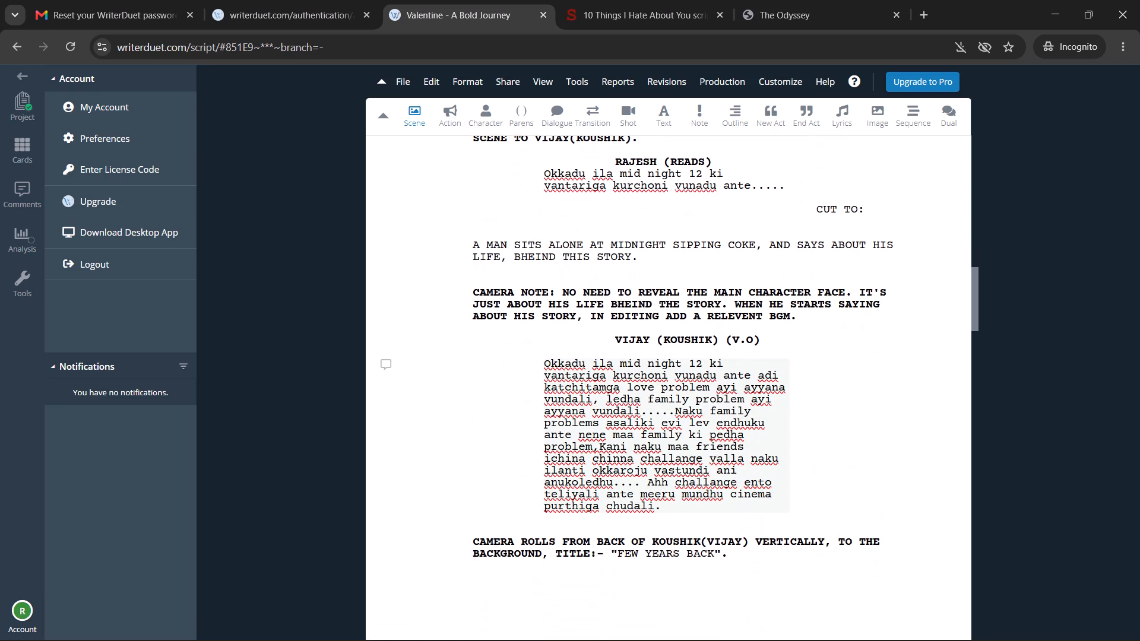
scroll(715, 501, "down", 2)
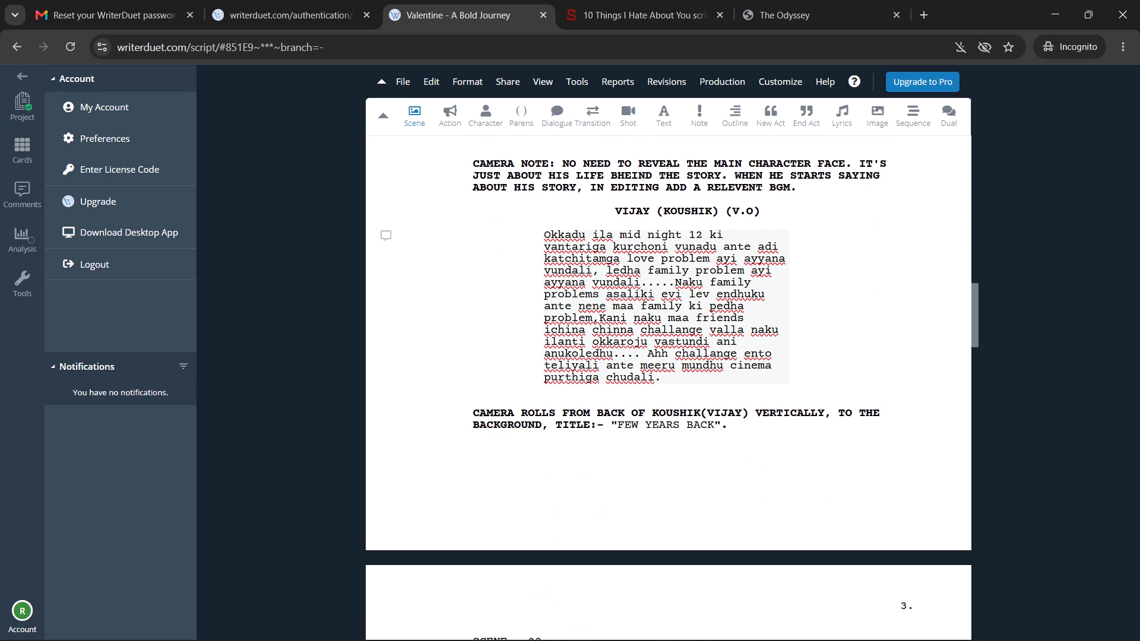
scroll(715, 501, "down", 6)
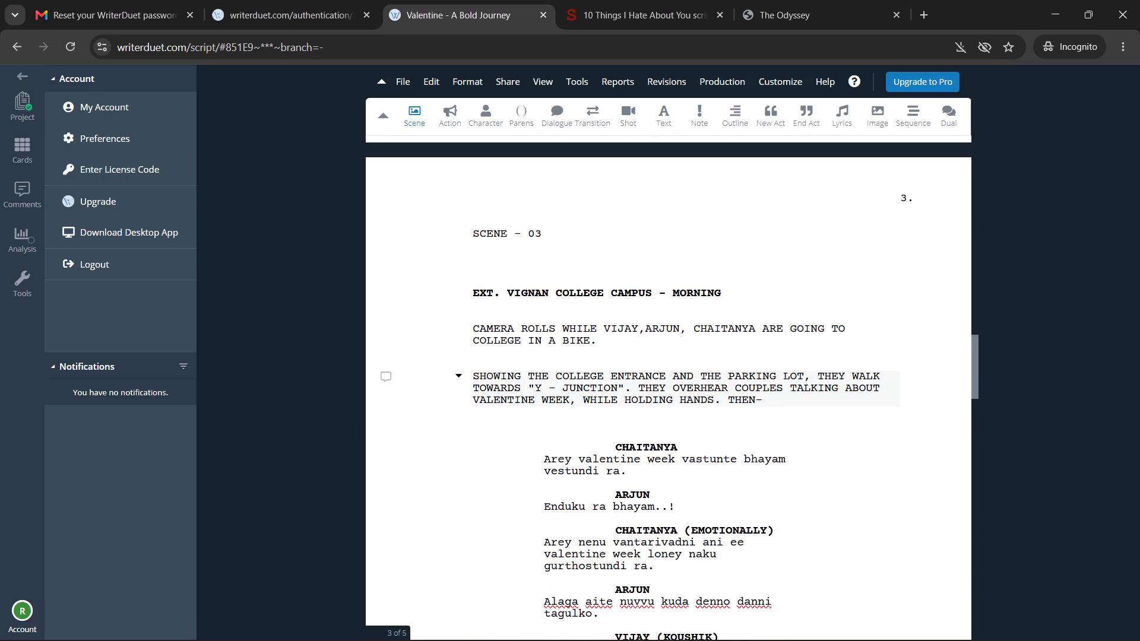
scroll(728, 482, "down", 1)
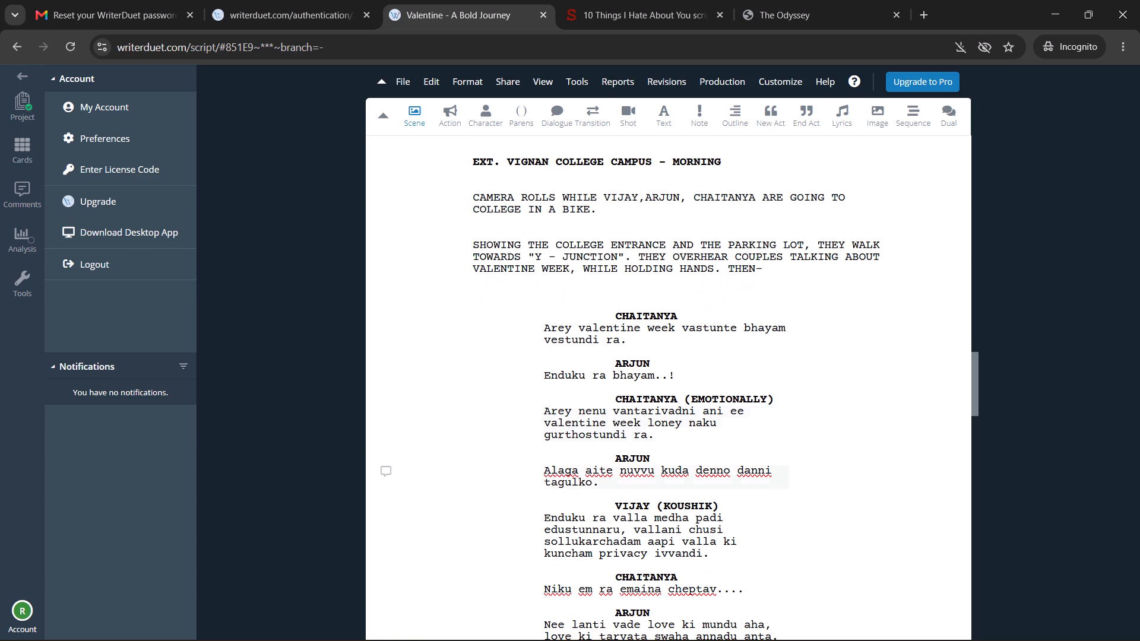
scroll(728, 482, "down", 3)
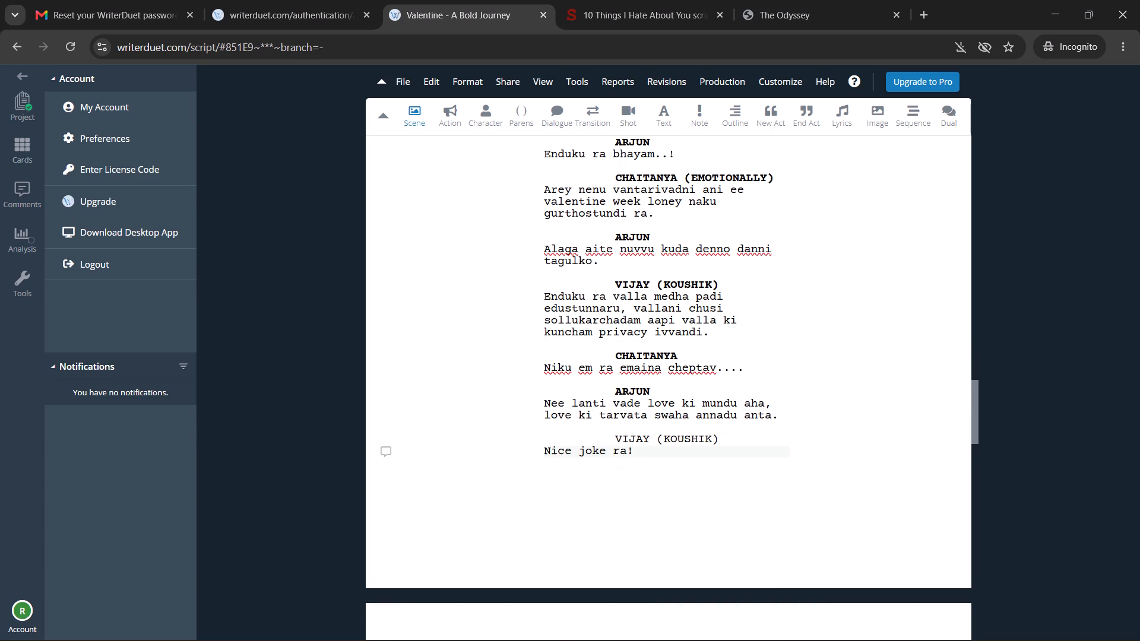
scroll(728, 482, "down", 10)
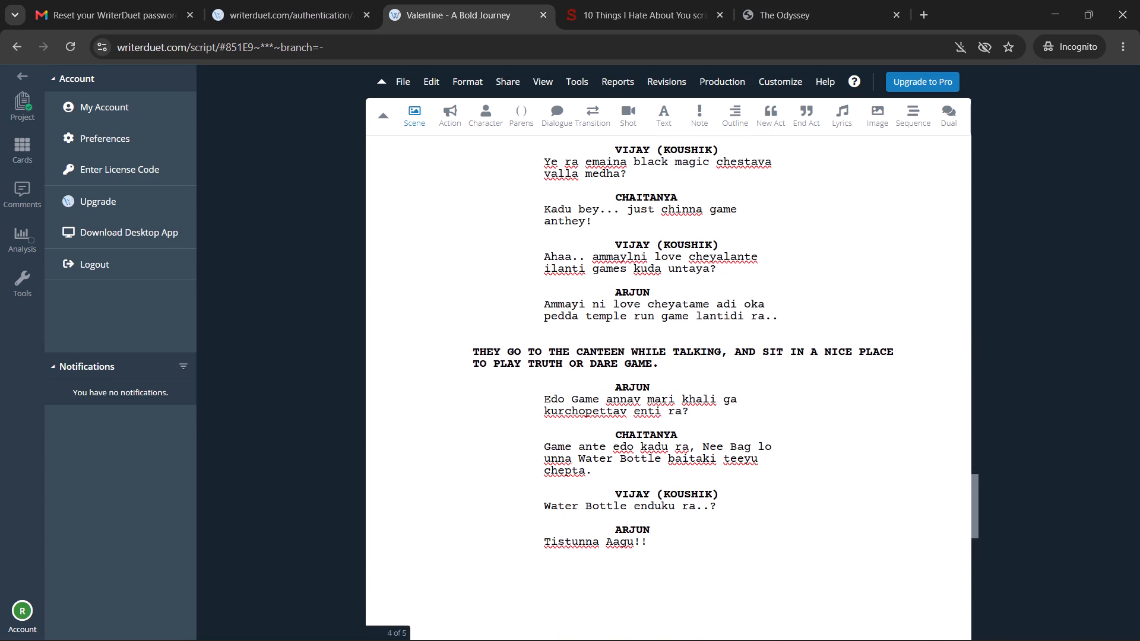
Insert the scene heading "SCENE - 04" between Arjun's "temple run game" dialogue and the heading about going to the canteen.
left_click(787, 316)
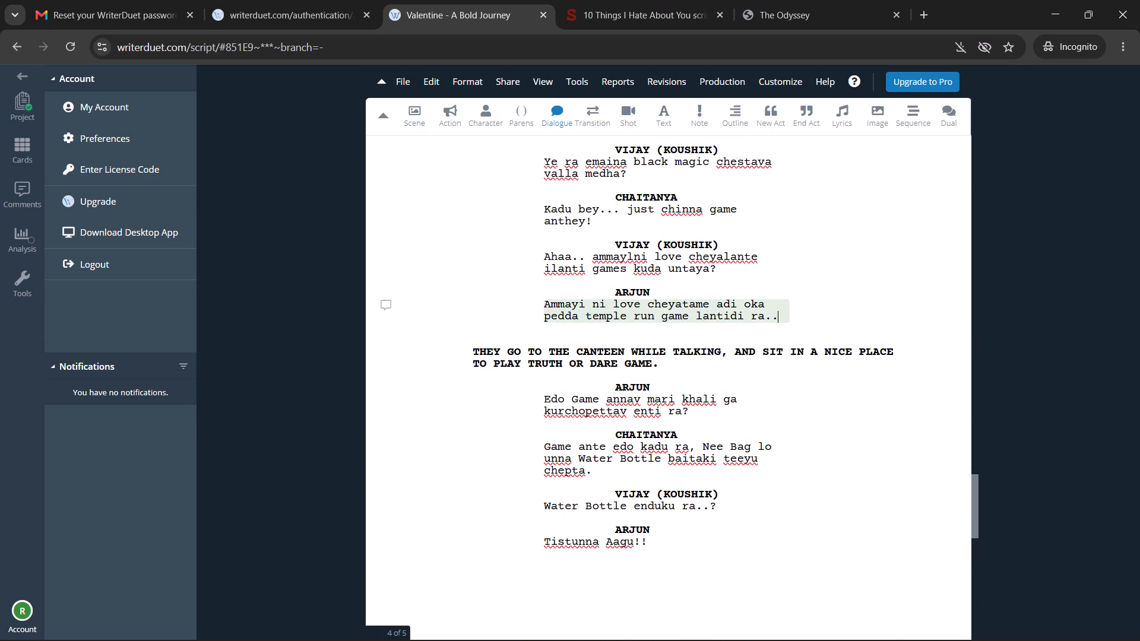
key("Return")
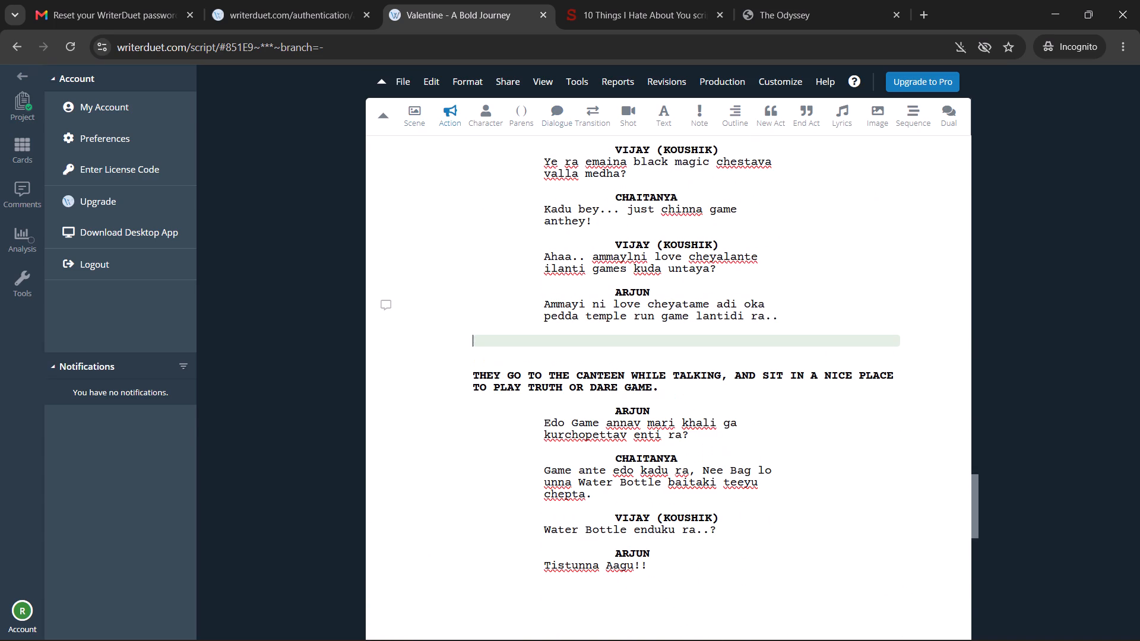
key("ctrl+1")
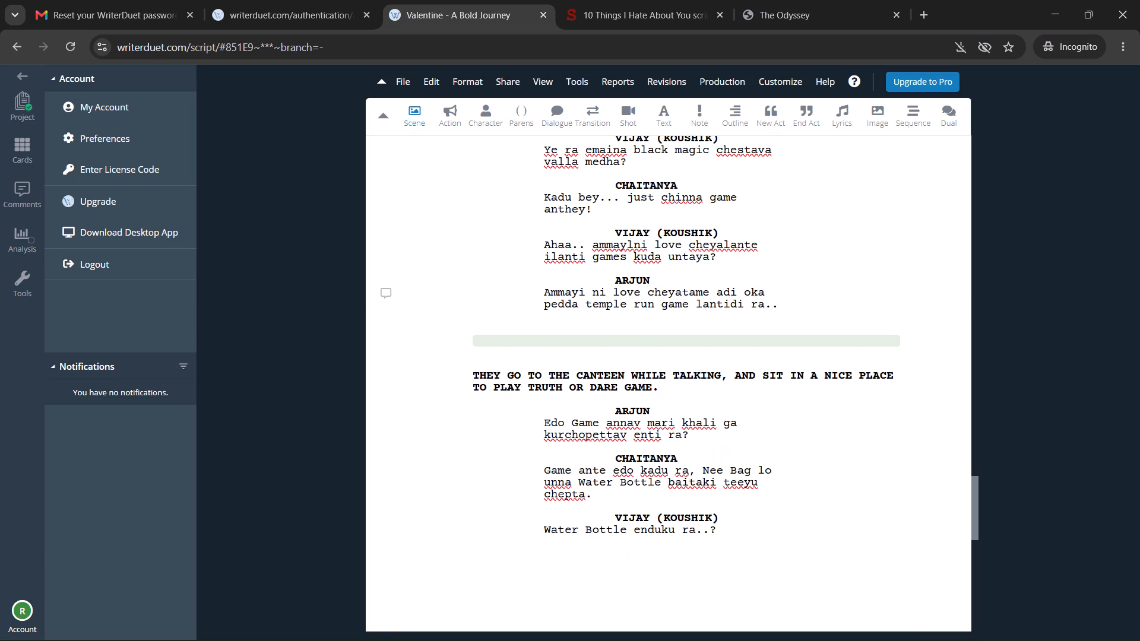
type("sc")
key("Tab")
key("space")
type("04")
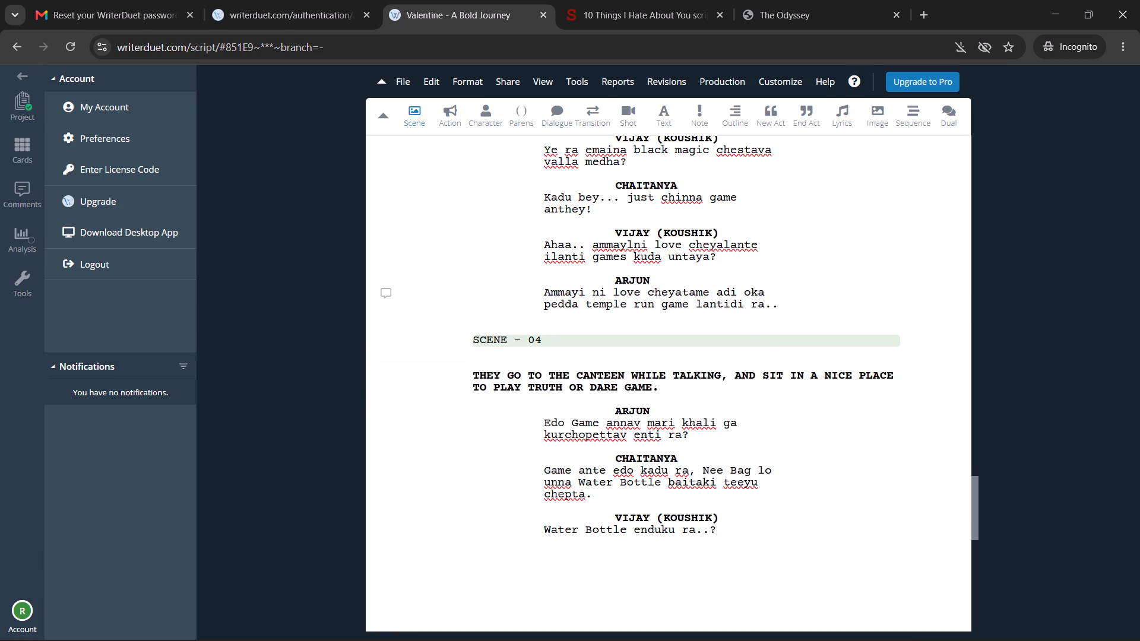
Add the scene heading "SCENE - 05" below the "CUT TO:" transition at the end of the script.
key("Down")
key("Down")
key("Down")
key("Down")
key("Down")
key("Down")
key("Down")
key("Down")
key("Down")
key("Down")
key("Down")
key("Down")
key("Down")
key("Down")
key("Down")
key("Down")
key("Down")
key("Down")
key("Down")
key("Down")
key("Down")
key("Down")
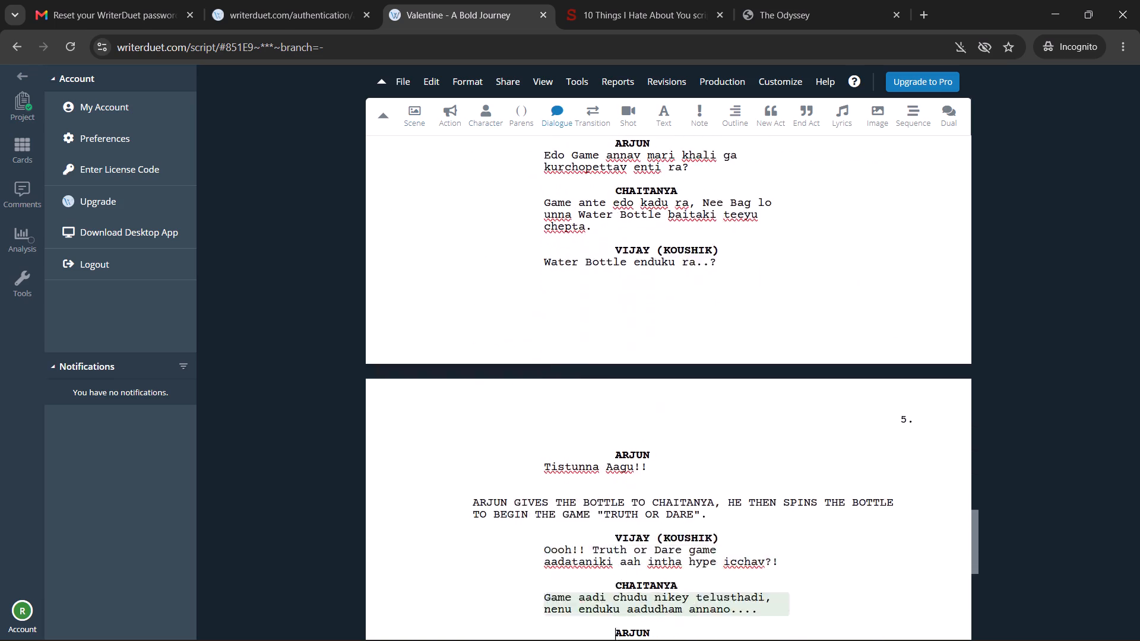
key("Down")
key("Down")
key("Up")
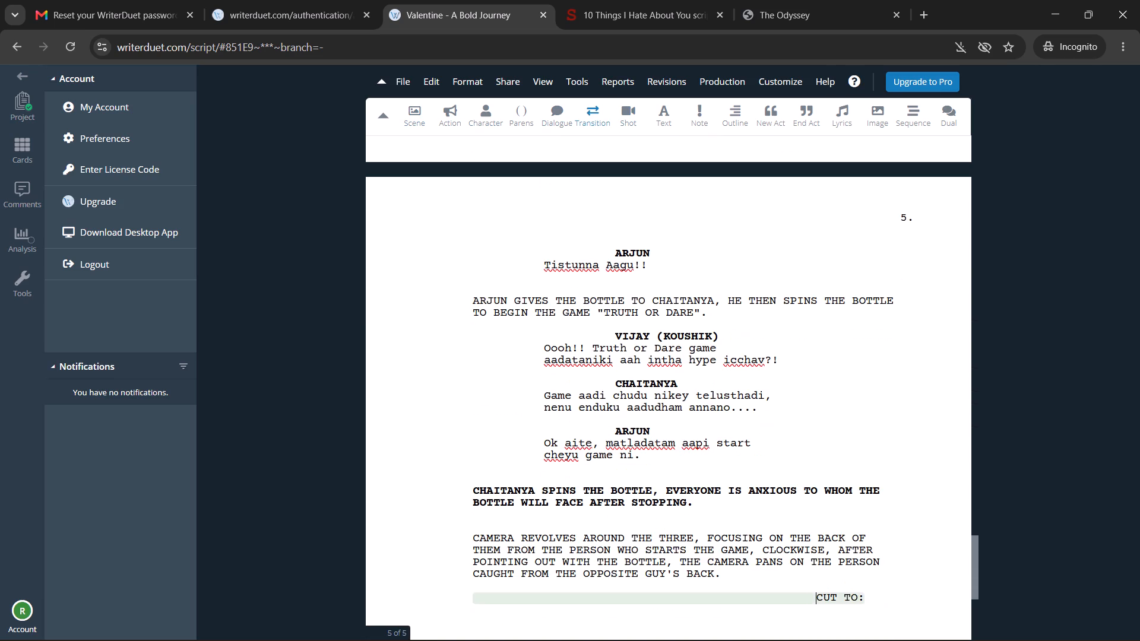
key("Up")
key("Down")
key("Down")
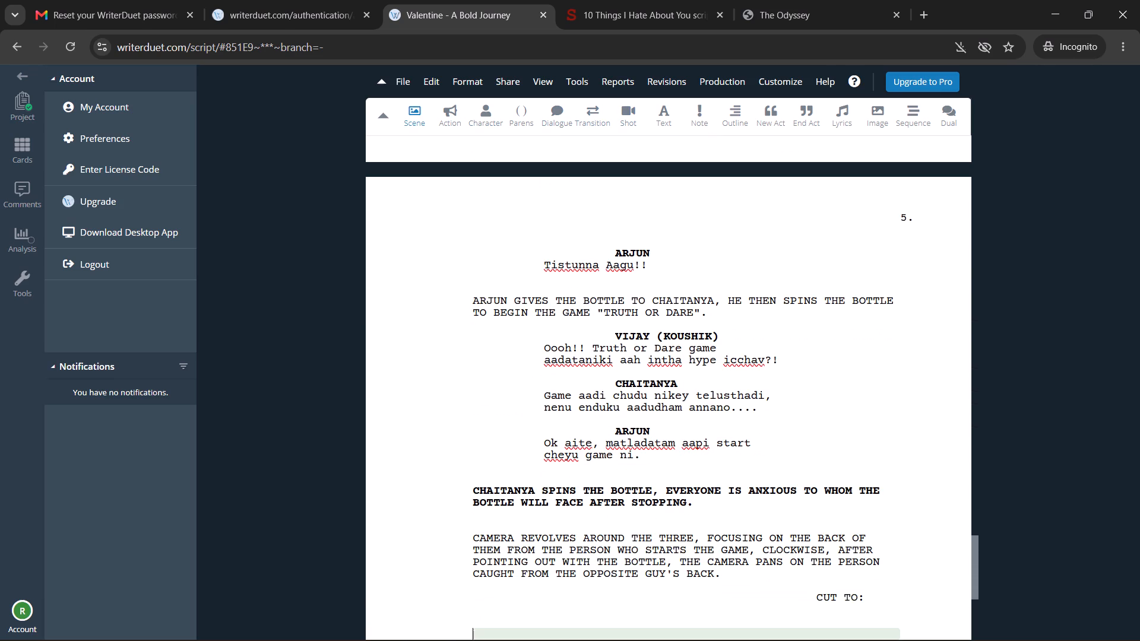
type("scw")
key("Tab")
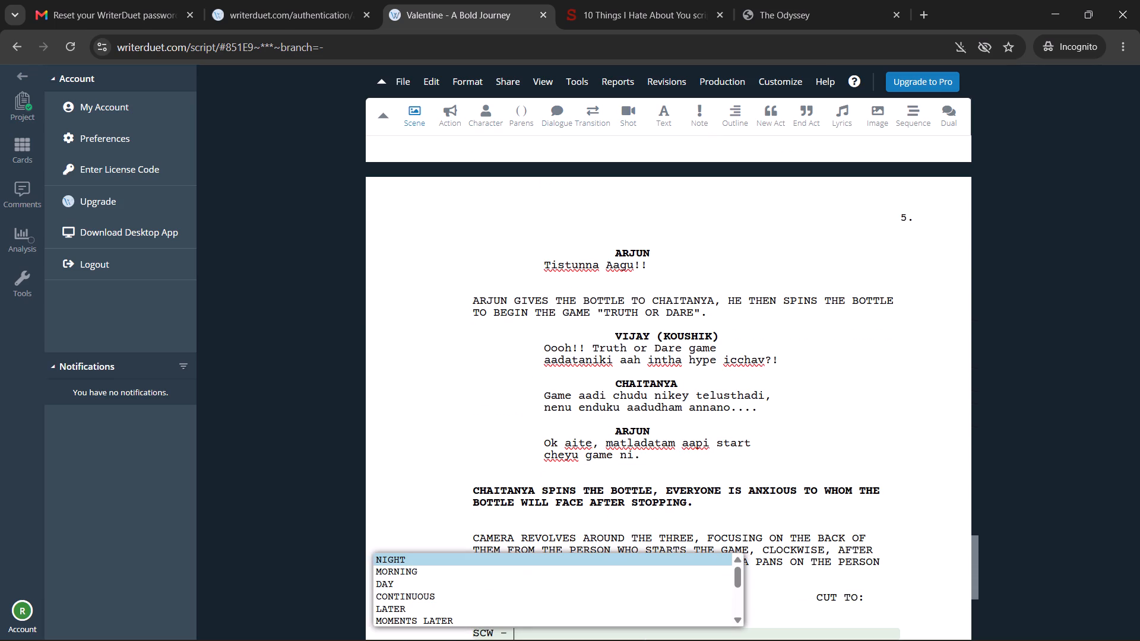
key("BackSpace")
key("BackSpace")
key("BackSpace")
key("BackSpace")
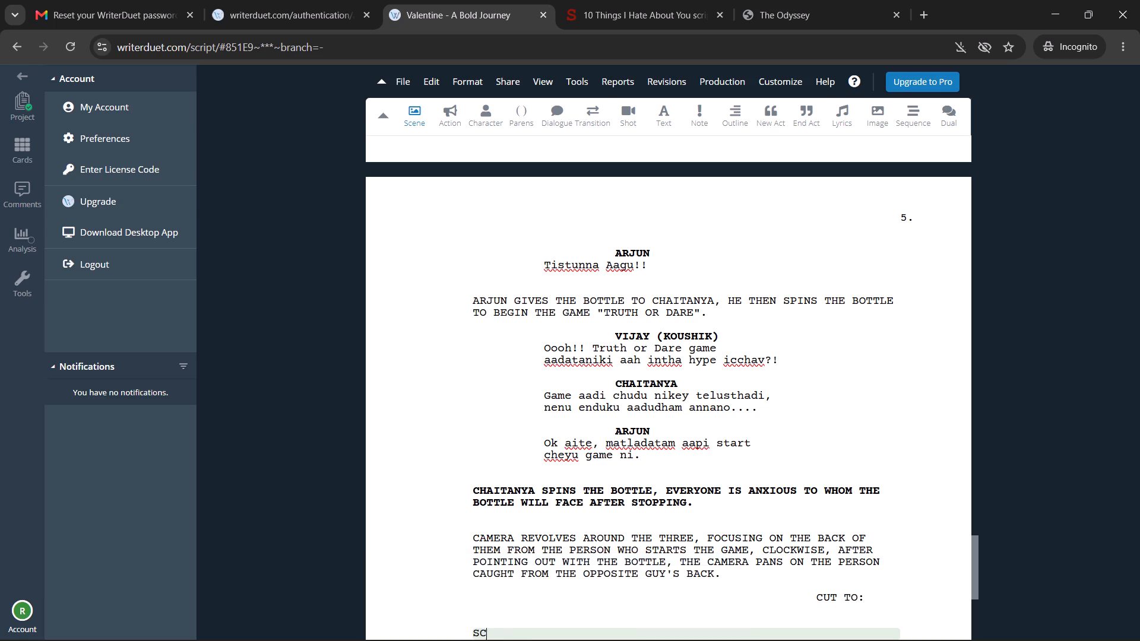
key("BackSpace")
key("BackSpace")
key("BackSpace")
key("Return")
type("scw")
key("BackSpace")
key("e")
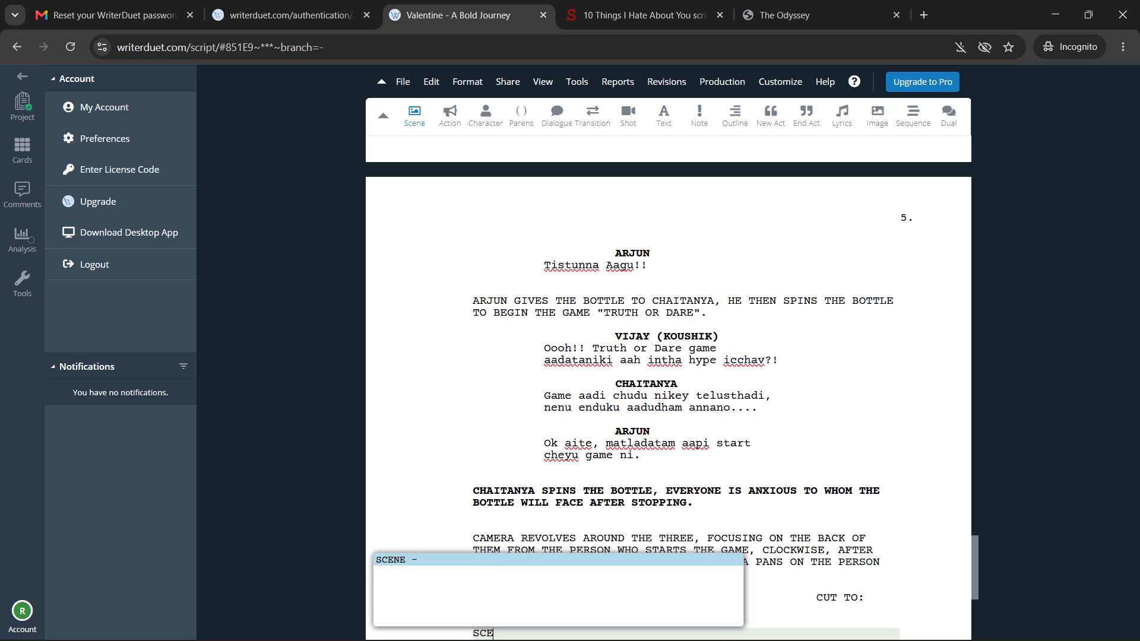
key("Tab")
key("space")
type("05")
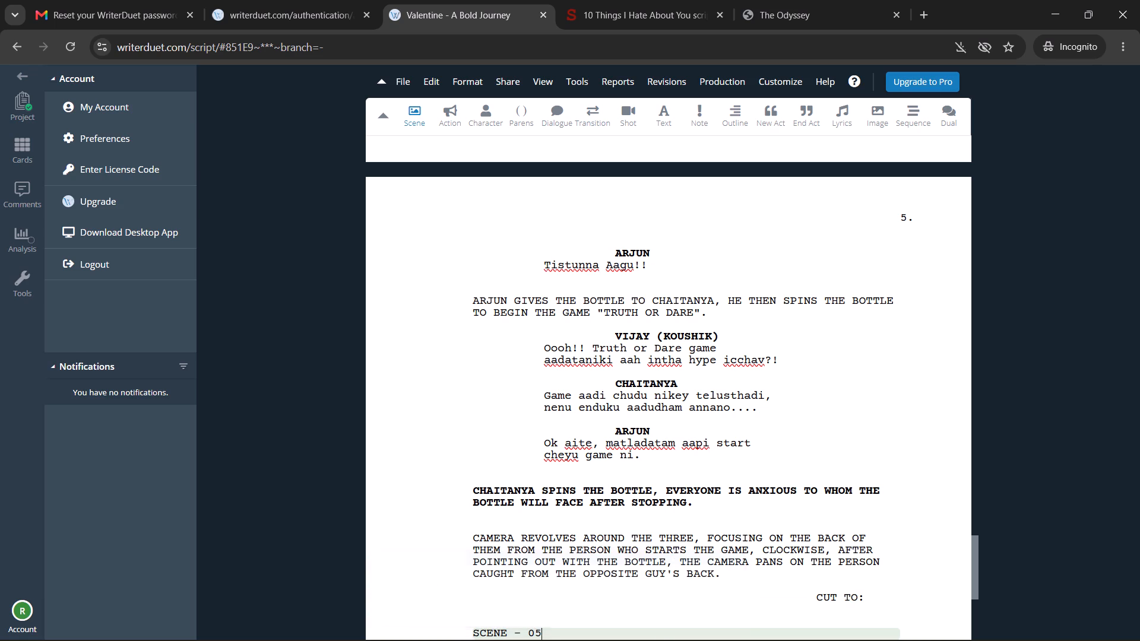
key("Return")
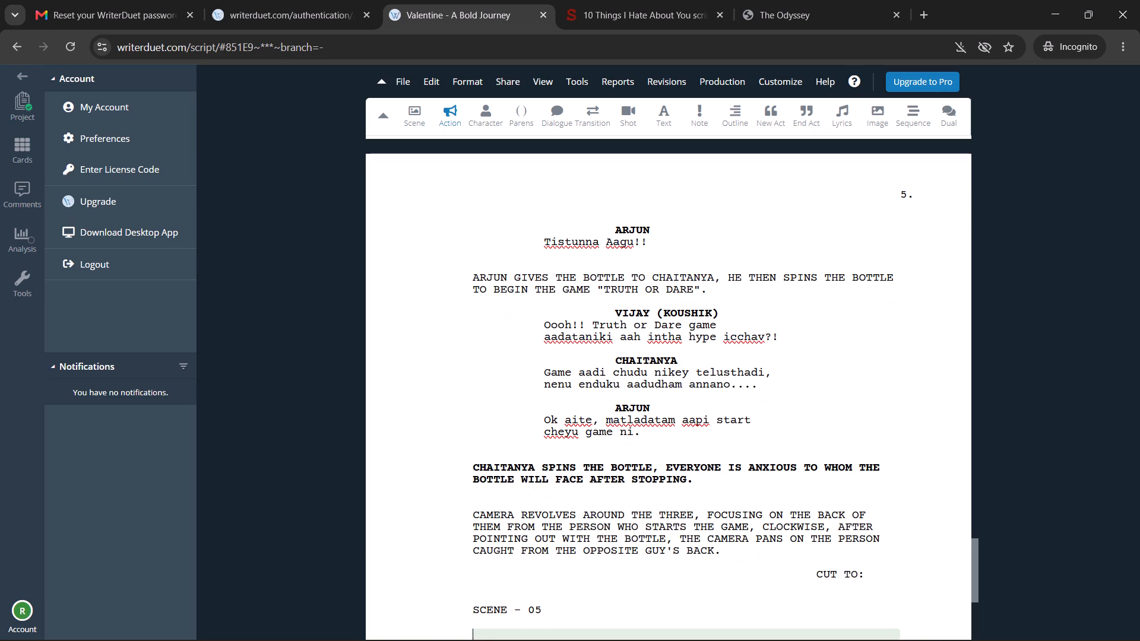
Write the action line "Scene switches back to Present Time in Rajesh's Room." under the SCENE - 05 heading.
scroll(663, 541, "down", 4)
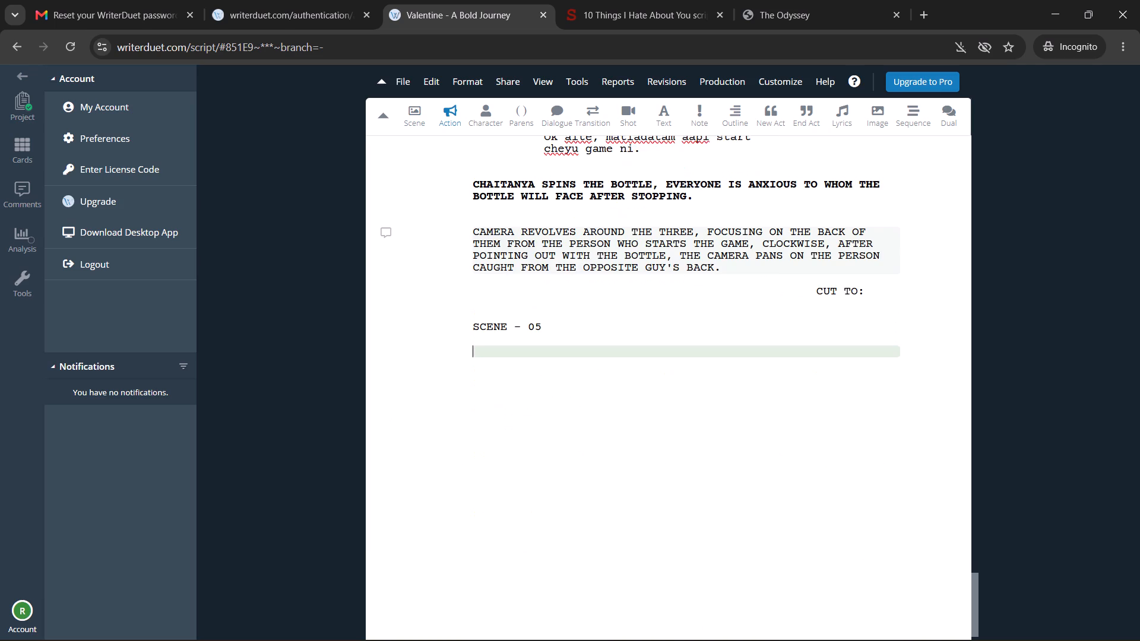
scroll(662, 529, "down", 2)
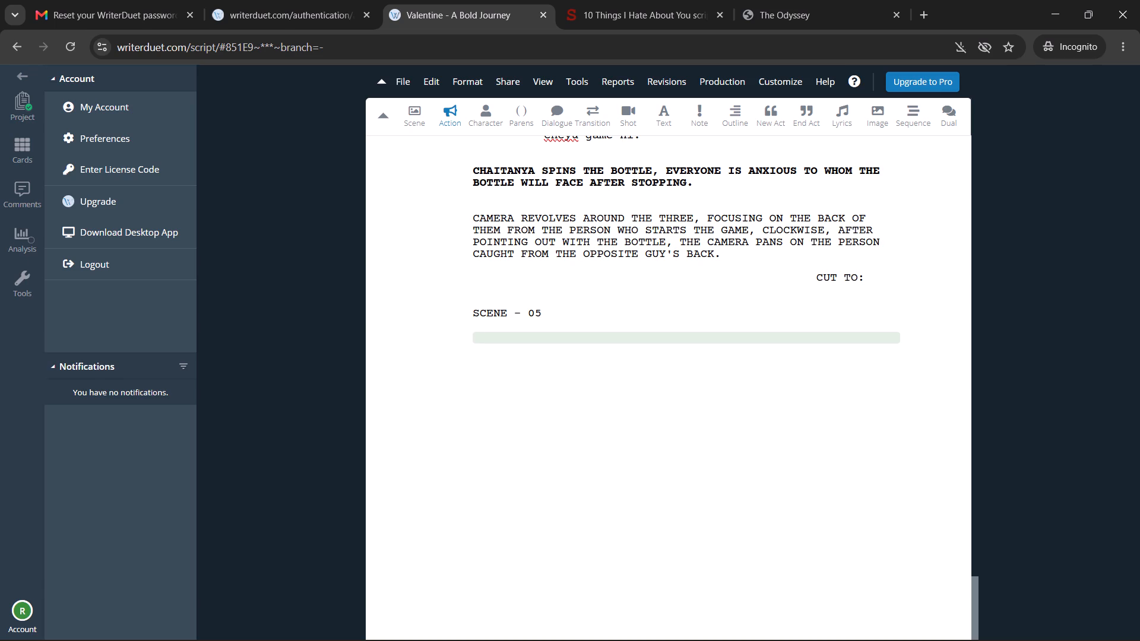
type("Scene w")
key("BackSpace")
type("switches back to")
key("space")
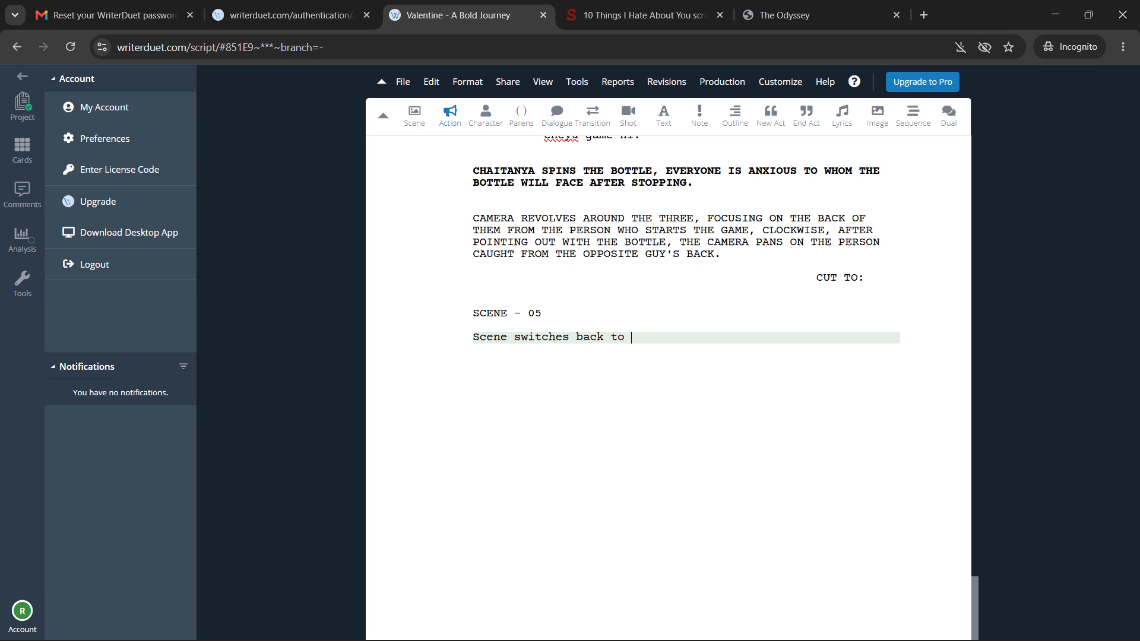
type("Rajes")
key("ctrl+BackSpace")
type("Present Time's Rajesh")
key("ctrl+BackSpace")
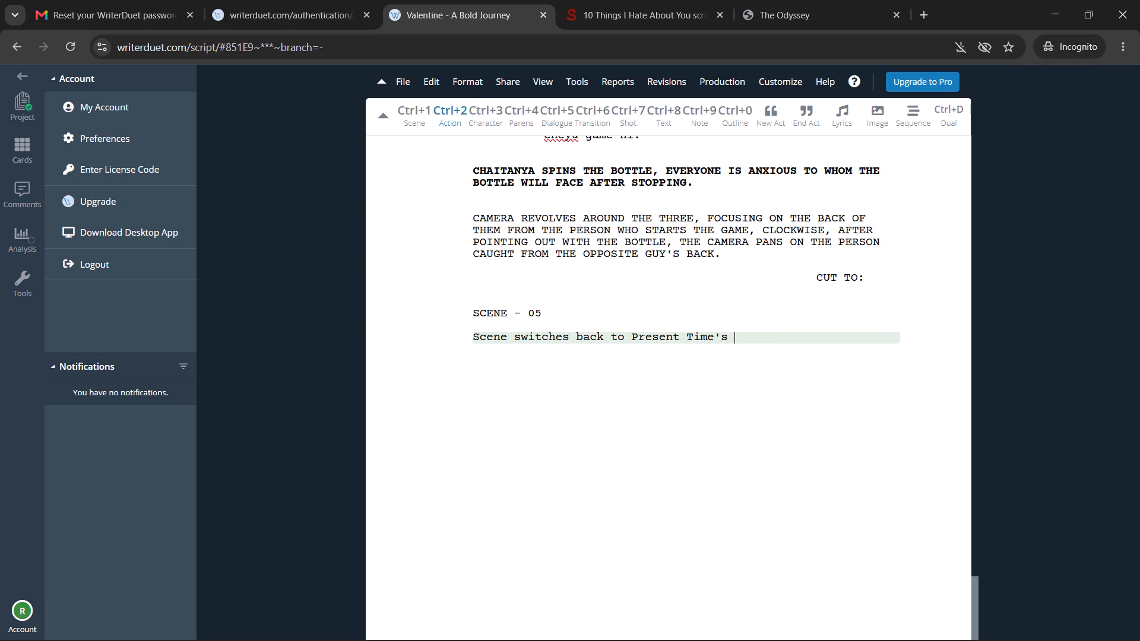
key("BackSpace")
key("BackSpace")
key("BackSpace")
type(",")
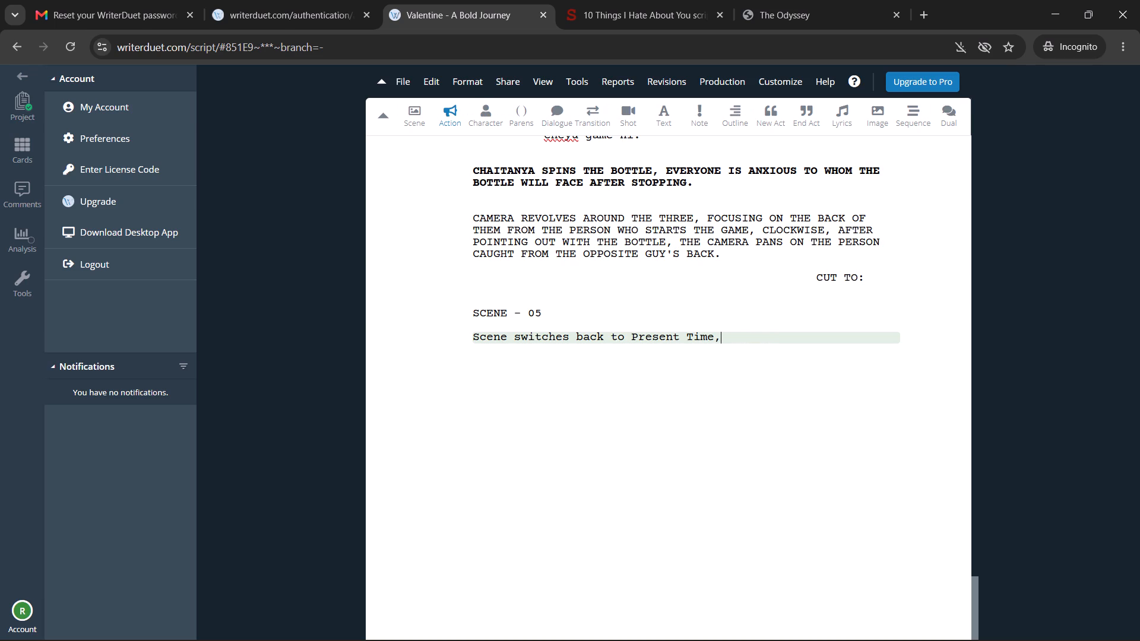
key("space")
key("BackSpace")
key("BackSpace")
key("space")
type("in Rajs")
key("BackSpace")
type("es")
type("h's Room")
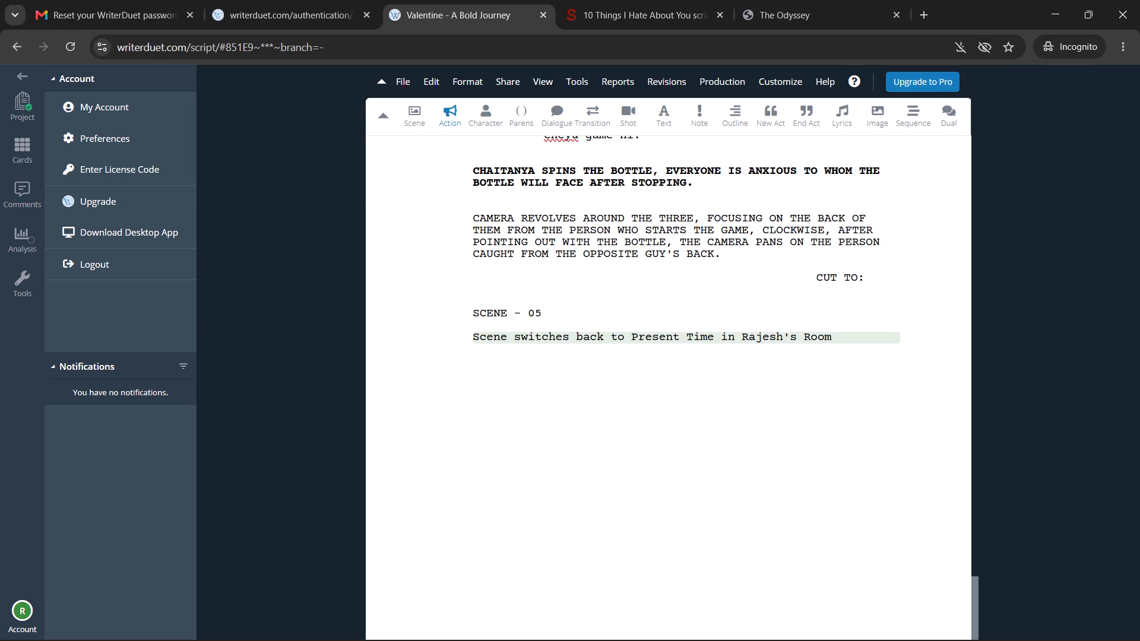
key("period")
Continue the SCENE - 05 action paragraph with "He gets distracted from reading the diary by the alarm sound".
key("space")
type("He getr")
key("BackSpace")
type("'s")
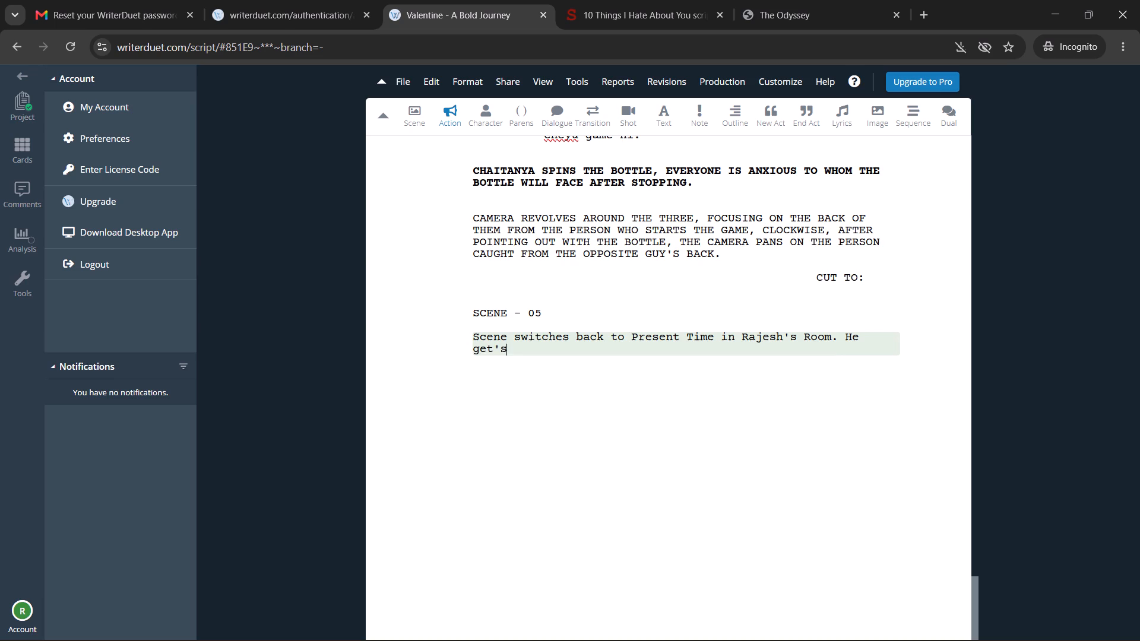
key("space")
key("BackSpace")
key("BackSpace")
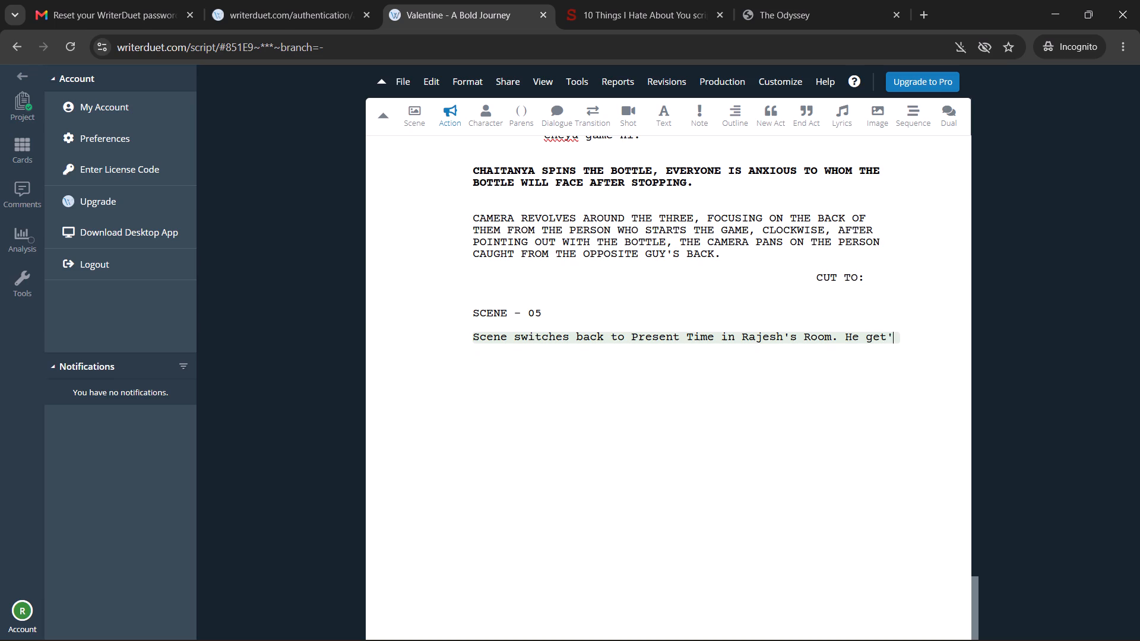
key("BackSpace")
type("s de")
key("s")
key("BackSpace")
key("BackSpace")
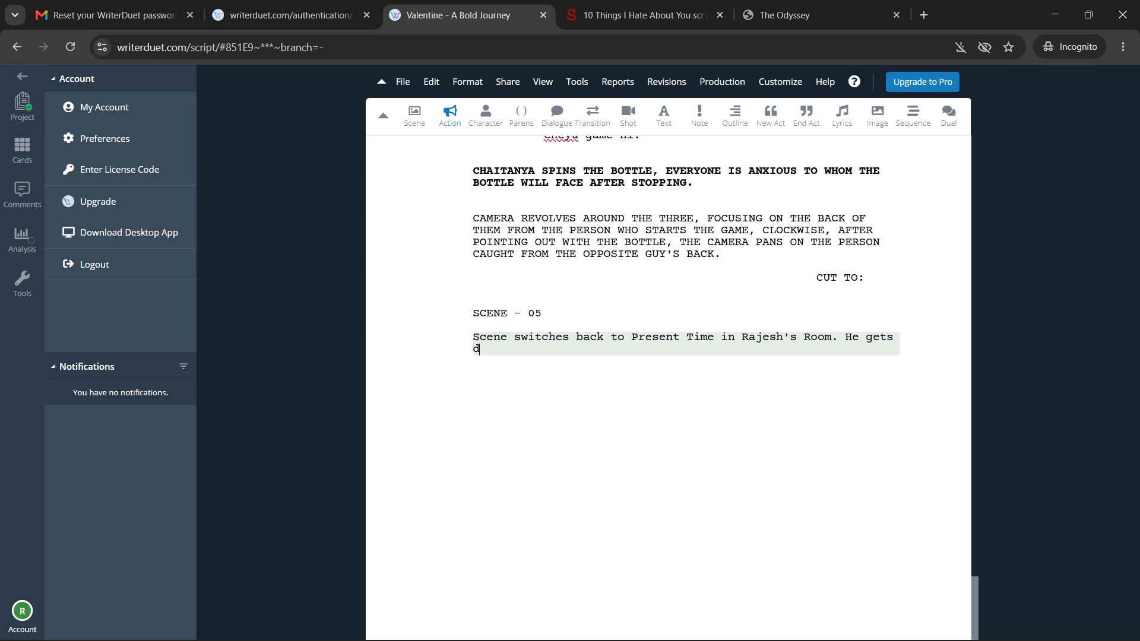
type("istracted byy")
key("BackSpace")
key("BackSpace")
key("BackSpace")
type("from reading")
key("space")
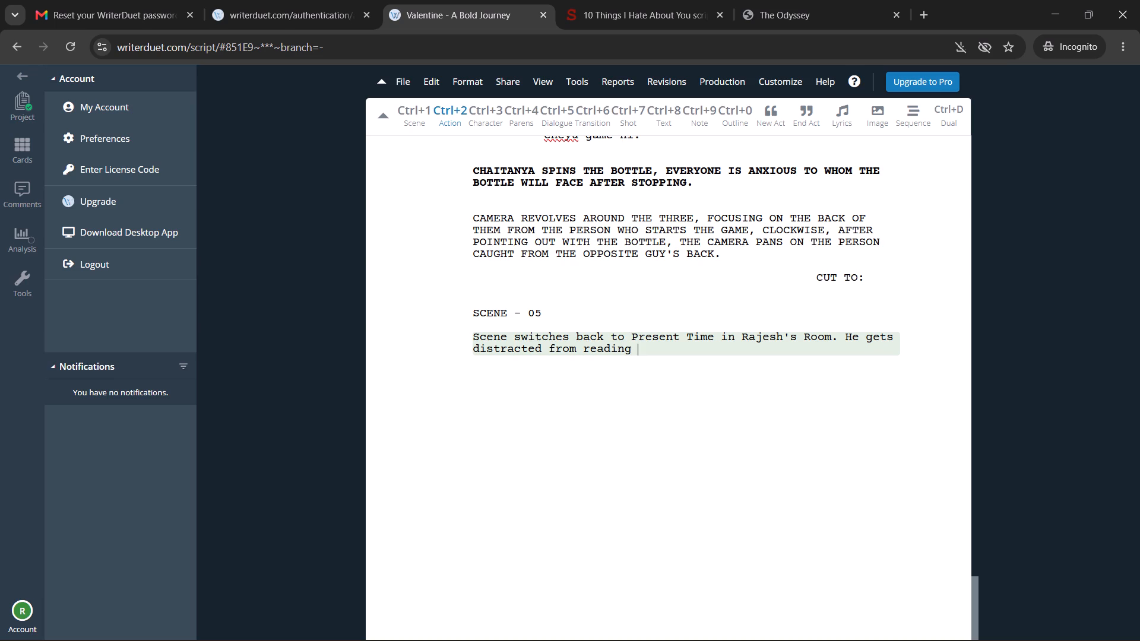
type("the diary by the alarm")
key("space")
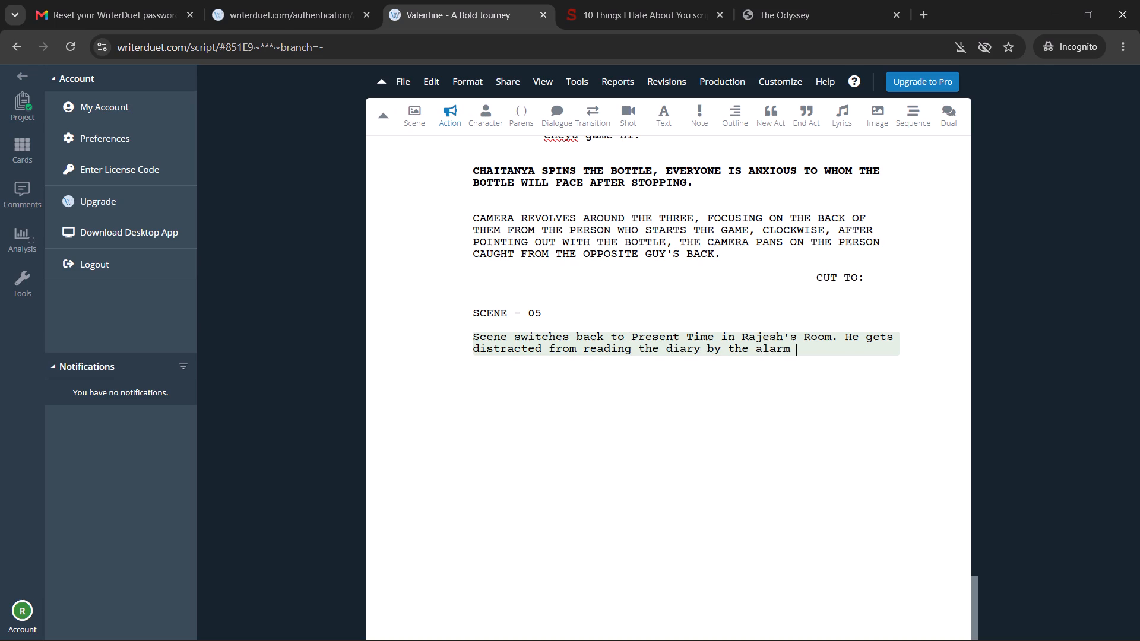
type("soudn")
key("BackSpace")
key("BackSpace")
type("nd")
Reword the end of the sentence about the diary to read "by the sound of his alarm.".
key("ctrl+Left")
key("ctrl+Left")
key("ctrl+Left")
key("ctrl+Left")
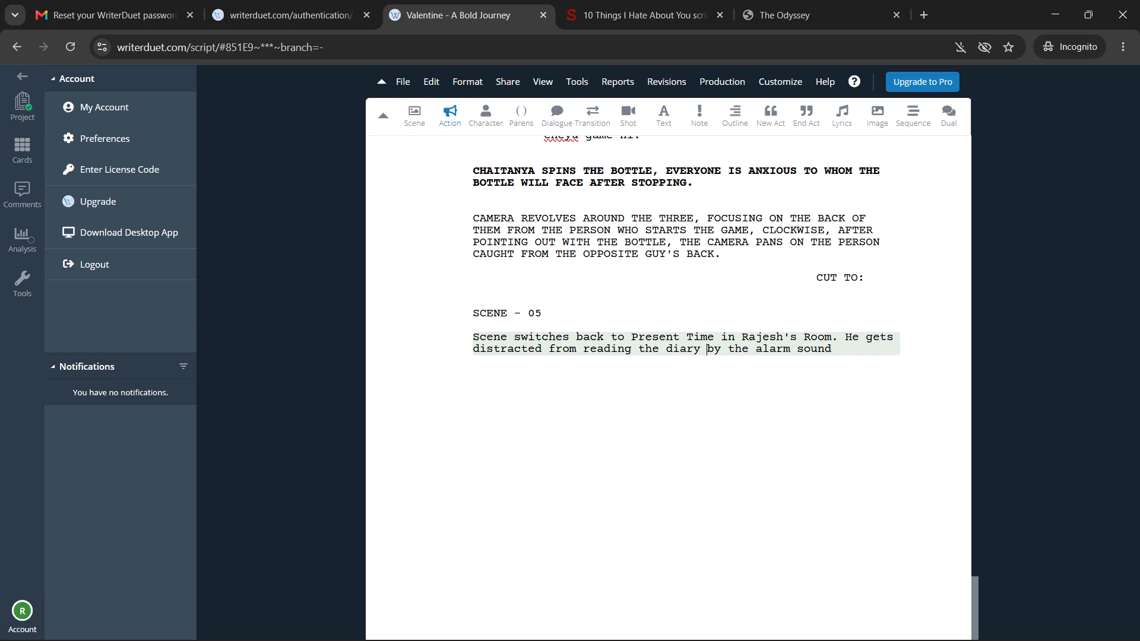
key("ctrl+Right")
key("ctrl+Right")
key("ctrl+Right")
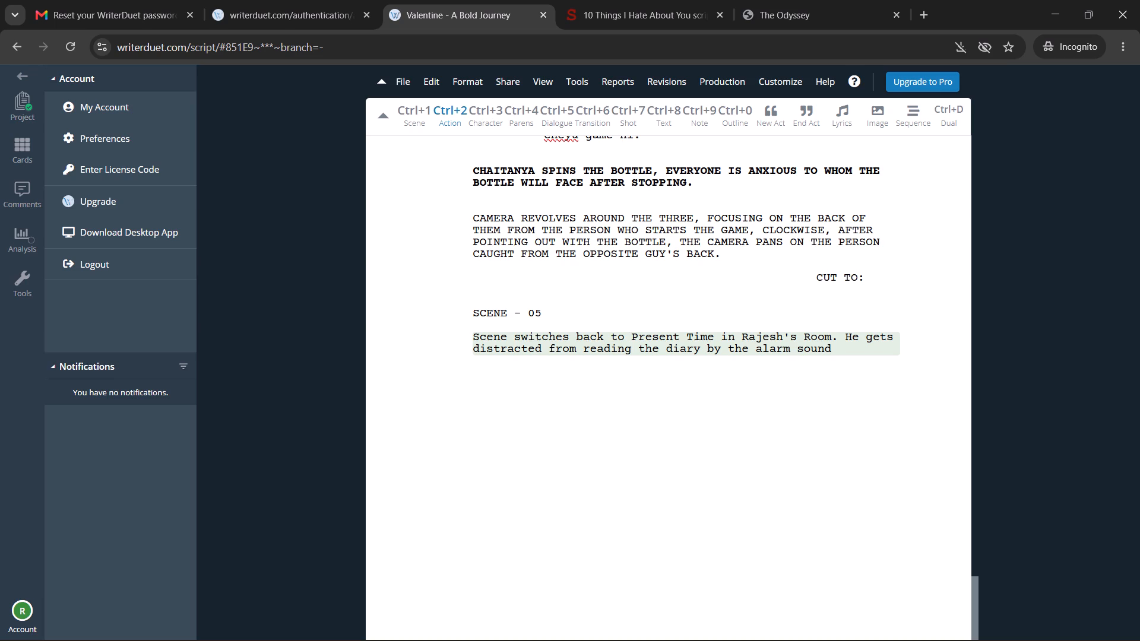
key("ctrl+Delete")
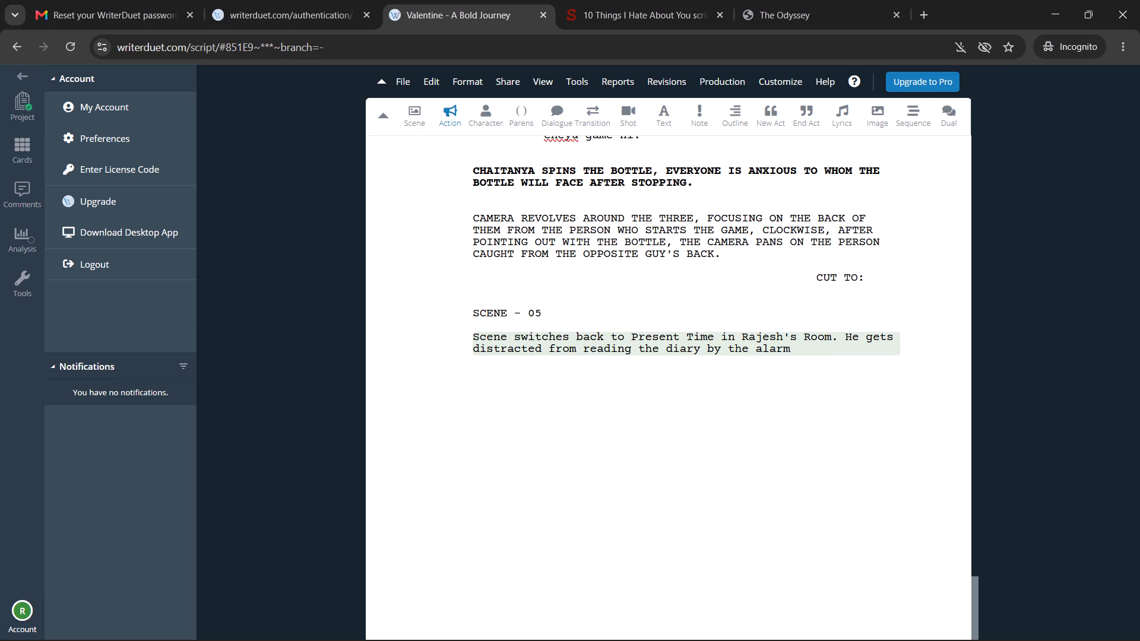
key("ctrl+BackSpace")
type("sound of his alarm")
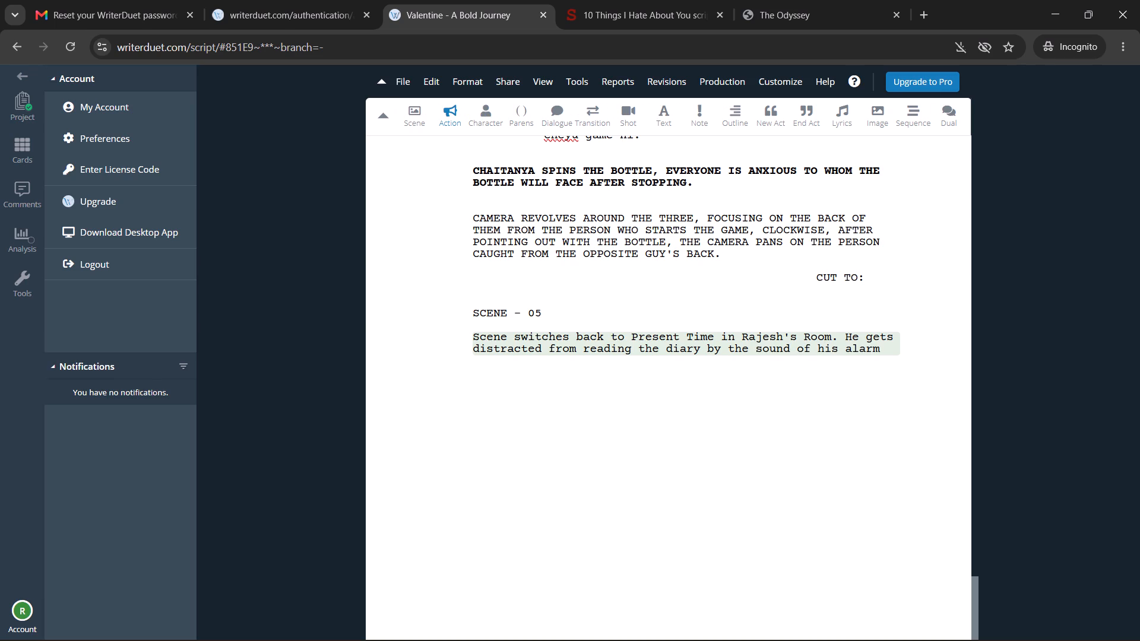
key("period")
Begin another sentence in the same SCENE - 05 action paragraph with "He realises".
key("Return")
key("BackSpace")
type("He")
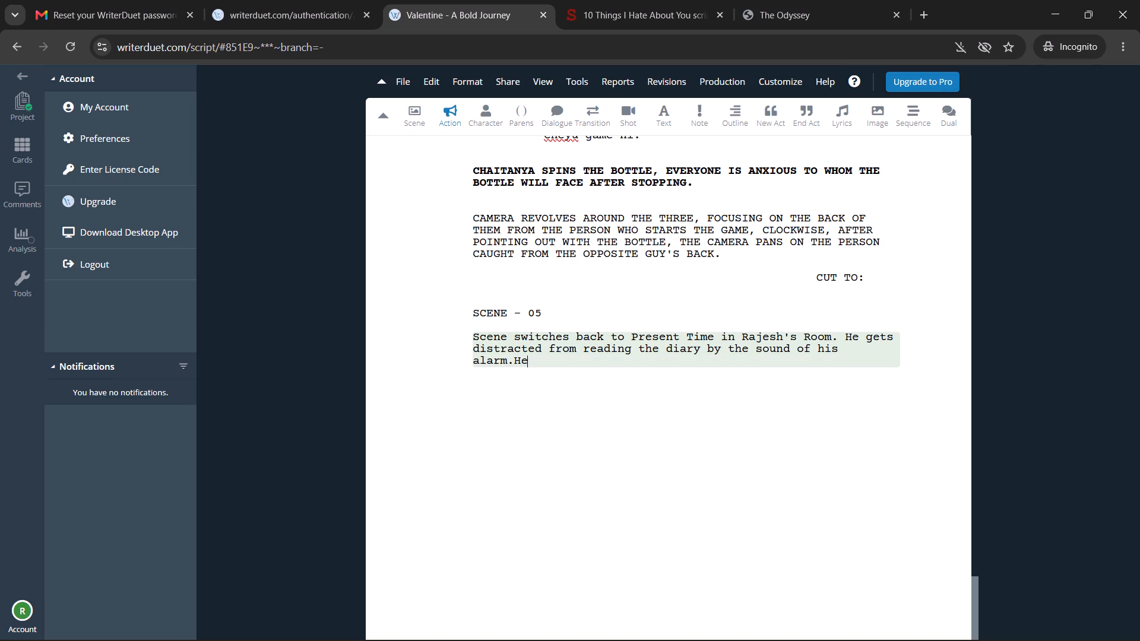
key("space")
key("BackSpace")
key("BackSpace")
key("BackSpace")
key("space")
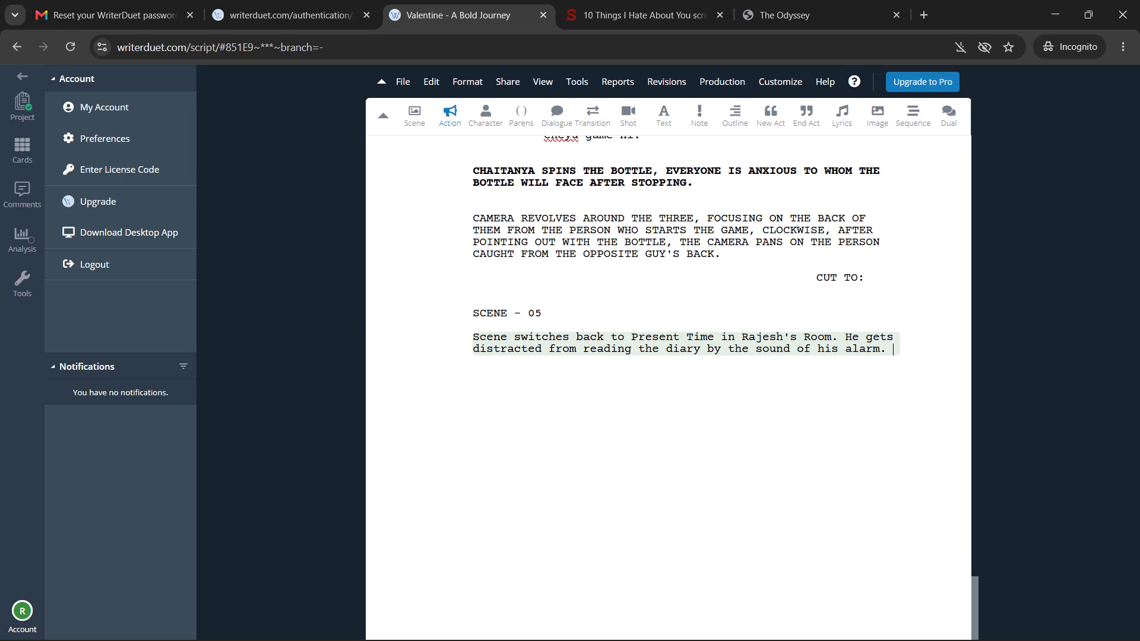
type("He realises that")
key("space")
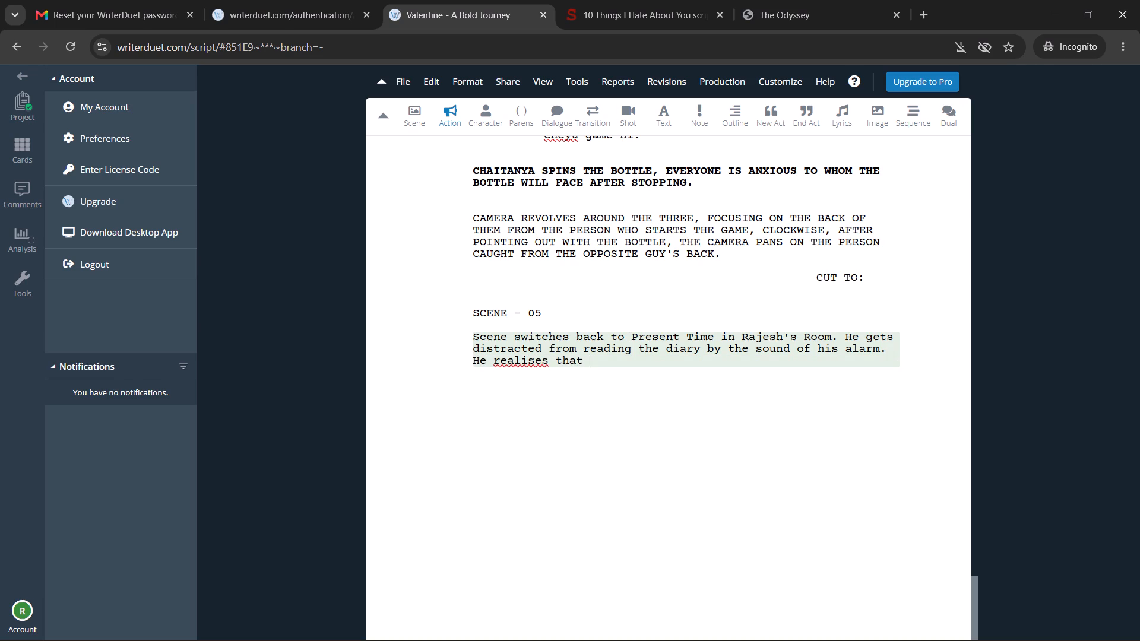
key("BackSpace")
key("BackSpace")
key("BackSpace")
key("BackSpace")
key("BackSpace")
key("BackSpace")
key("BackSpace")
type("s")
key("space")
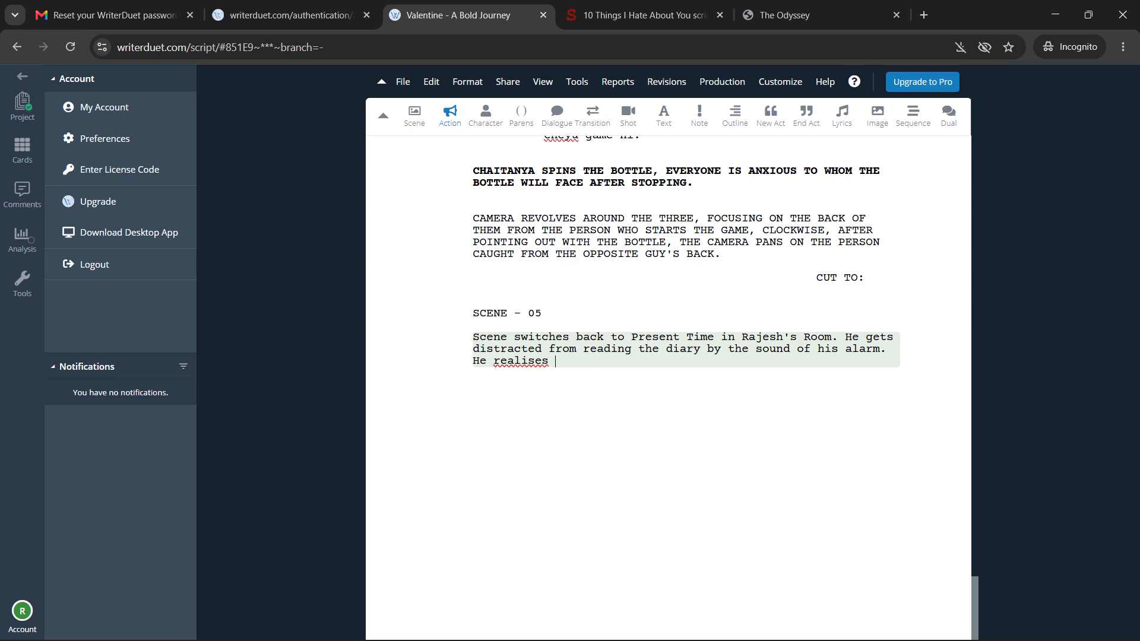
Look up the spelling of "realises" with a web search in a new browser tab, and return to the script.
key("BackSpace")
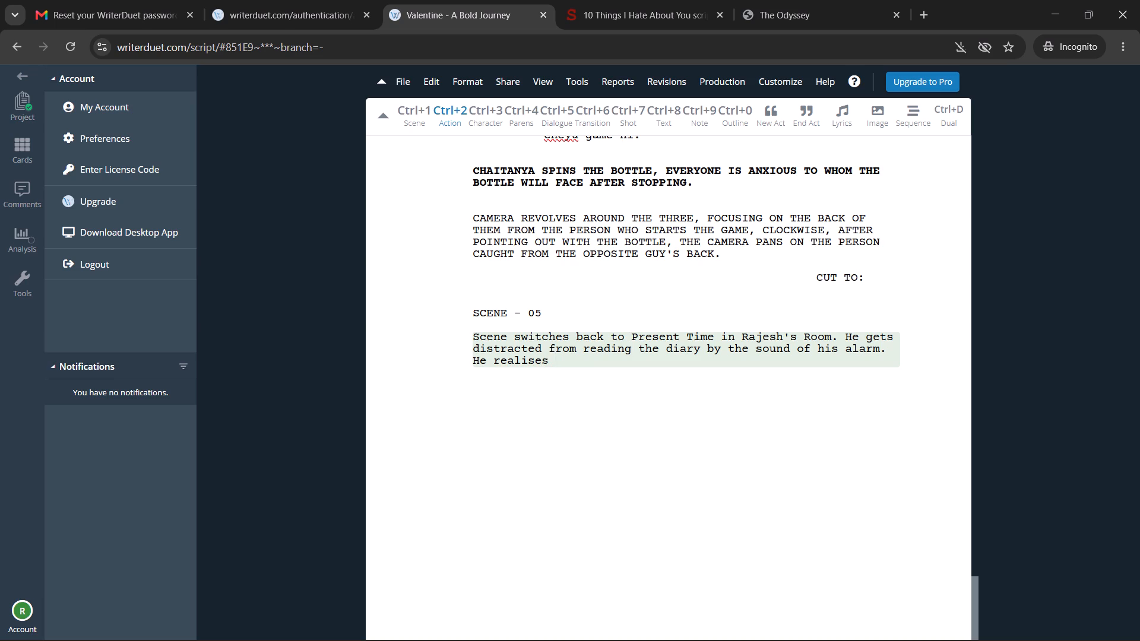
key("ctrl+shift+Left")
key("ctrl+c")
key("ctrl+t")
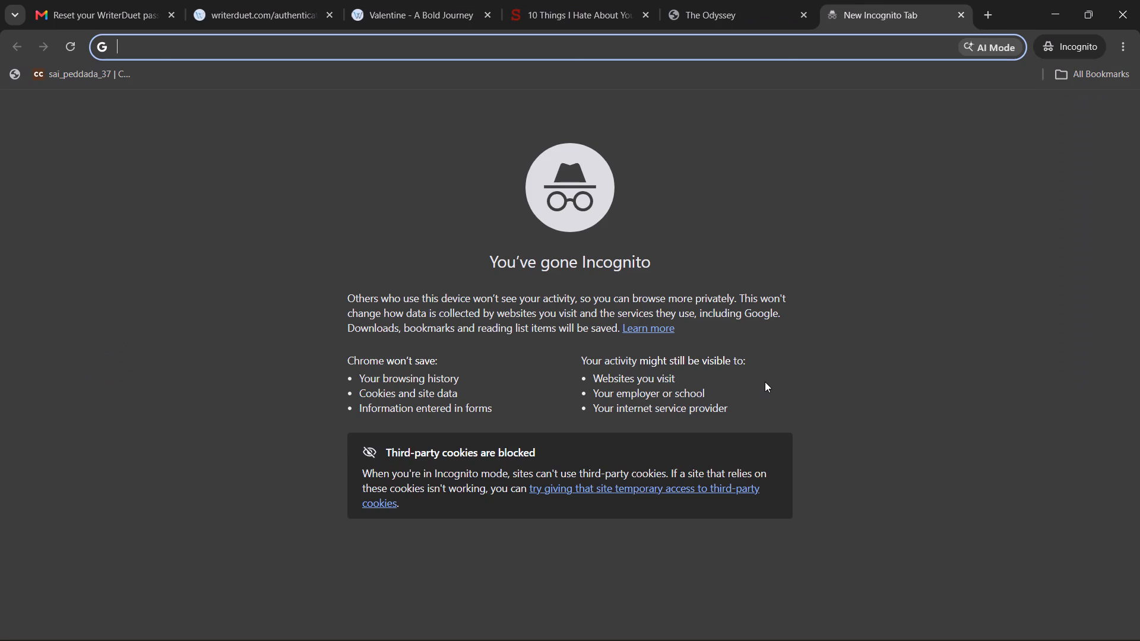
key("ctrl+v")
key("Return")
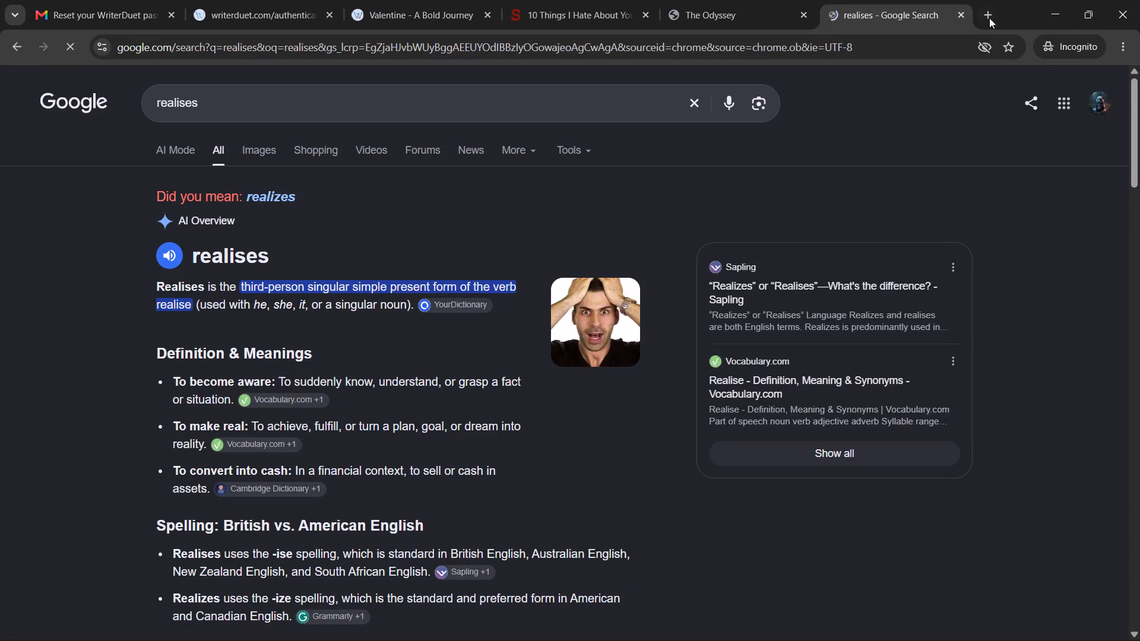
left_click(961, 19)
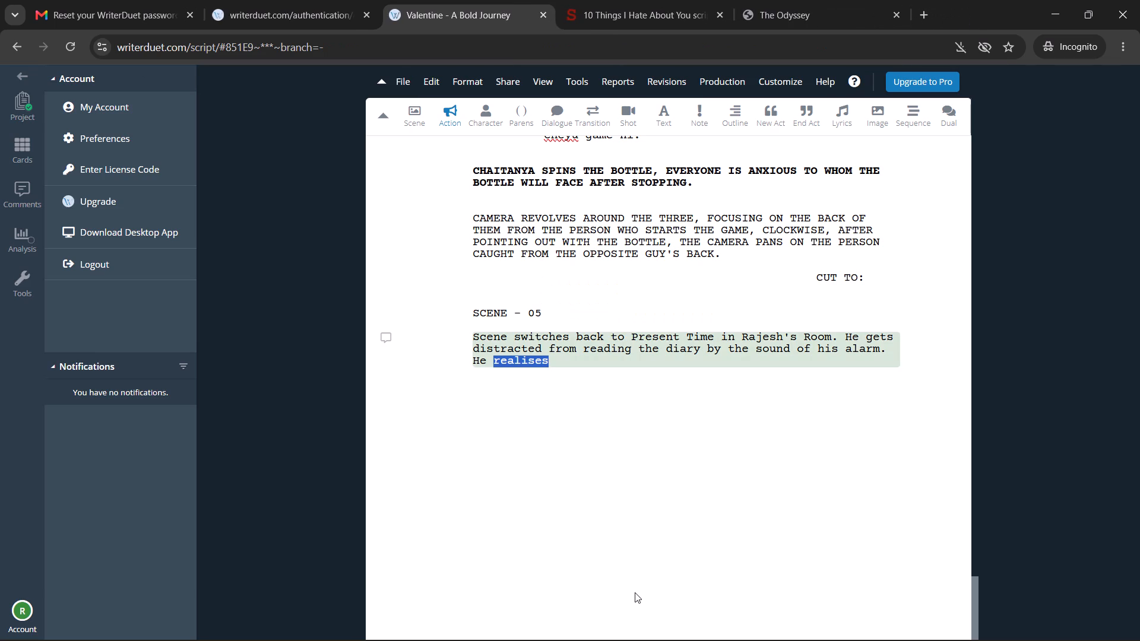
Correct the word to "realizes" and complete the sentence with "that it is the next morning and that he has been reading the whole night.".
key("Right")
key("BackSpace")
key("BackSpace")
key("BackSpace")
type("zes that it h")
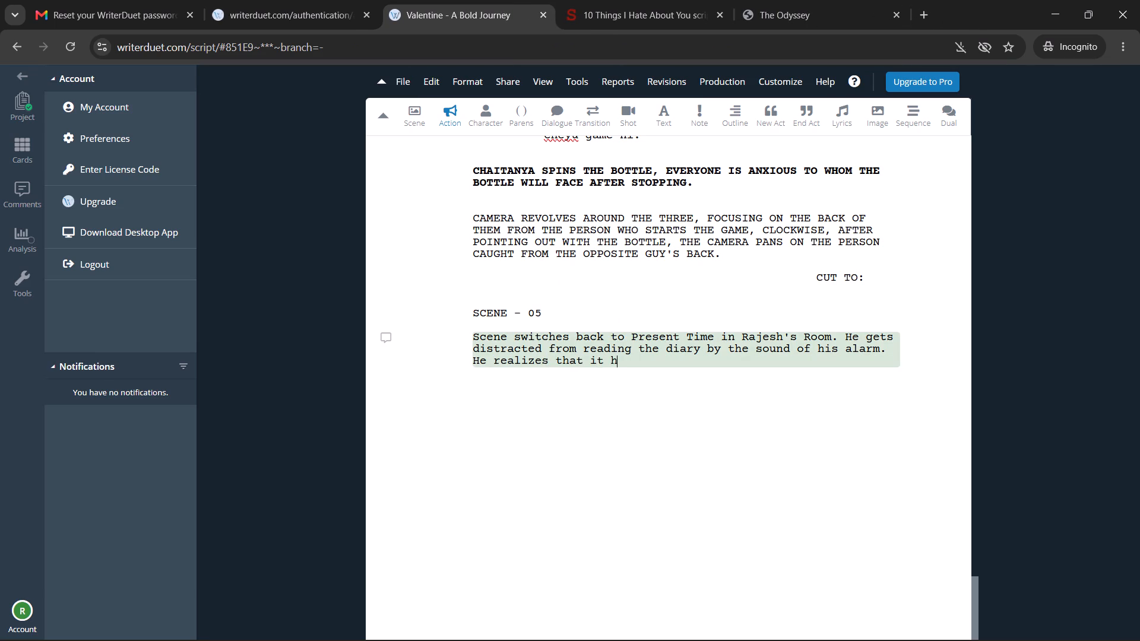
key("BackSpace")
type("is n")
key("BackSpace")
key("m")
key("BackSpace")
key("BackSpace")
key("BackSpace")
key("BackSpace")
type("is the next morning t")
key("BackSpace")
type("=a")
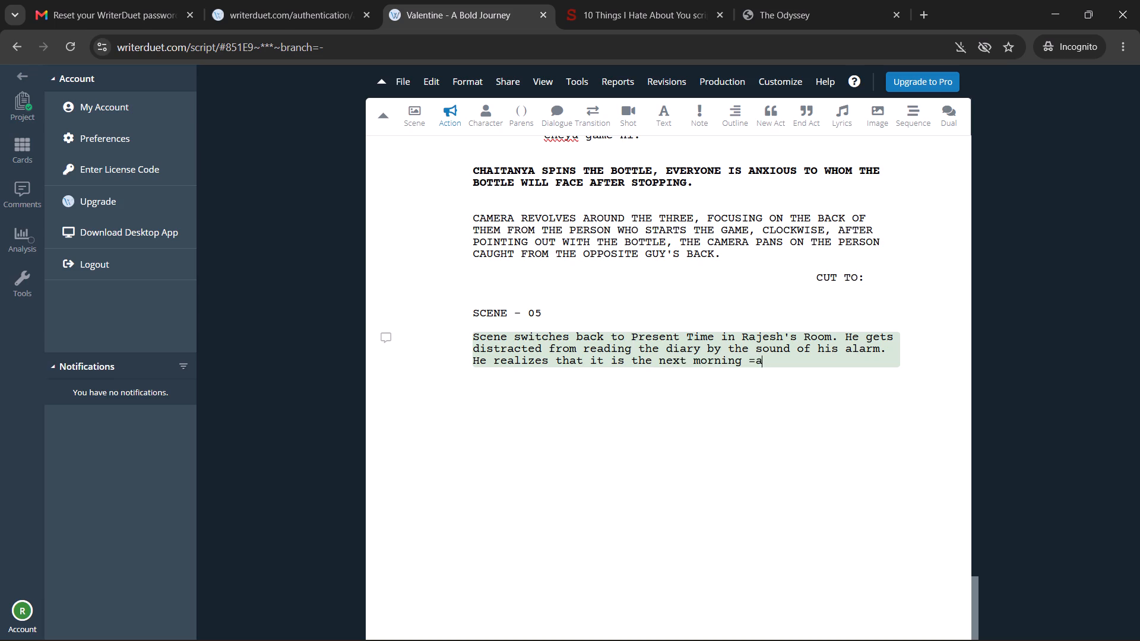
key("BackSpace")
key("BackSpace")
type("and that he has been reading the whole night")
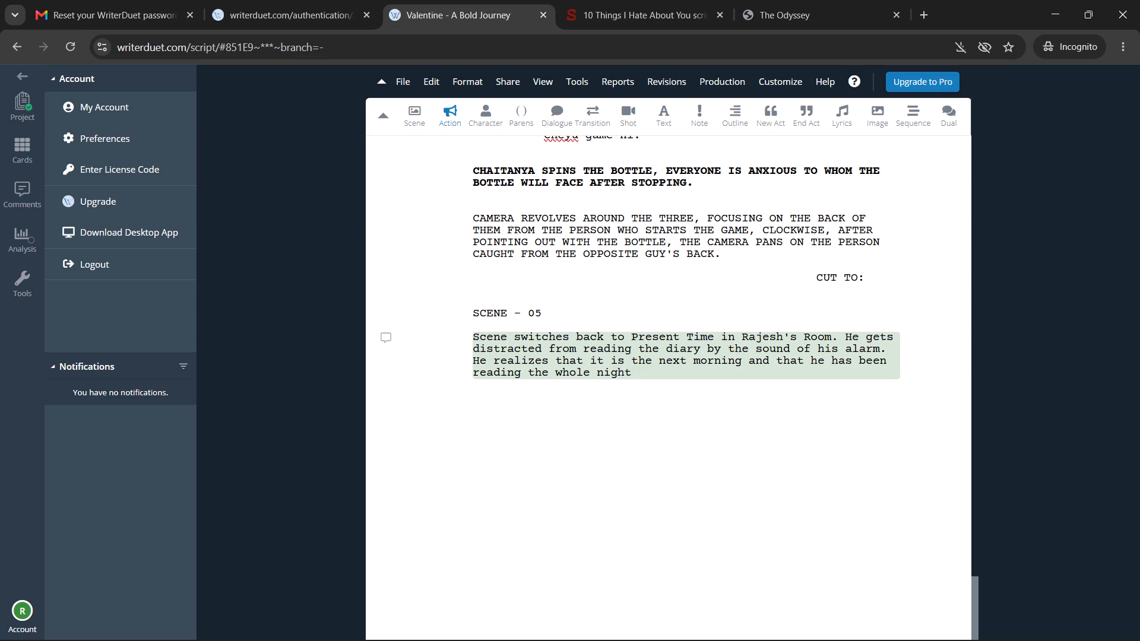
key("period")
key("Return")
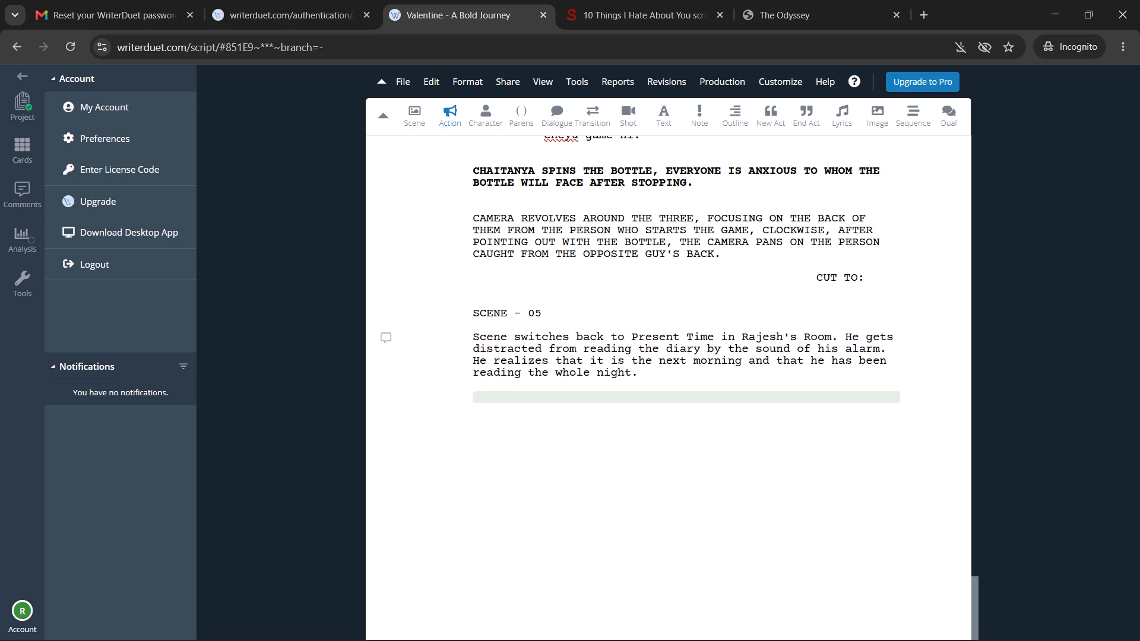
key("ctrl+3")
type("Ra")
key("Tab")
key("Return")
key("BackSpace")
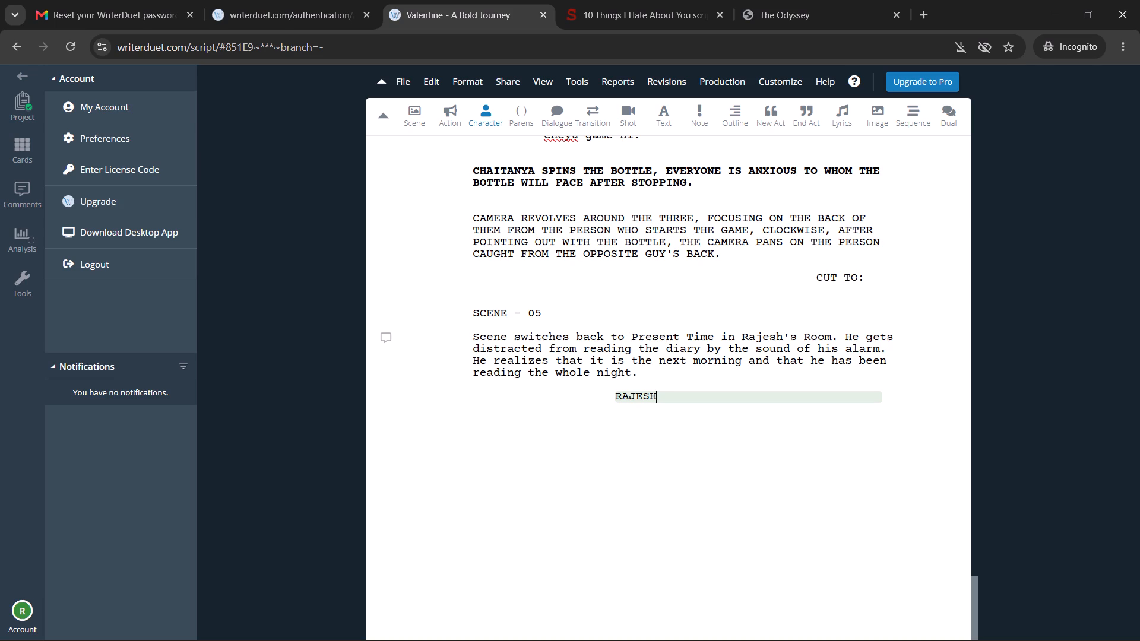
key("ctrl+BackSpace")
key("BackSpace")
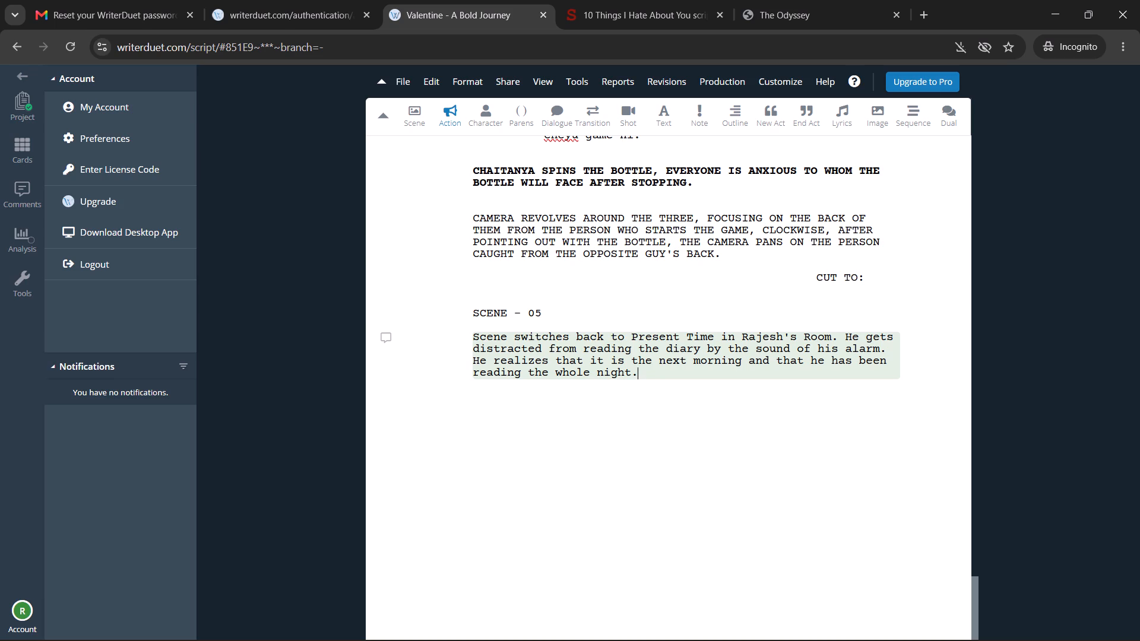
Add a Shot line below the SCENE - 05 action paragraph reading "CAMERA PANS TO THE EARLY MORNING SHOT.".
key("Return")
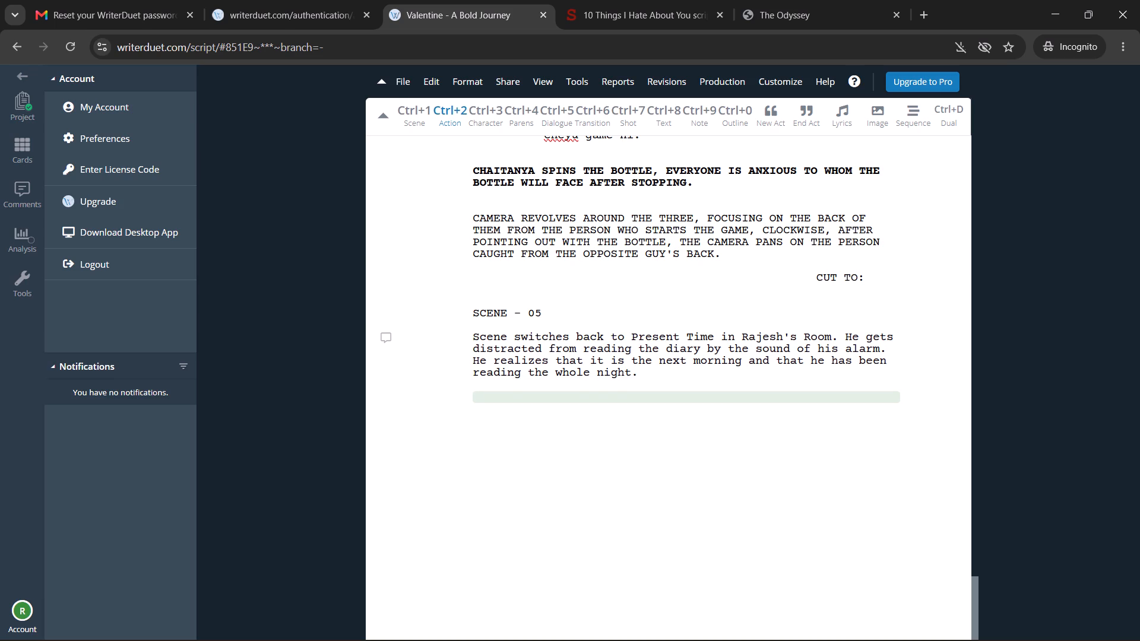
key("ctrl+7")
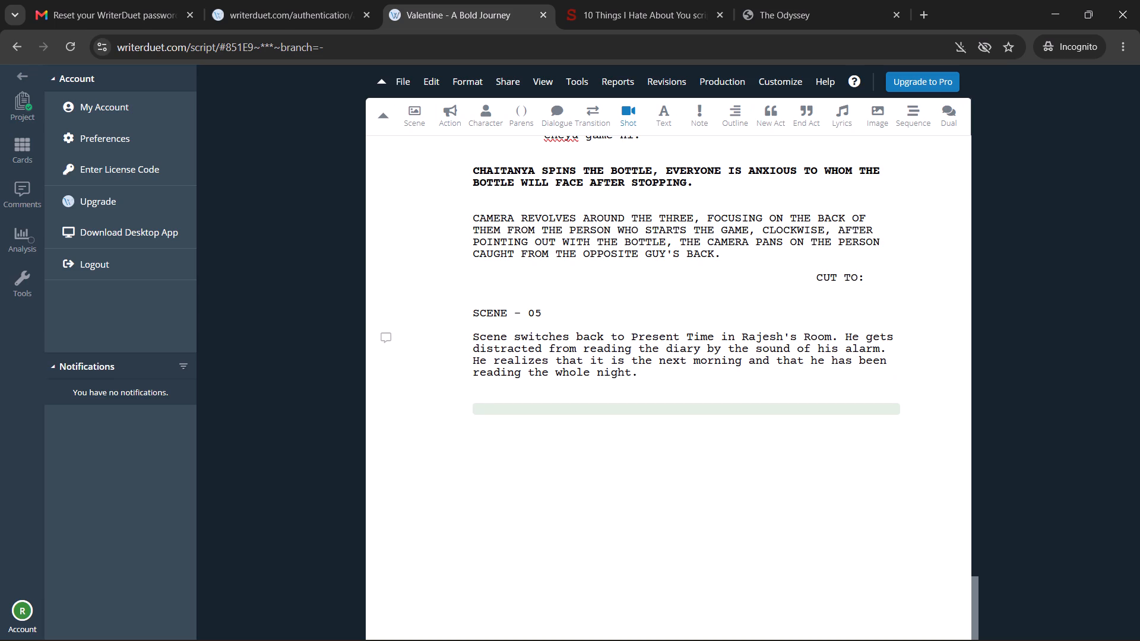
type("CAM")
type("ERA")
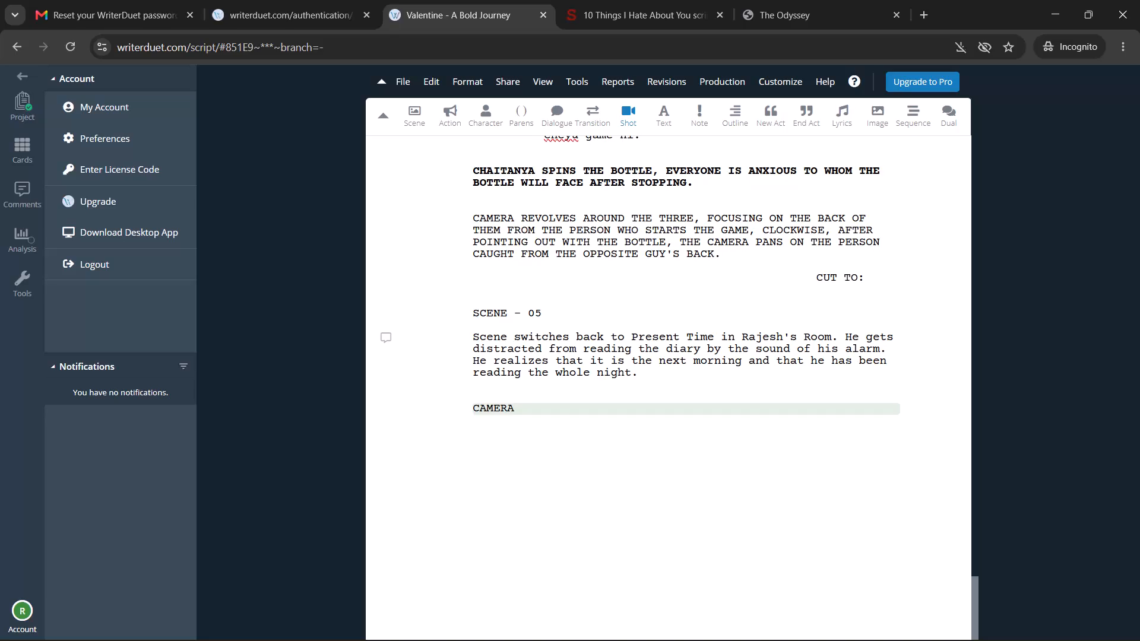
key("space")
type("pans to t")
type("eh")
key("BackSpace")
key("BackSpace")
type("he early morning")
key("space")
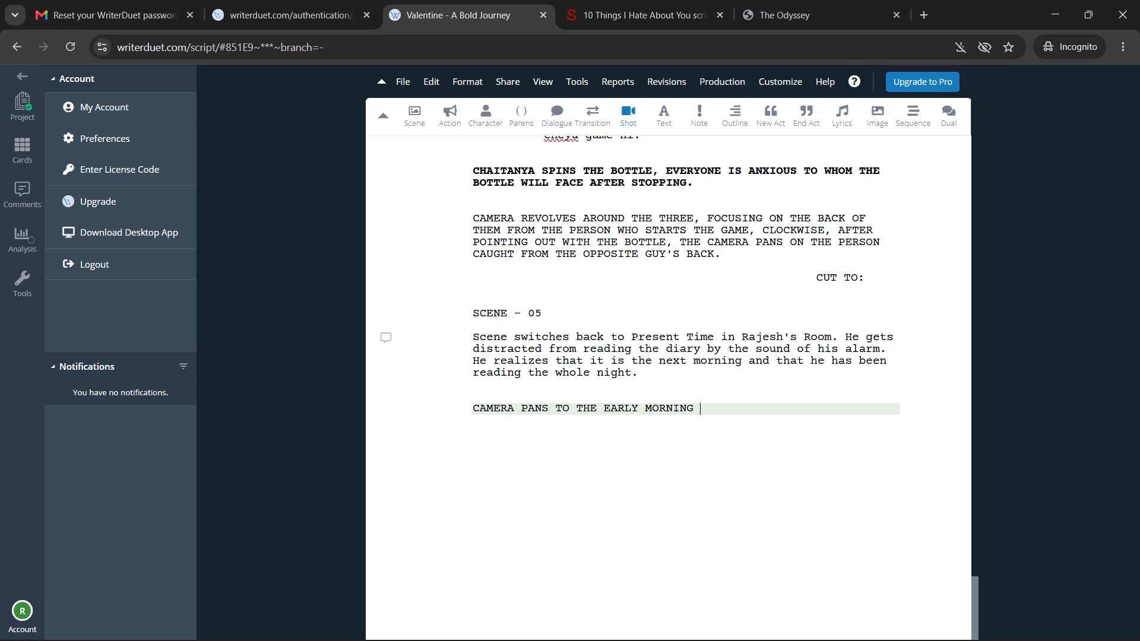
type("timep")
key("BackSpace")
key("ctrl+BackSpace")
type("shot")
key("space")
type("af")
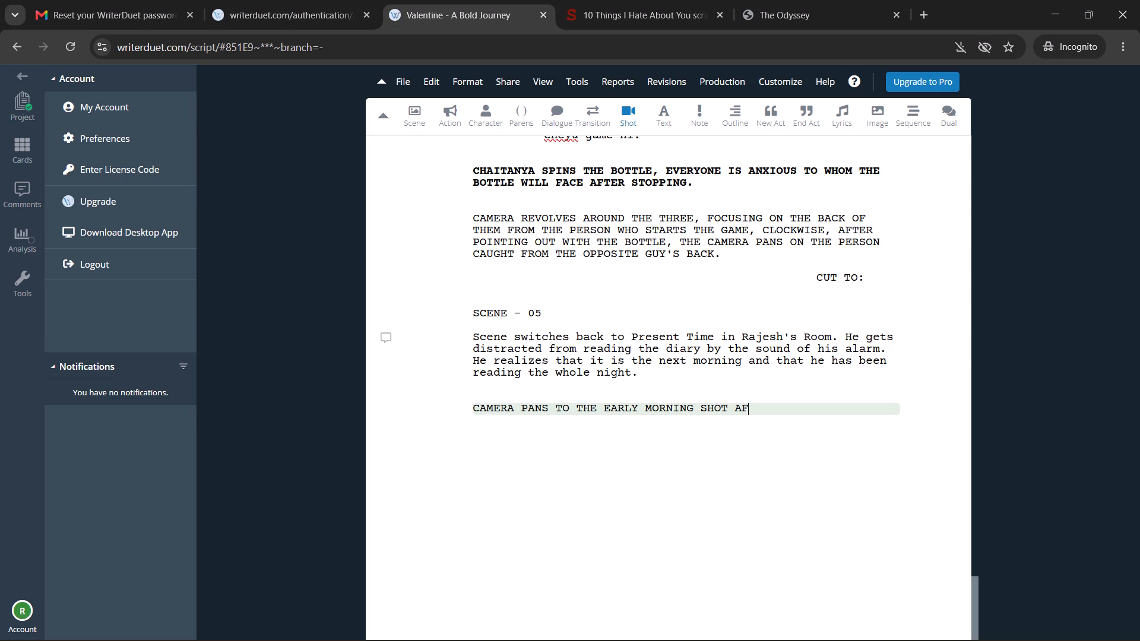
key("BackSpace")
key("BackSpace")
key("BackSpace")
key("period")
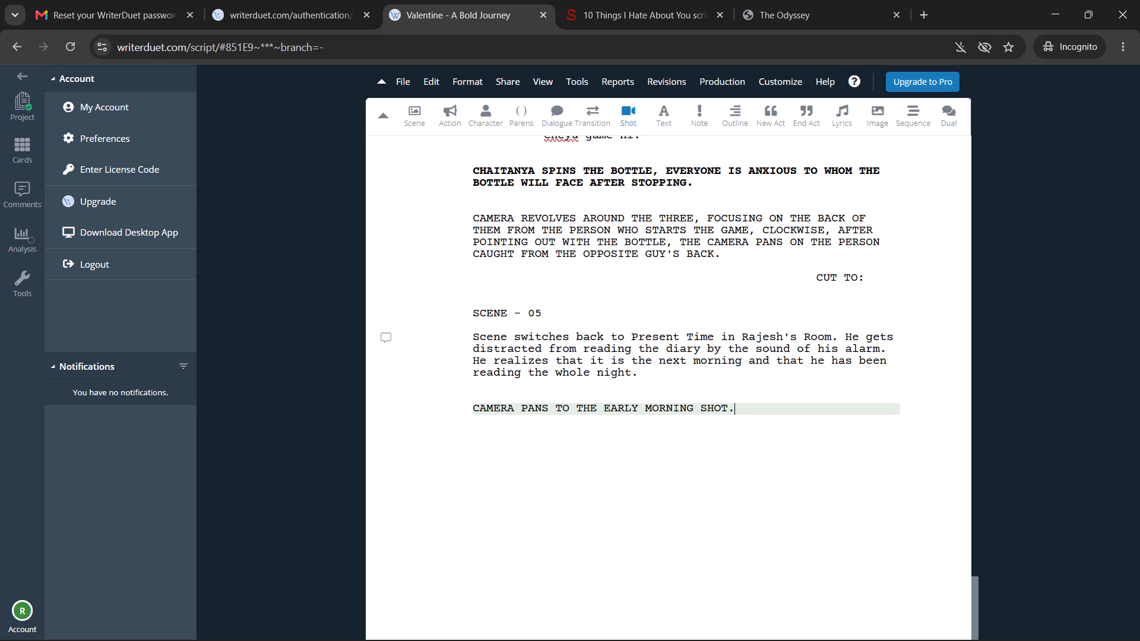
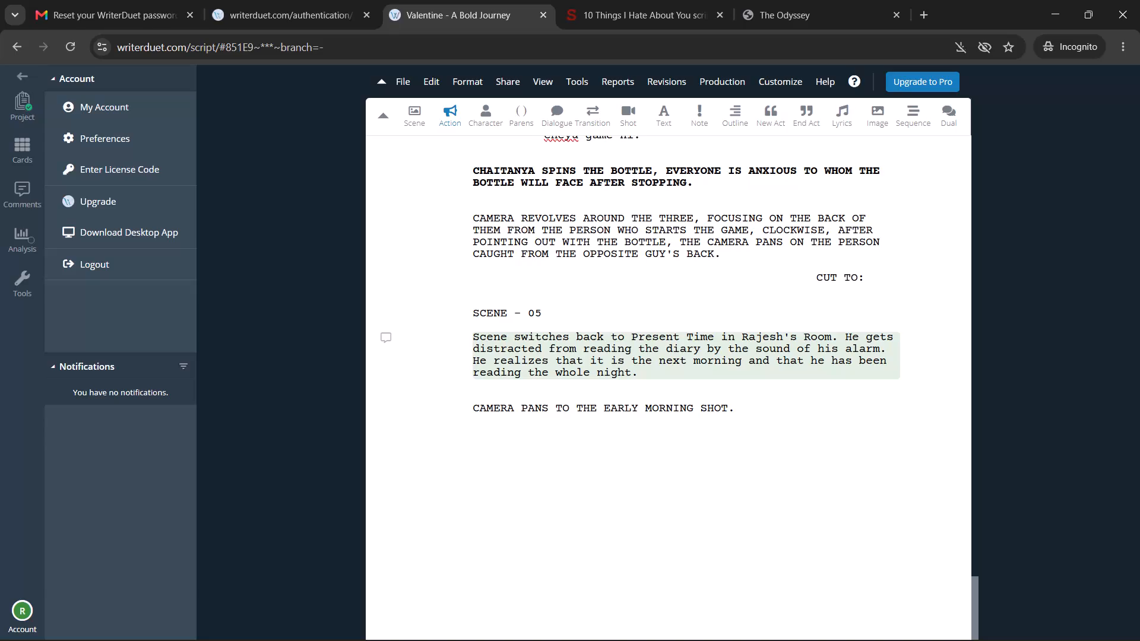
Insert ", 05:00am" after "next morning" in the SCENE - 05 action paragraph.
key("Up")
key("Right")
type(",")
key("space")
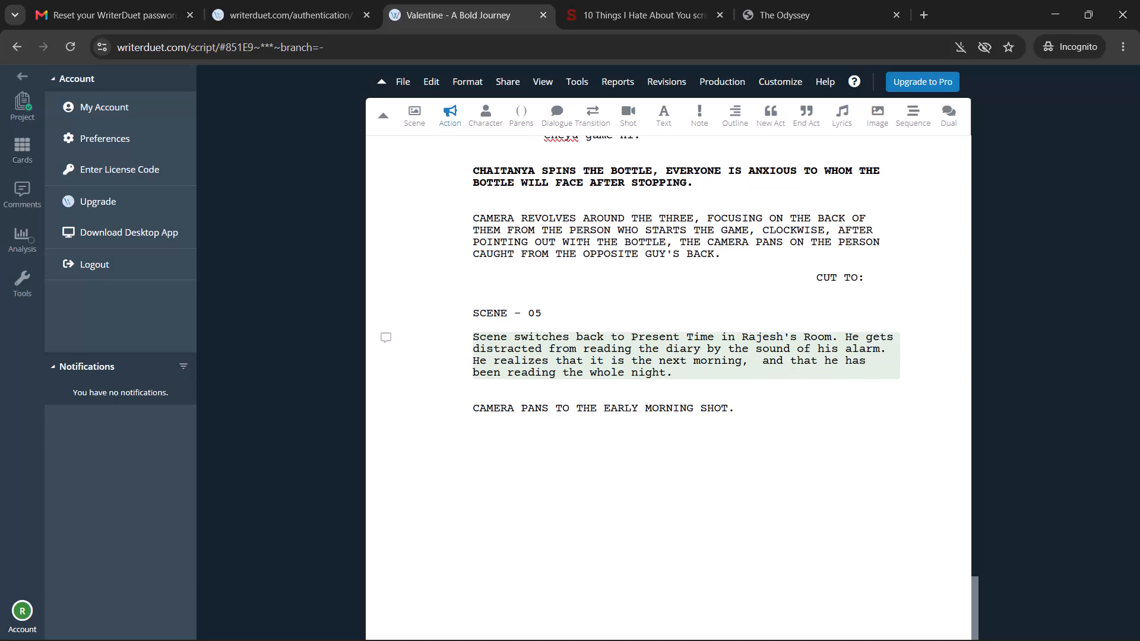
type("05")
key("shift+colon")
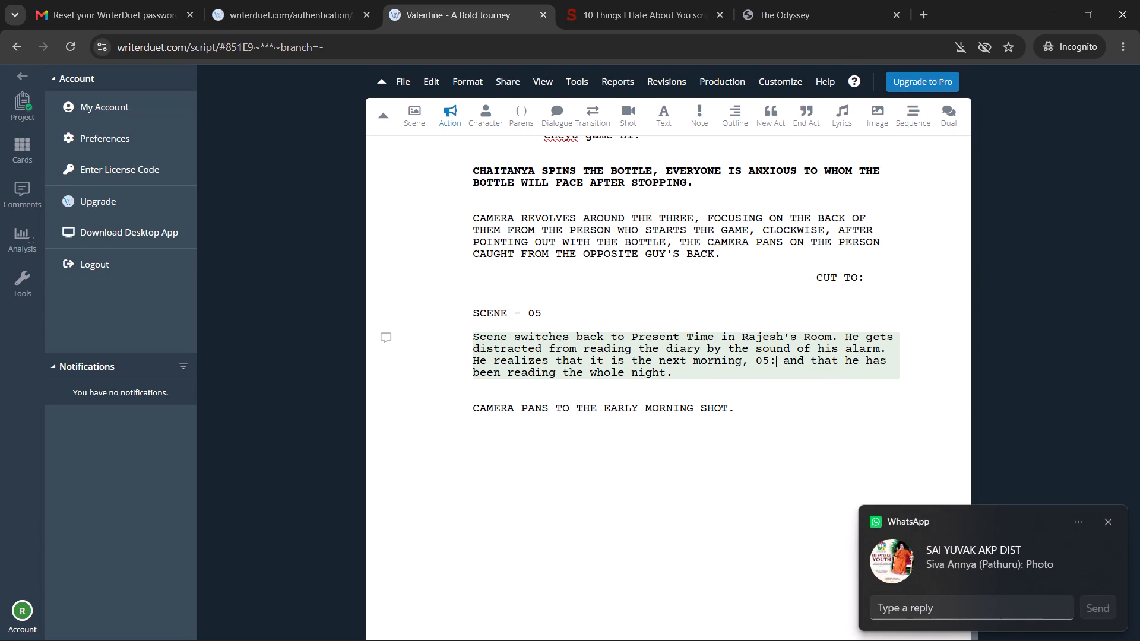
type("00")
type("am")
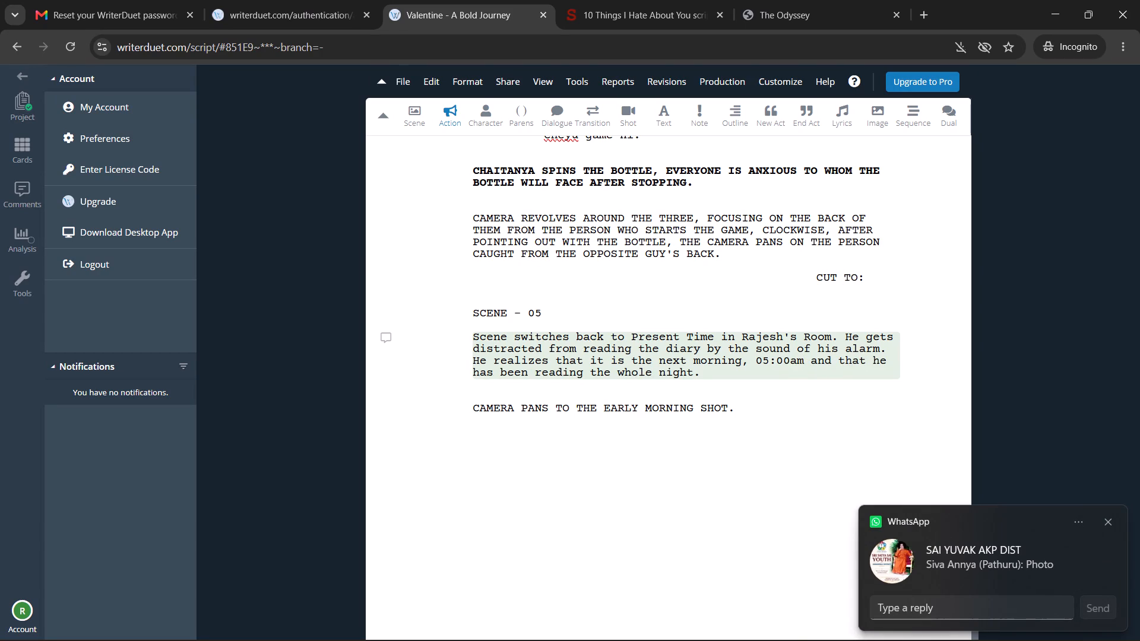
key("Down")
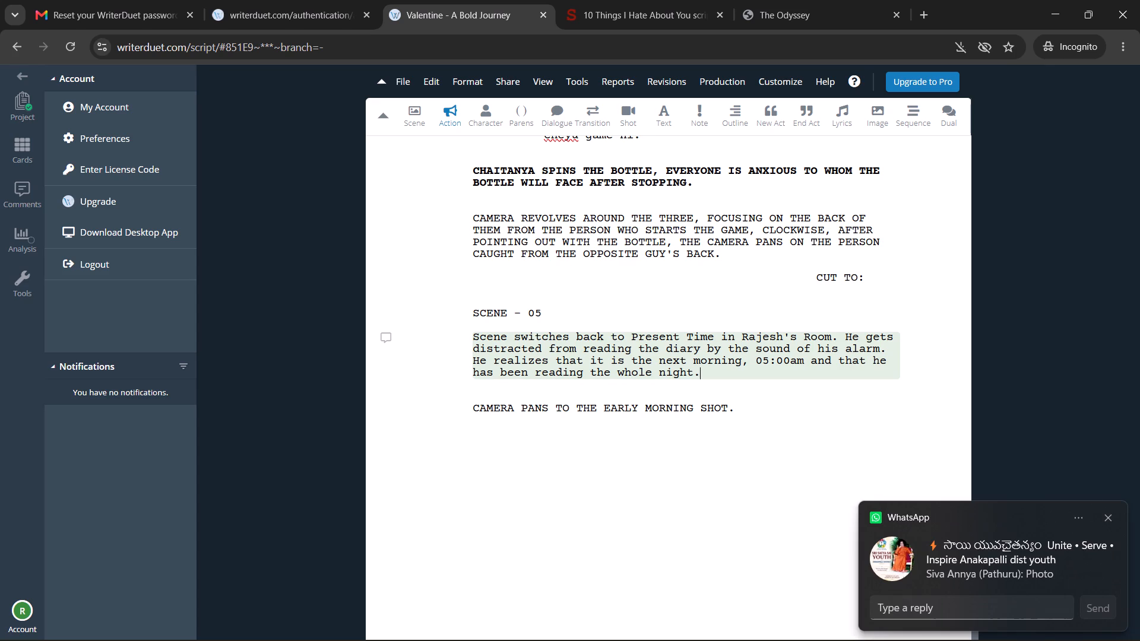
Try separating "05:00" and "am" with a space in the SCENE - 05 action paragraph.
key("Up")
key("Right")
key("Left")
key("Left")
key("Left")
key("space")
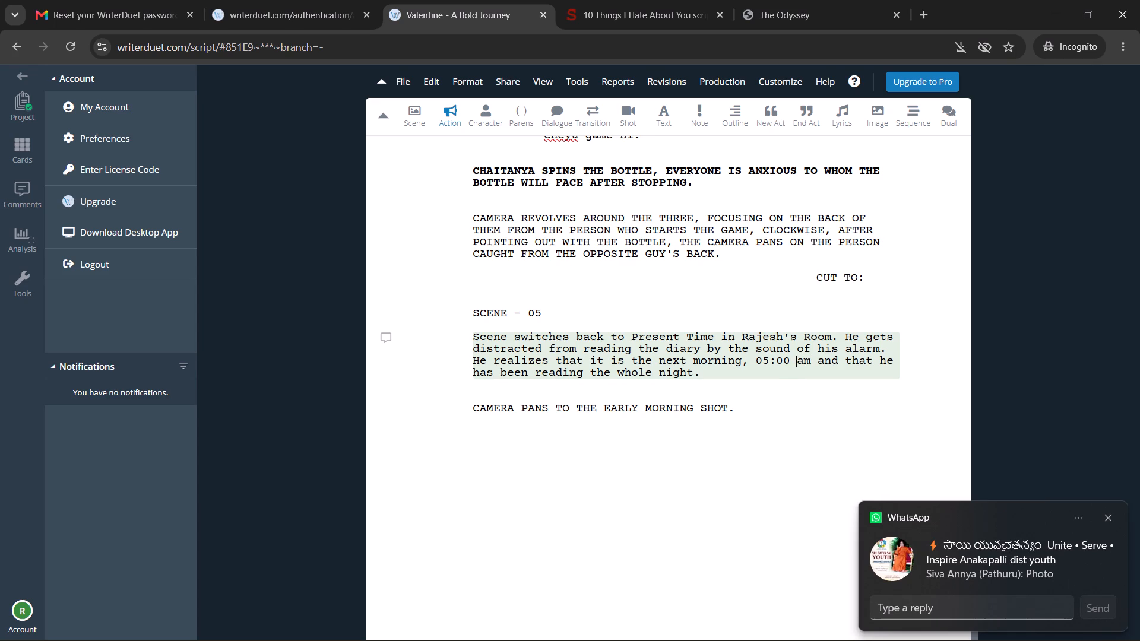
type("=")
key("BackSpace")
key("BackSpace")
In the camera shot of Rajesh's new room night scene, insert "from the clock showing the time" after "FOCUSING ON THE DIARY".
key("Down")
key("Down")
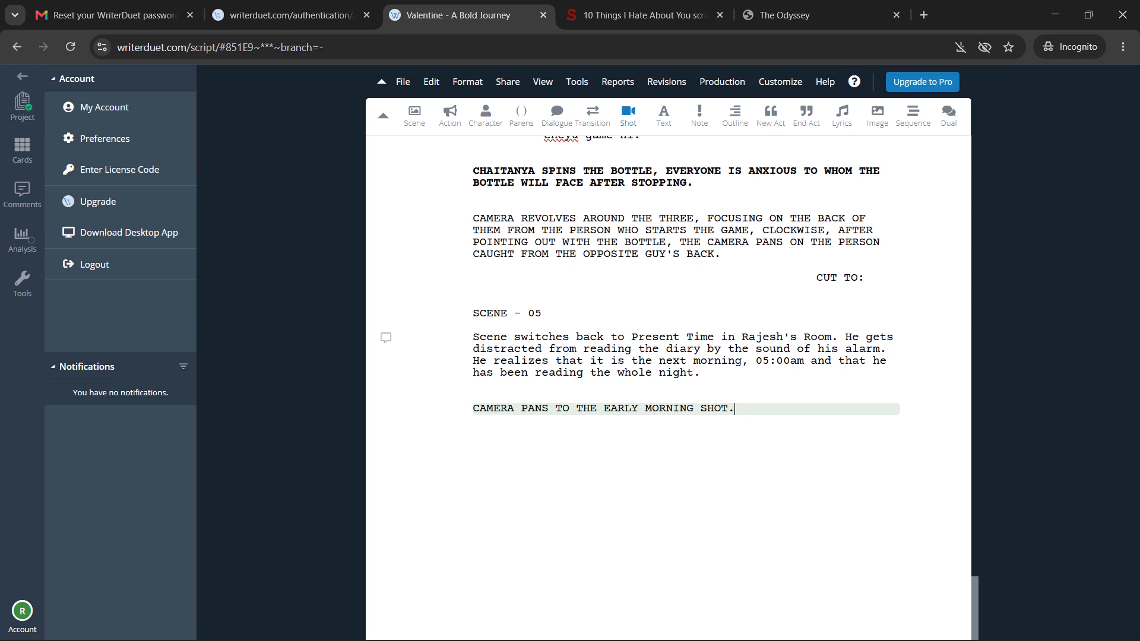
key("Up")
key("Up")
key("Up")
key("Up")
key("Up")
key("Up")
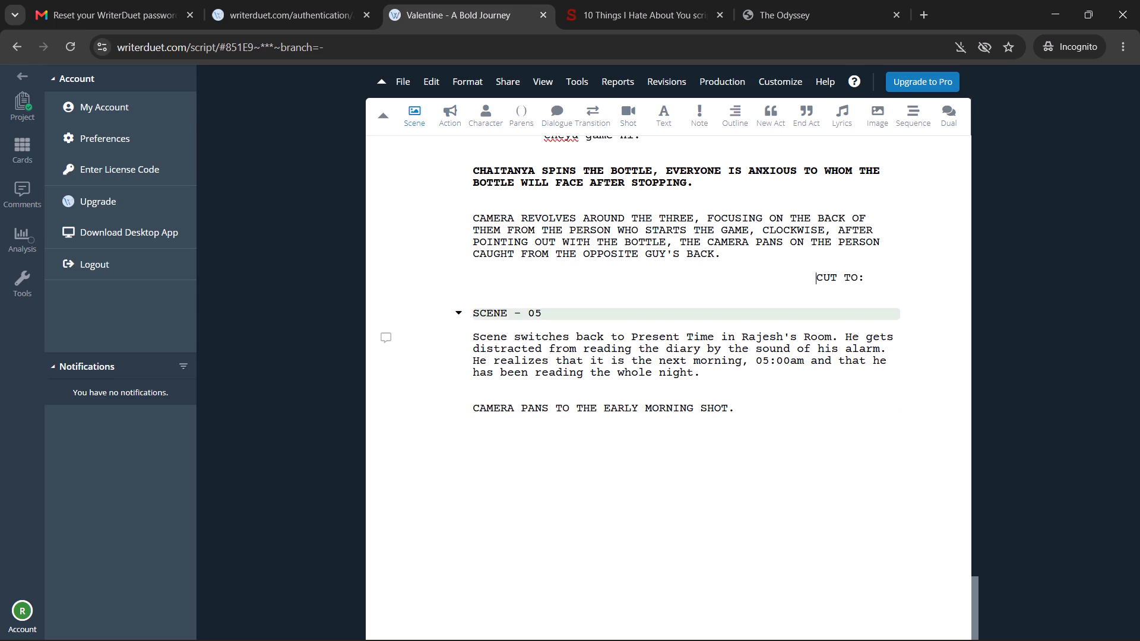
key("Up")
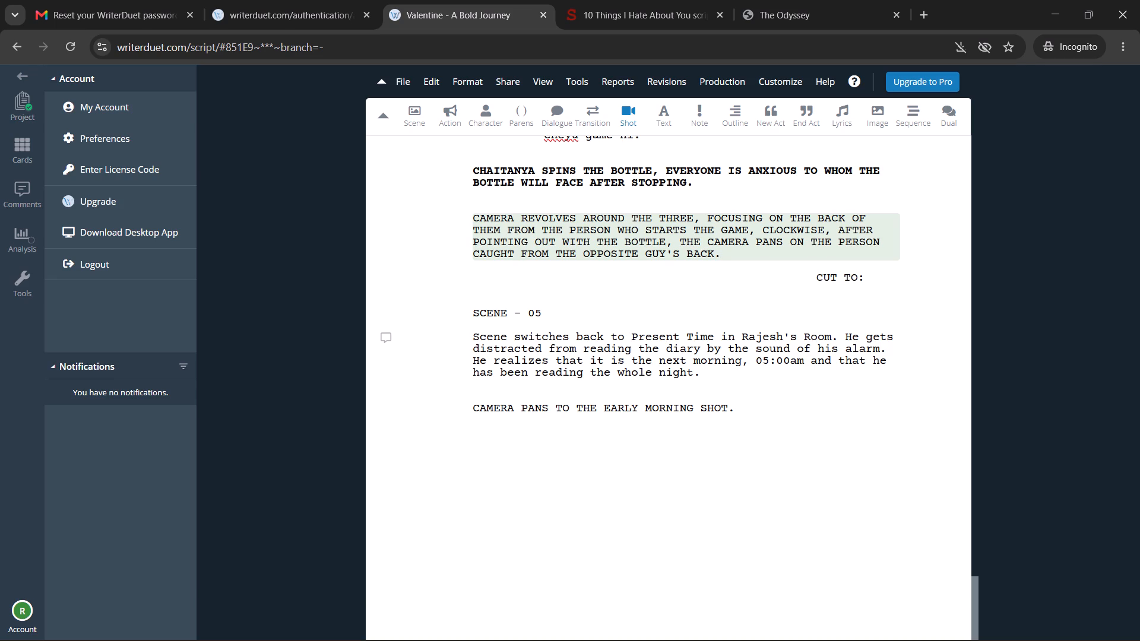
scroll(674, 539, "up", 10)
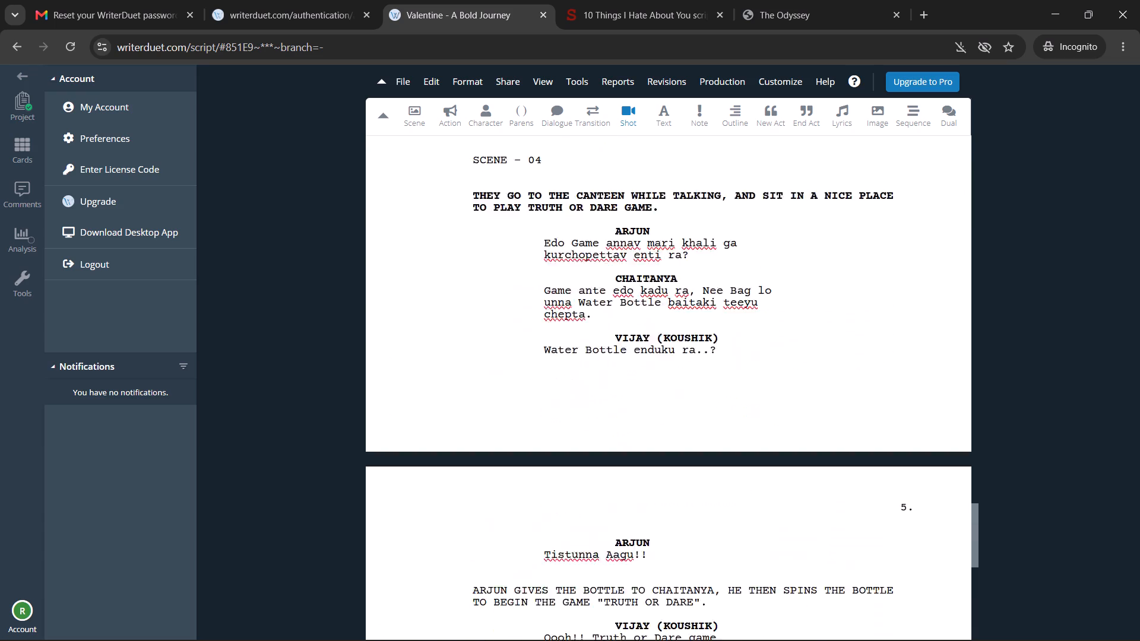
scroll(674, 535, "up", 17)
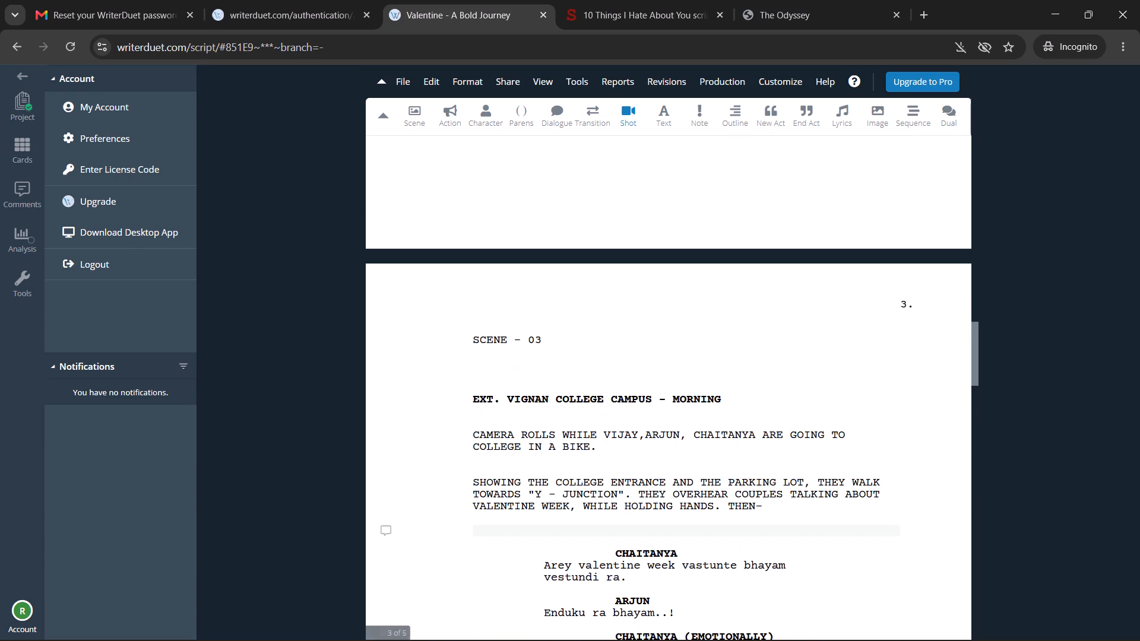
scroll(674, 535, "up", 5)
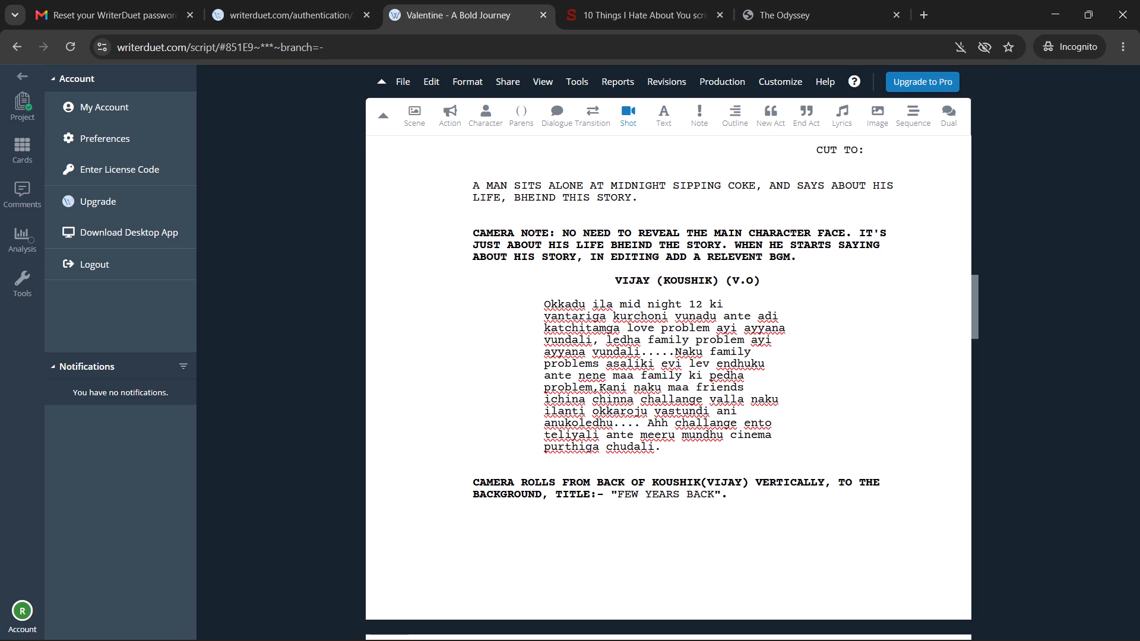
scroll(684, 556, "up", 5)
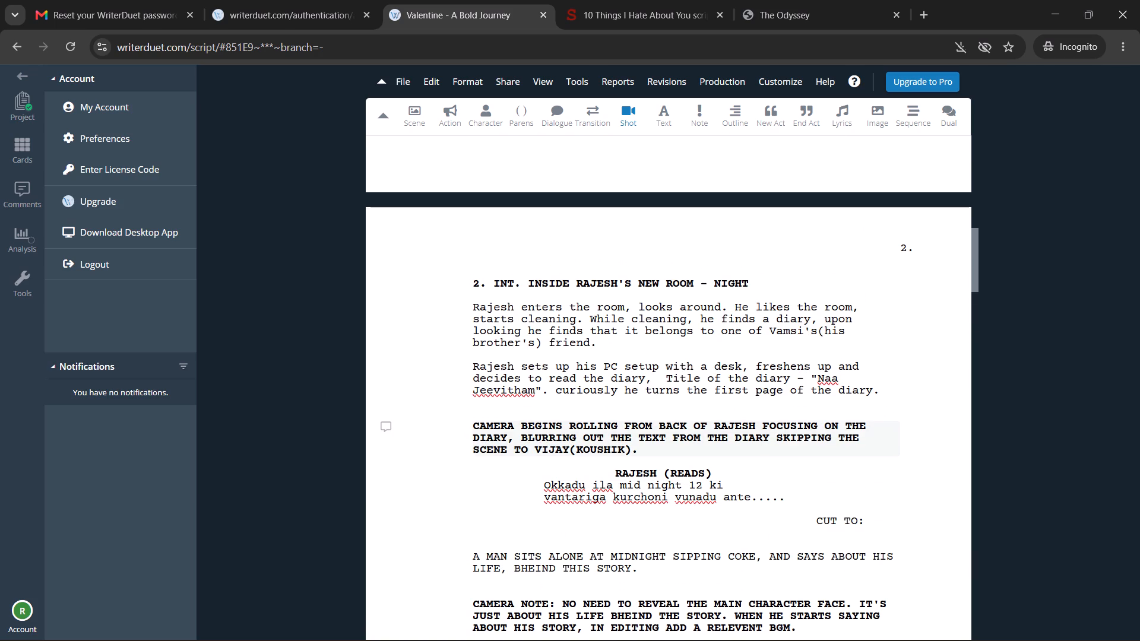
left_click(506, 441)
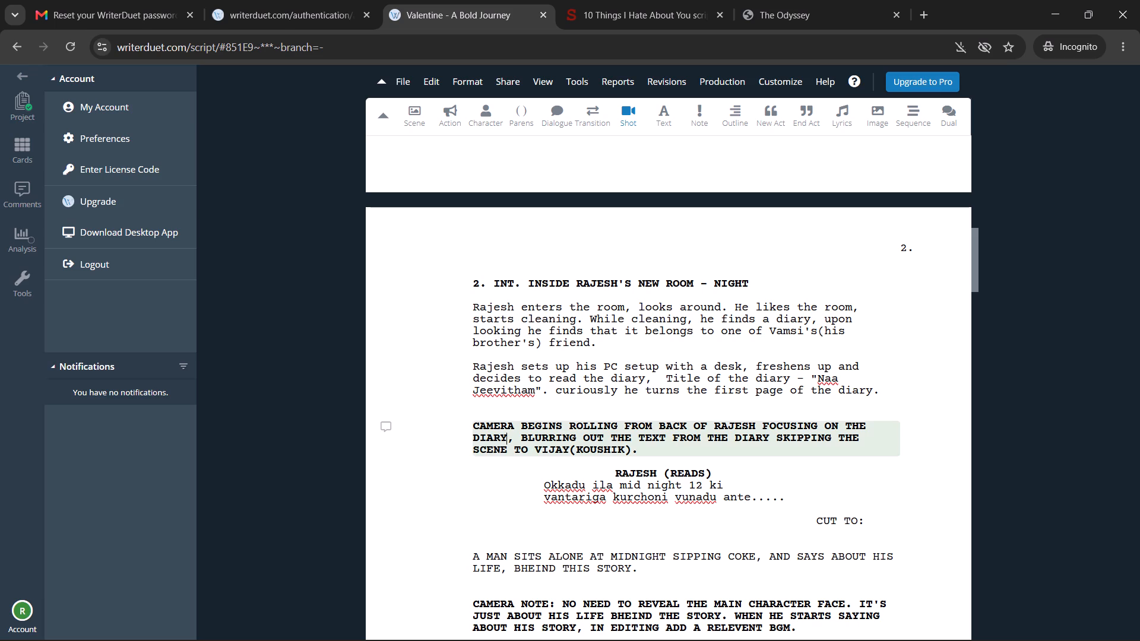
key("space")
type("from the clock showing the time")
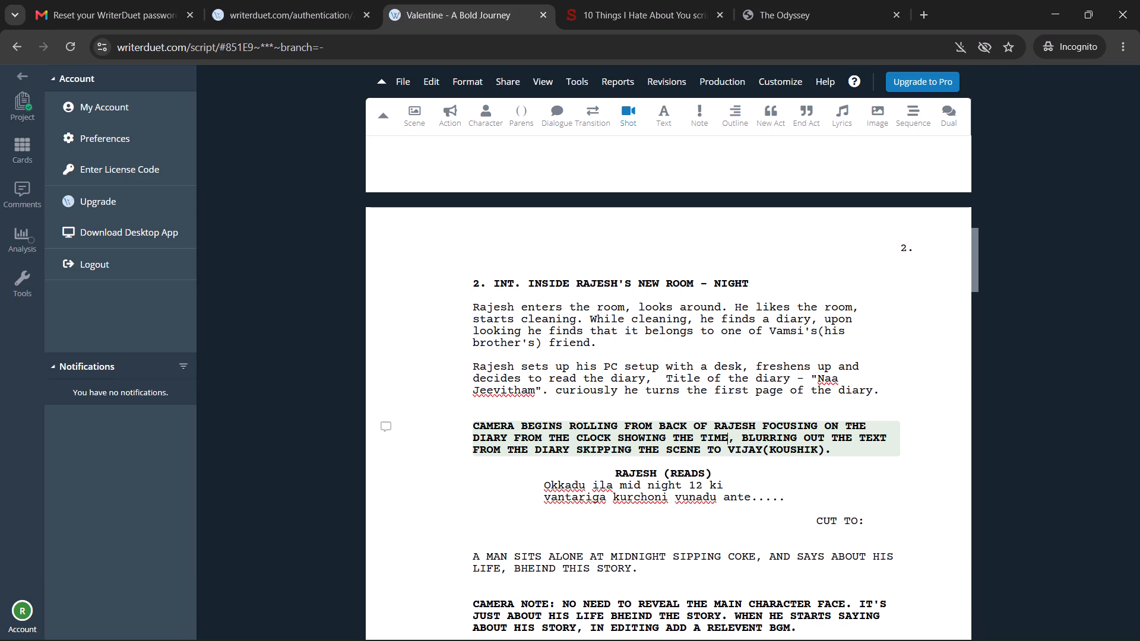
key("space")
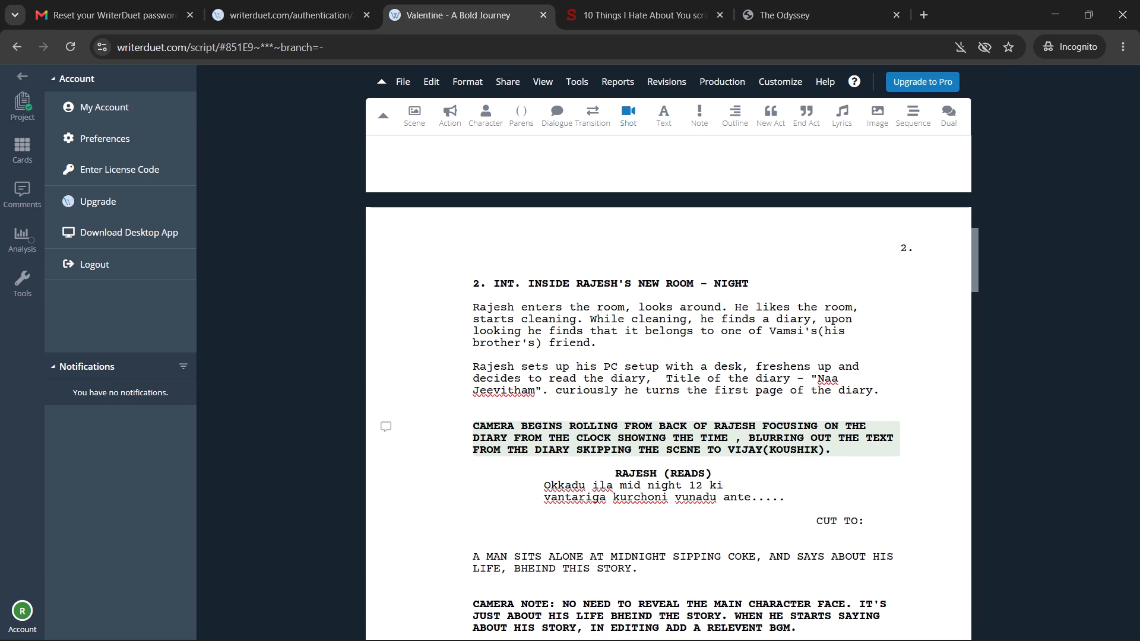
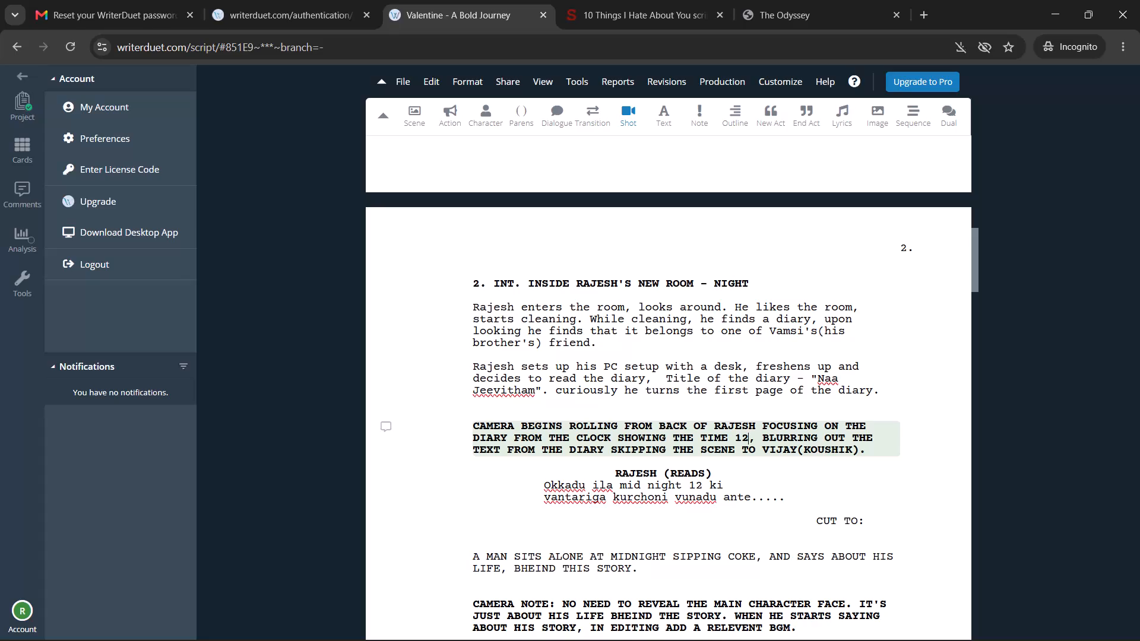
Complete the clock time in the camera shot of Rajesh's new room night scene as "00:30am".
key("shift+colon")
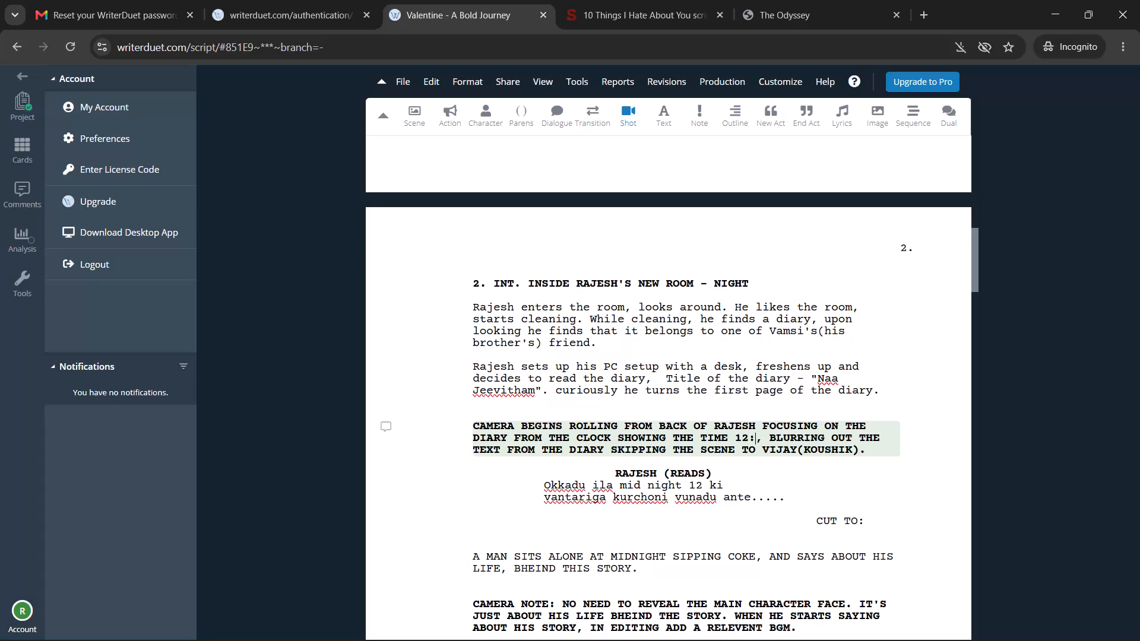
key("BackSpace")
key("BackSpace")
key("BackSpace")
type("00:")
type("30")
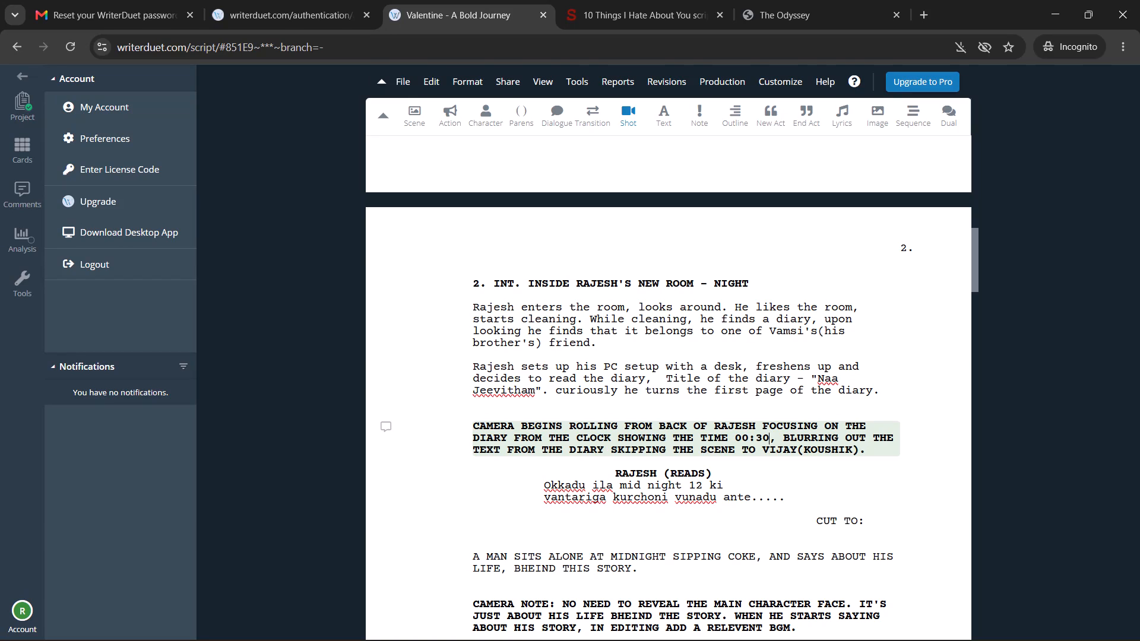
type("am")
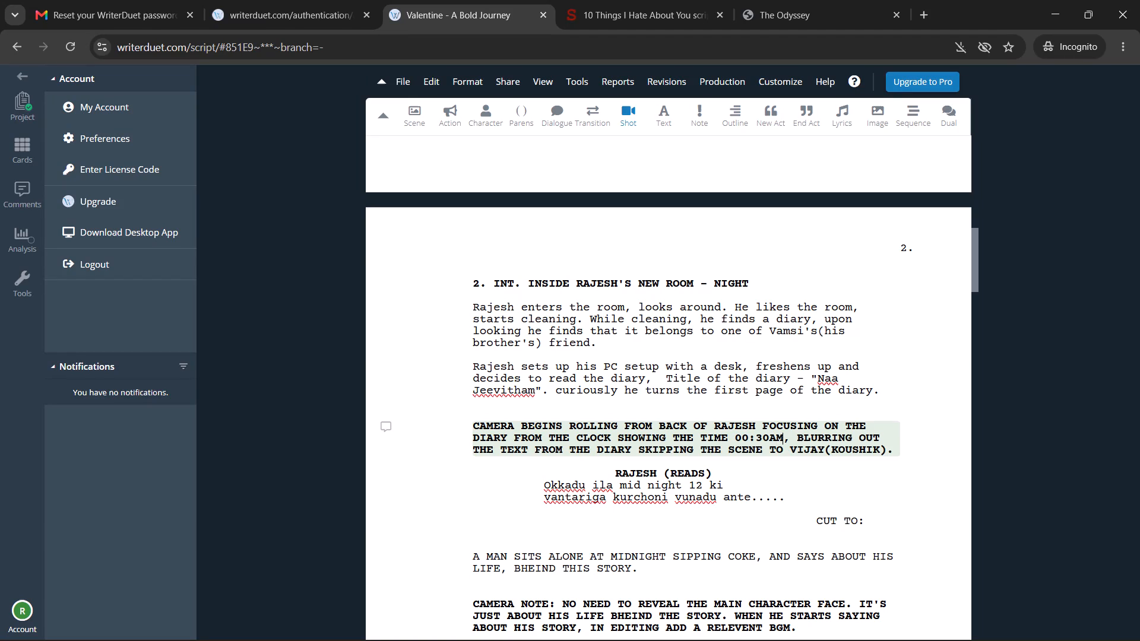
Delete the shot text "CAMERA PANS TO THE EARLY MORNING SHOT." at the end of SCENE - 05.
key("Down")
key("Down")
key("Down")
key("Down")
key("Down")
key("Down")
key("Down")
key("Down")
key("Down")
key("Down")
key("Down")
key("Down")
key("Down")
key("Down")
key("Down")
key("Down")
key("Down")
key("Down")
key("Down")
key("Down")
key("Down")
key("Down")
key("Down")
key("Down")
key("Down")
key("Down")
key("Down")
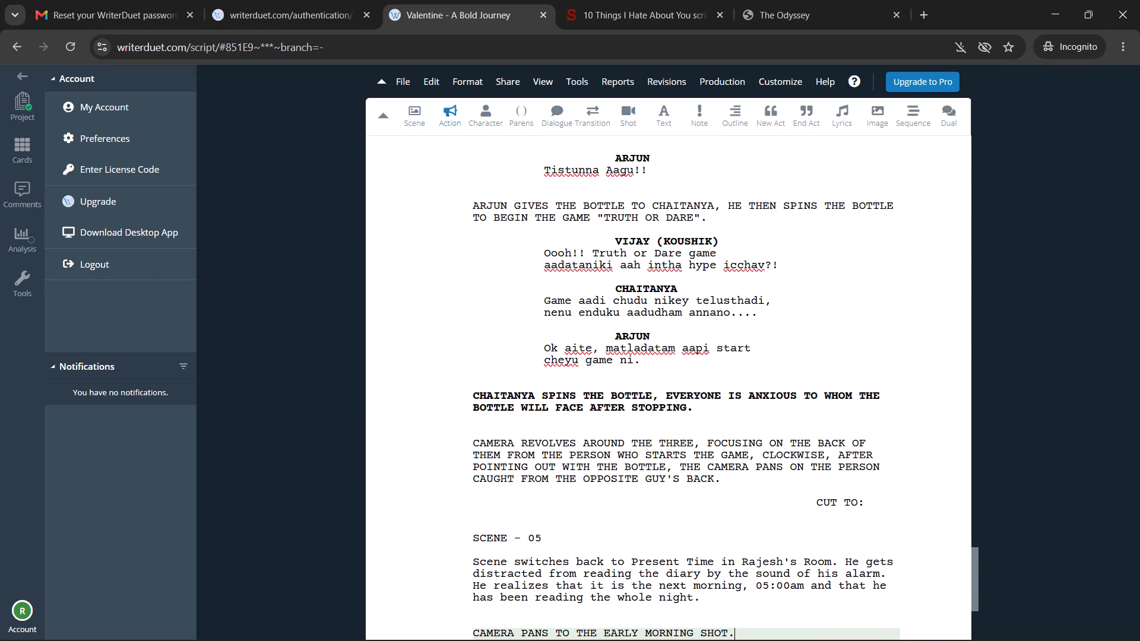
key("Up")
key("Down")
key("Down")
key("Down")
key("Down")
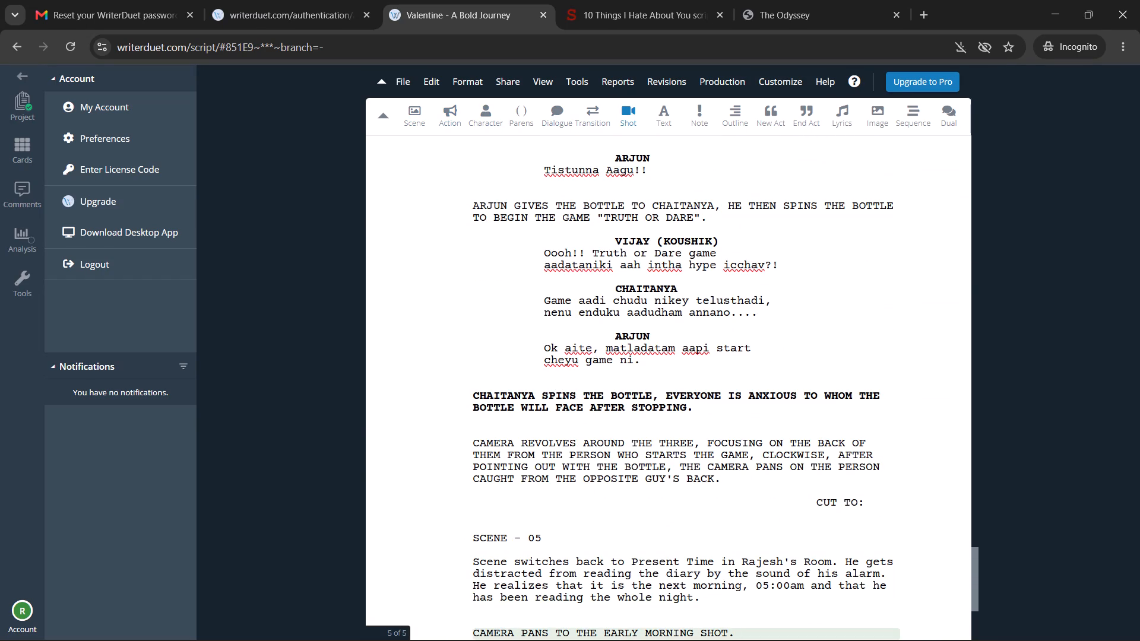
scroll(568, 420, "down", 2)
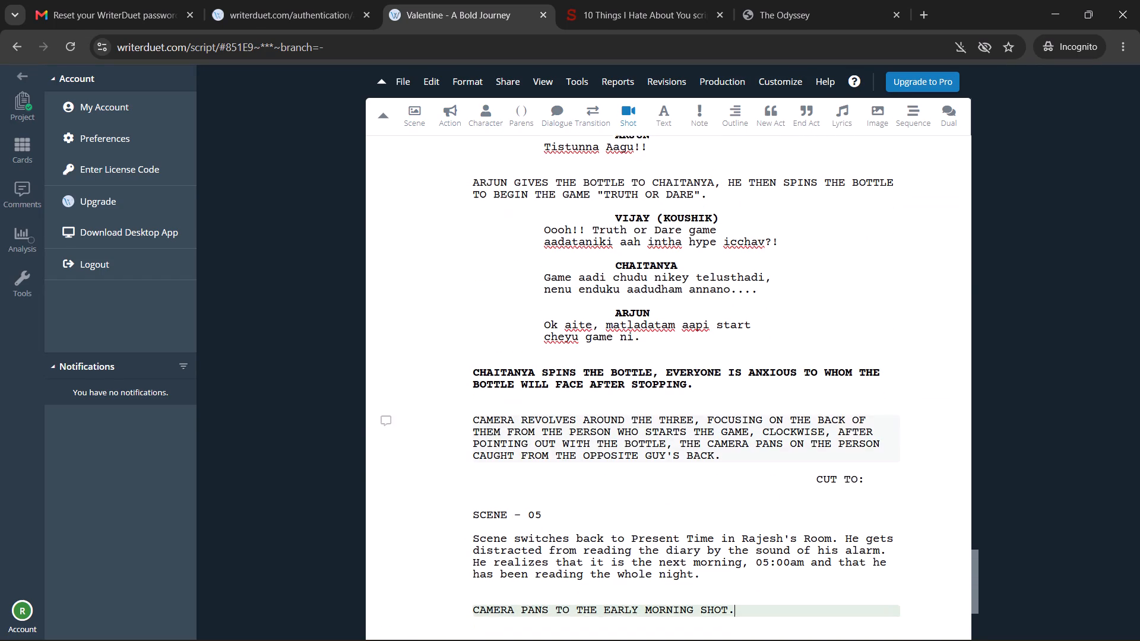
scroll(568, 420, "down", 2)
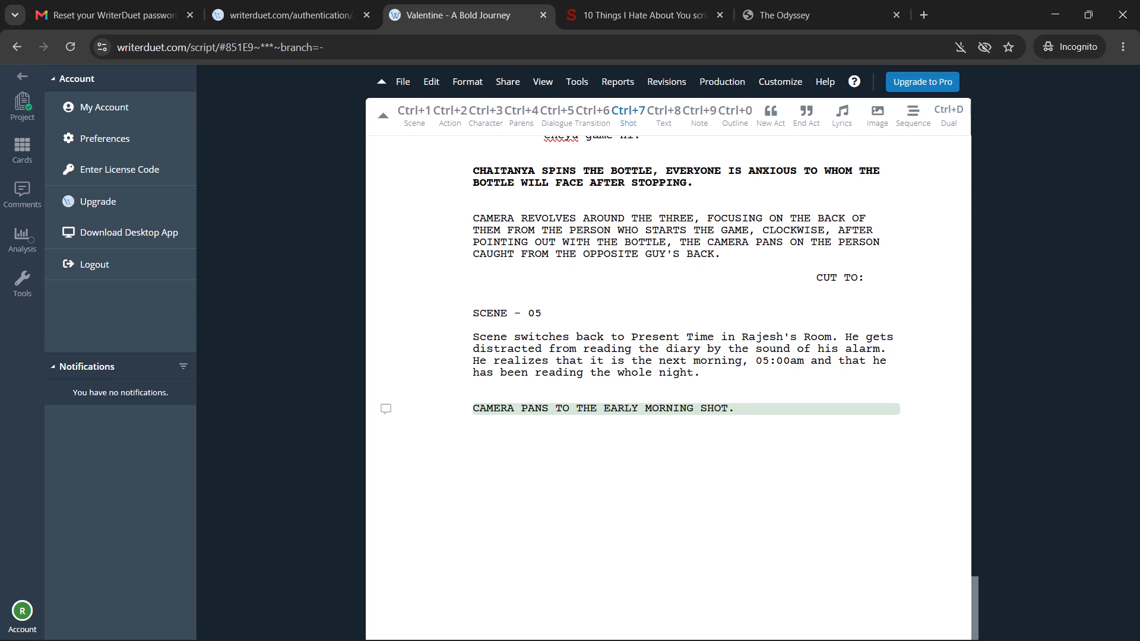
key("ctrl+BackSpace")
key("ctrl+BackSpace")
key("ctrl+BackSpace")
key("ctrl+BackSpace")
key("ctrl+BackSpace")
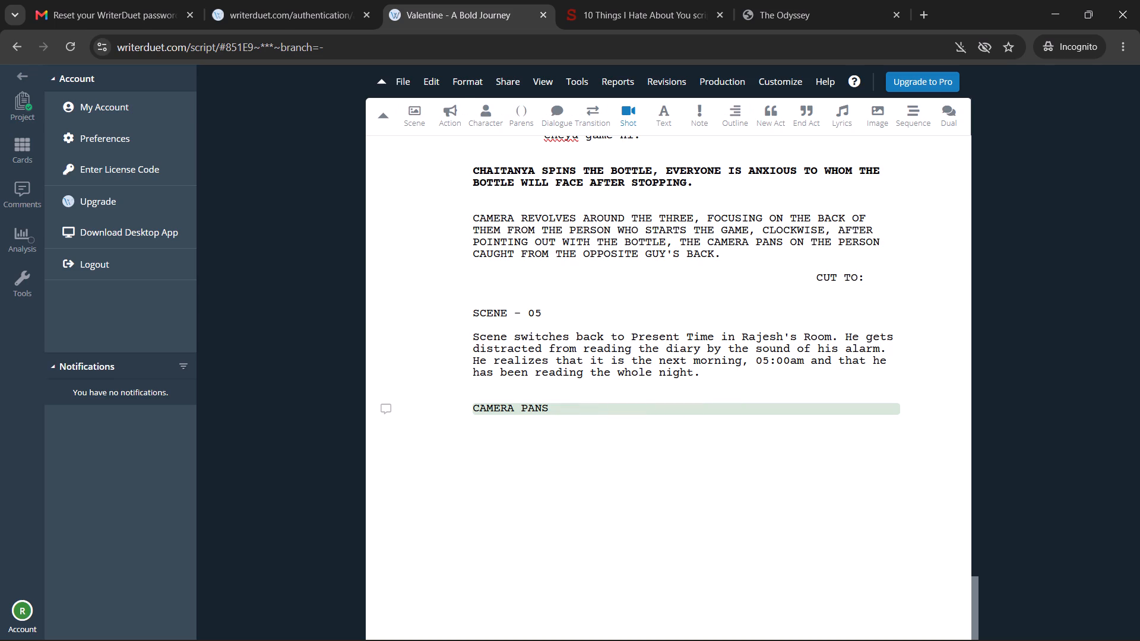
key("ctrl+BackSpace")
key("ctrl+BackSpace")
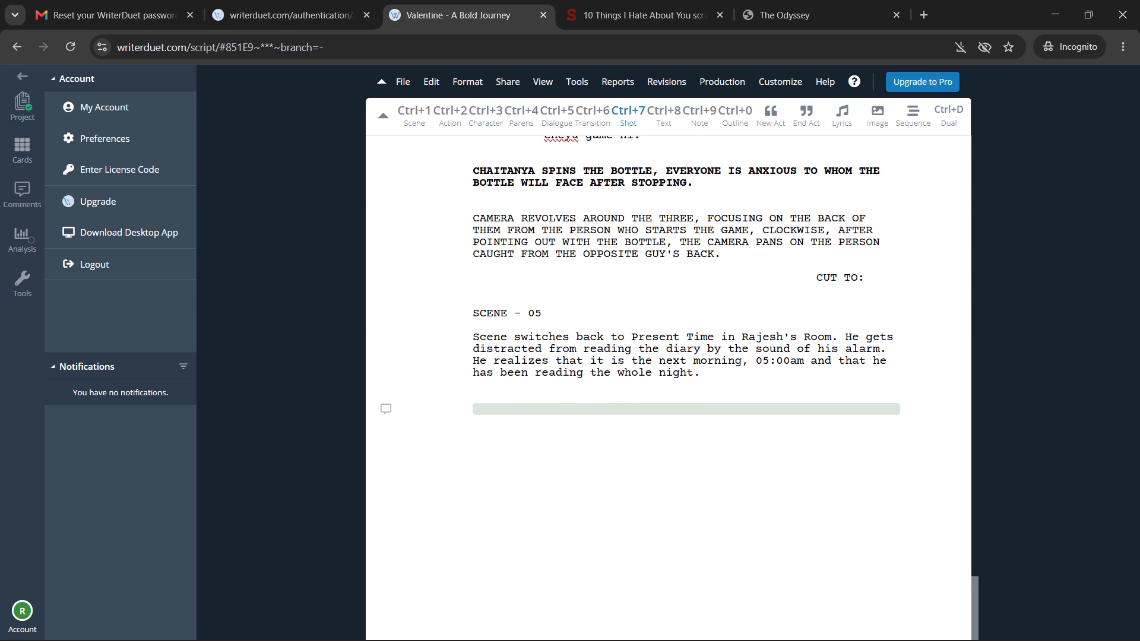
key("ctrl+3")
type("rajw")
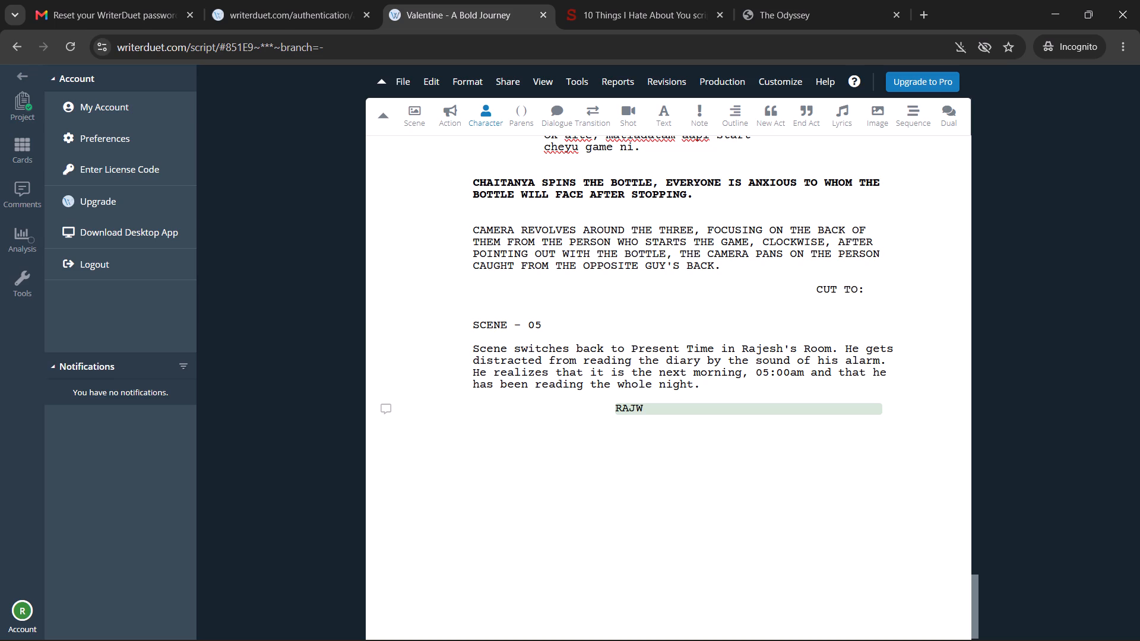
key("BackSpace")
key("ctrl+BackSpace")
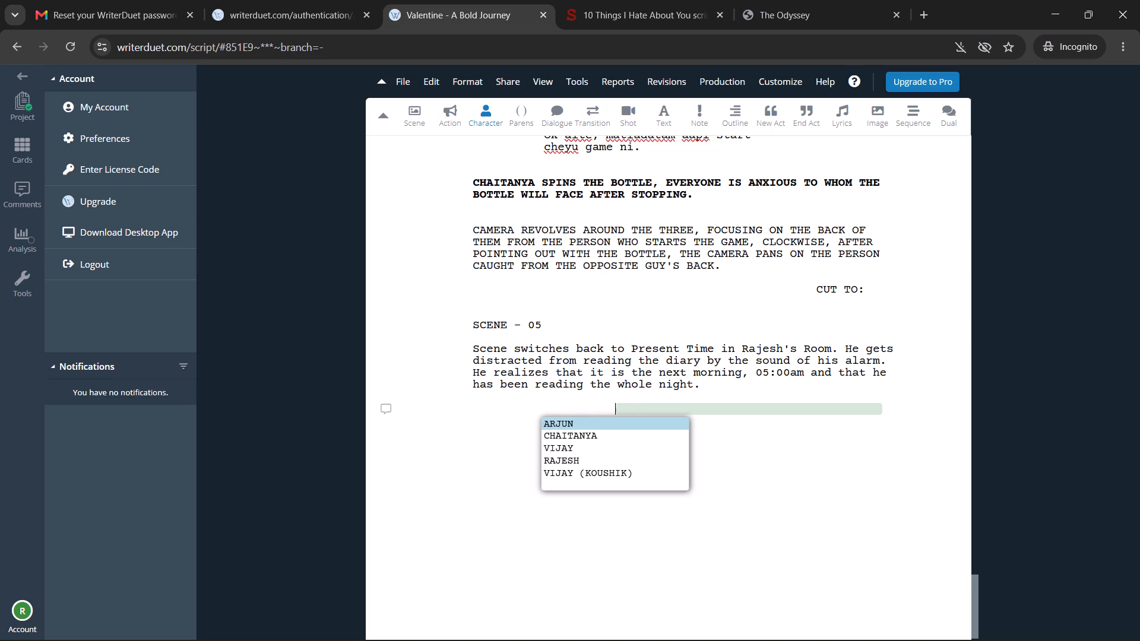
Turn the empty character line below the SCENE - 05 paragraph into an Action line.
key("BackSpace")
key("Return")
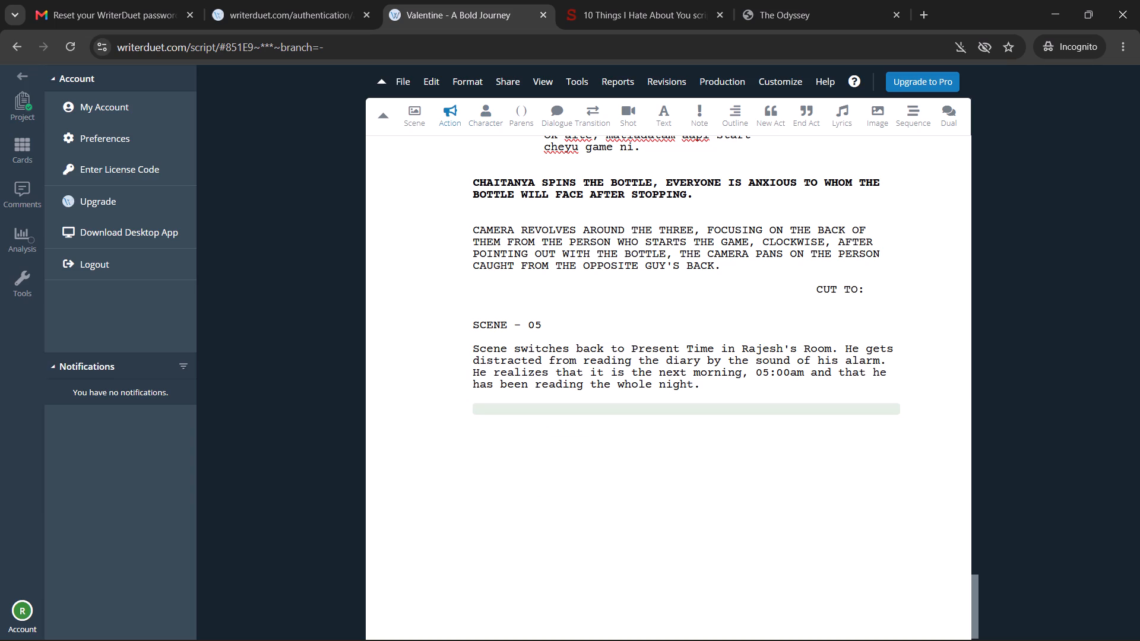
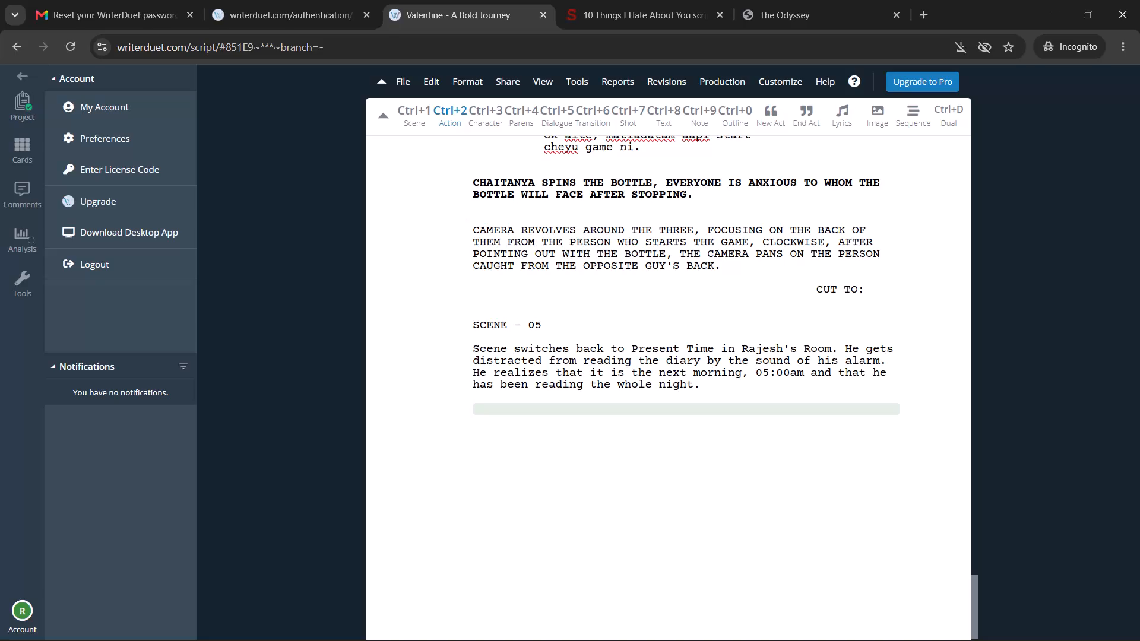
Change the empty line below the SCENE - 05 paragraph to a Scene heading line.
key("ctrl+1")
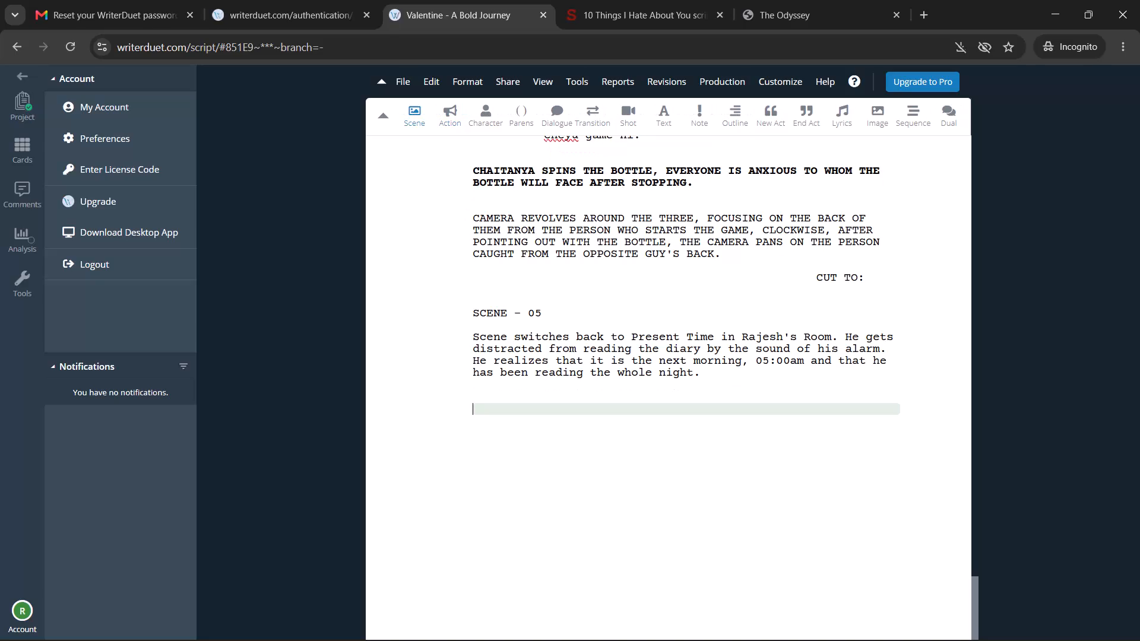
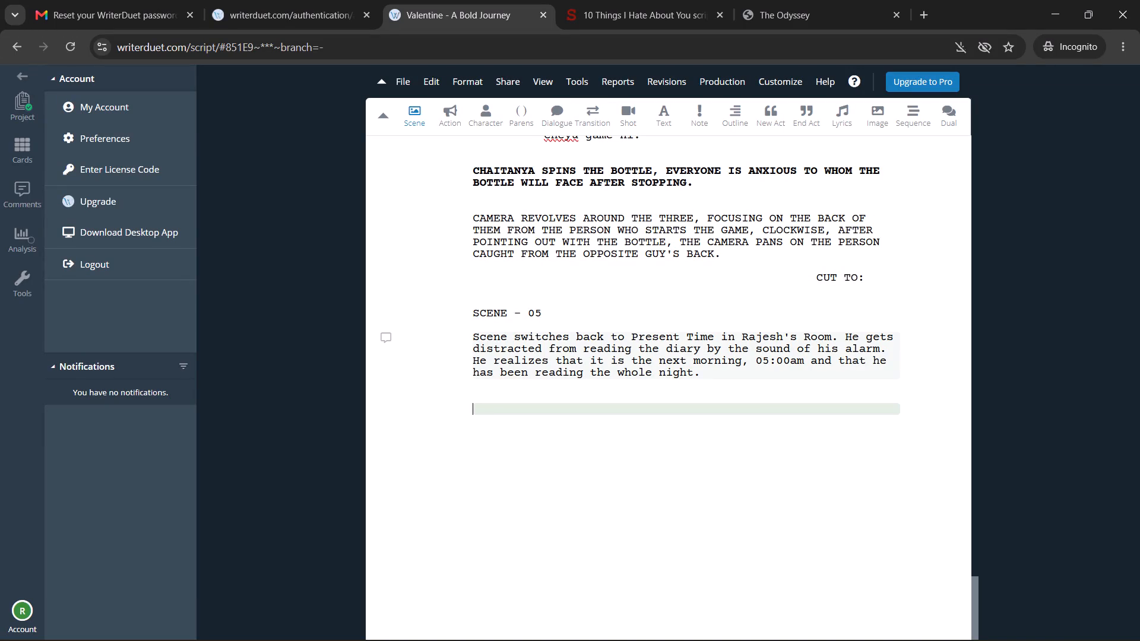
Add a bold RAJESH character cue directly below the SCENE - 05 action paragraph.
left_click(713, 382)
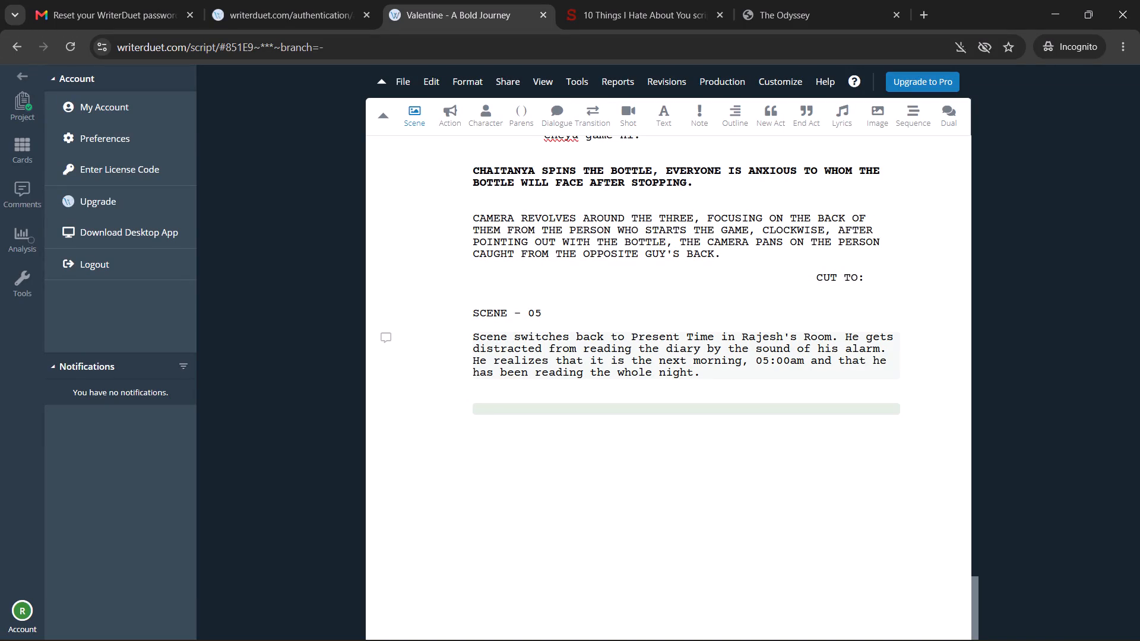
left_click(710, 375)
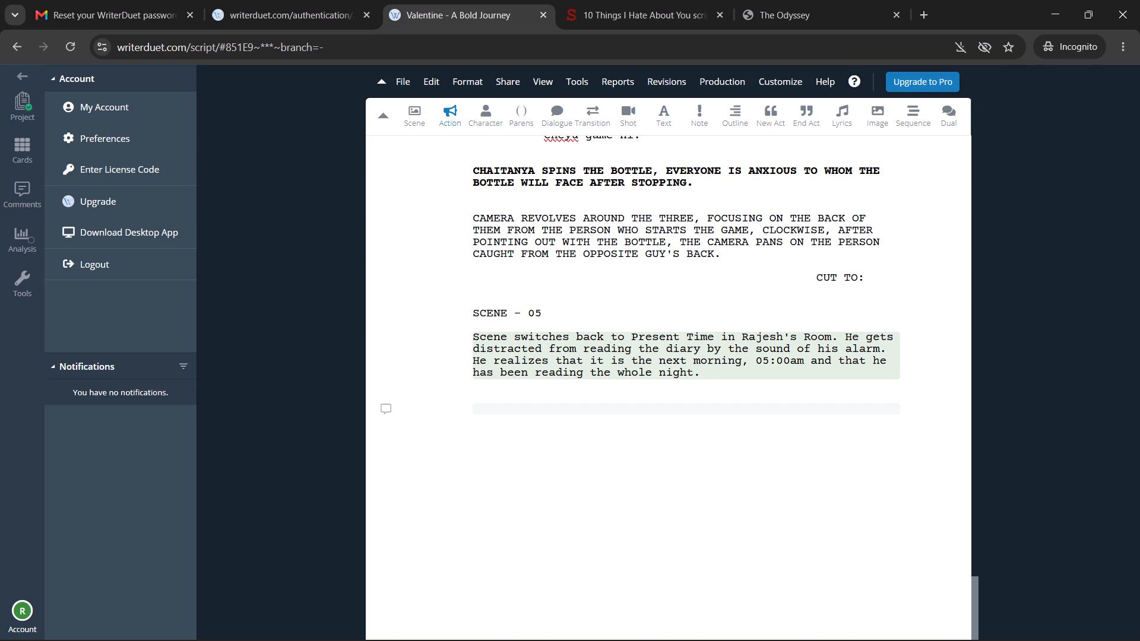
key("Return")
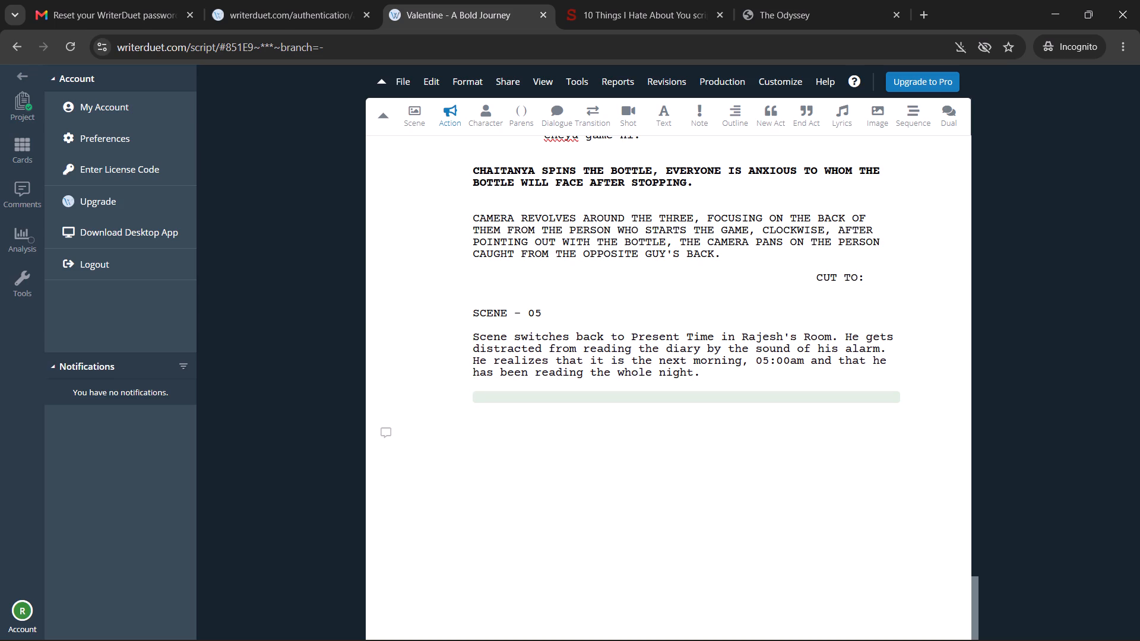
key("ctrl+3")
type("Ra")
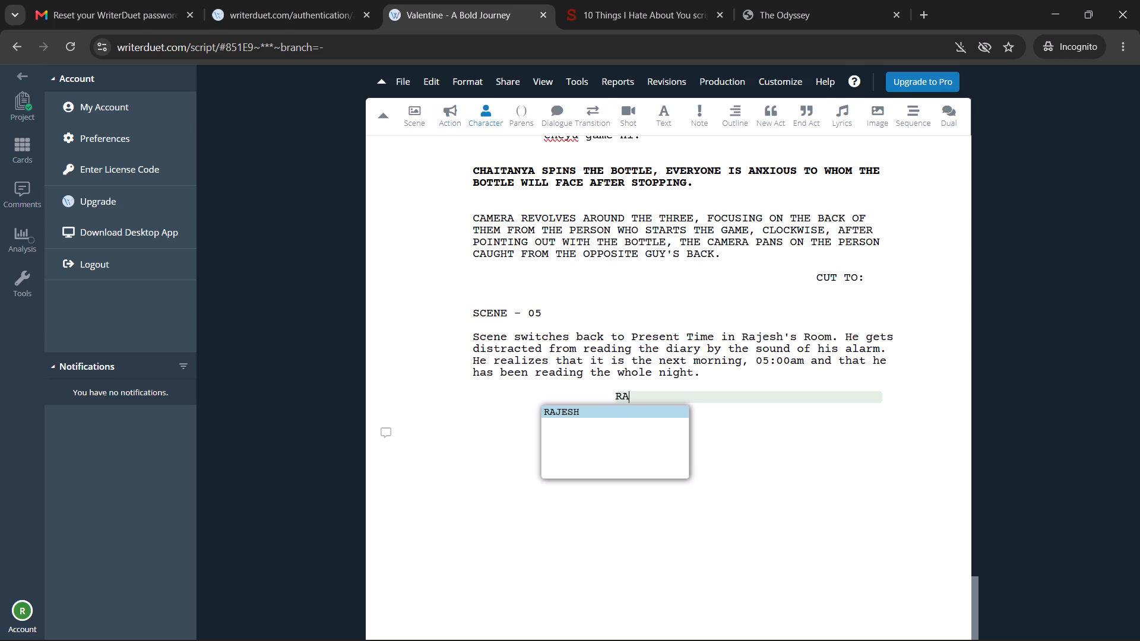
key("Tab")
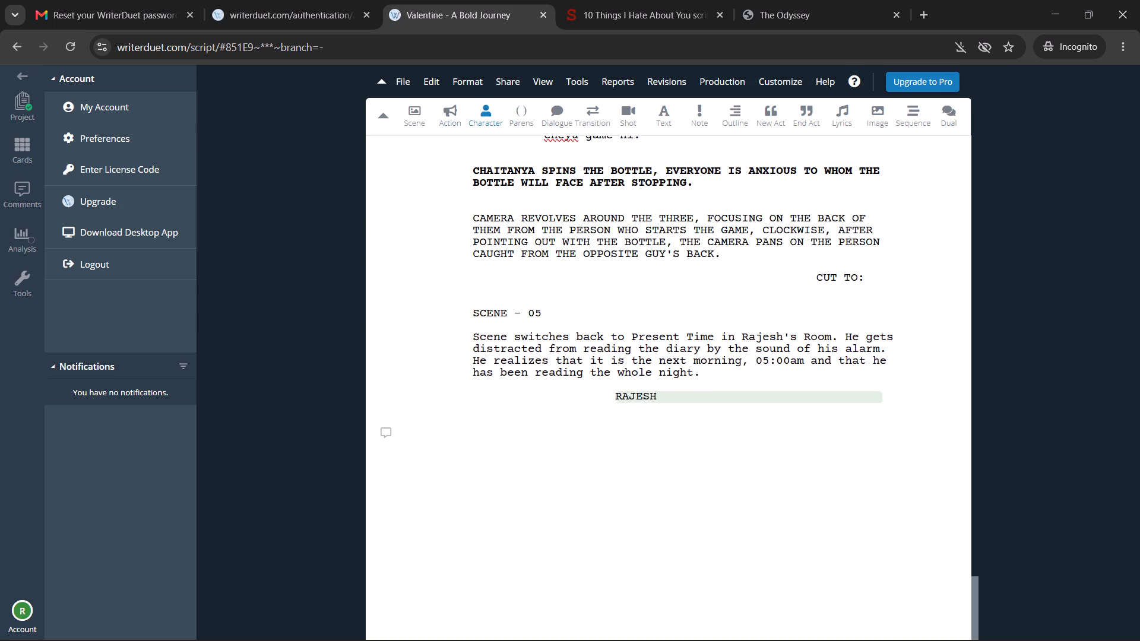
key("ctrl+shift+Left")
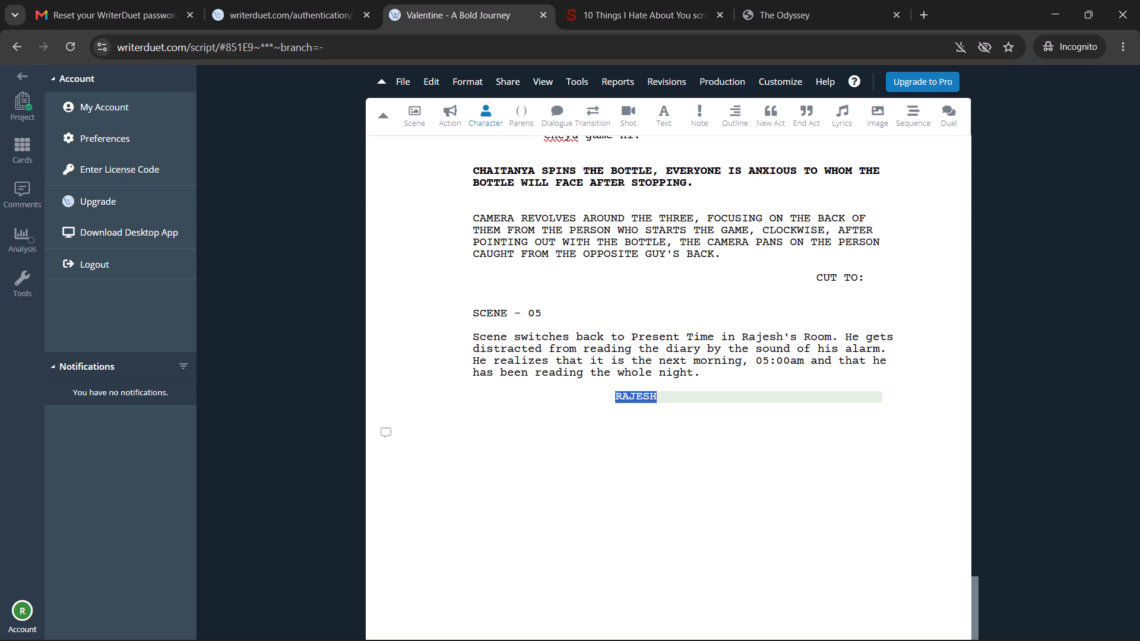
key("ctrl+b")
key("Right")
key("Return")
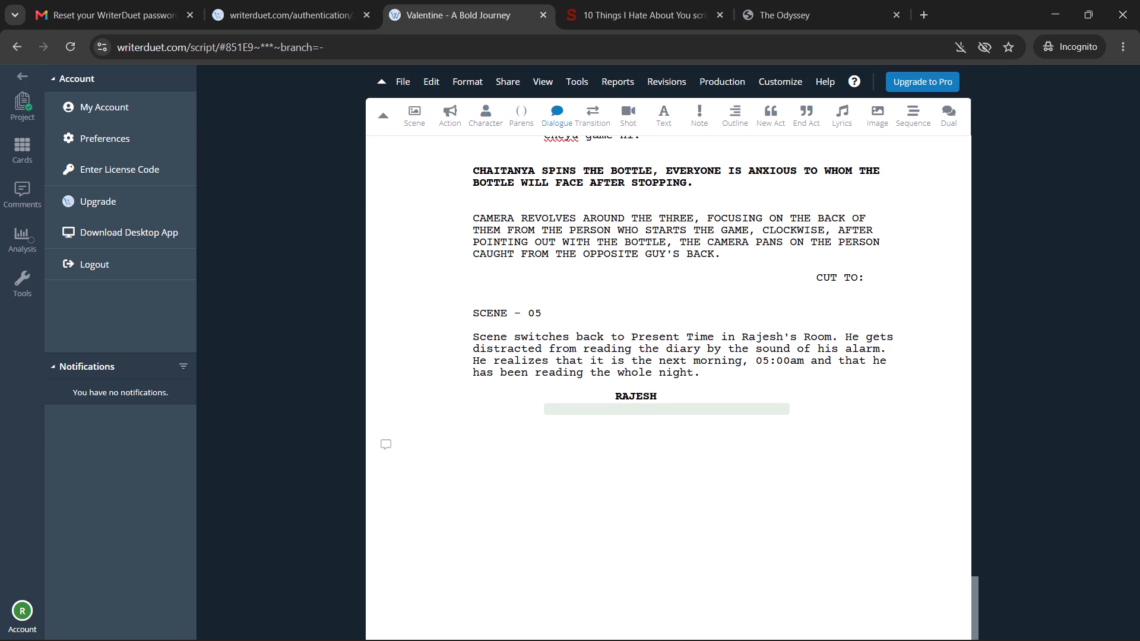
Write Rajesh's opening dialogue: "Oh! Appude morning ayipoinda?".
key("shift+o")
type("h!")
key("space")
key("space")
type("i")
key("BackSpace")
key("a")
key("p")
key("BackSpace")
key("BackSpace")
key("BackSpace")
type("ap")
type("pude morning ayp")
key("BackSpace")
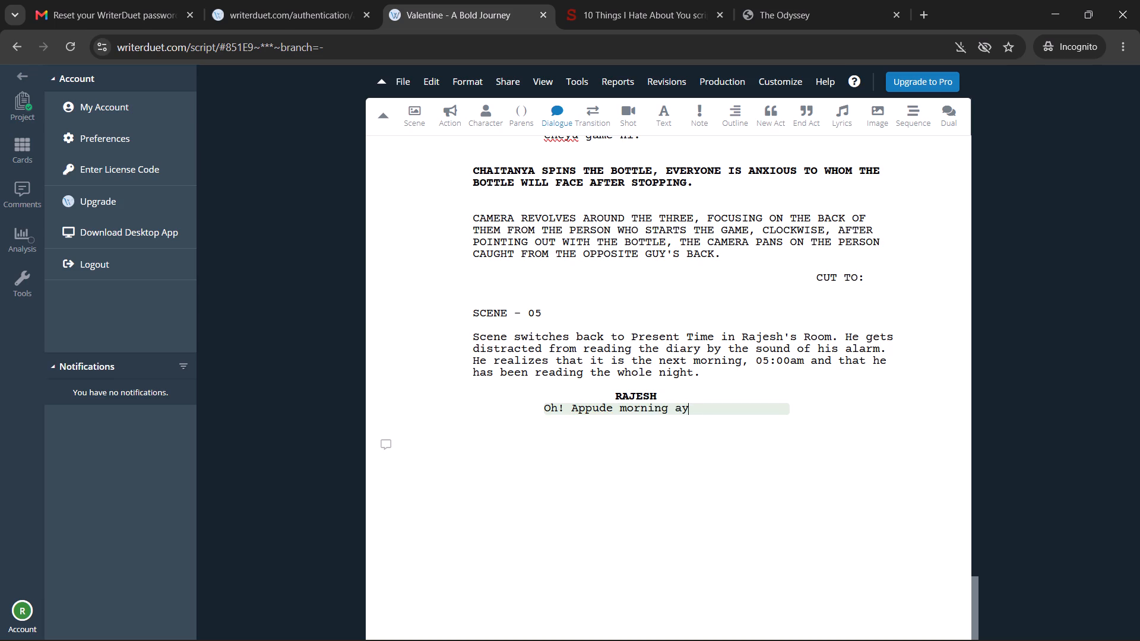
type("ipoing")
key("BackSpace")
type("da")
key("shift+question")
key("space")
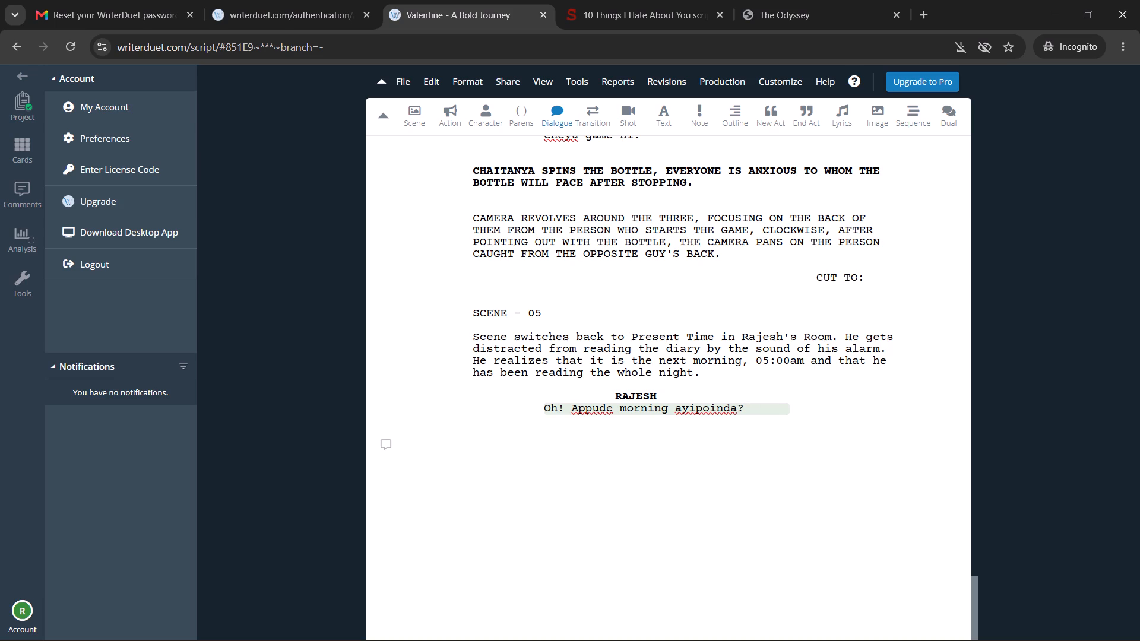
Continue Rajesh's dialogue with "Diary lo unna story chala interesting ga unndi".
type("Sto")
key("BackSpace")
key("BackSpace")
key("BackSpace")
type("Diary lo inna==")
key("BackSpace")
key("BackSpace")
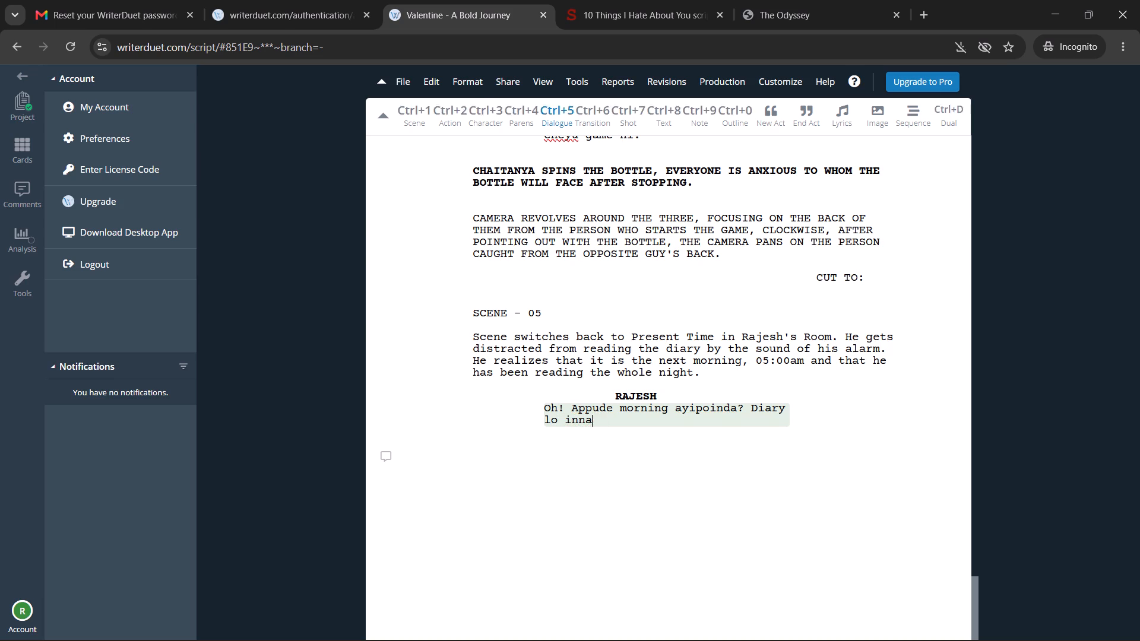
key("ctrl+BackSpace")
type("unna story chala intr")
key("BackSpace")
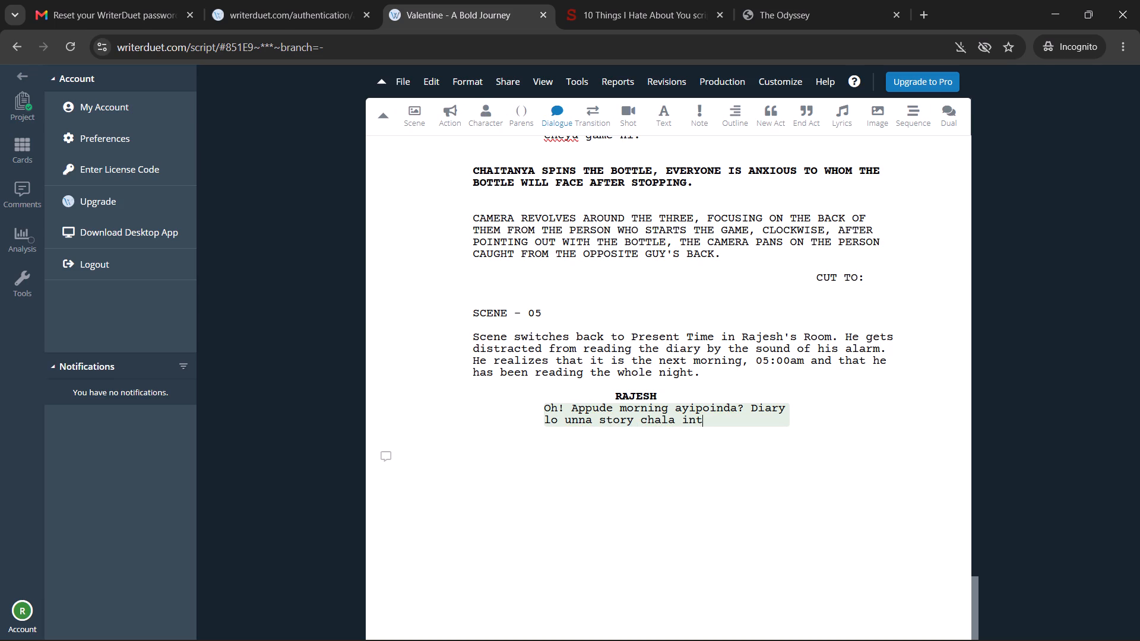
type("eresting ga unndi")
key("space")
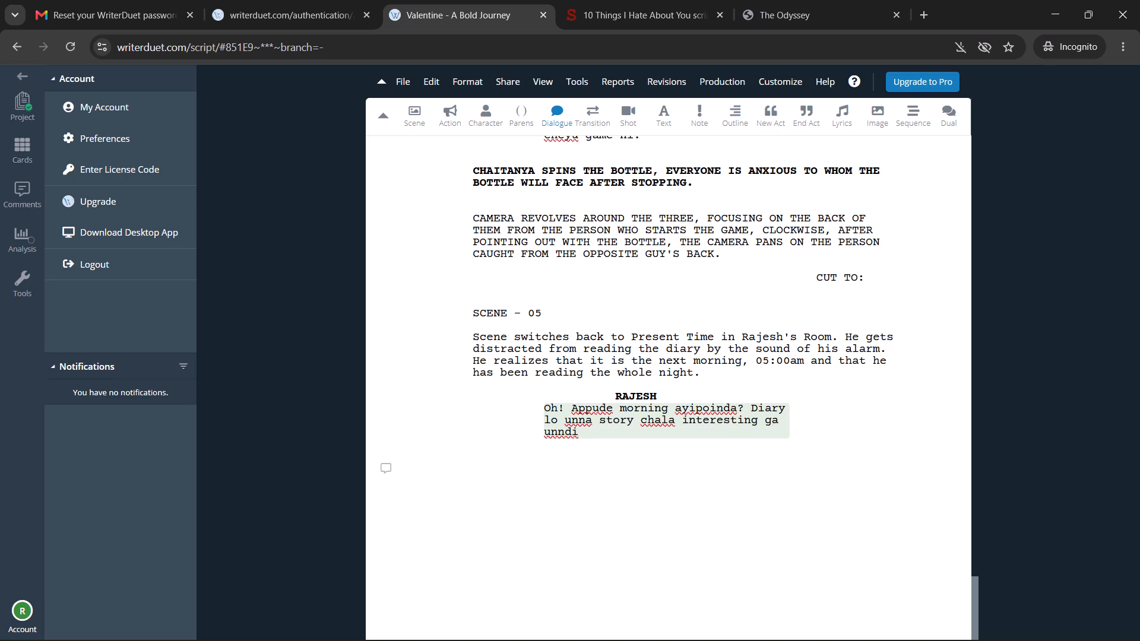
Finish Rajesh's dialogue with "chadivinappudu time ela gadichipoindi ani teliyale.".
type("chadive")
key("BackSpace")
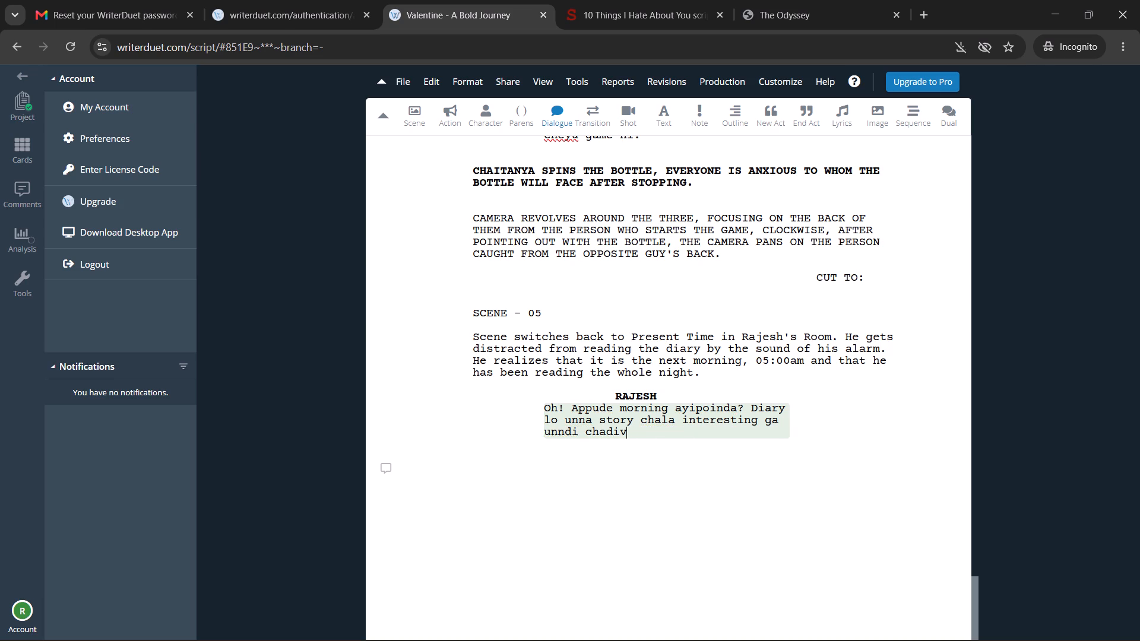
type("ina")
type("ppudu time ela gadichipoindi a")
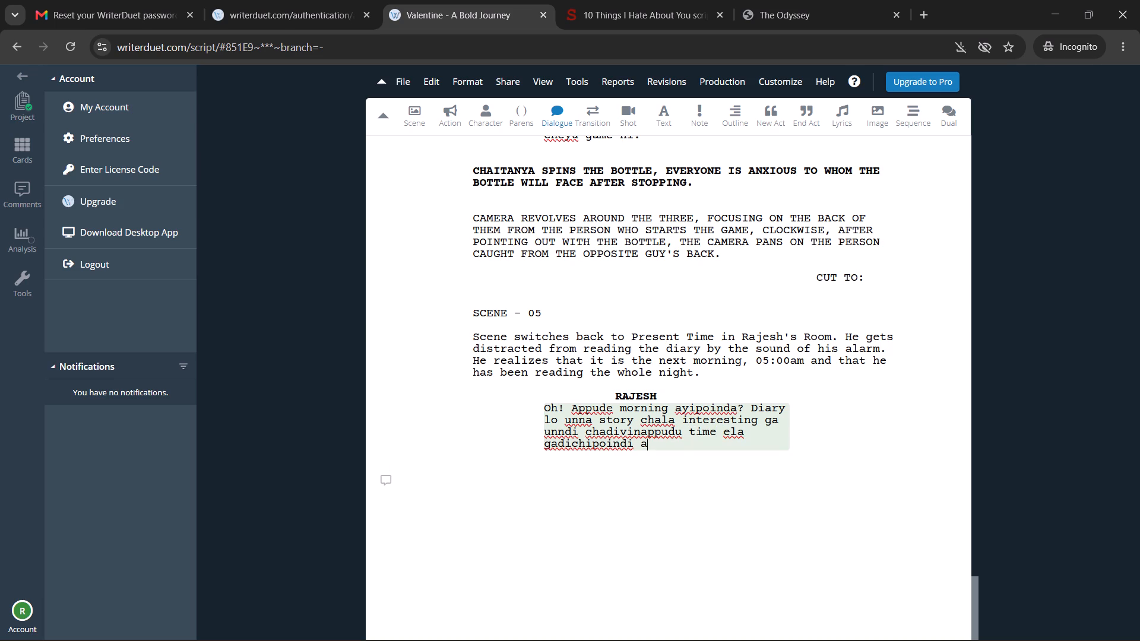
key("BackSpace")
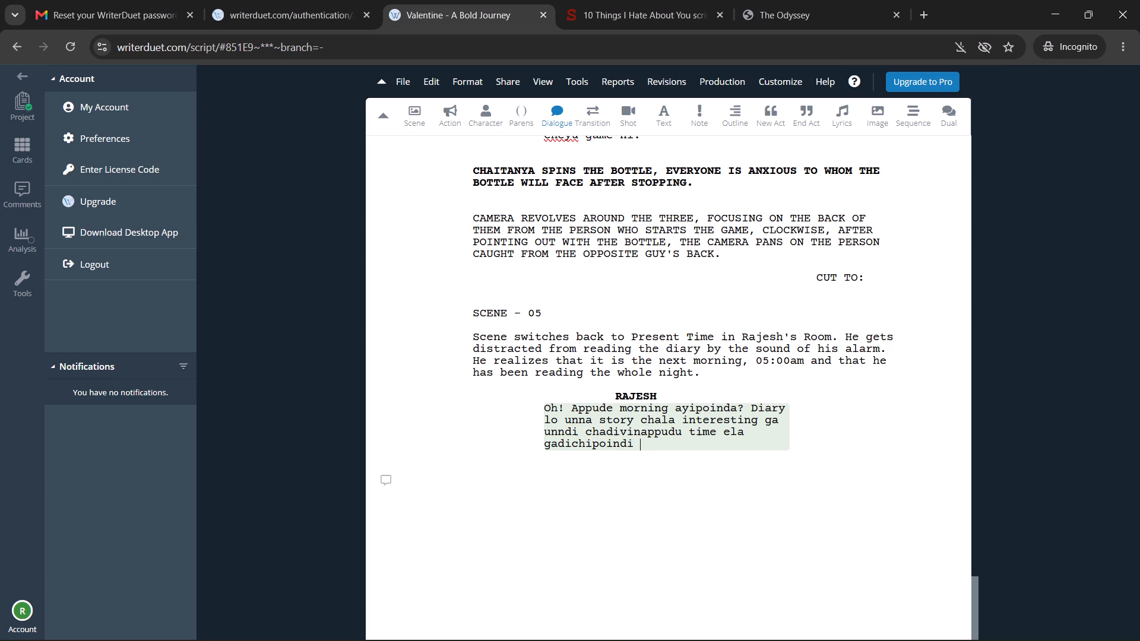
type("te")
key("BackSpace")
key("BackSpace")
type("ani teliyale")
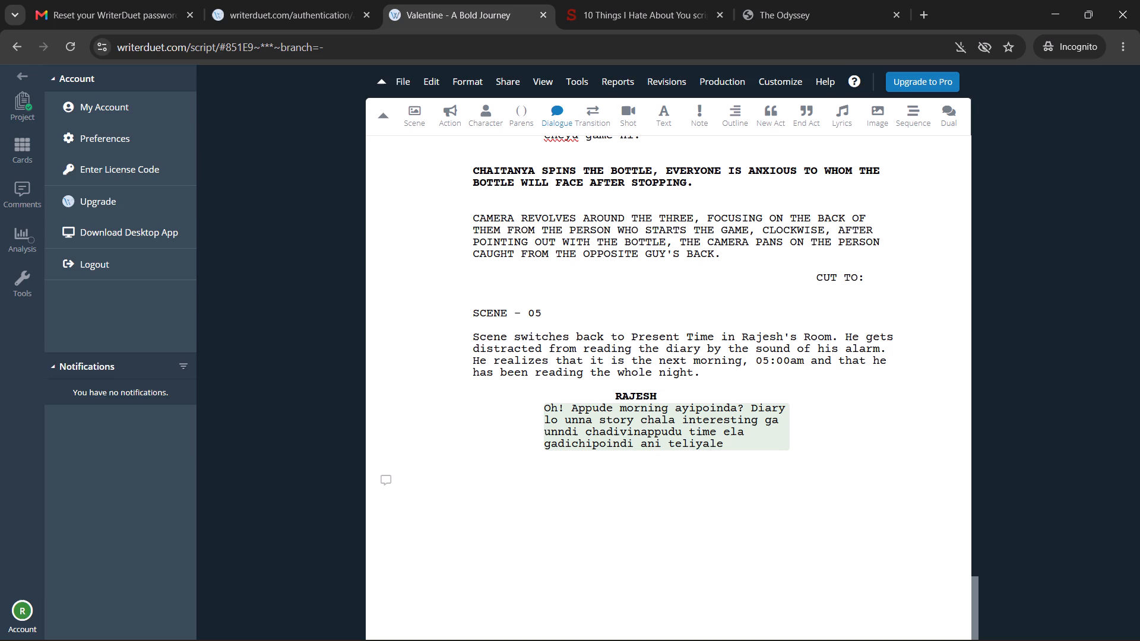
key("period")
Review the SCENE - 05 heading, paragraph and dialogue against the scenes before it.
scroll(696, 303, "up", 2)
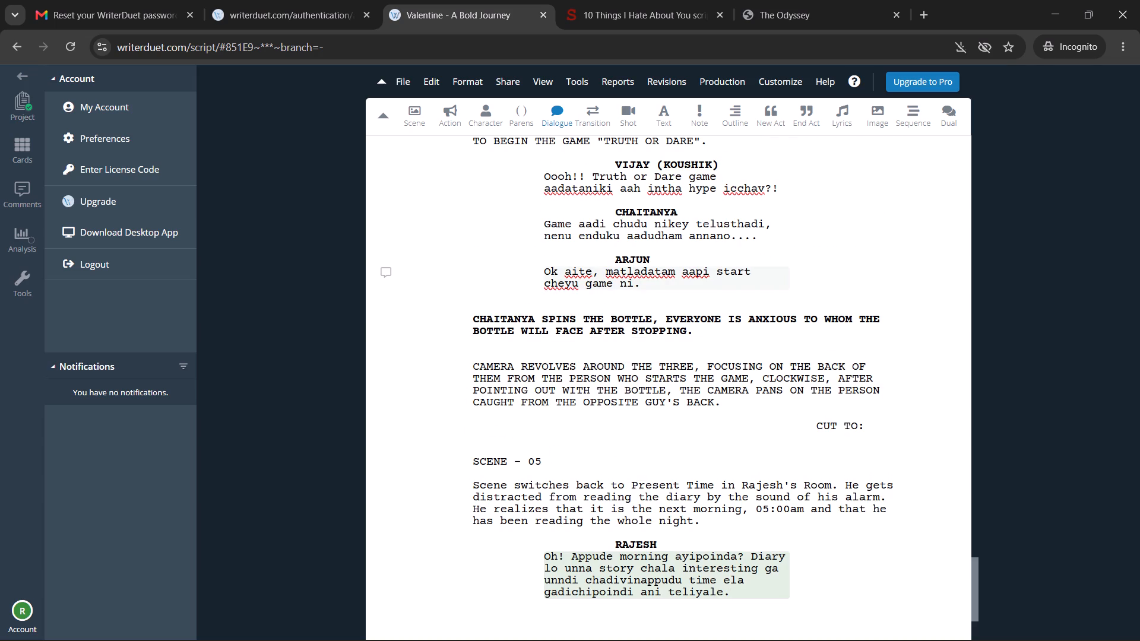
scroll(584, 286, "down", 1)
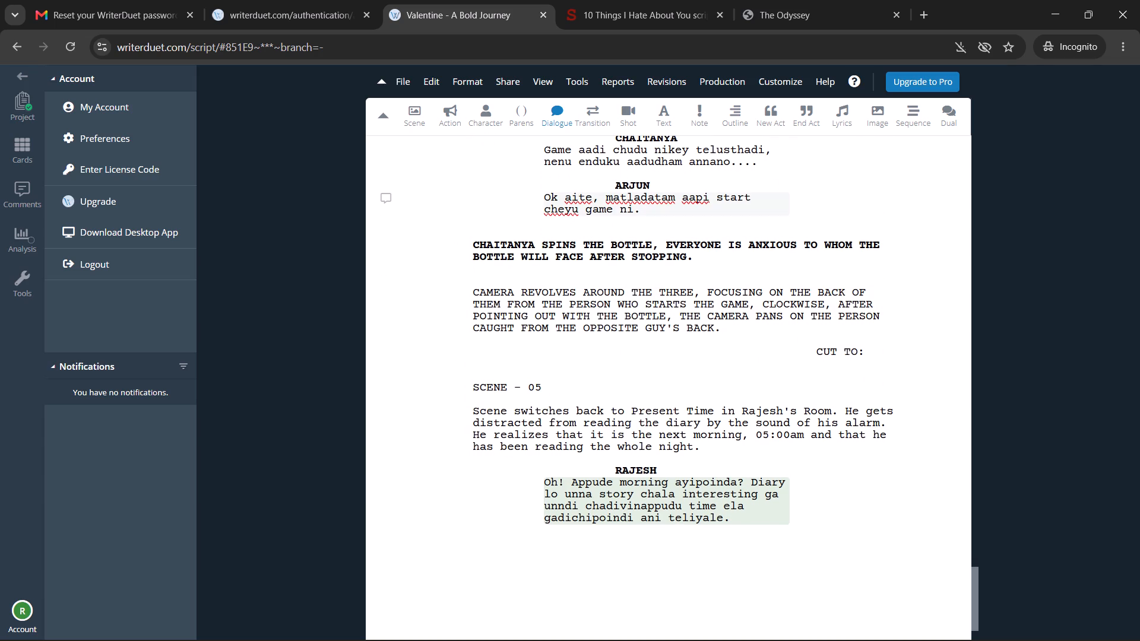
scroll(614, 209, "down", 1)
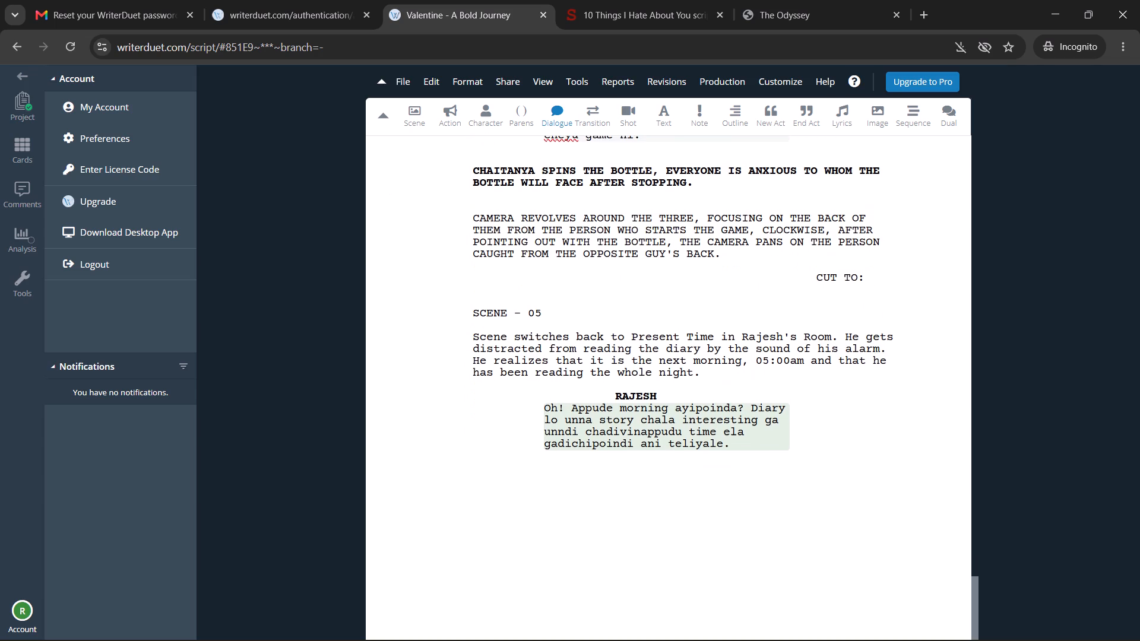
scroll(614, 209, "up", 1)
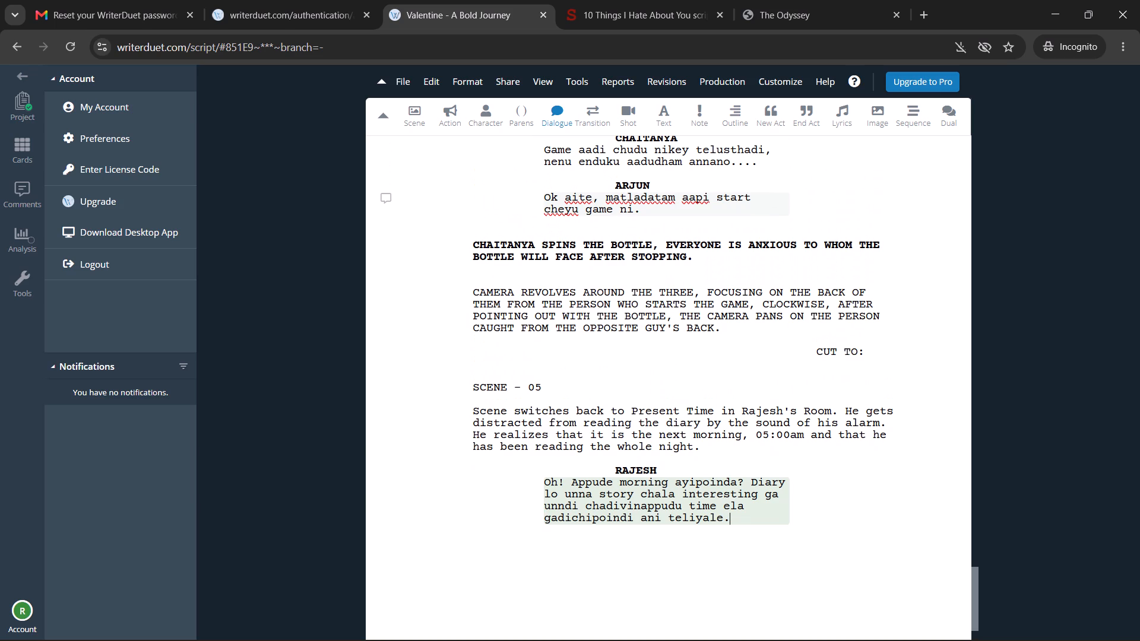
scroll(613, 209, "down", 1)
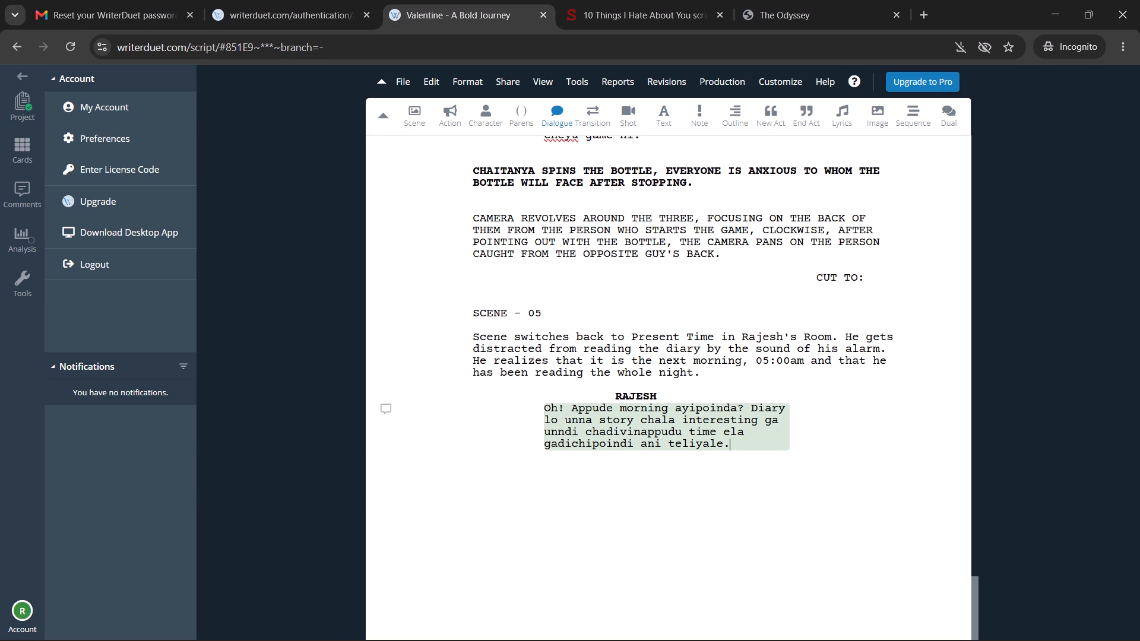
left_click_drag(558, 314, 460, 315)
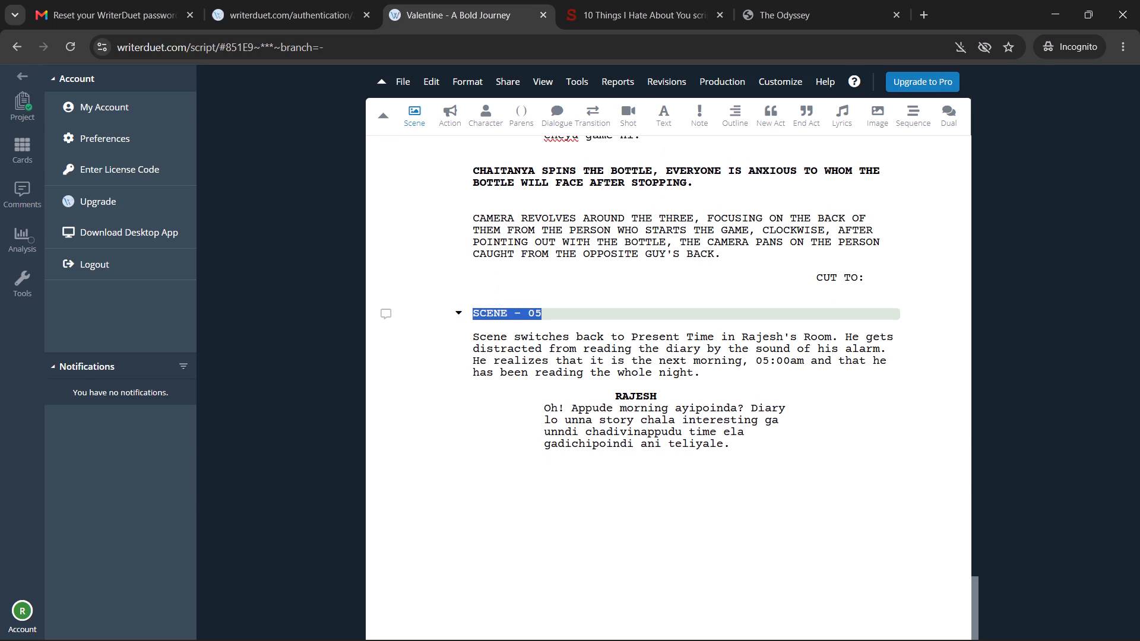
scroll(524, 337, "up", 18)
scroll(525, 337, "down", 7)
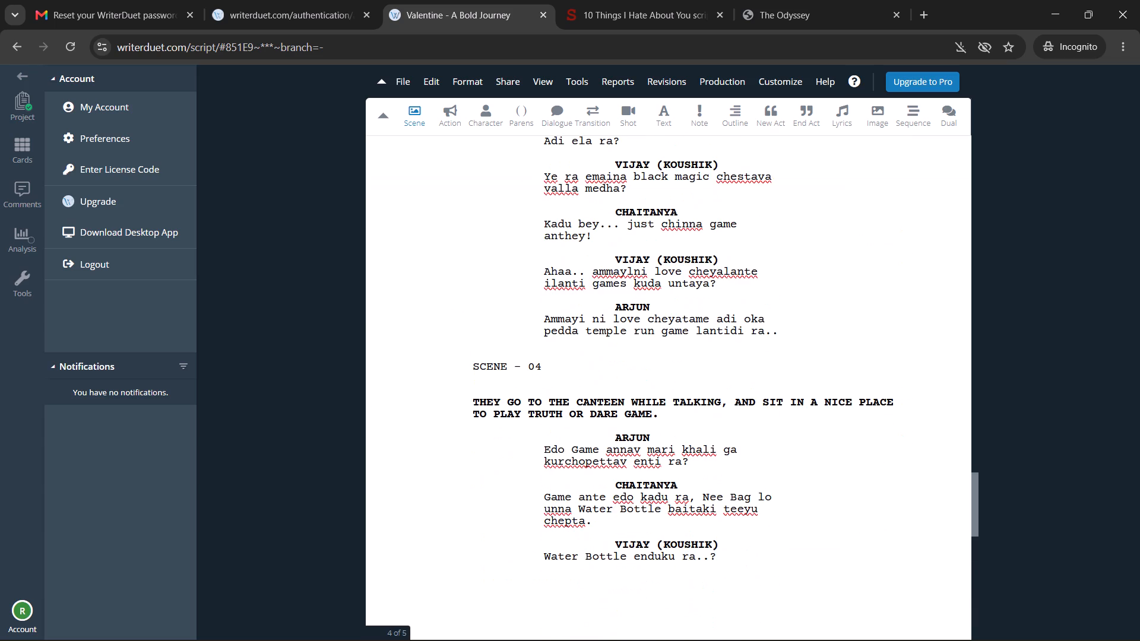
scroll(525, 337, "down", 11)
left_click(517, 377)
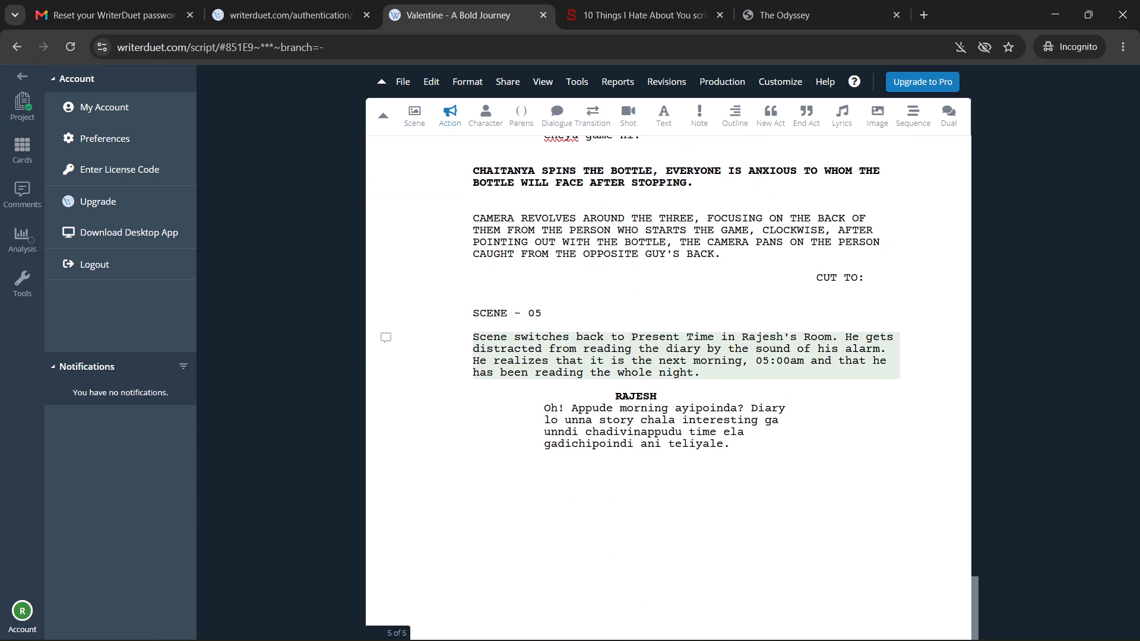
scroll(591, 294, "up", 4)
scroll(591, 294, "down", 3)
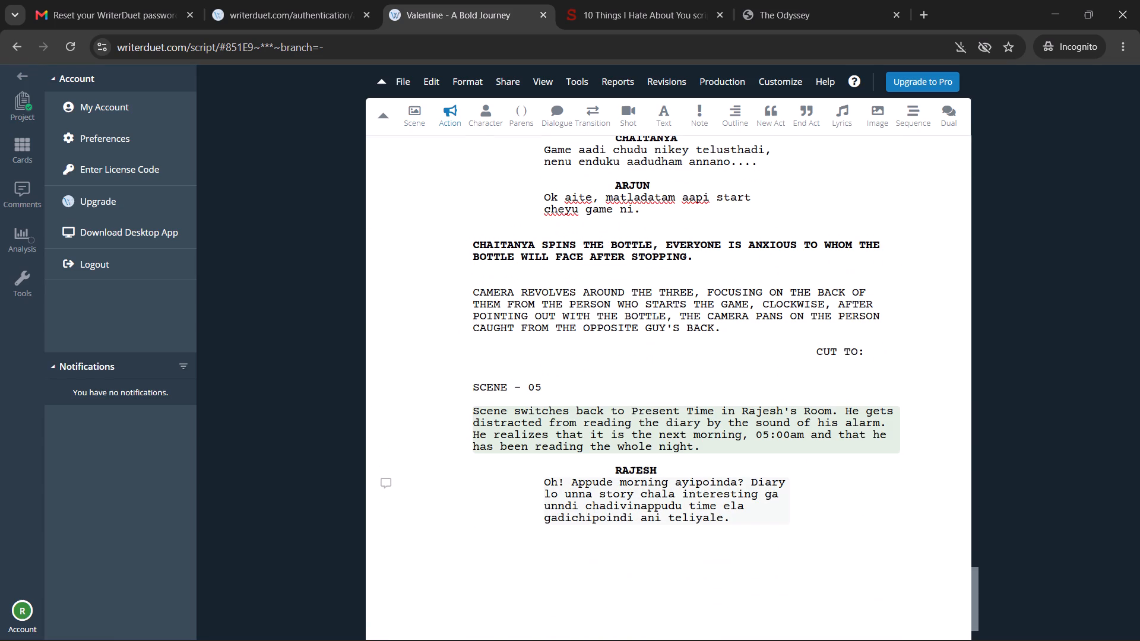
Change the word "chadivinappudu" in Rajesh's dialogue to "chaduvutunappudu".
left_click(758, 504)
left_click(741, 516)
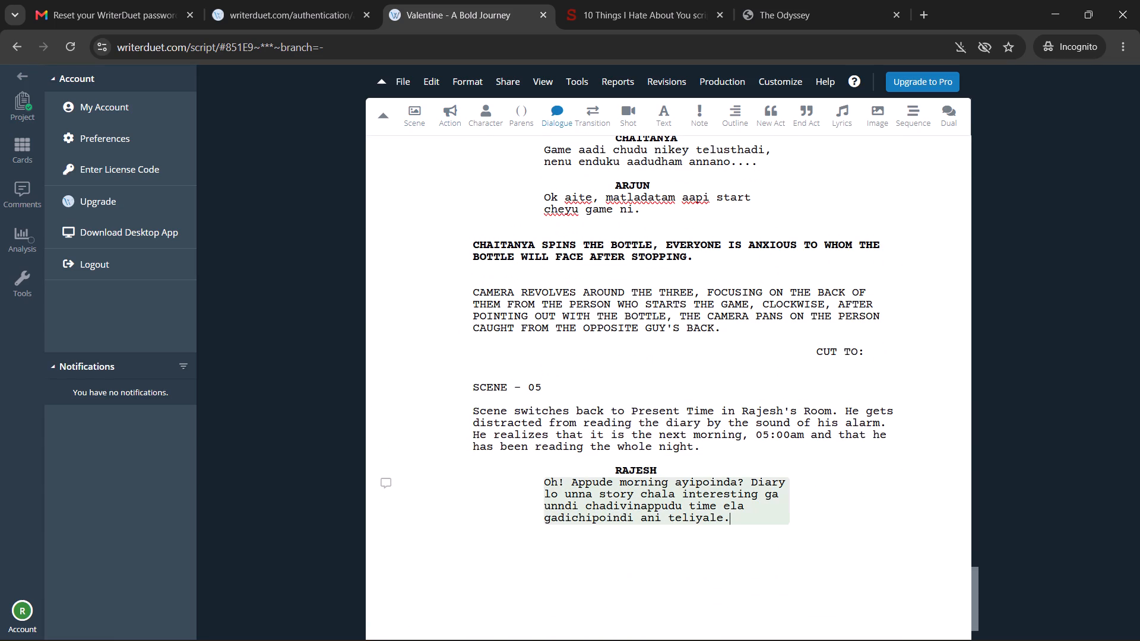
left_click(745, 539)
left_click(745, 534)
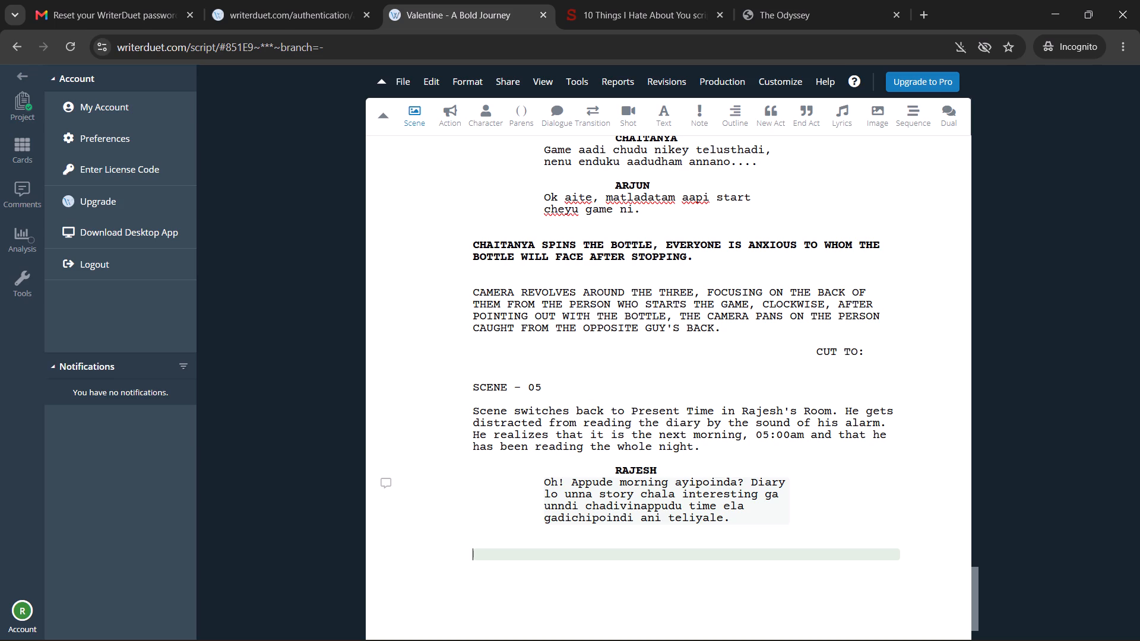
left_click(634, 508)
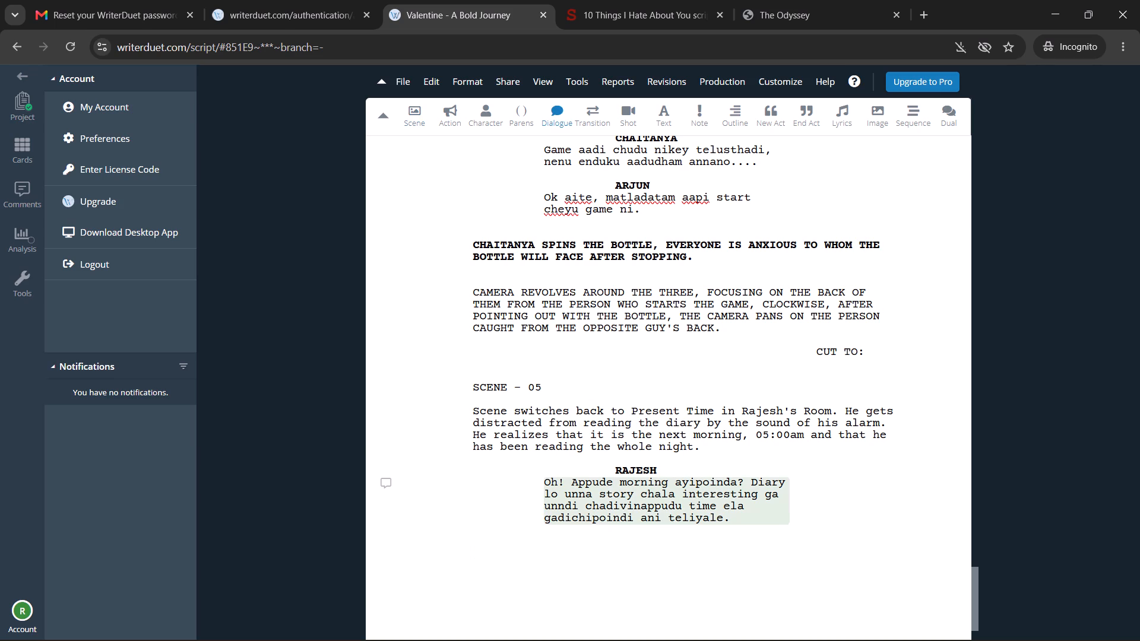
key("BackSpace")
key("BackSpace")
key("BackSpace")
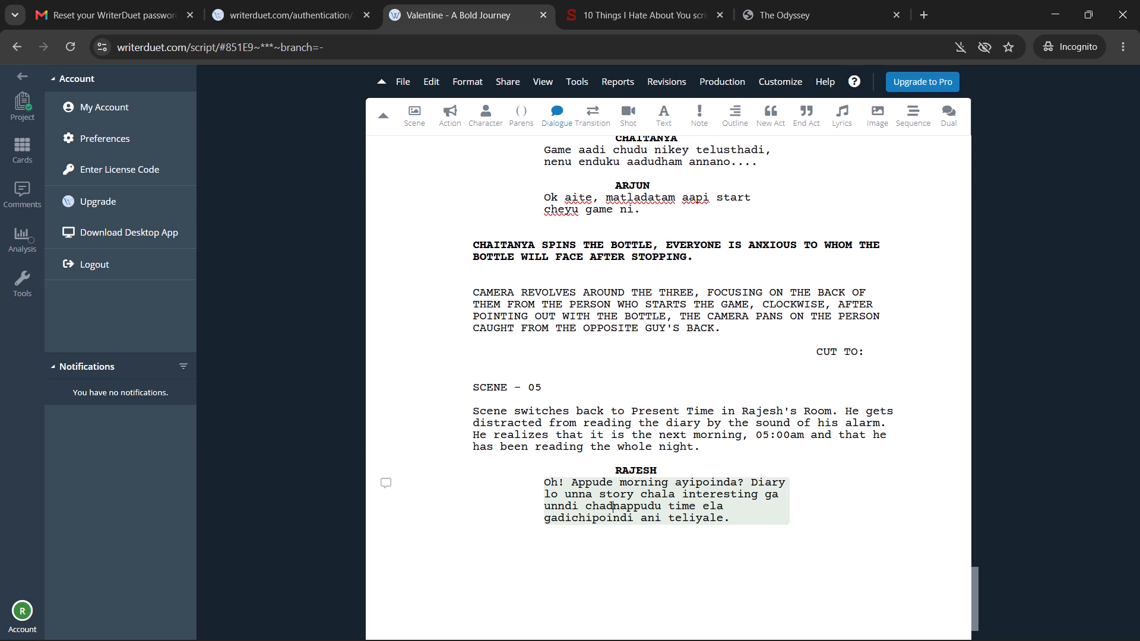
type("uvutun")
key("BackSpace")
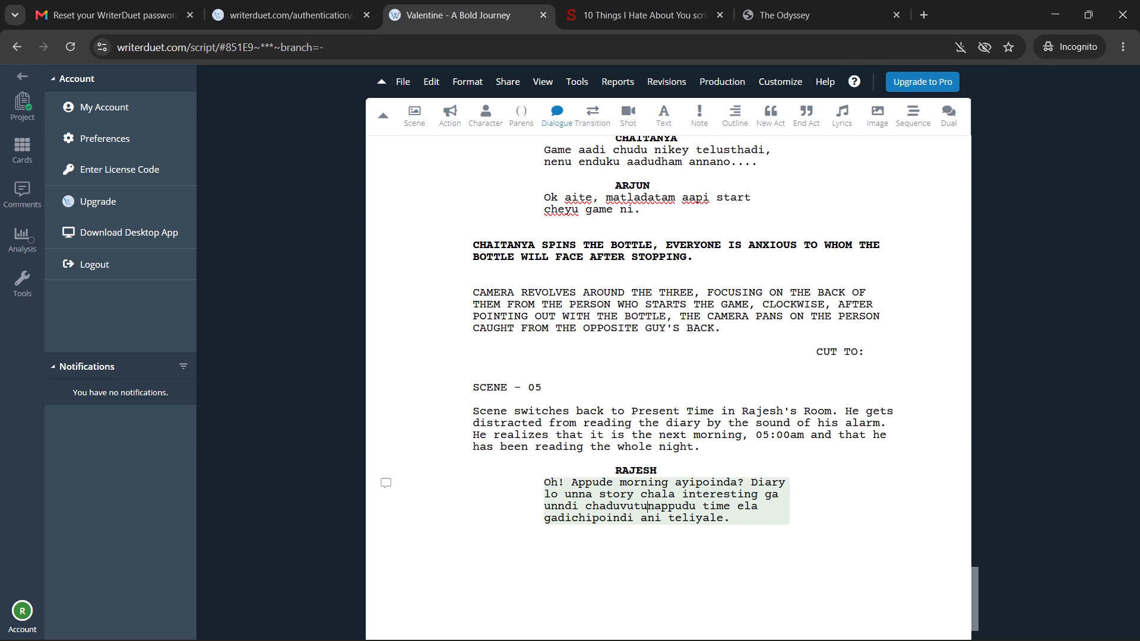
Change the last word of Rajesh's dialogue to "teliyaledu.".
left_click(759, 515)
key("BackSpace")
type("du")
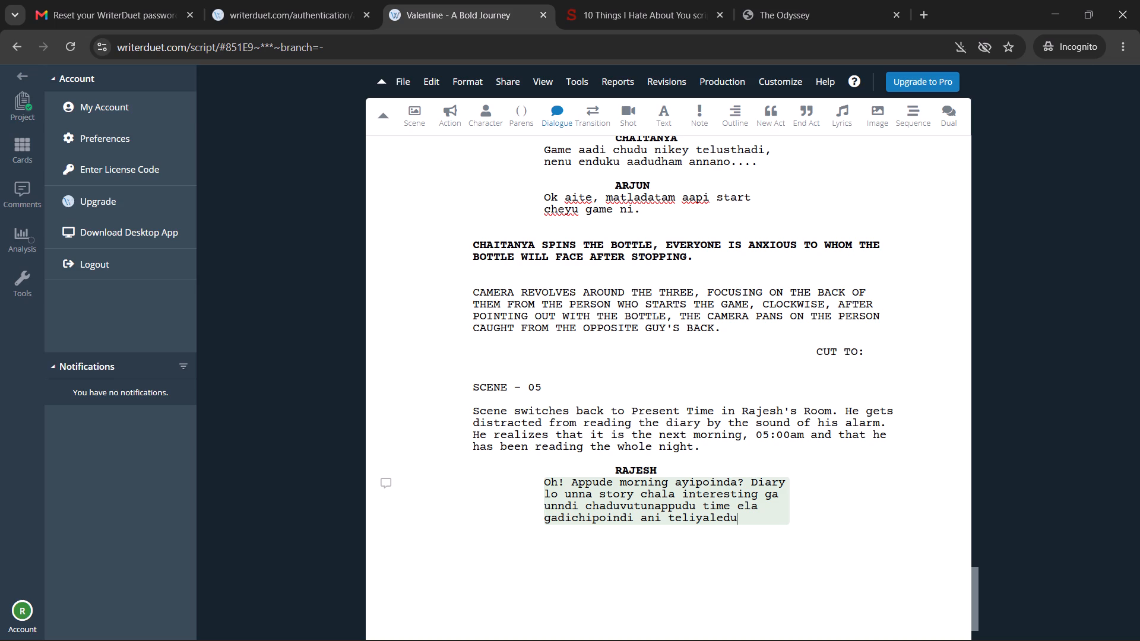
key("period")
Below Rajesh's dialogue, start a Scene-style line reading "As Rajesh realises he has been up all night reading the diary".
key("Return")
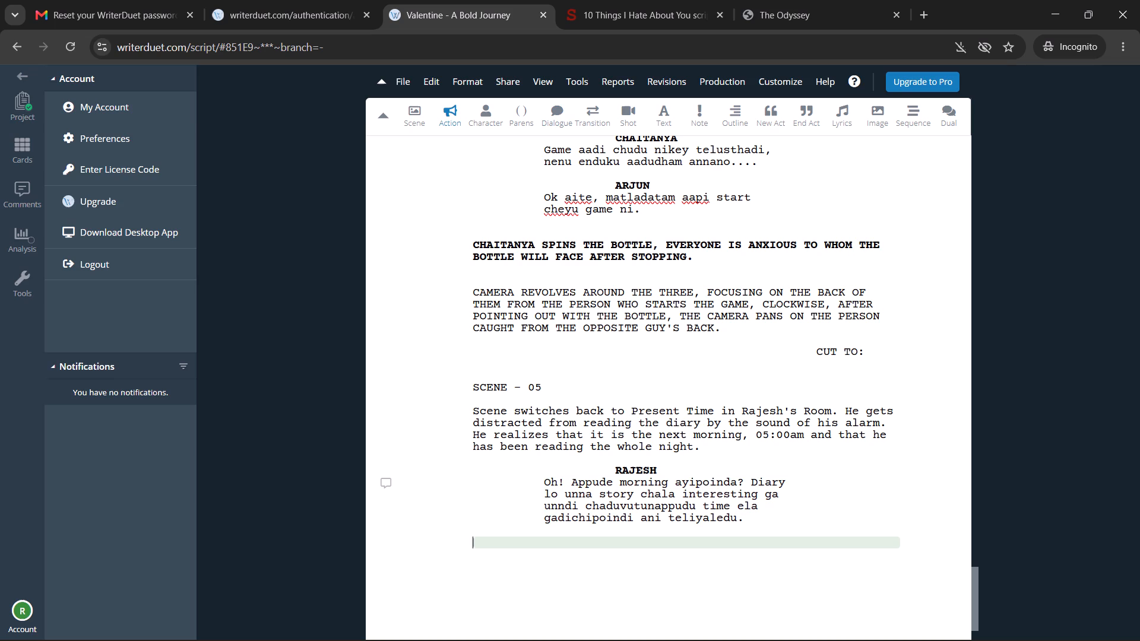
key("shift+exclam")
key("BackSpace")
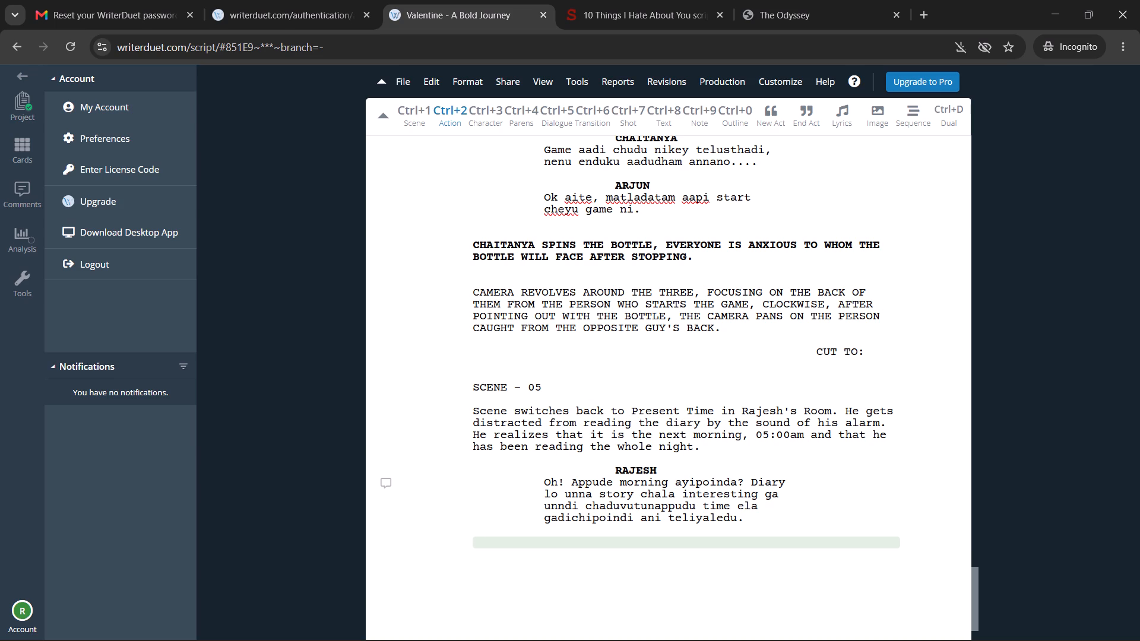
key("ctrl+1")
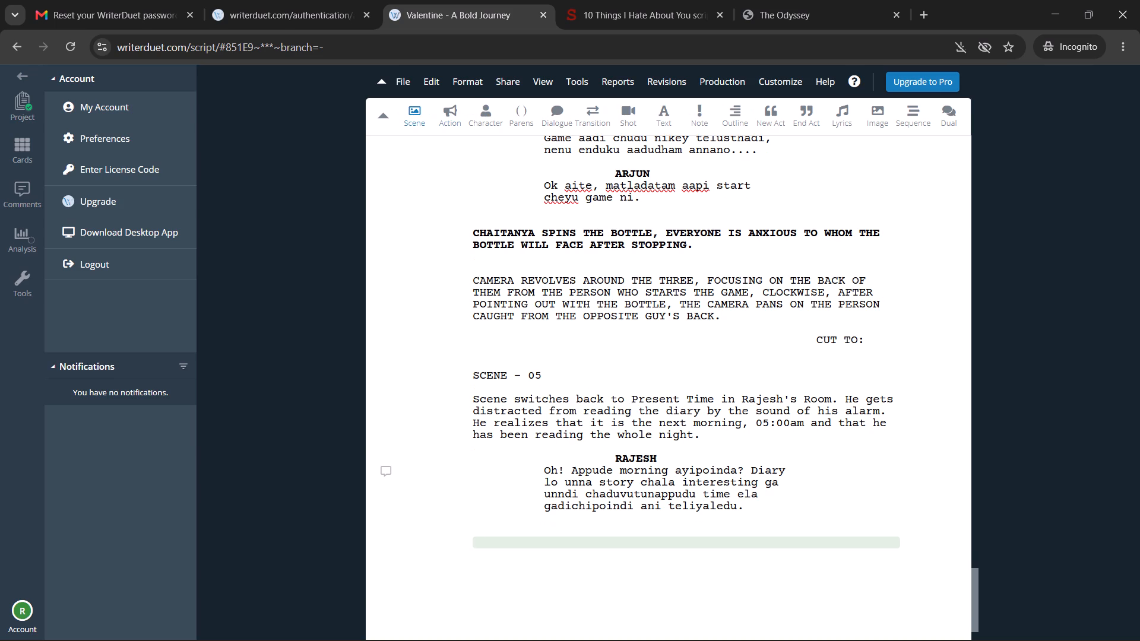
type("As")
key("space")
type("Rajesh realises he")
key("space")
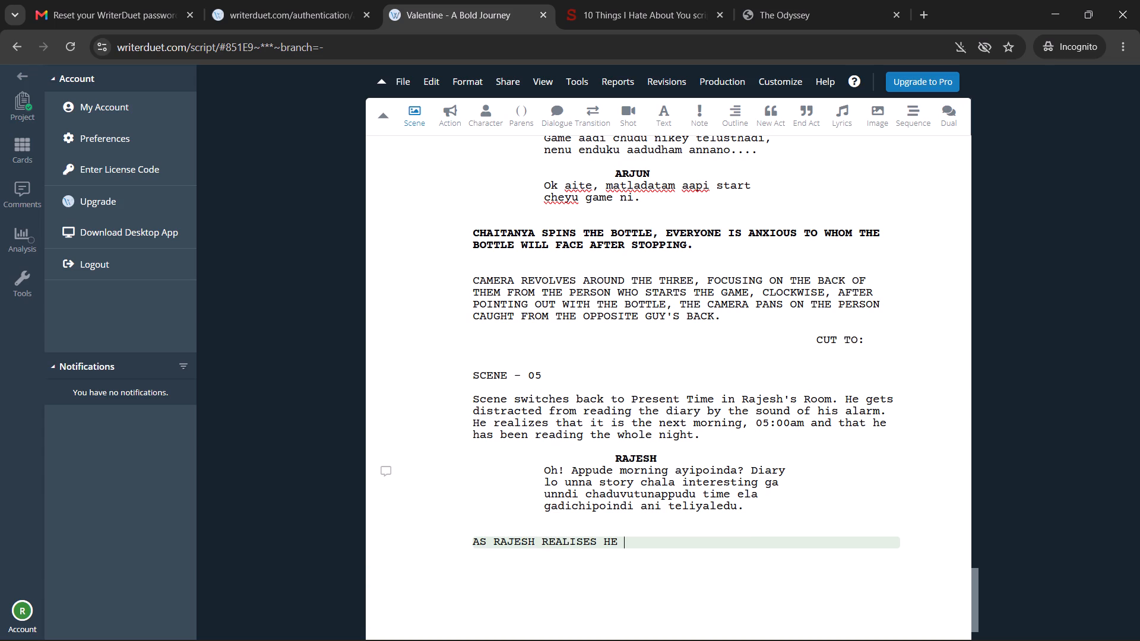
type("has been up all night reading the diary")
key("comma")
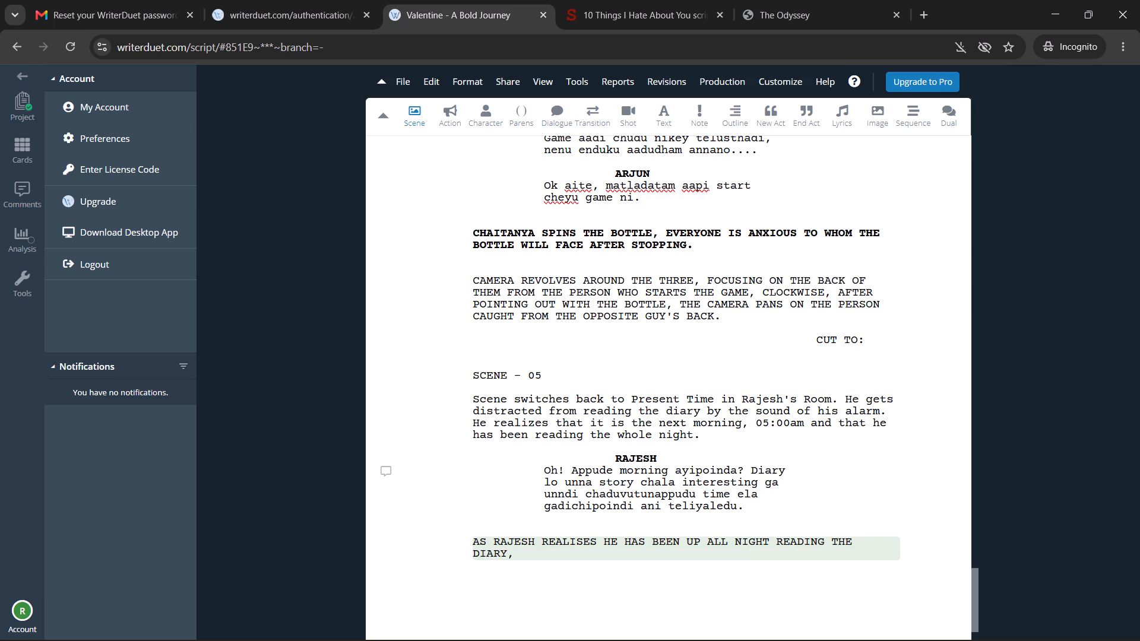
key("space")
key("BackSpace")
key("BackSpace")
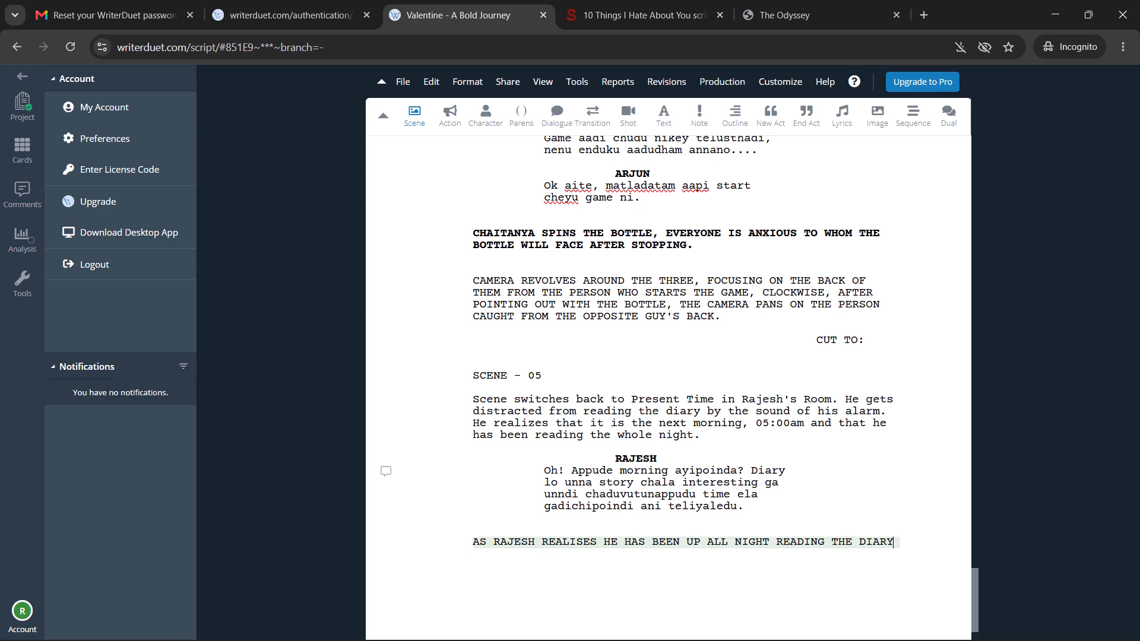
key("space")
Continue the scene line with "and that he'd get late to the college".
type("and that he")
type("'s")
key("space")
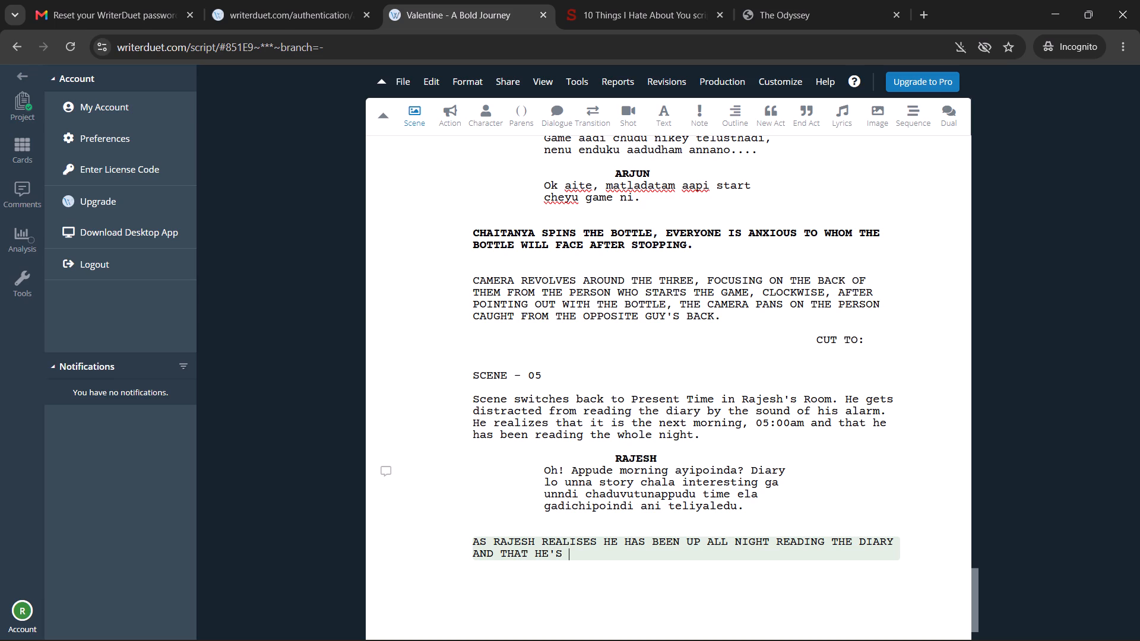
key("BackSpace")
key("BackSpace")
type("d get late to the college")
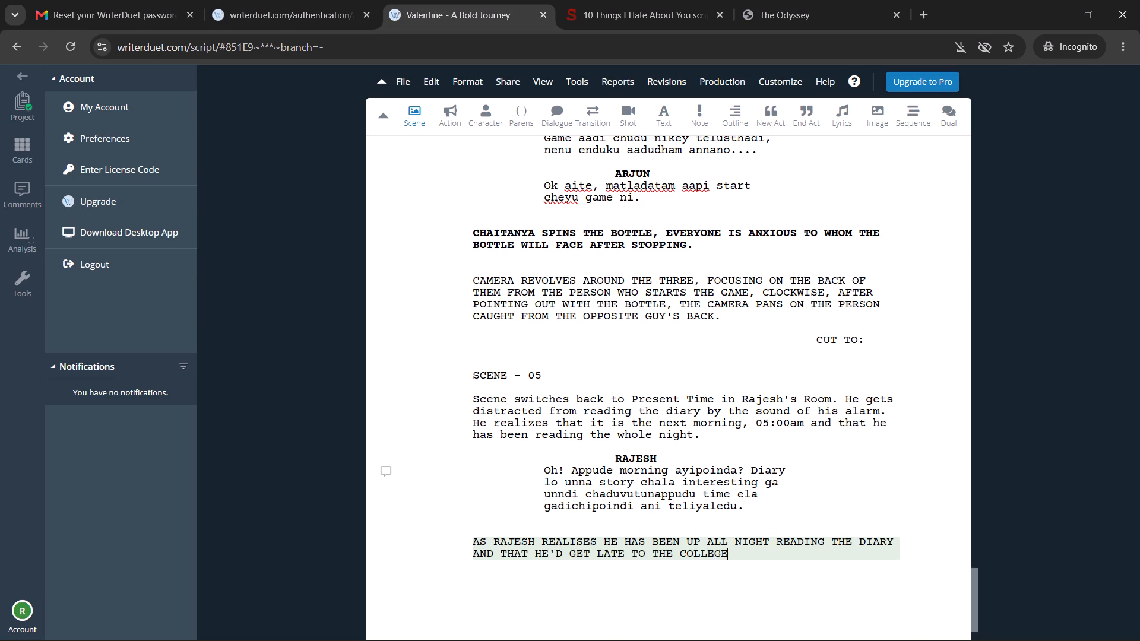
Finish the scene line with ", his friend (Rohit) calls him.".
type(", his friend")
key("space")
key("BackSpace")
key("space")
type("(")
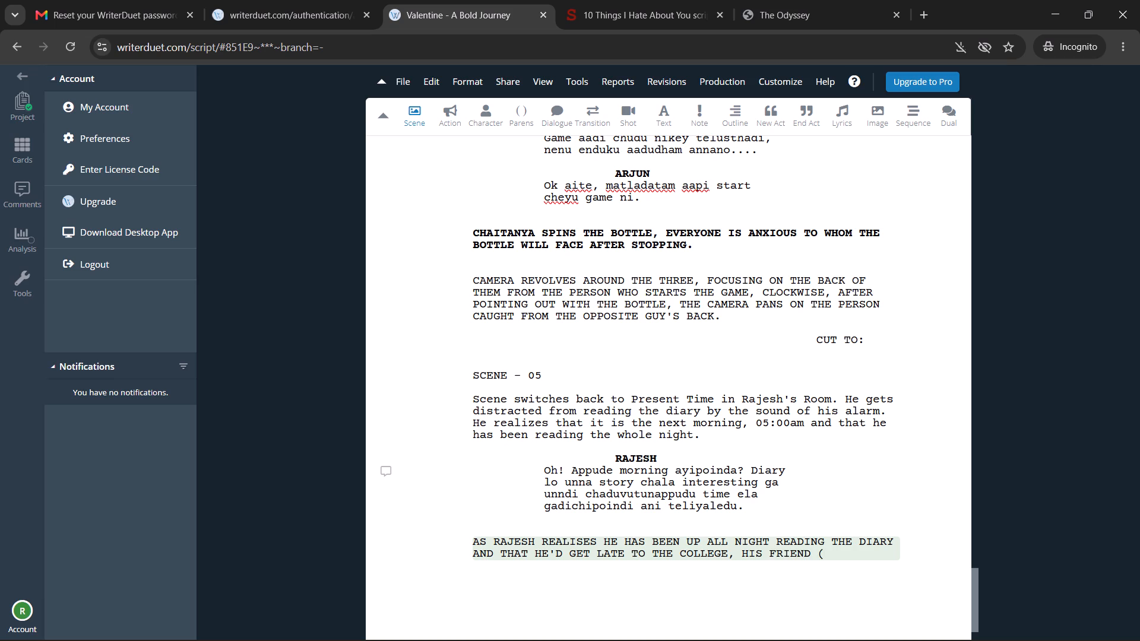
type("Rohit")
key("shift+parenright")
key("space")
type("calls")
key("space")
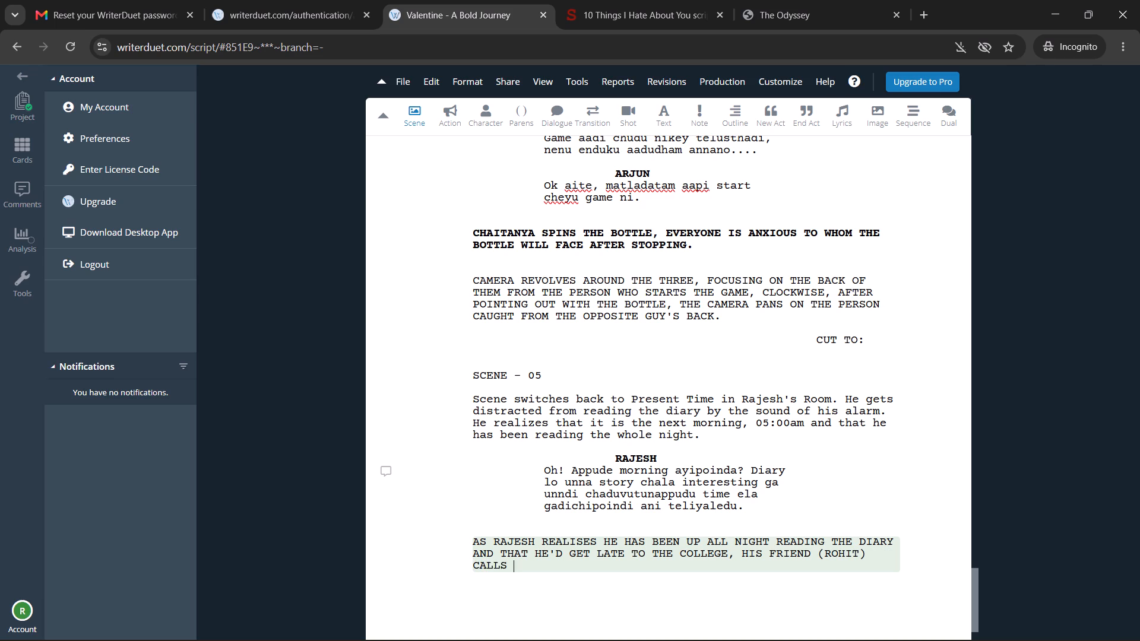
type("him")
key("period")
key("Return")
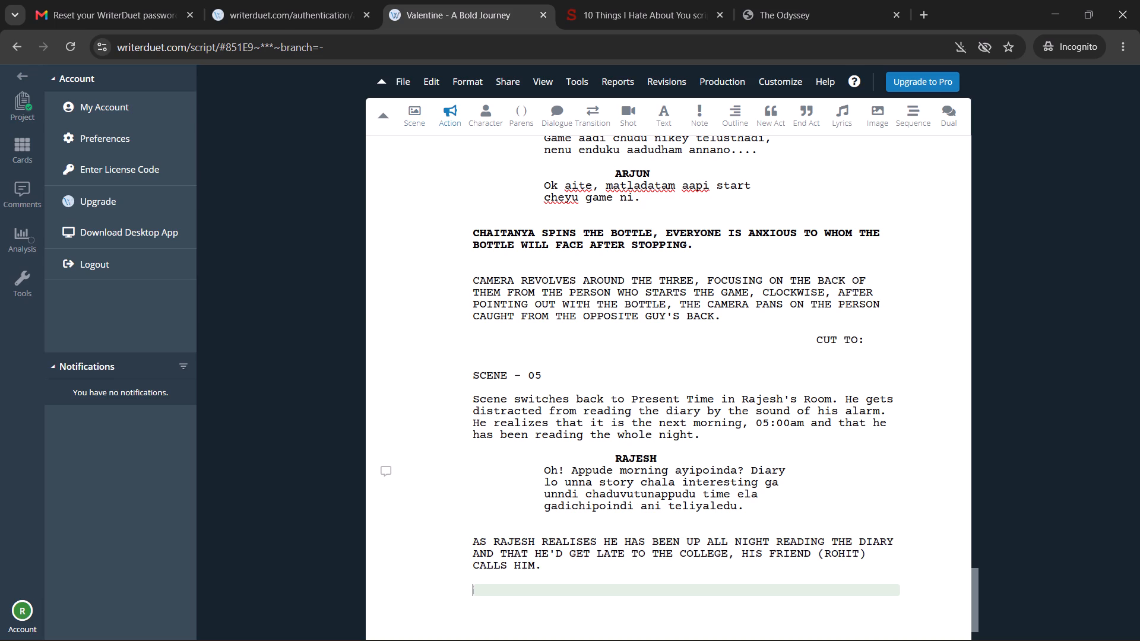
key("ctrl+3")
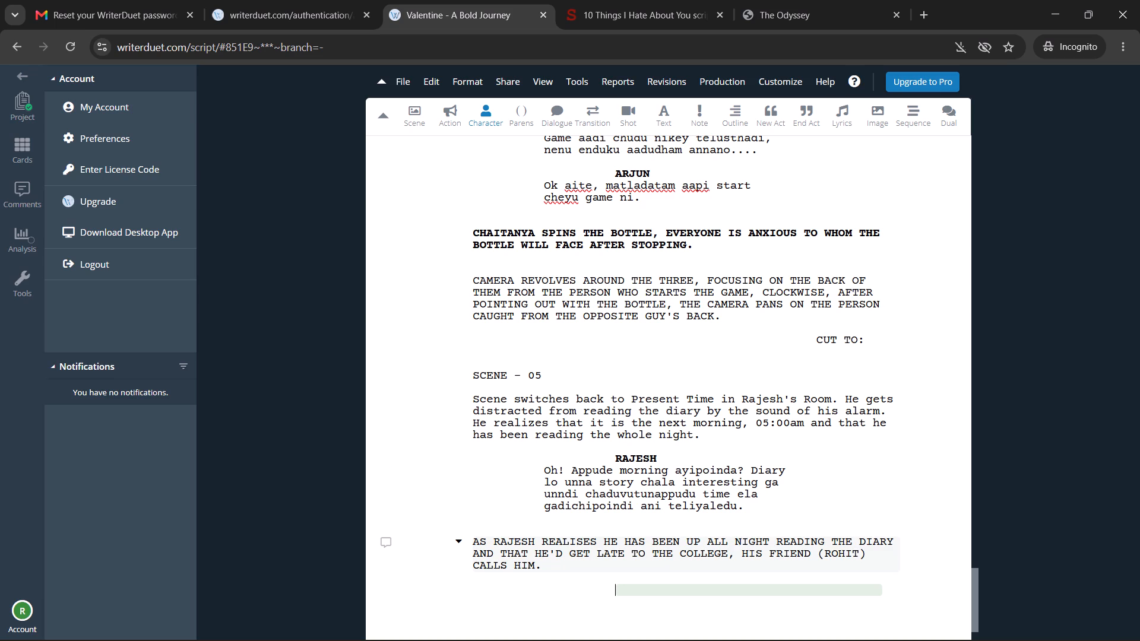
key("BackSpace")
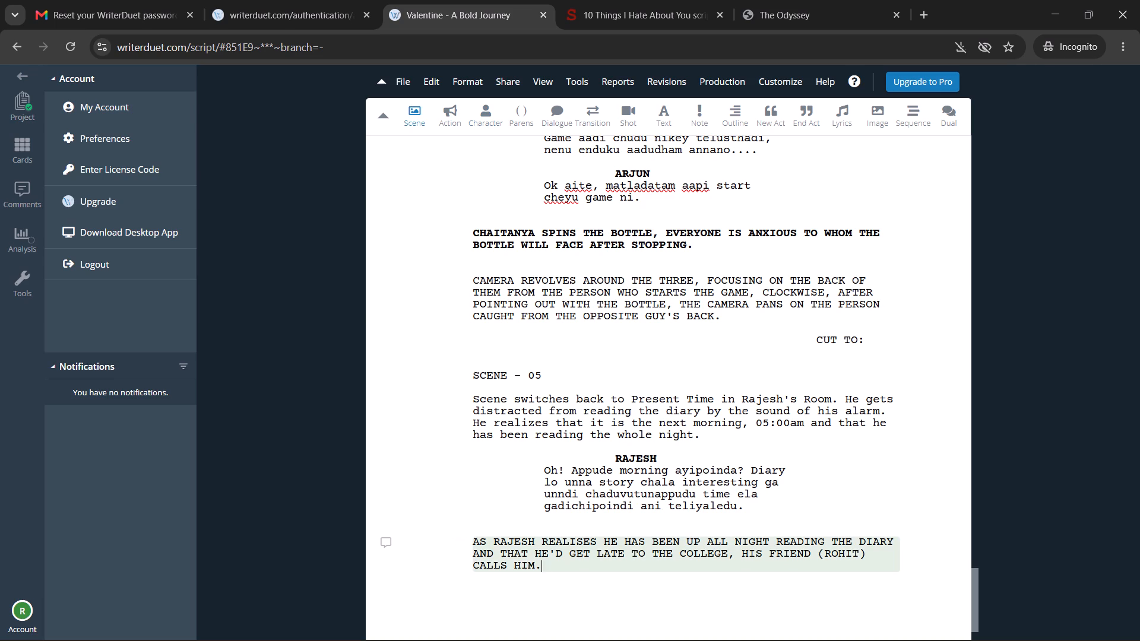
Add a Shot line below the scene line reading "Phone rings!!!".
key("Return")
key("ctrl+7")
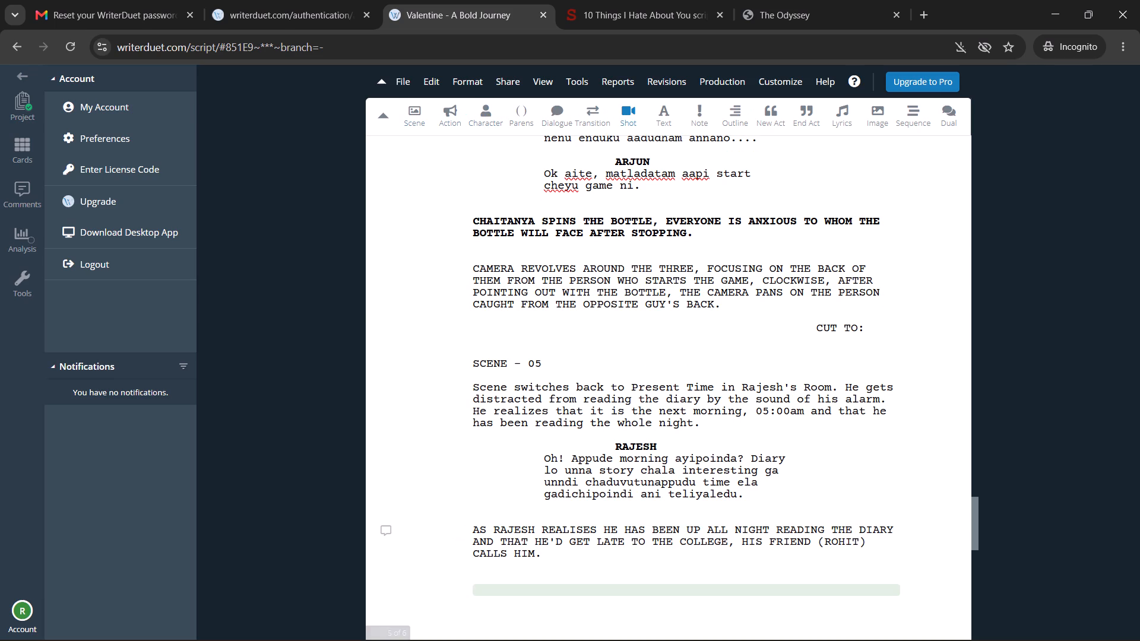
type("phone rign")
key("BackSpace")
key("BackSpace")
type("ngs")
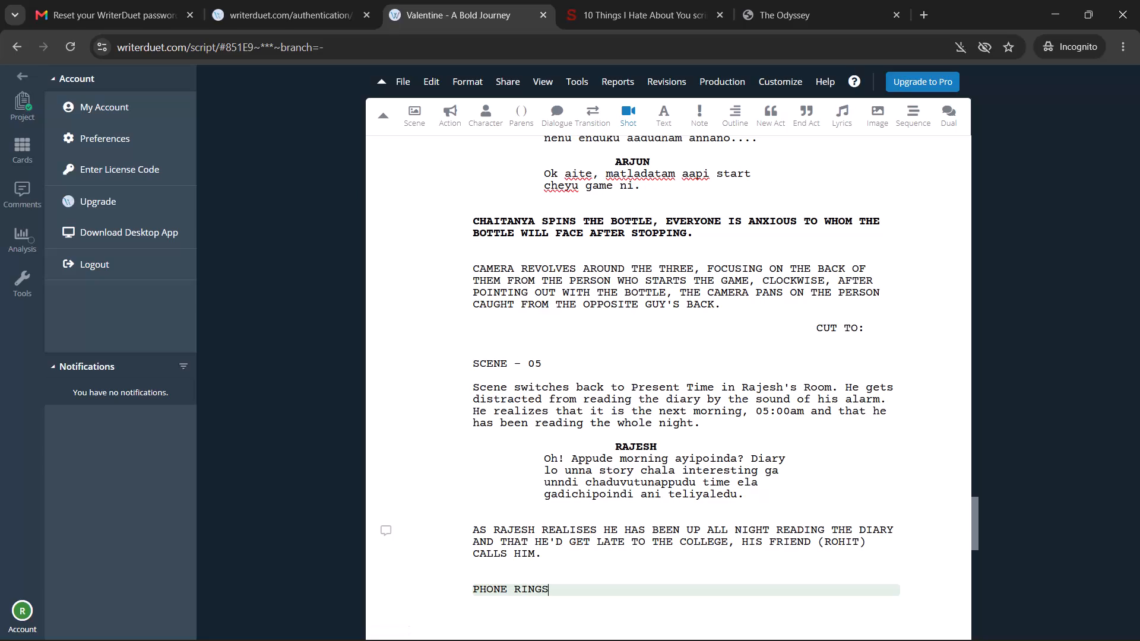
type("!!!")
Write "Rajesh picks up the phone" after the phone rings and split it onto its own Action line.
key("space")
type("rajesh picks")
key("space")
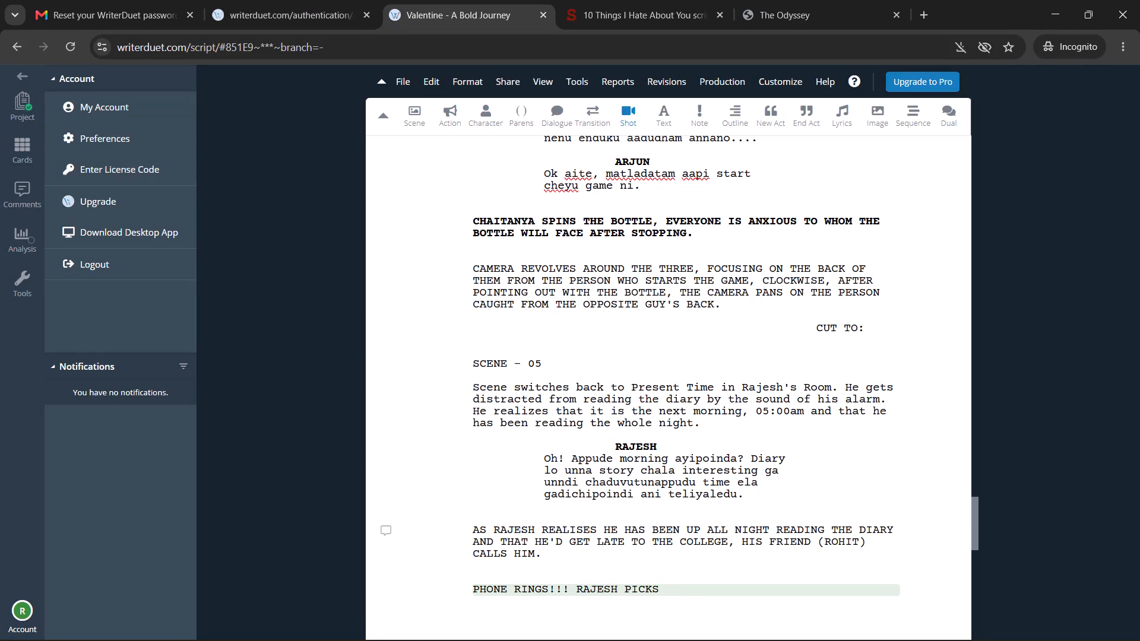
type("up the phone")
key("space")
key("ctrl+Left")
key("ctrl+Left")
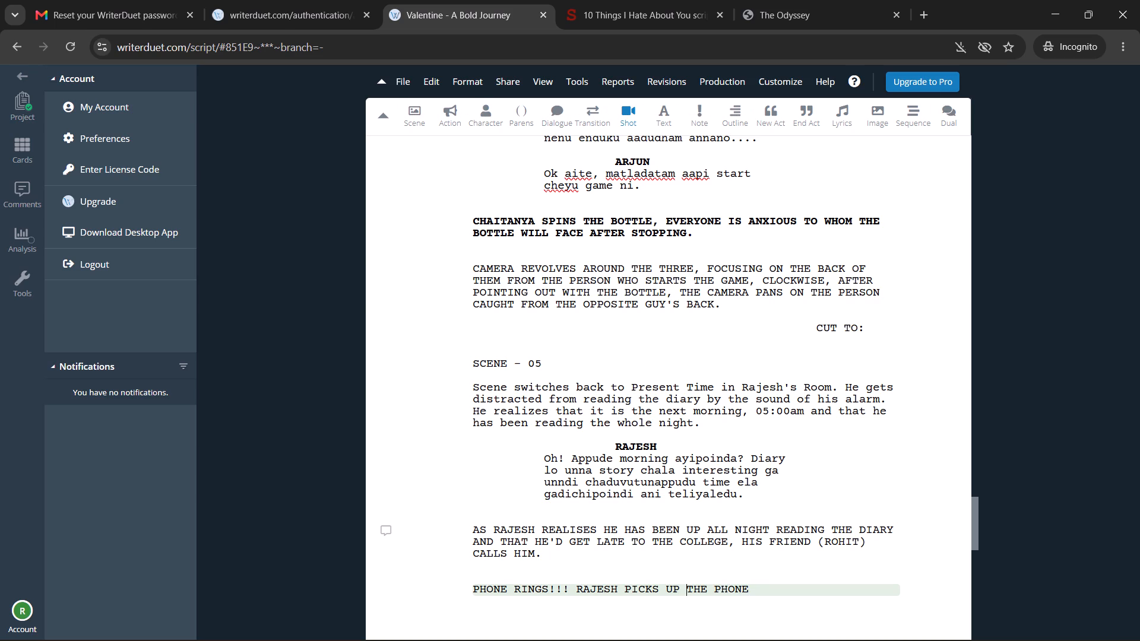
key("ctrl+Left")
key("ctrl+Left")
key("ctrl+Left")
key("ctrl+Left")
key("ctrl+Right")
key("Return")
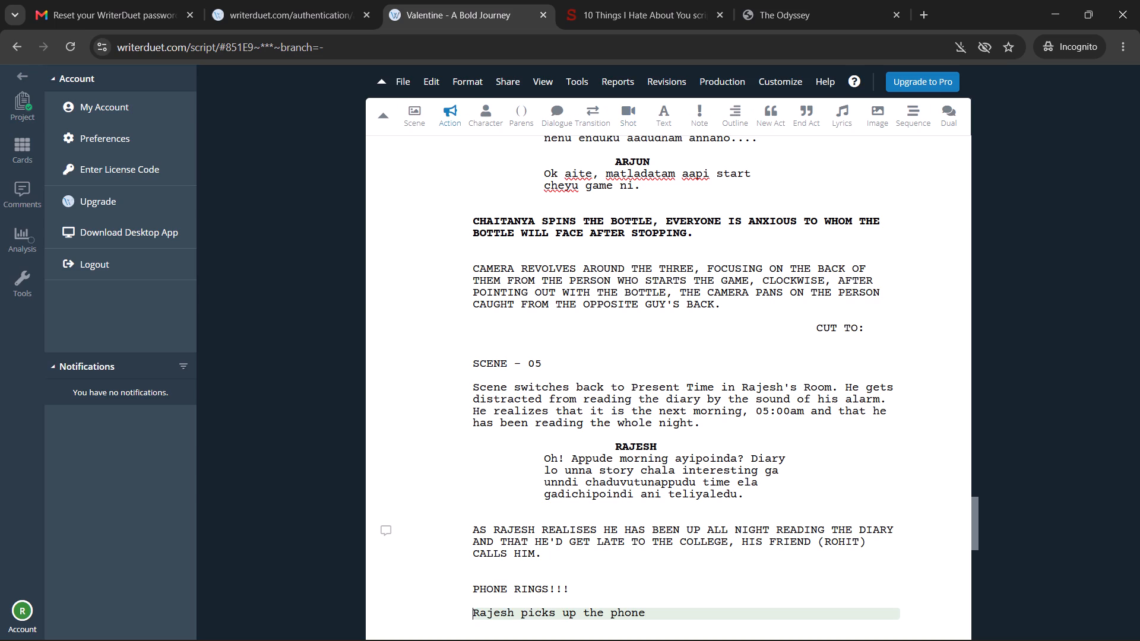
Rejoin the Action line to the "Phone rings!!!" shot, insert "camera pans to the phone, " before "Rajesh", and end it with a period.
key("BackSpace")
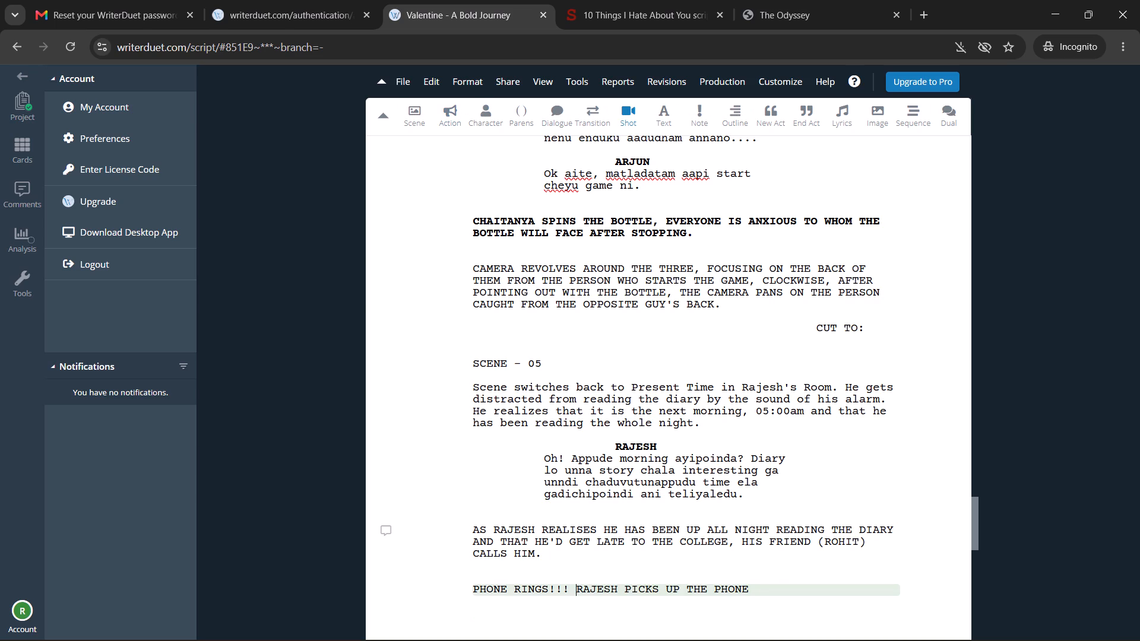
type("camera pans to the phone")
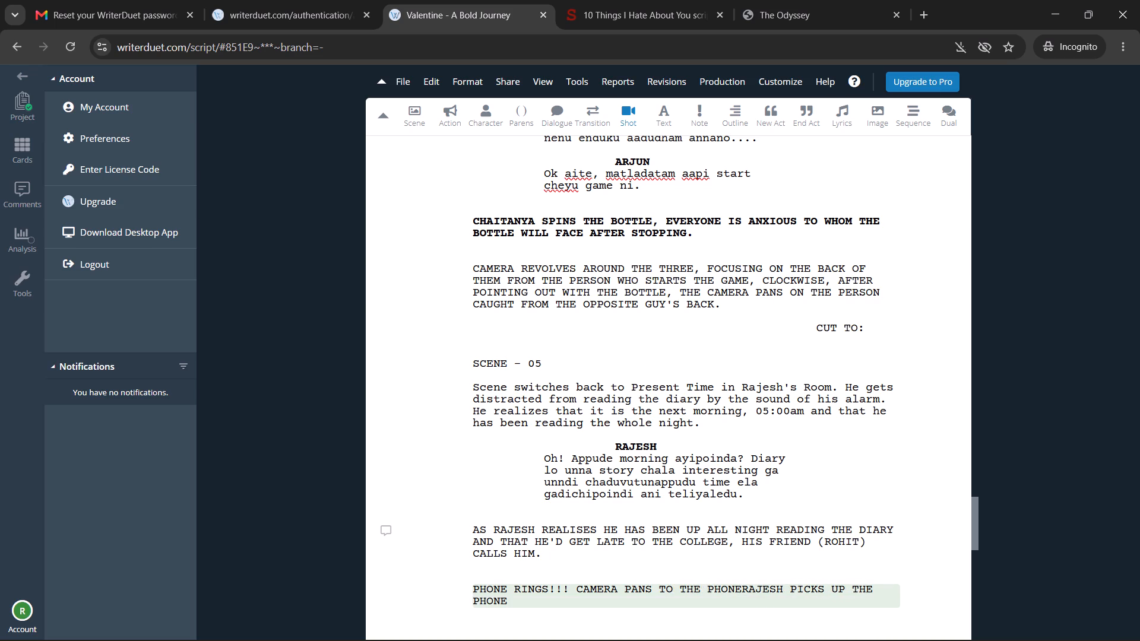
type(",")
key("space")
key("Down")
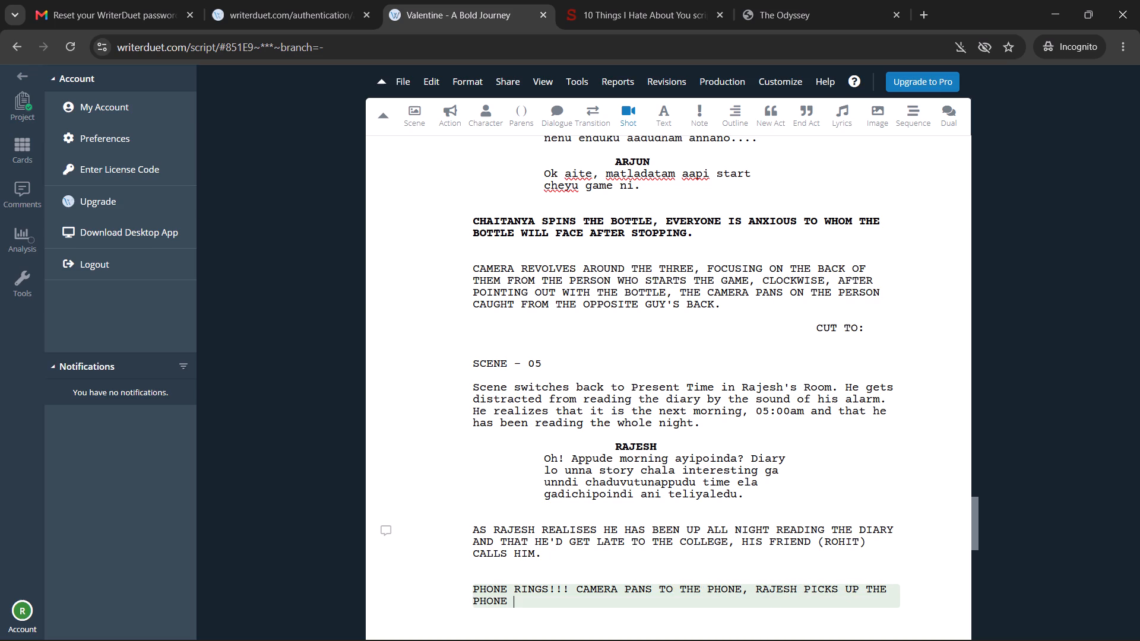
key("BackSpace")
key("period")
Insert "showcasing the contact name (rohit)" after "camera pans to the phone" in the shot line.
key("Up")
key("ctrl+Right")
key("ctrl+Right")
key("ctrl+Right")
key("ctrl+Right")
key("ctrl+Right")
key("ctrl+Right")
key("ctrl+Right")
key("space")
type("showcase")
key("BackSpace")
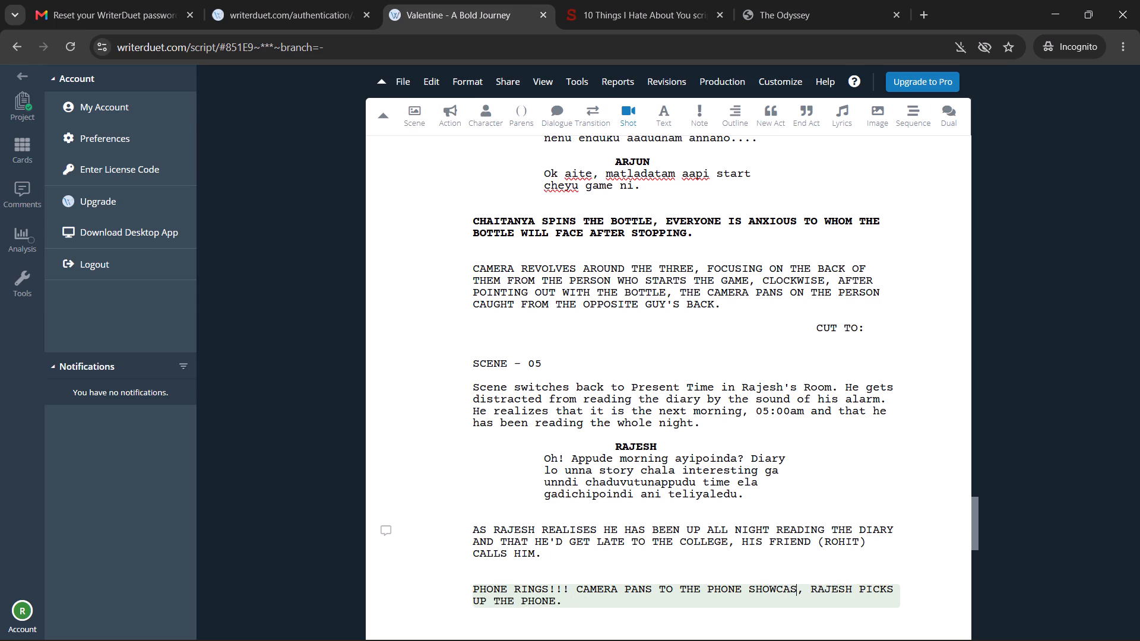
type("ing the contact name")
key("space")
type("(rohit_")
key("BackSpace")
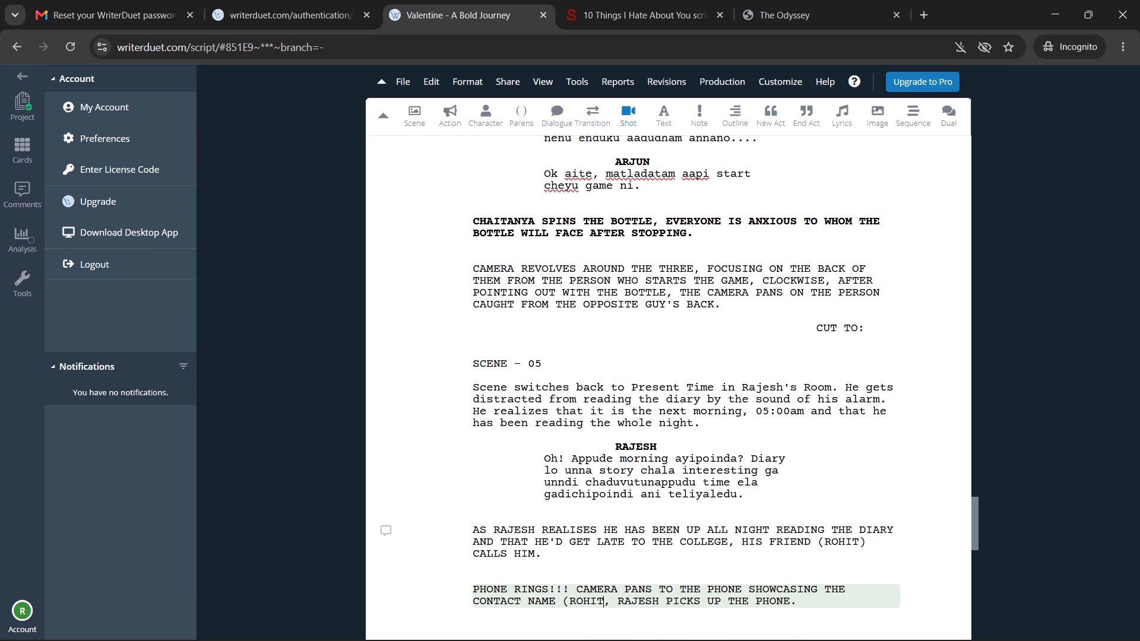
key("shift+parenright")
Add an empty Character line below the completed phone shot line.
key("Right")
key("Right")
key("Right")
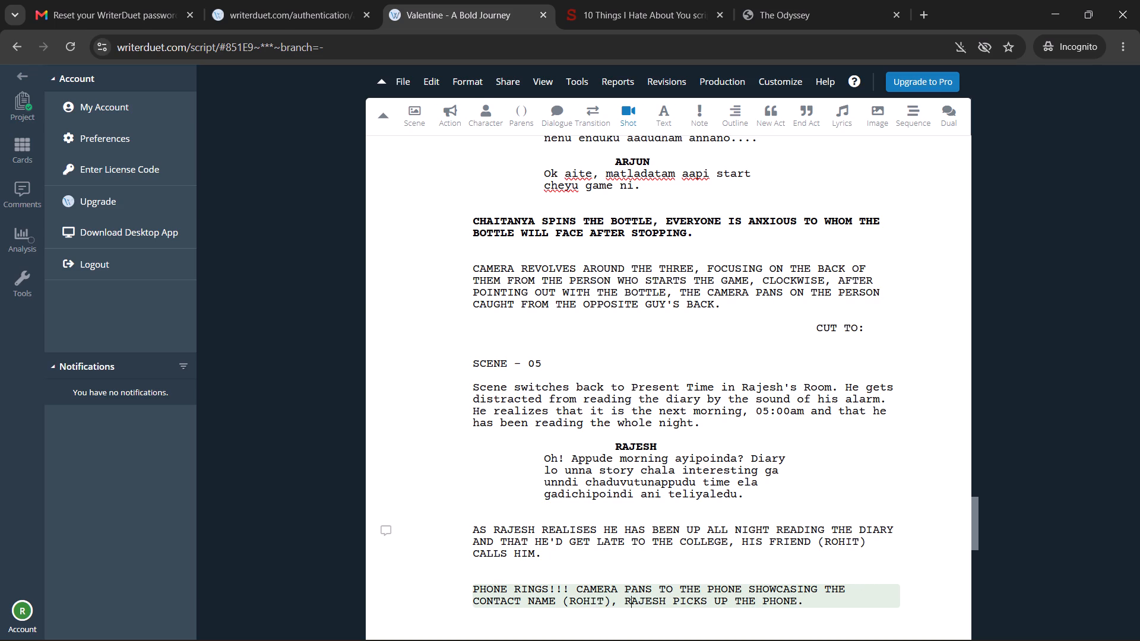
key("ctrl+Right")
key("ctrl+Right")
key("ctrl+Right")
key("ctrl+Right")
key("ctrl+Right")
key("ctrl+Right")
key("Return")
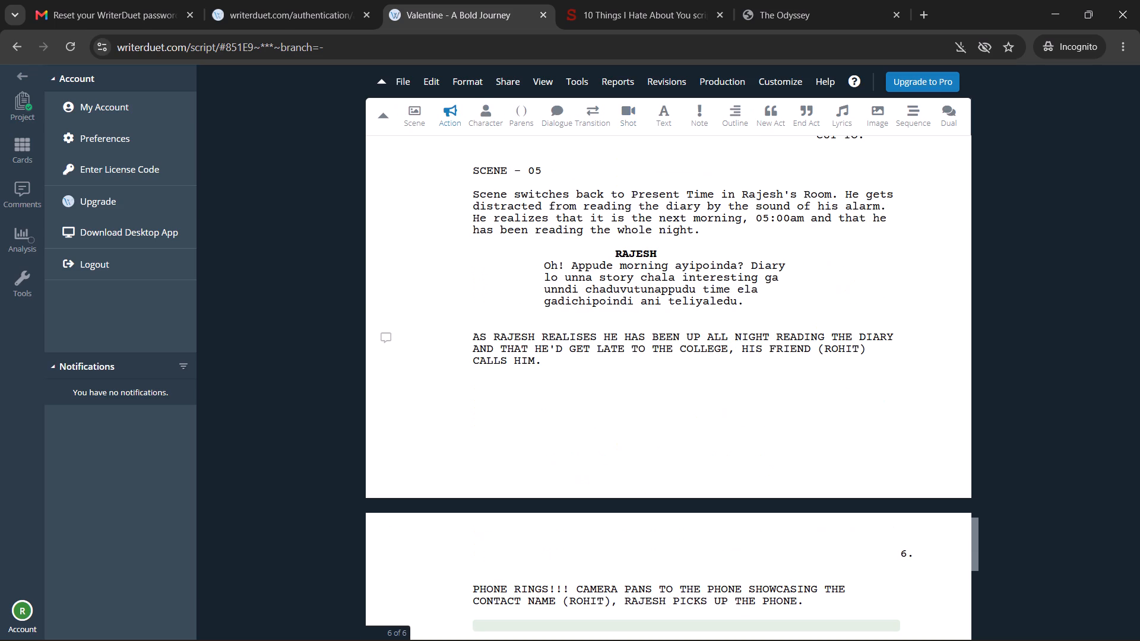
key("ctrl+3")
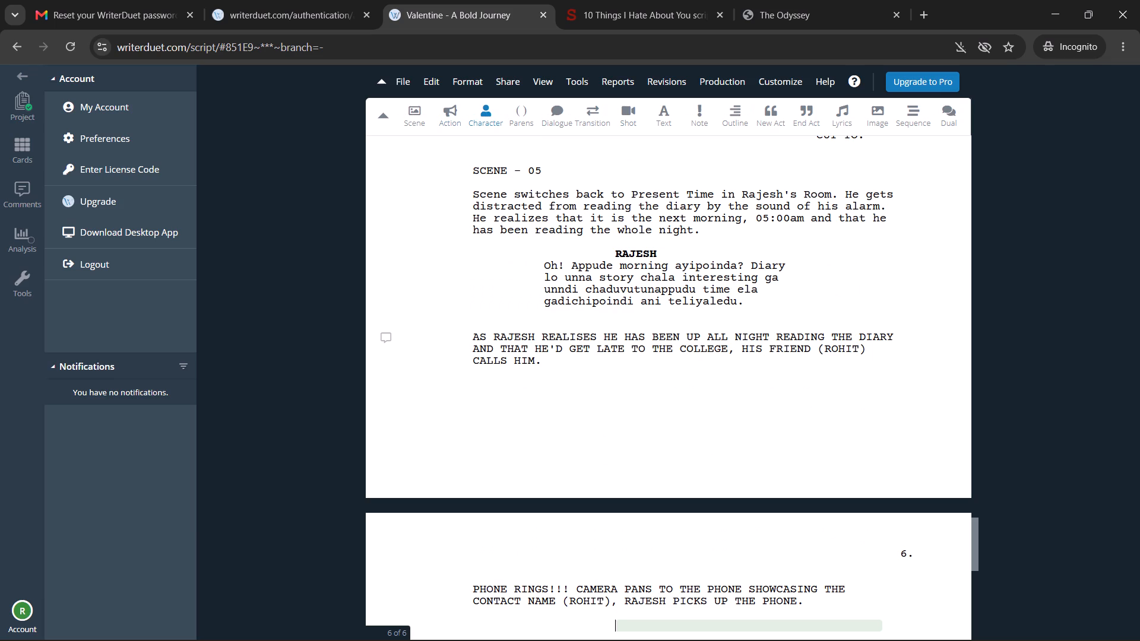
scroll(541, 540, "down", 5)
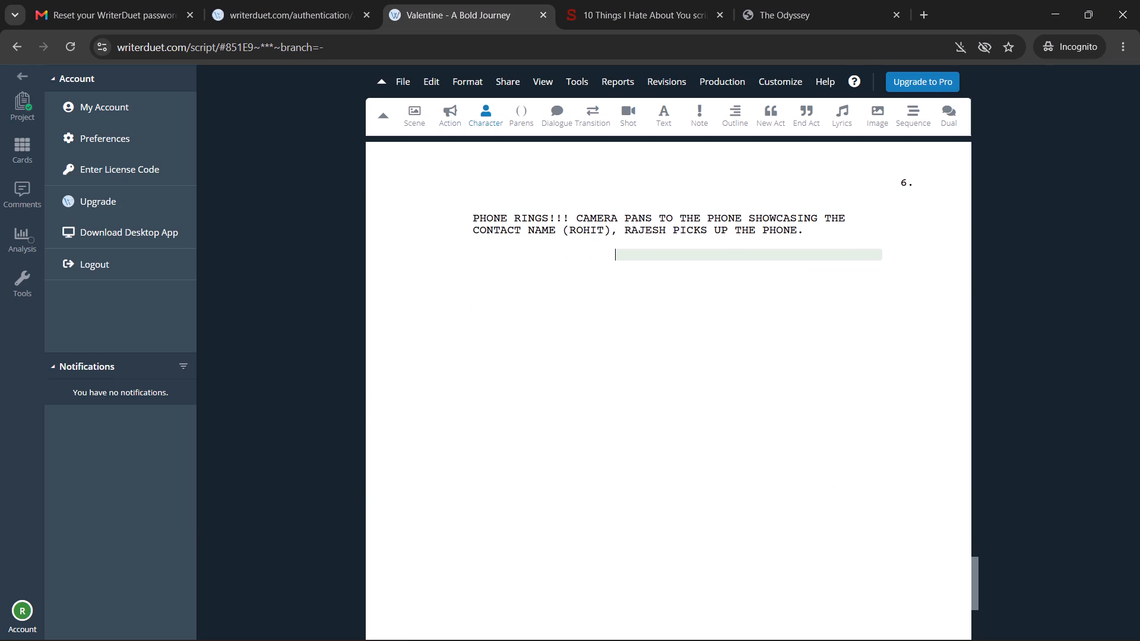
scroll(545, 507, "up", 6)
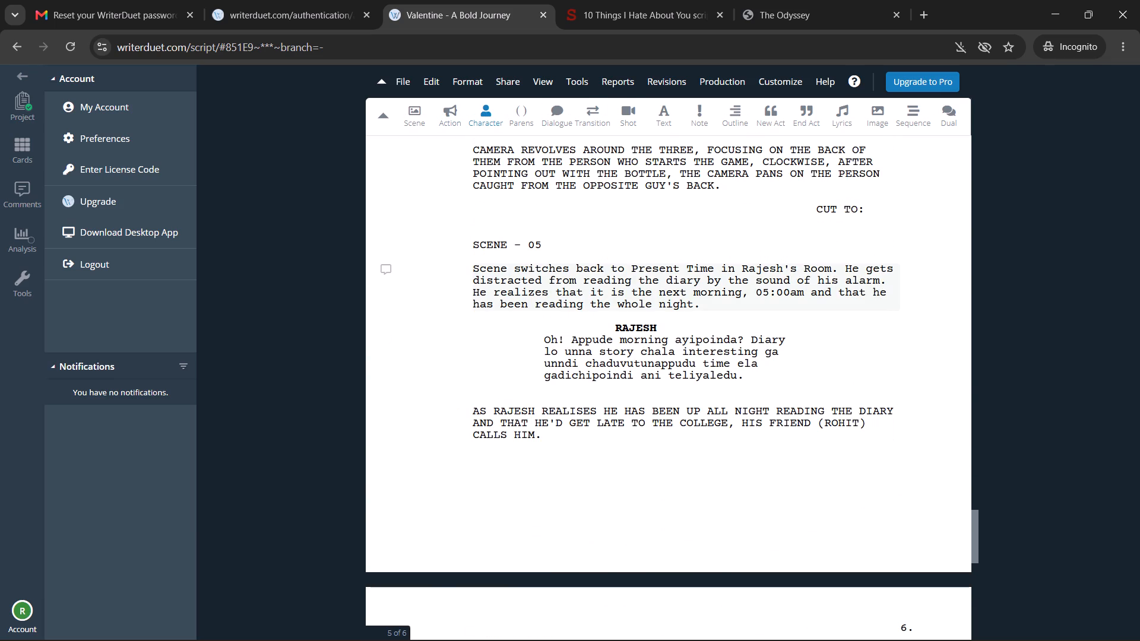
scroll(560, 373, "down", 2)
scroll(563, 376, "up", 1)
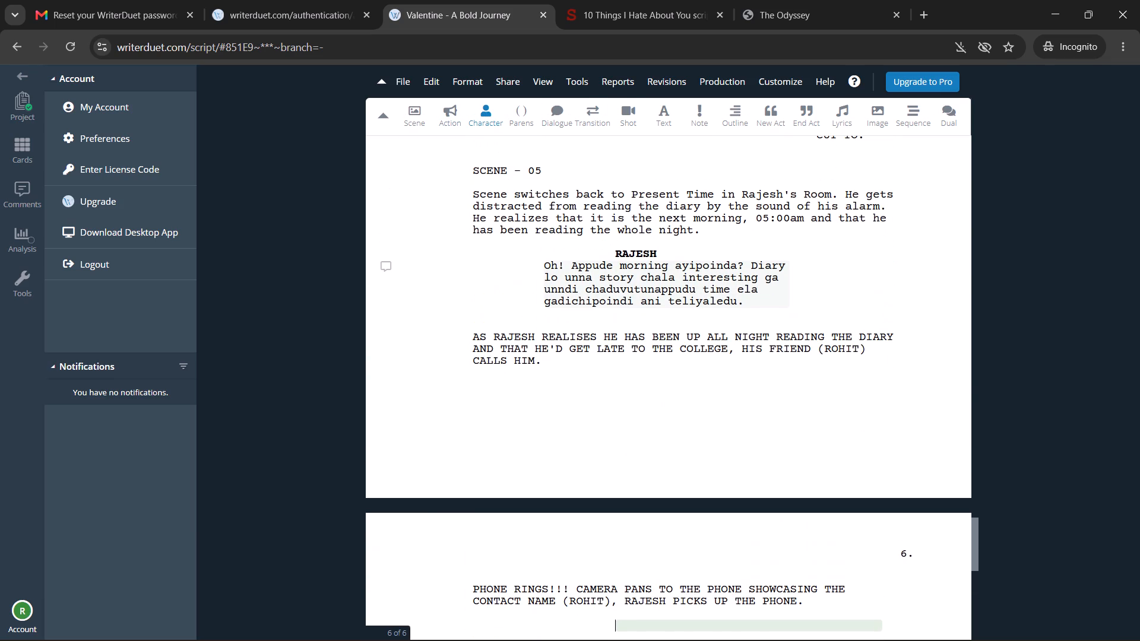
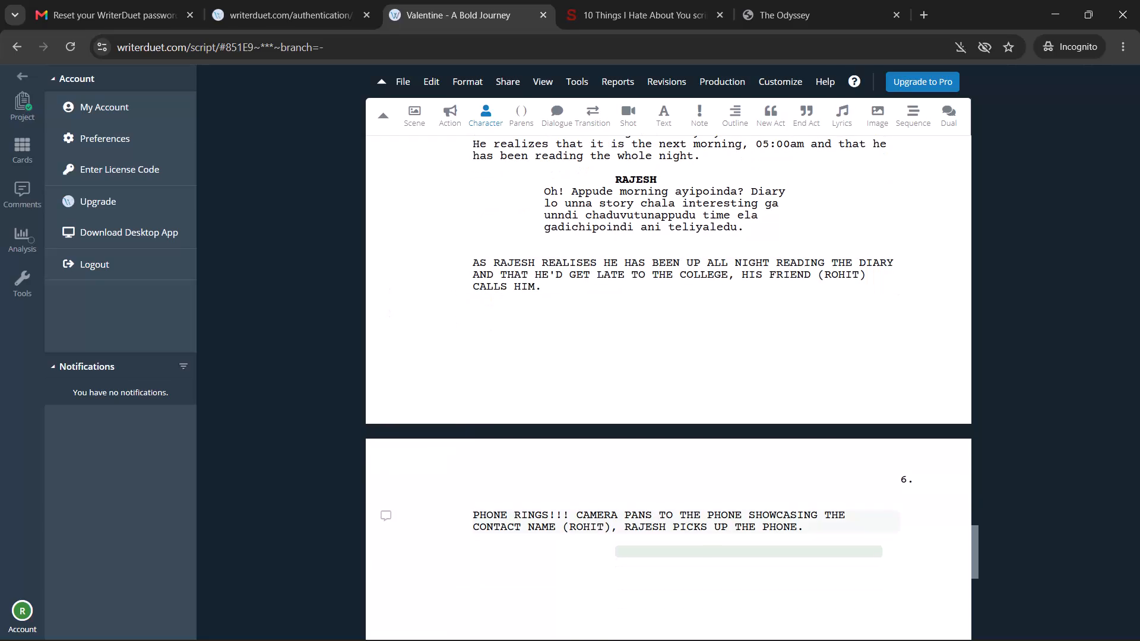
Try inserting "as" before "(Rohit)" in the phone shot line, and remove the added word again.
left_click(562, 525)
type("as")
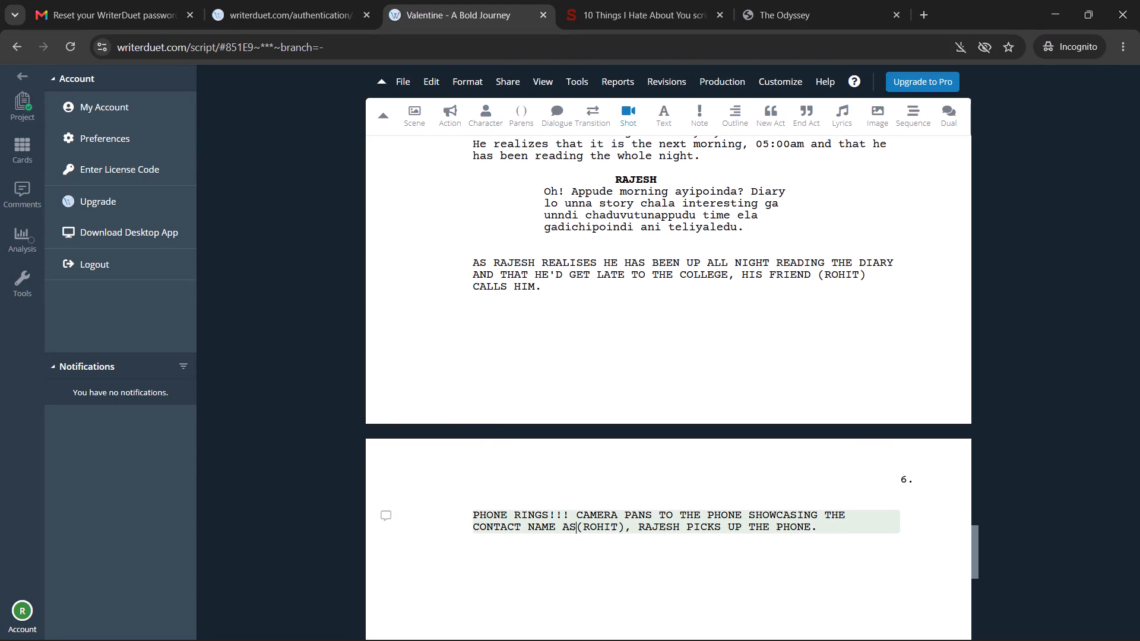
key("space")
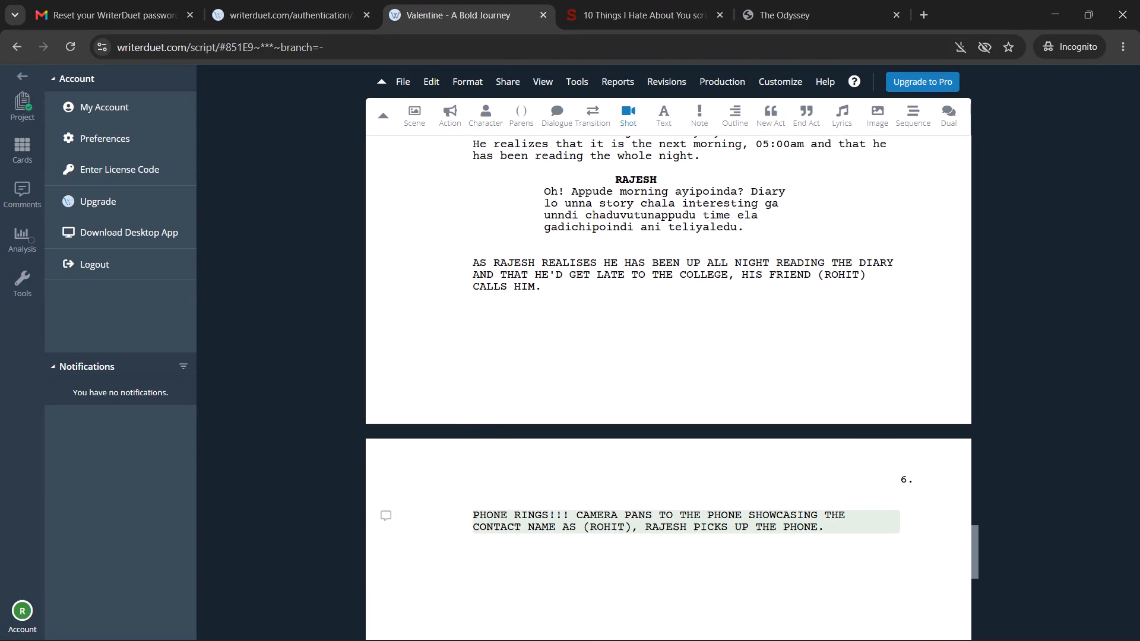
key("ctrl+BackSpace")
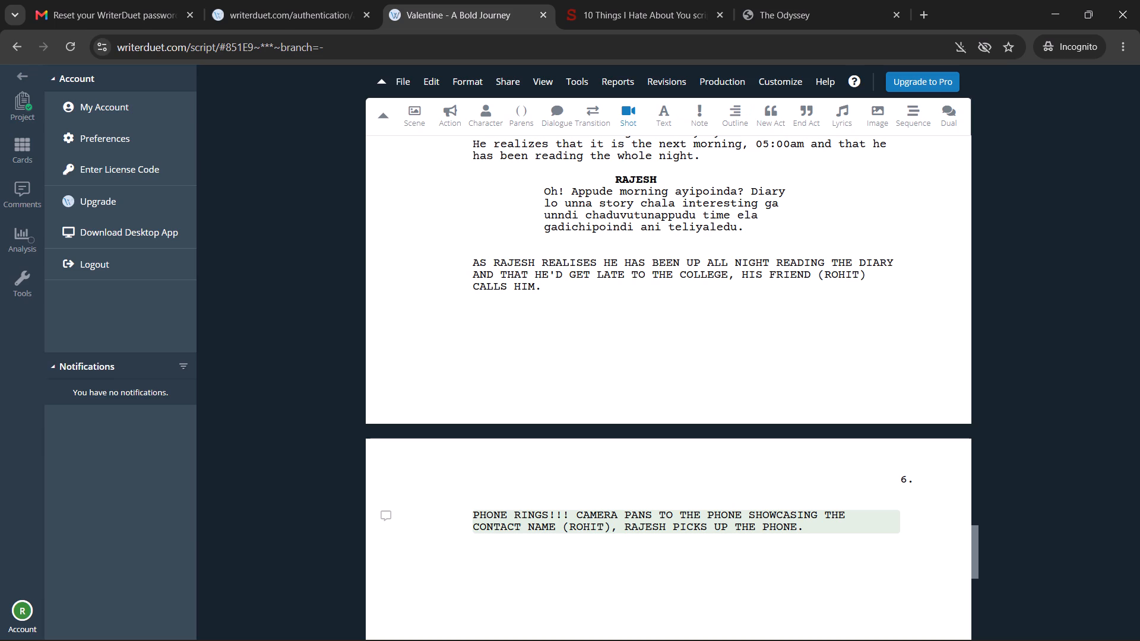
Add a bold RAJESH character cue below the phone shot line, with an empty Dialogue line under it.
left_click(816, 523)
key("Return")
key("ctrl+4")
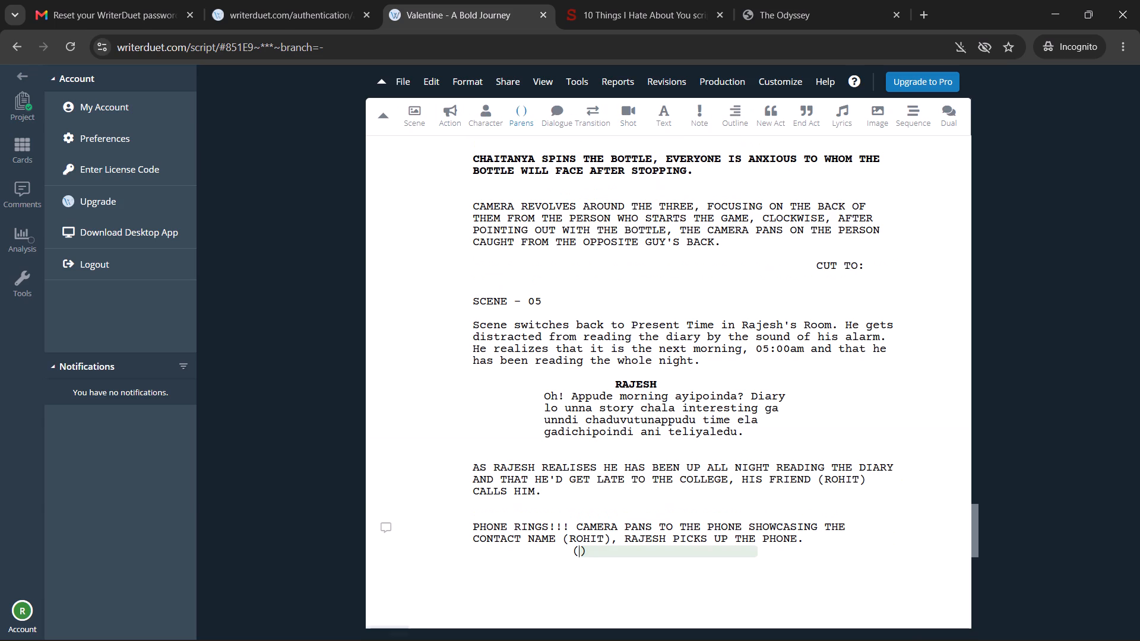
key("BackSpace")
key("ctrl+3")
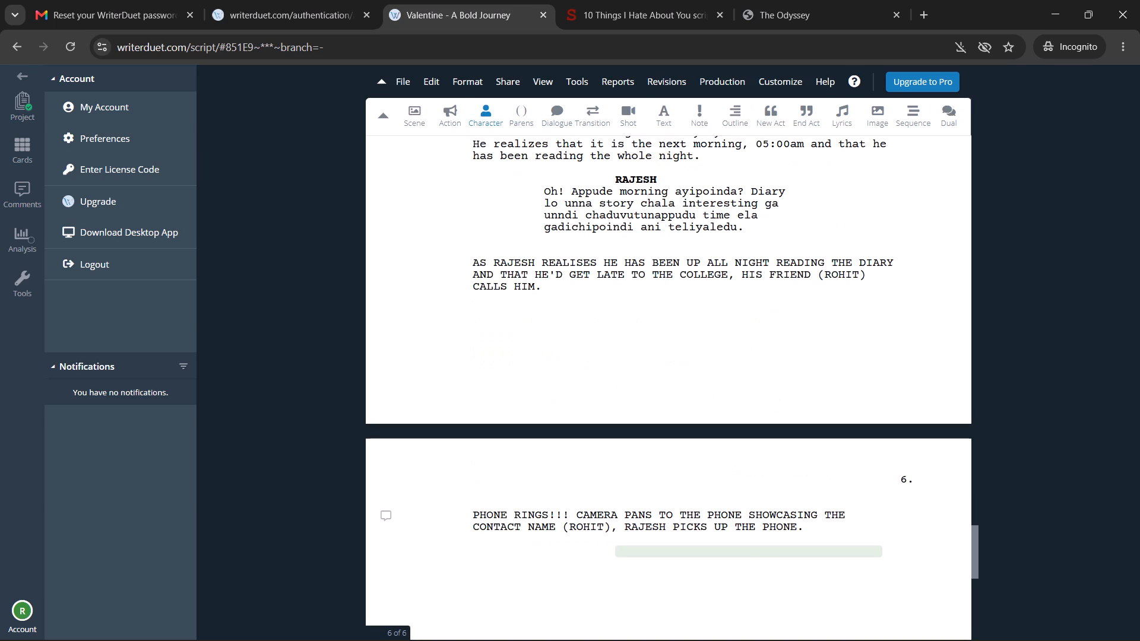
type("raje")
key("Tab")
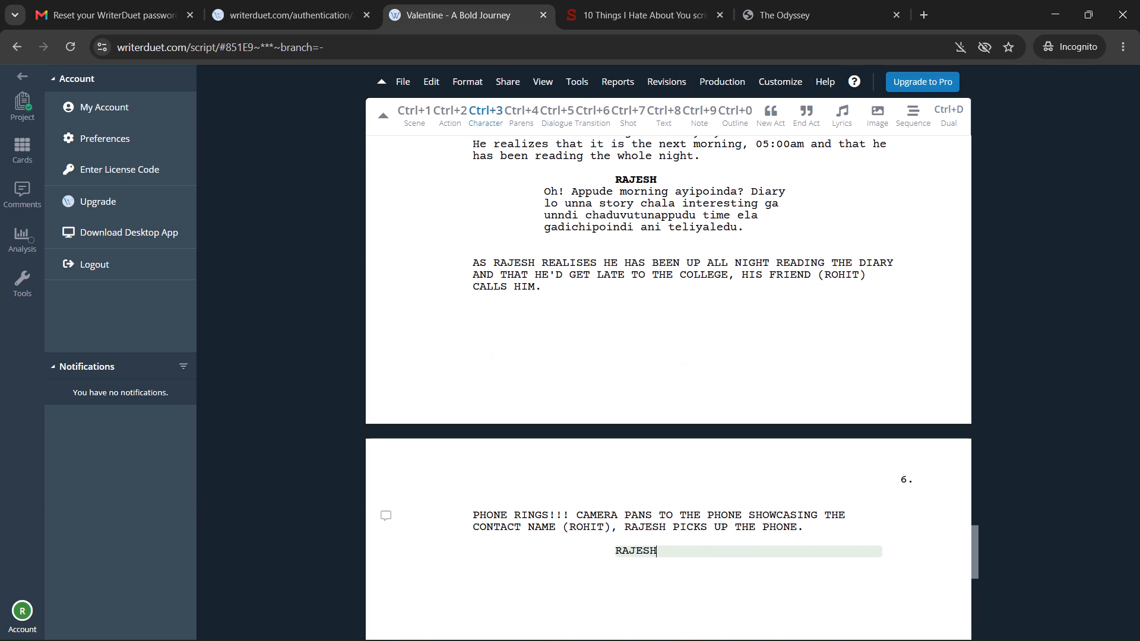
key("ctrl+shift+Left")
key("ctrl+b")
key("Right")
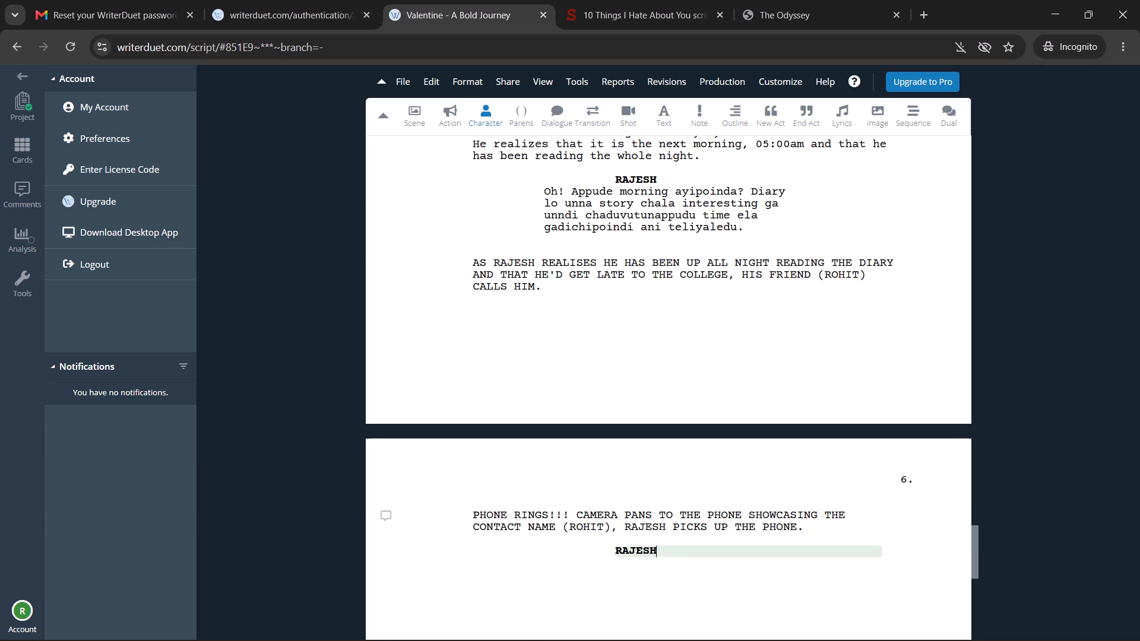
key("Return")
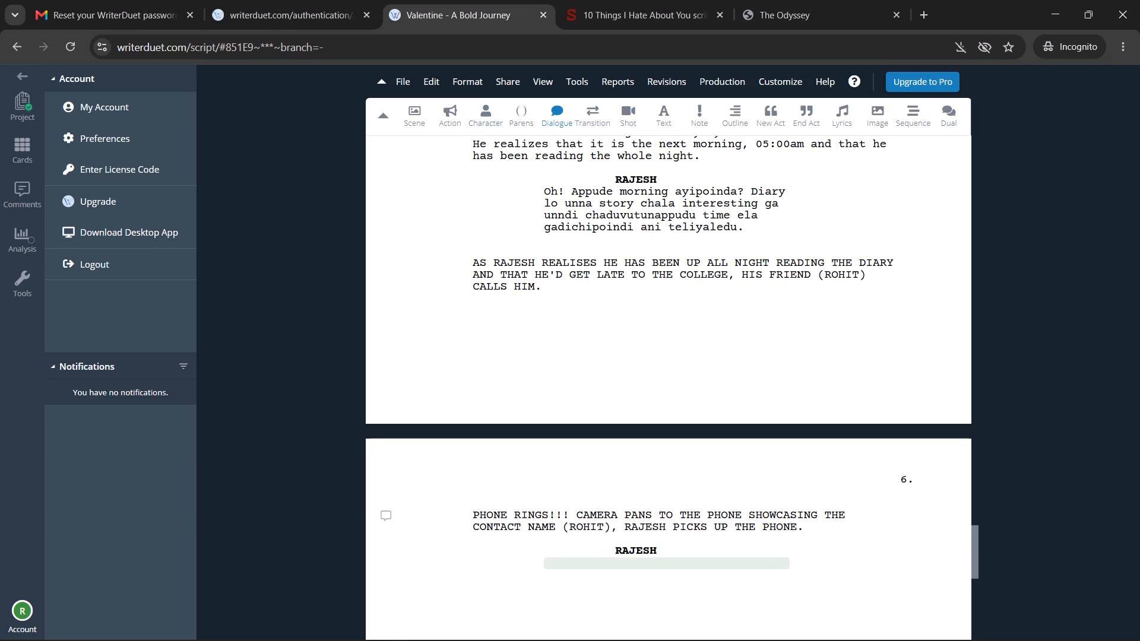
Review the screenplay's earlier scenes back to the opening note, and return to Rajesh's empty dialogue line in Scene 05.
scroll(863, 292, "up", 2)
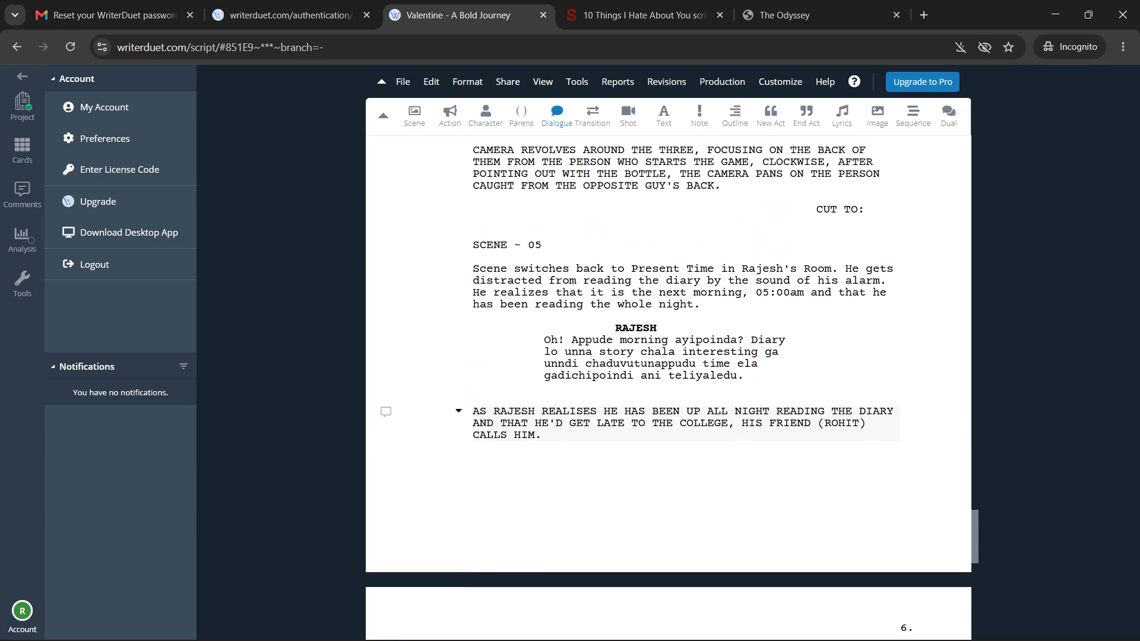
scroll(863, 292, "up", 5)
scroll(863, 298, "down", 4)
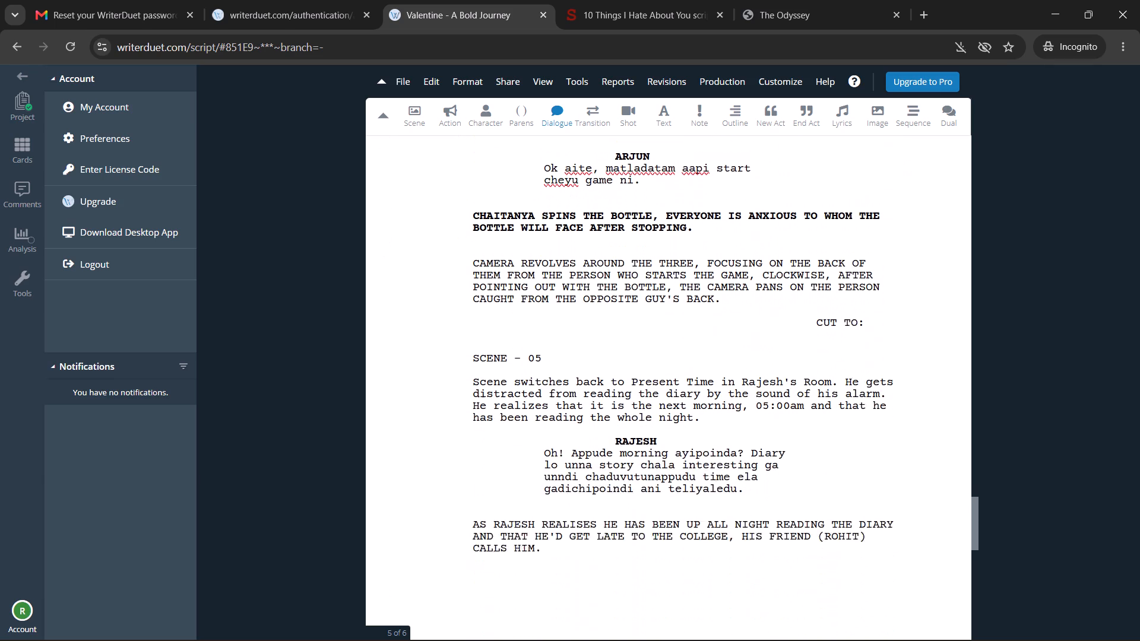
scroll(867, 302, "down", 3)
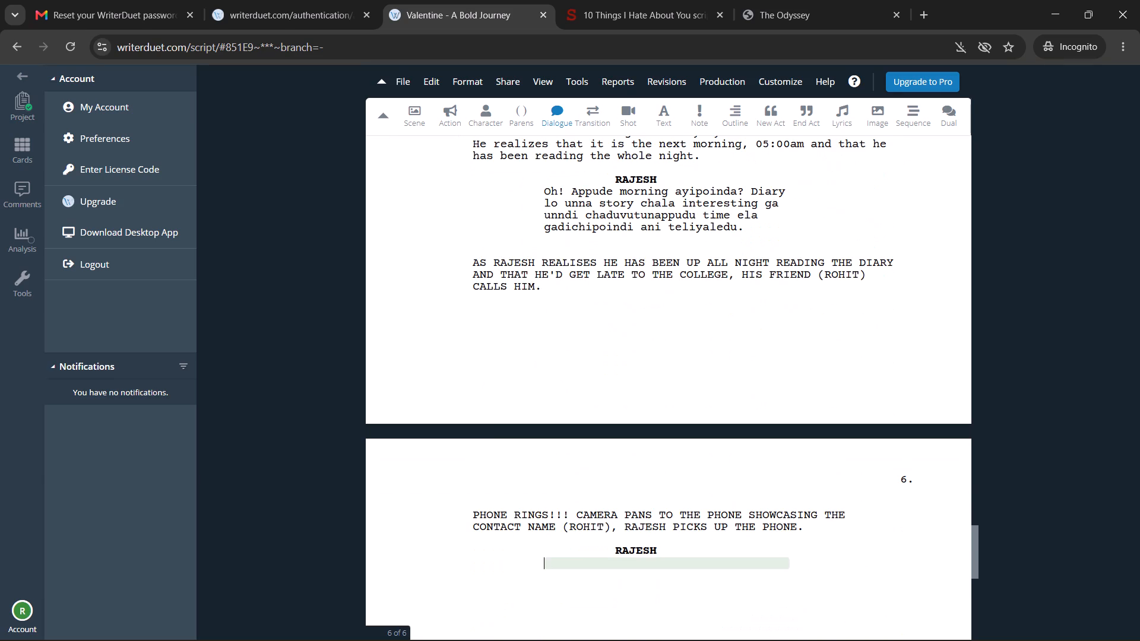
scroll(837, 360, "up", 12)
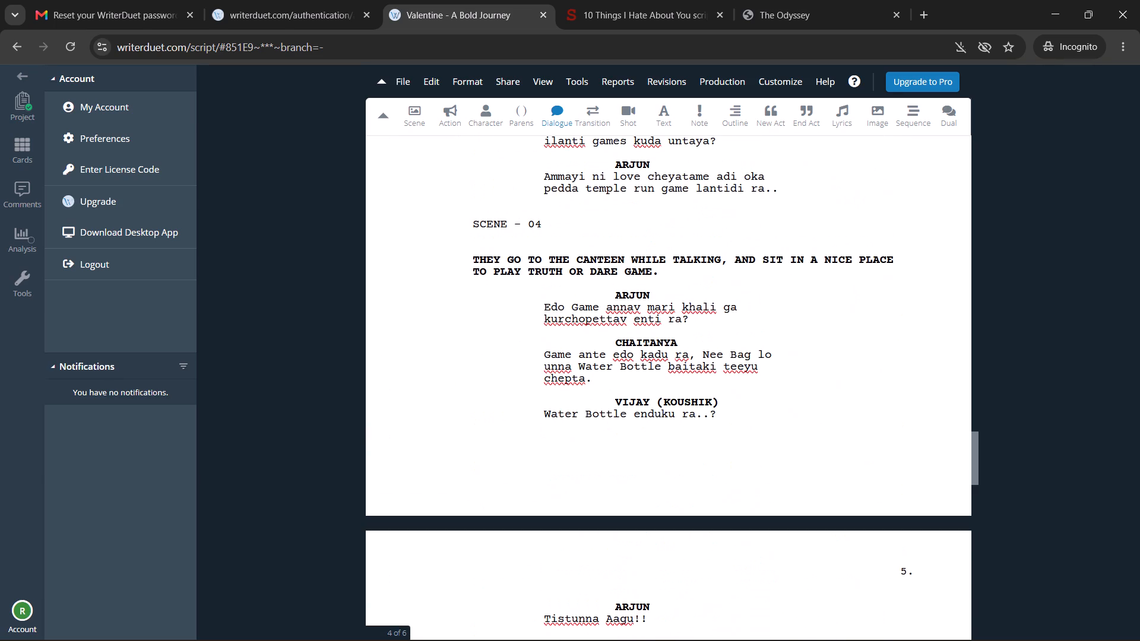
scroll(841, 368, "up", 3)
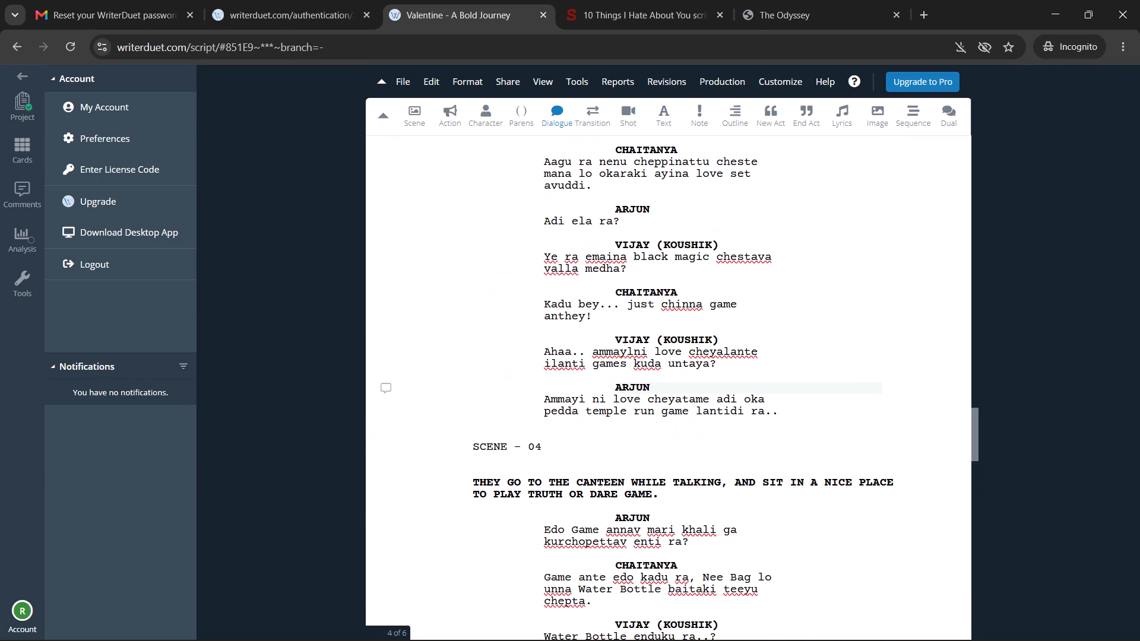
scroll(840, 368, "up", 9)
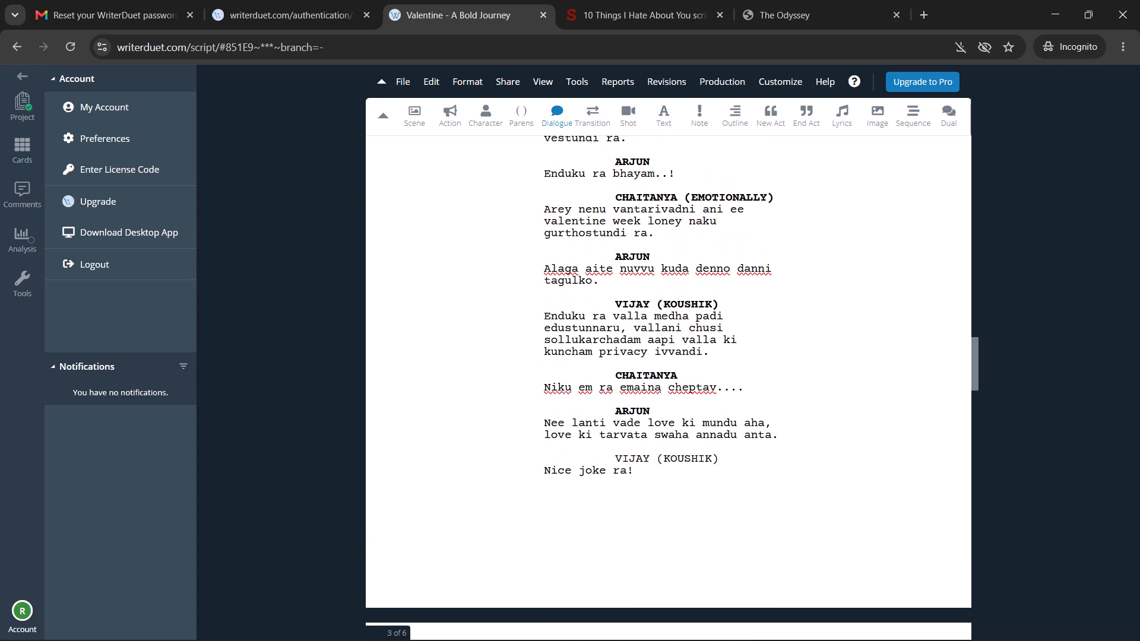
scroll(845, 364, "up", 7)
scroll(845, 364, "down", 3)
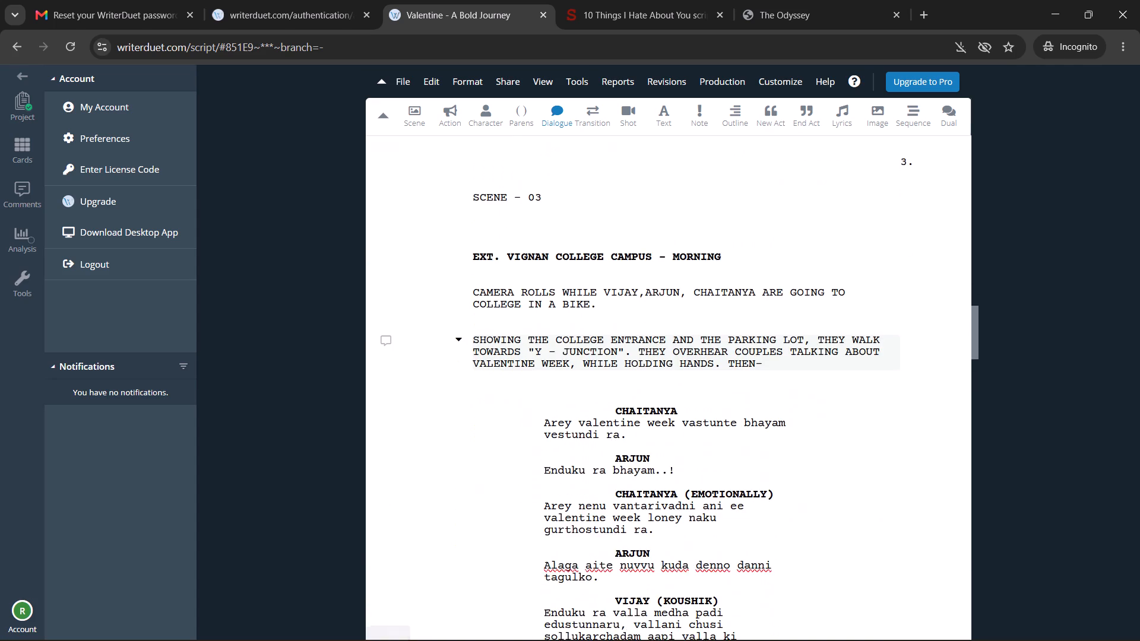
scroll(845, 364, "down", 6)
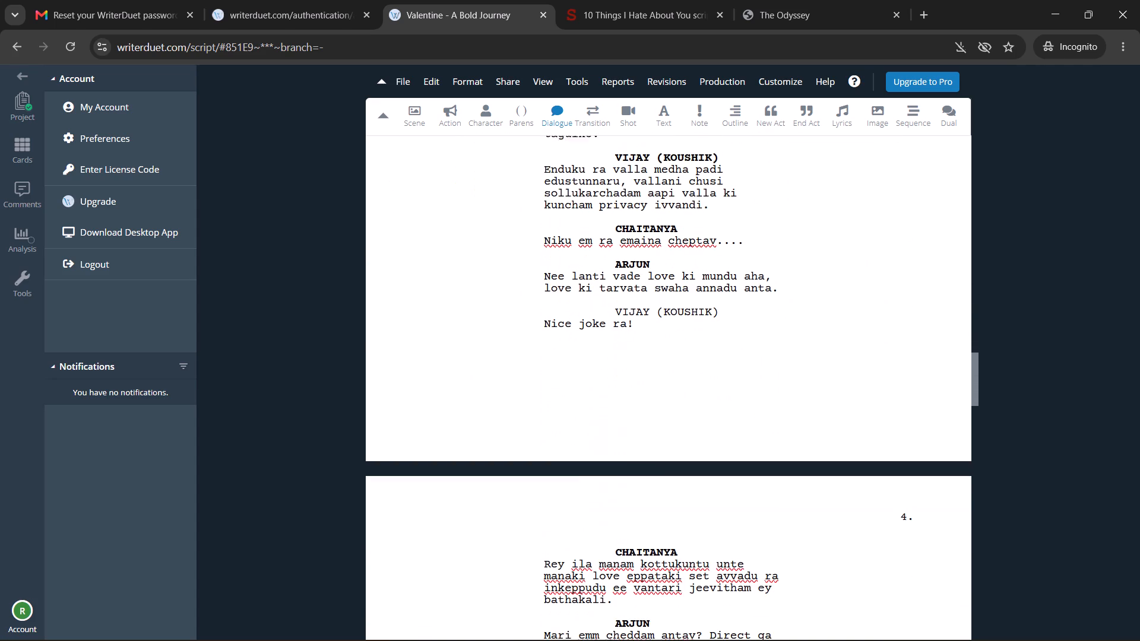
scroll(845, 364, "up", 9)
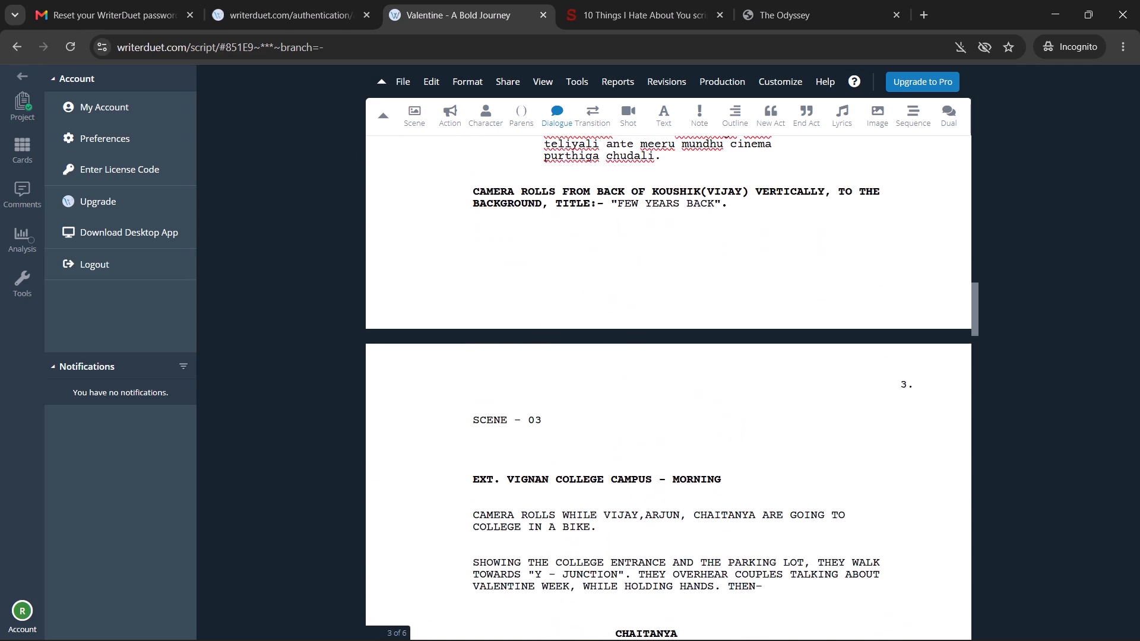
scroll(845, 364, "up", 18)
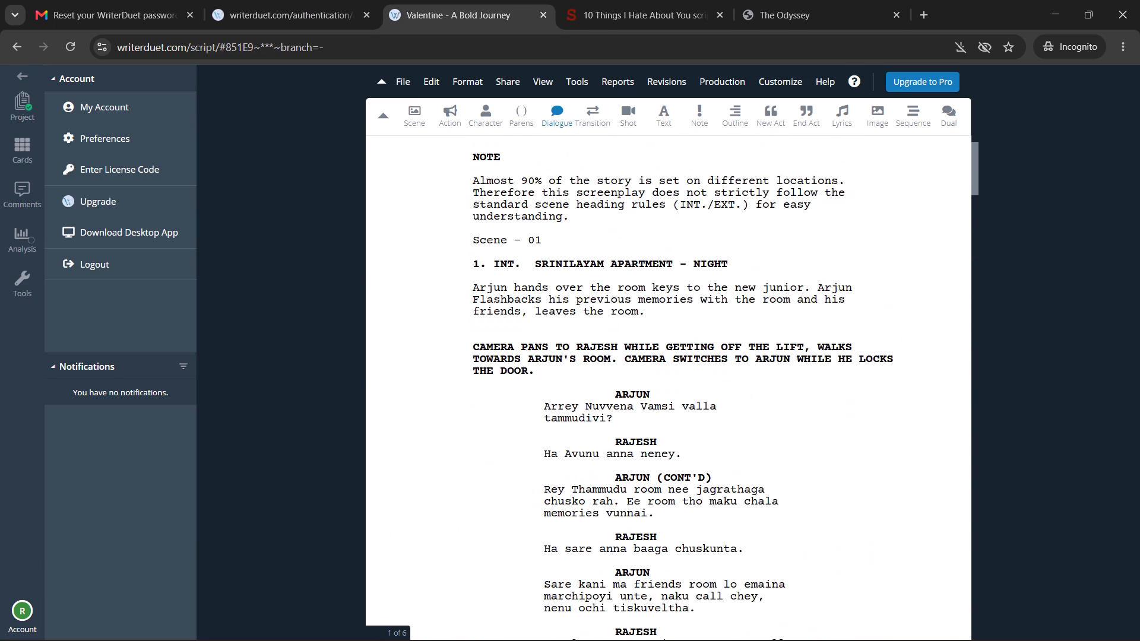
scroll(845, 364, "up", 8)
scroll(845, 364, "down", 8)
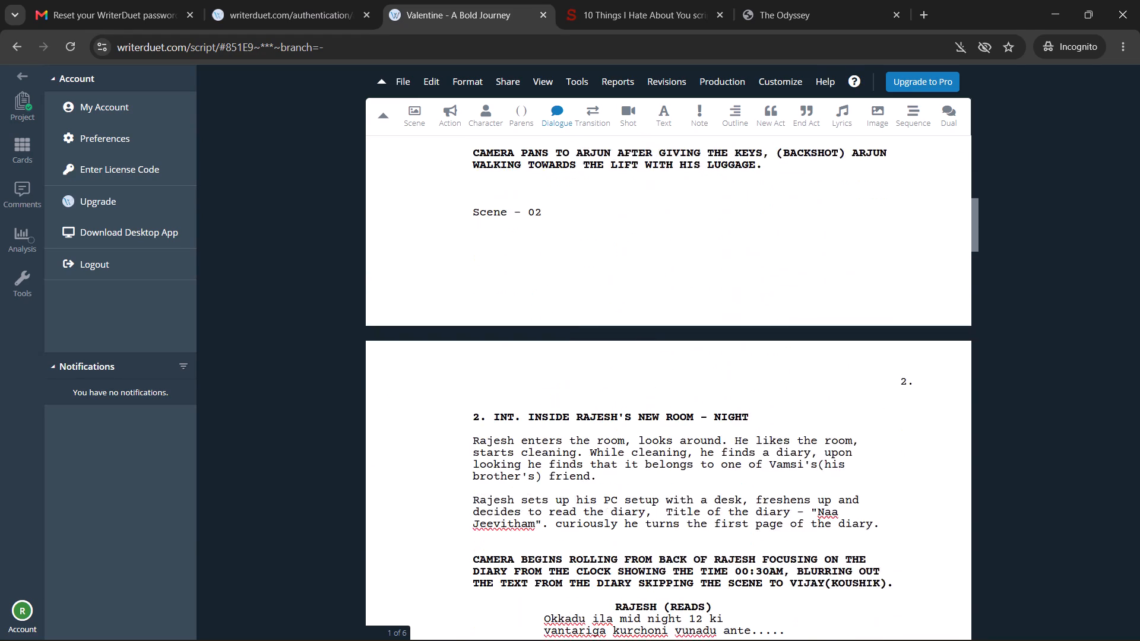
scroll(846, 356, "down", 20)
scroll(846, 356, "down", 10)
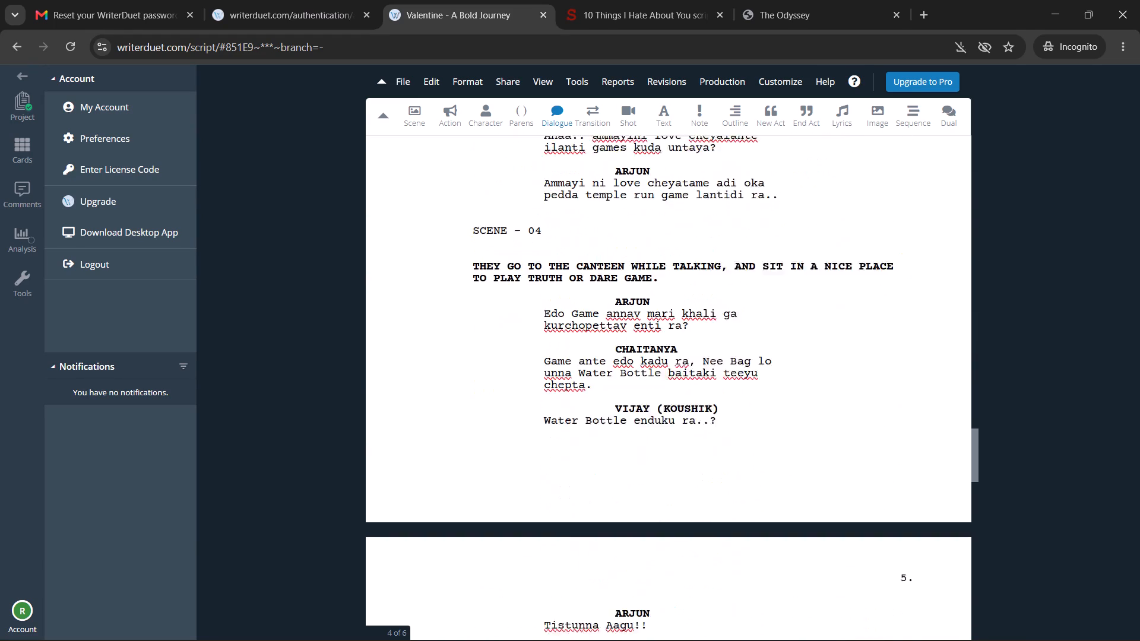
scroll(847, 356, "down", 3)
scroll(847, 356, "up", 1)
scroll(847, 356, "down", 11)
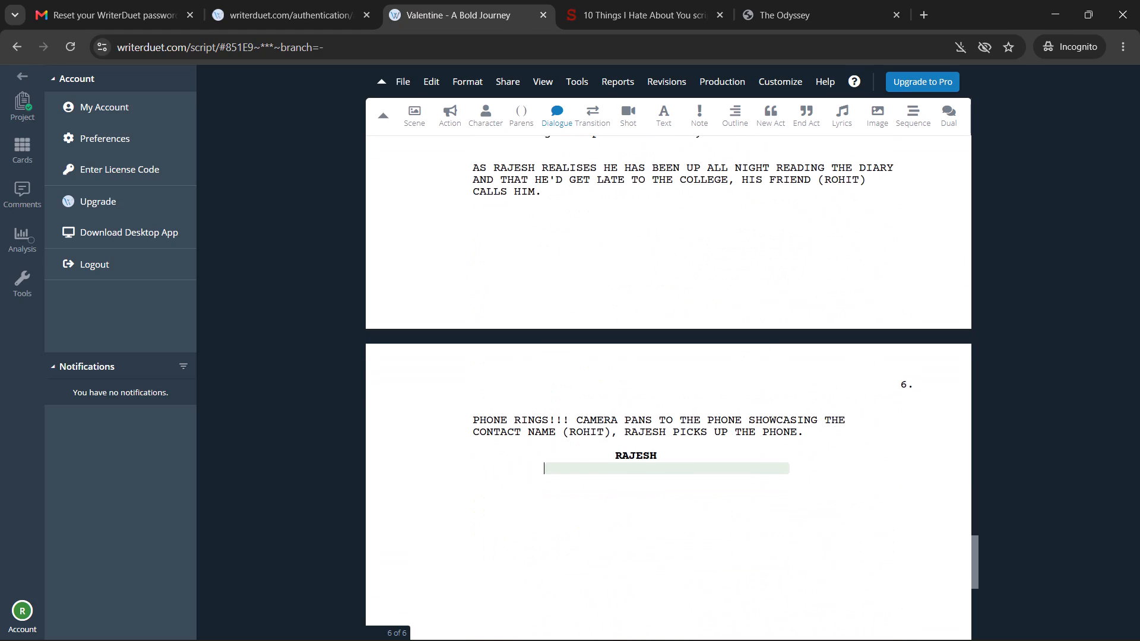
scroll(847, 356, "down", 3)
scroll(847, 356, "up", 3)
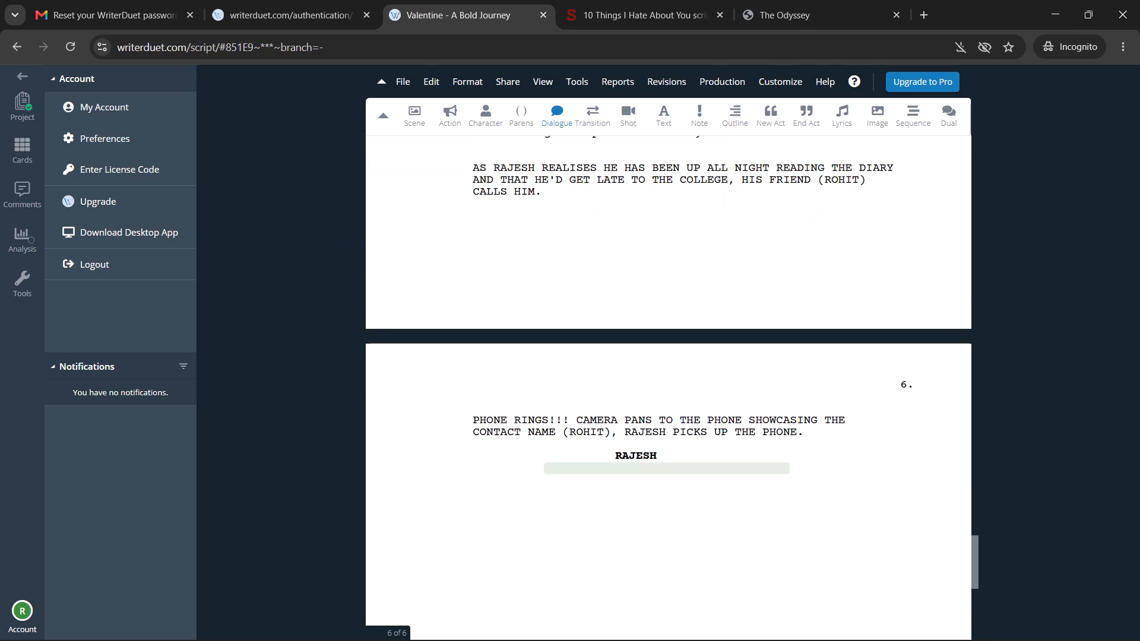
scroll(847, 356, "up", 5)
scroll(845, 360, "down", 1)
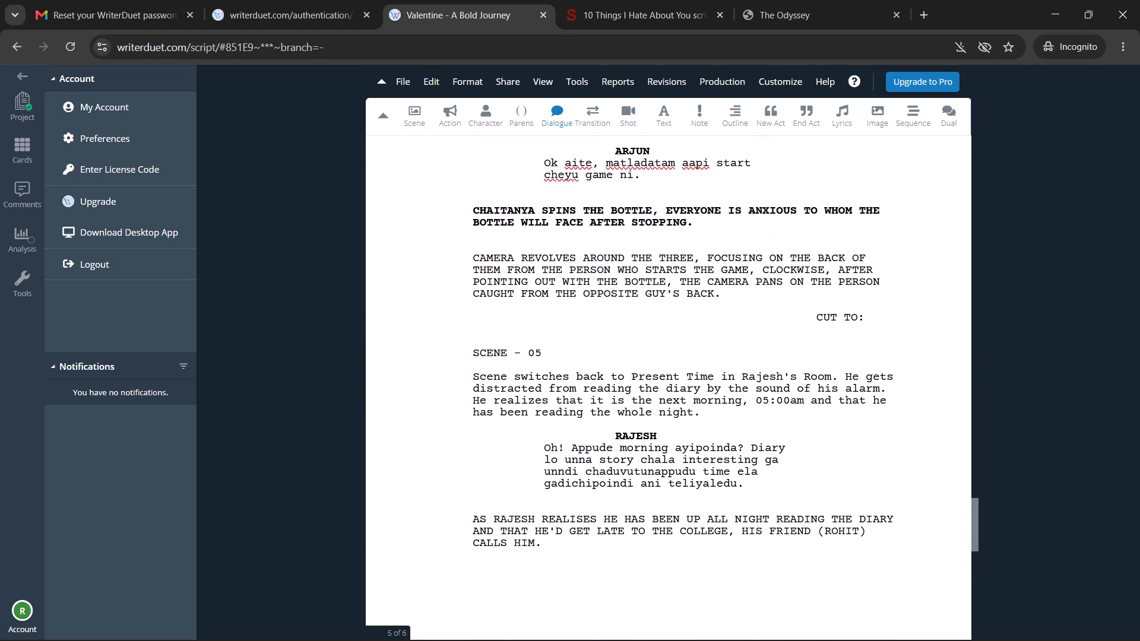
scroll(845, 362, "down", 2)
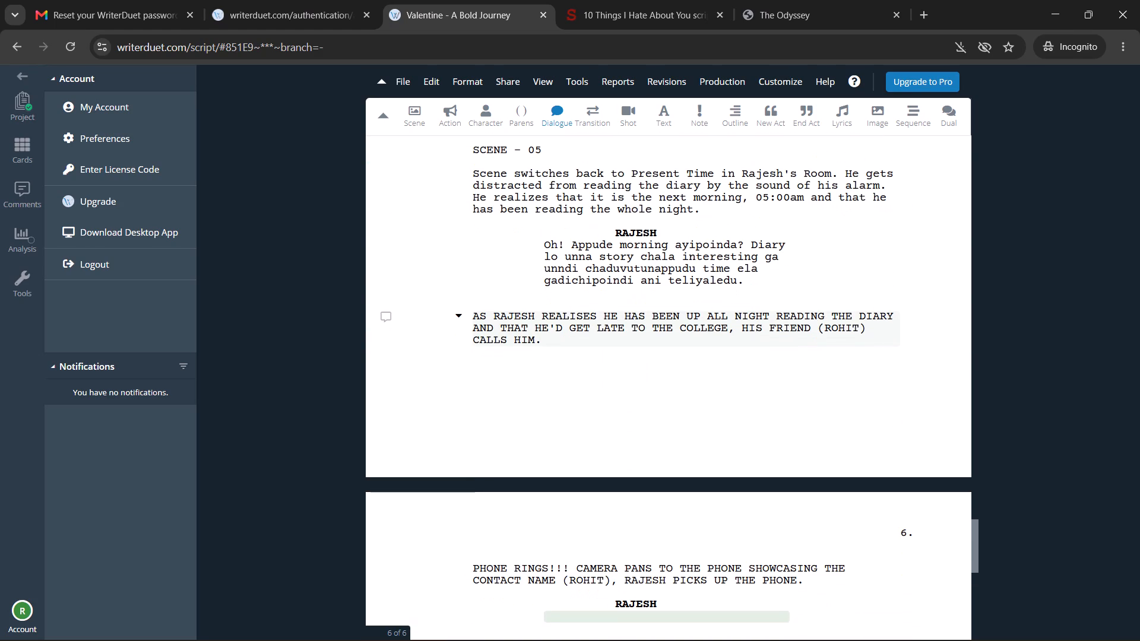
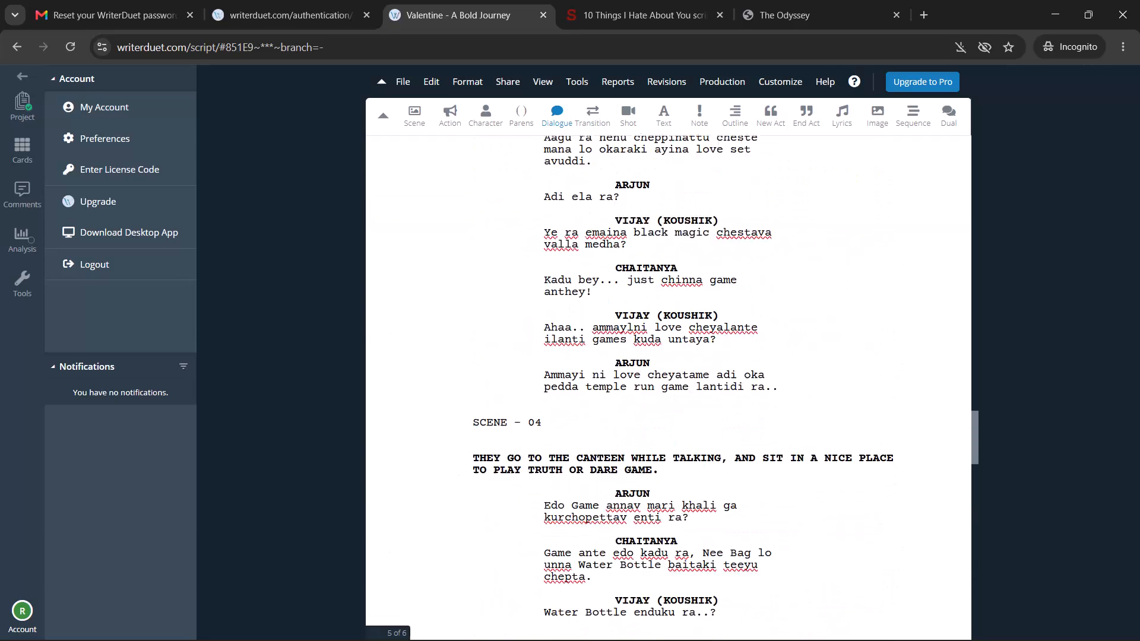
Review the screenplay from its opening note through the earlier scenes to Rajesh's empty dialogue line in Scene 05.
scroll(825, 415, "down", 1)
scroll(825, 415, "up", 3)
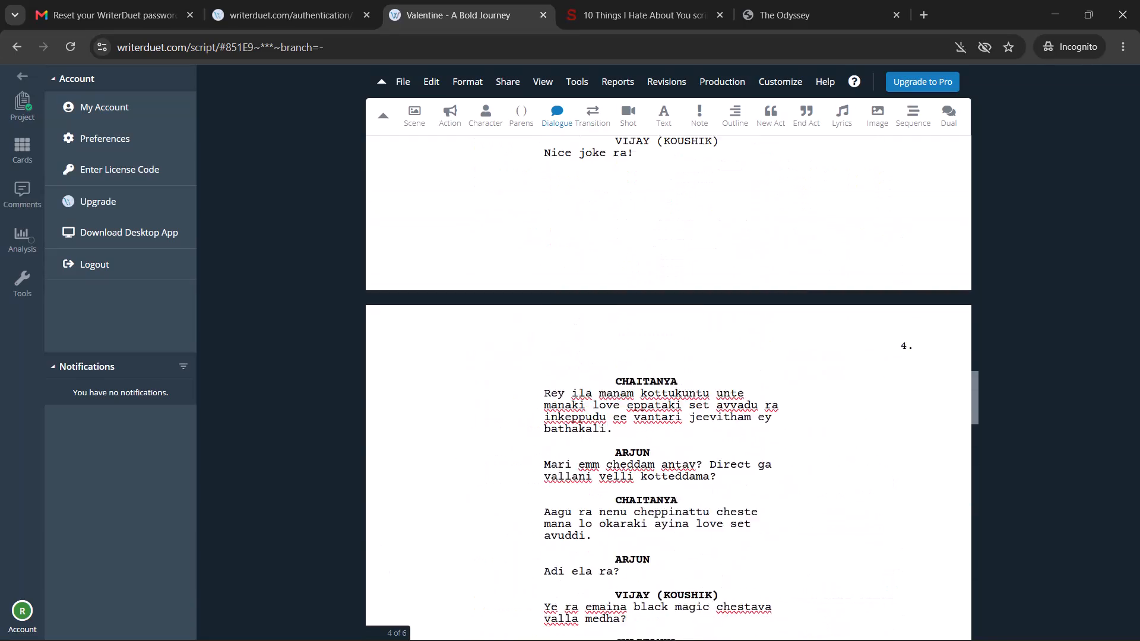
scroll(825, 415, "up", 1)
scroll(825, 414, "down", 1)
scroll(825, 414, "up", 20)
scroll(825, 414, "up", 18)
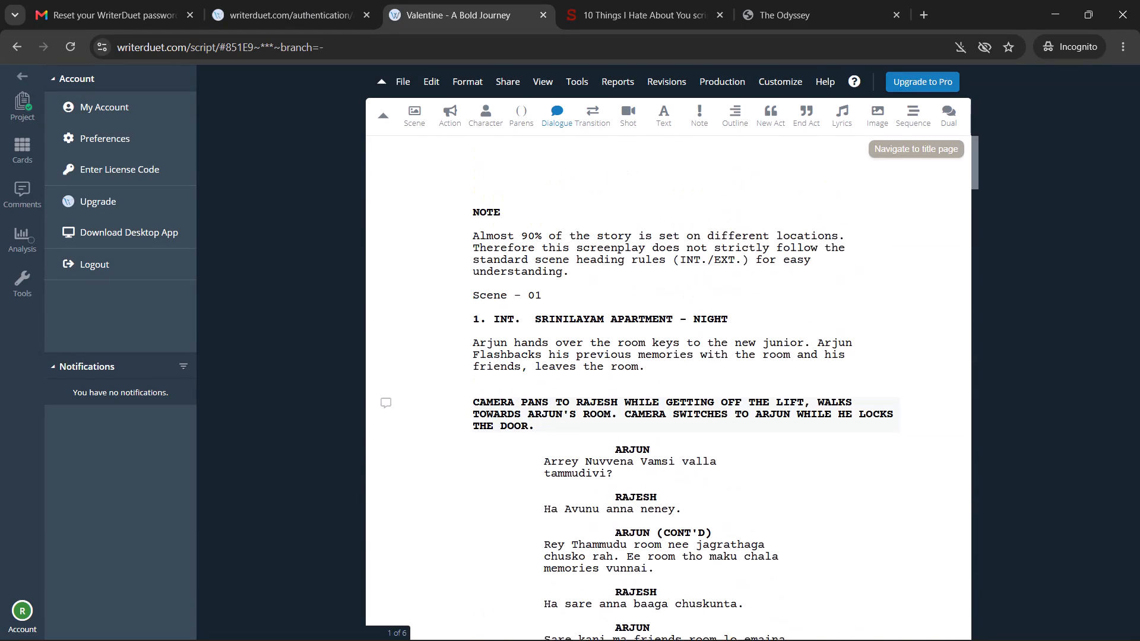
scroll(826, 406, "down", 4)
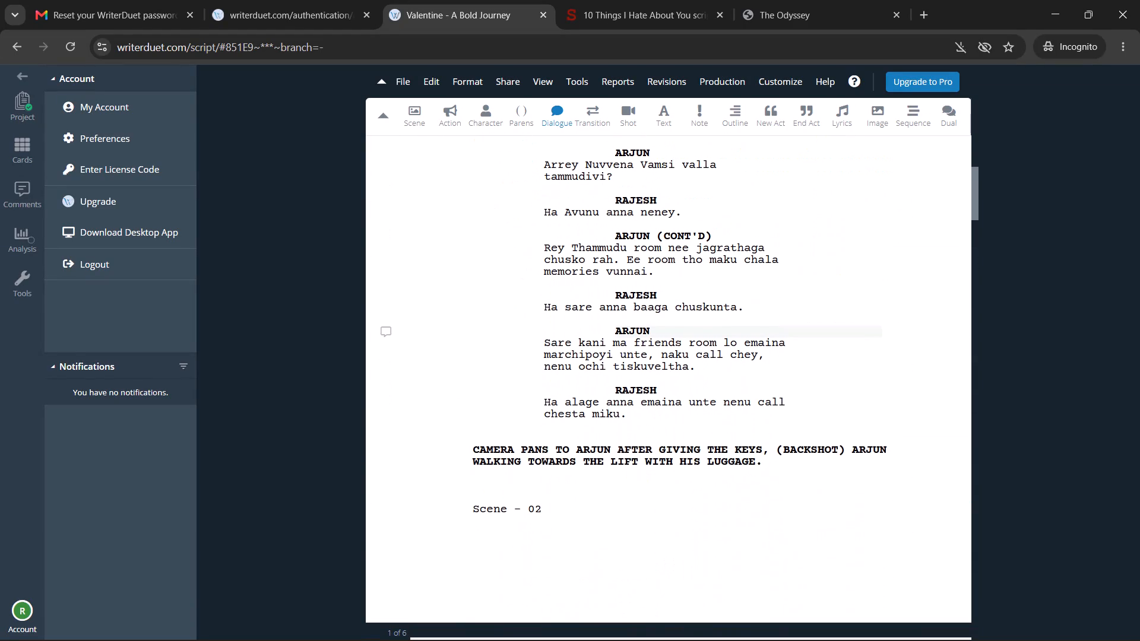
scroll(828, 404, "down", 2)
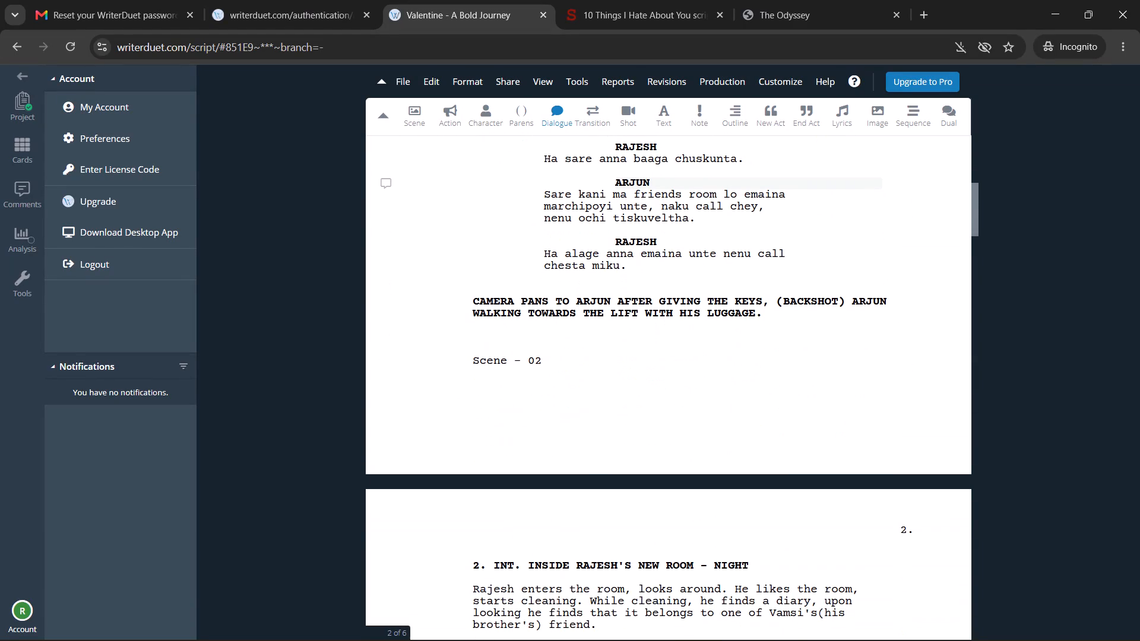
scroll(828, 404, "down", 20)
scroll(828, 404, "down", 17)
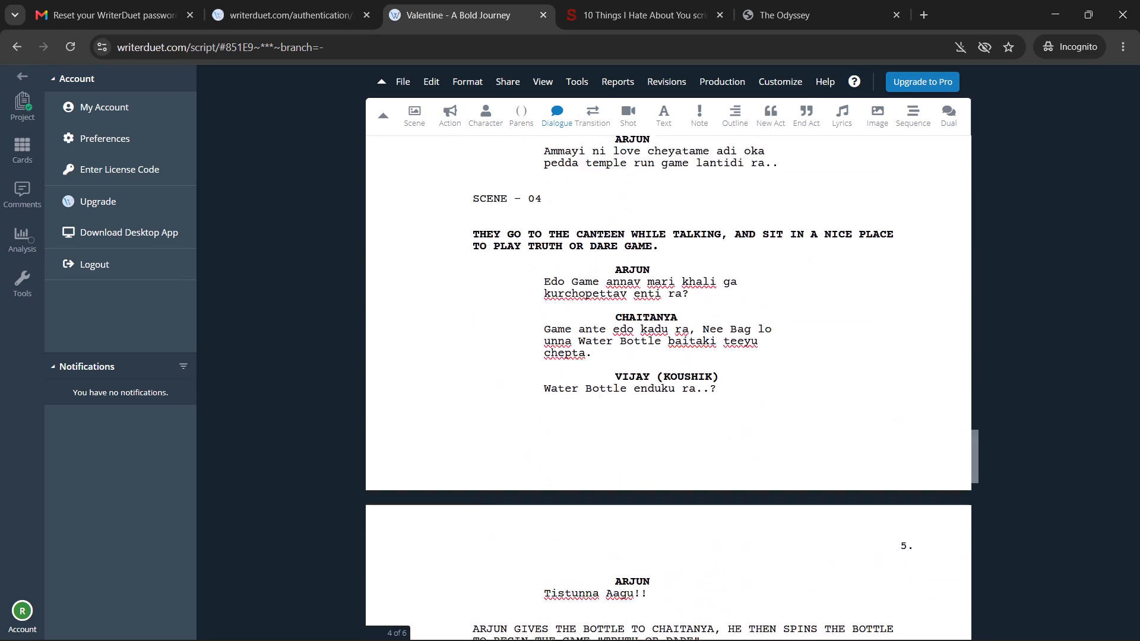
scroll(833, 394, "down", 20)
scroll(833, 394, "down", 7)
scroll(835, 384, "up", 12)
scroll(835, 384, "down", 3)
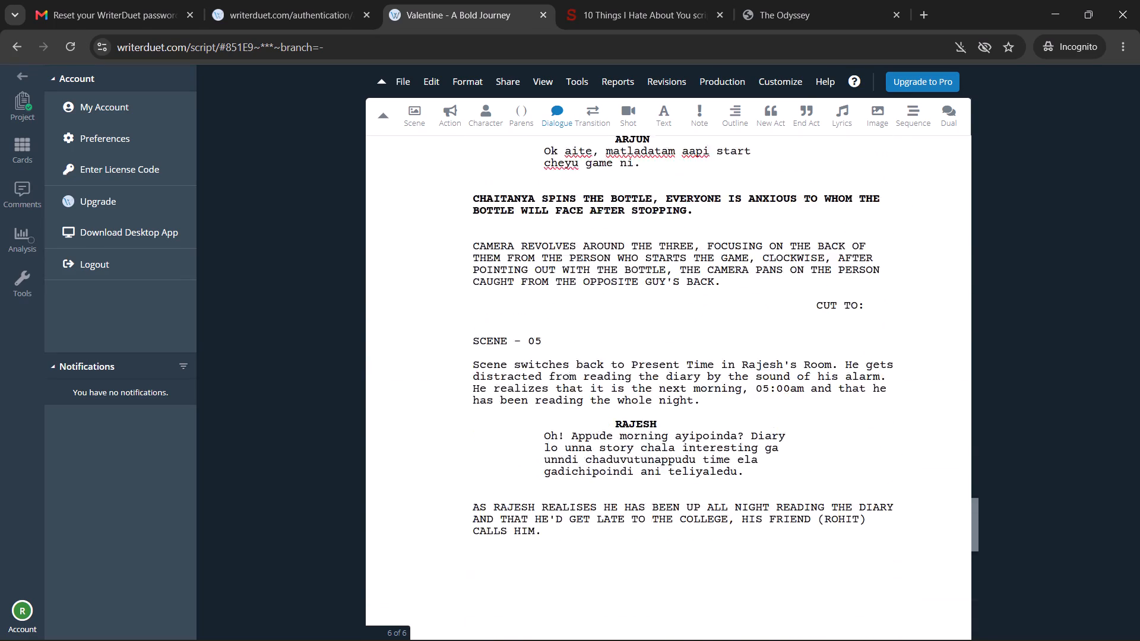
scroll(835, 384, "down", 2)
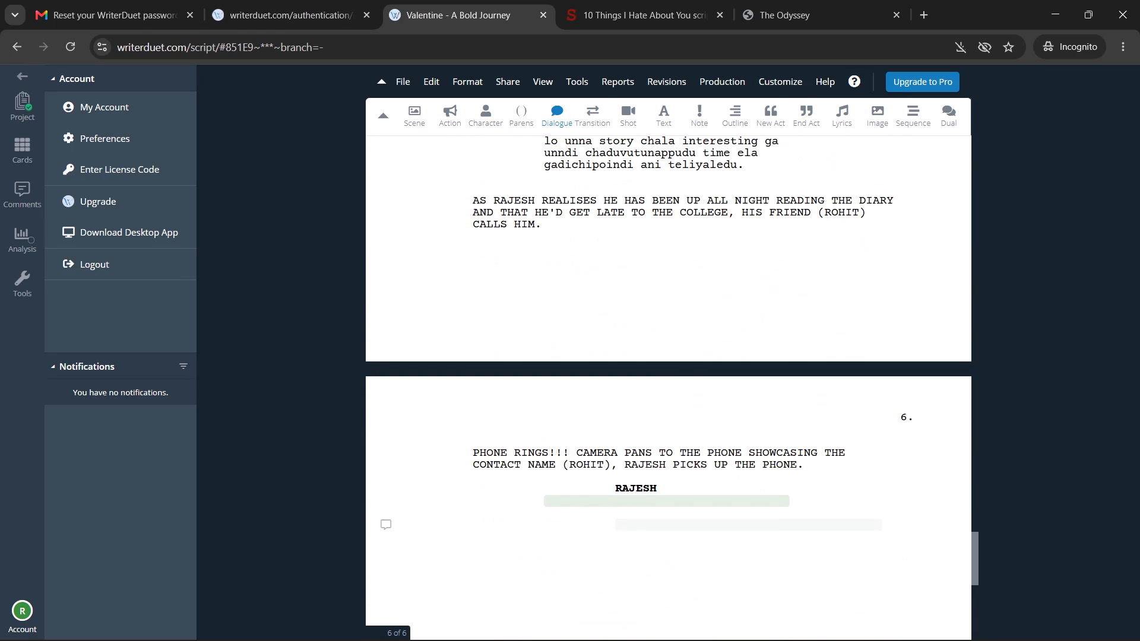
scroll(841, 376, "down", 2)
Remove the surplus empty character line below the last RAJESH cue, keeping a single empty Dialogue line under the cue.
left_click(845, 370)
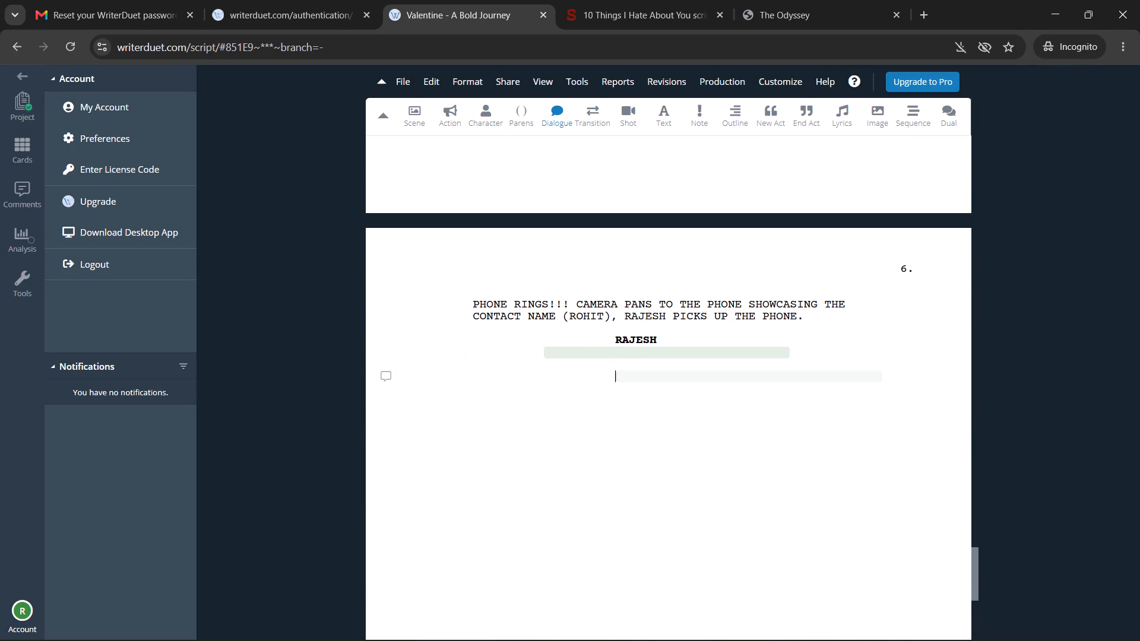
key("BackSpace")
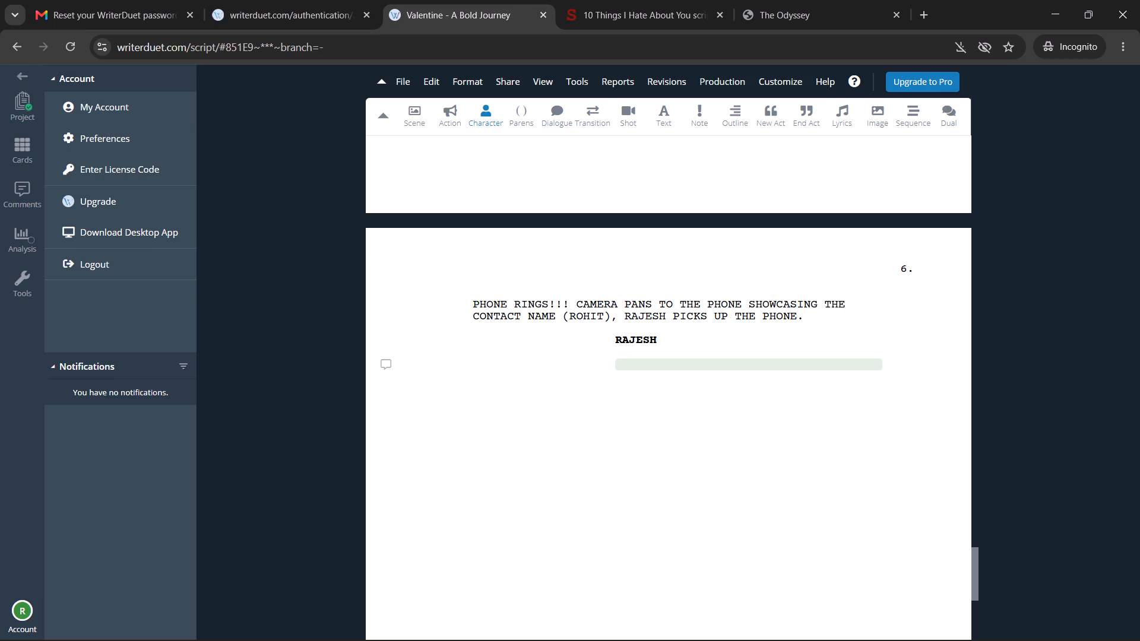
key("BackSpace")
key("Return")
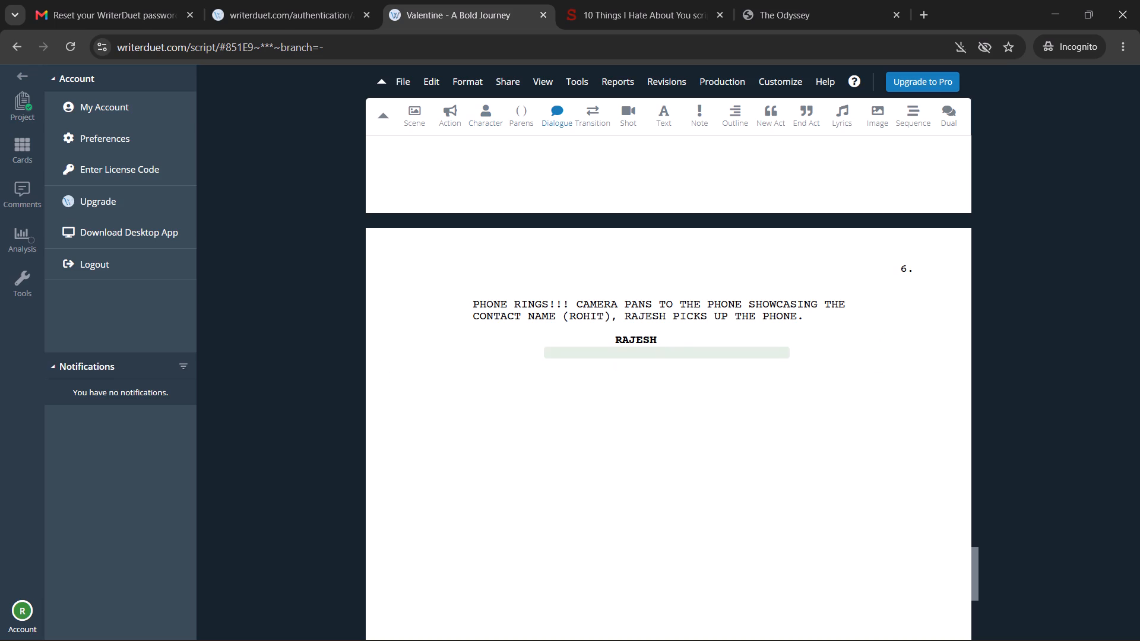
type("Hello")
key("shift+exclam")
key("space")
type("Cheppara")
key("space")
key("BackSpace")
key("BackSpace")
key("BackSpace")
key("BackSpace")
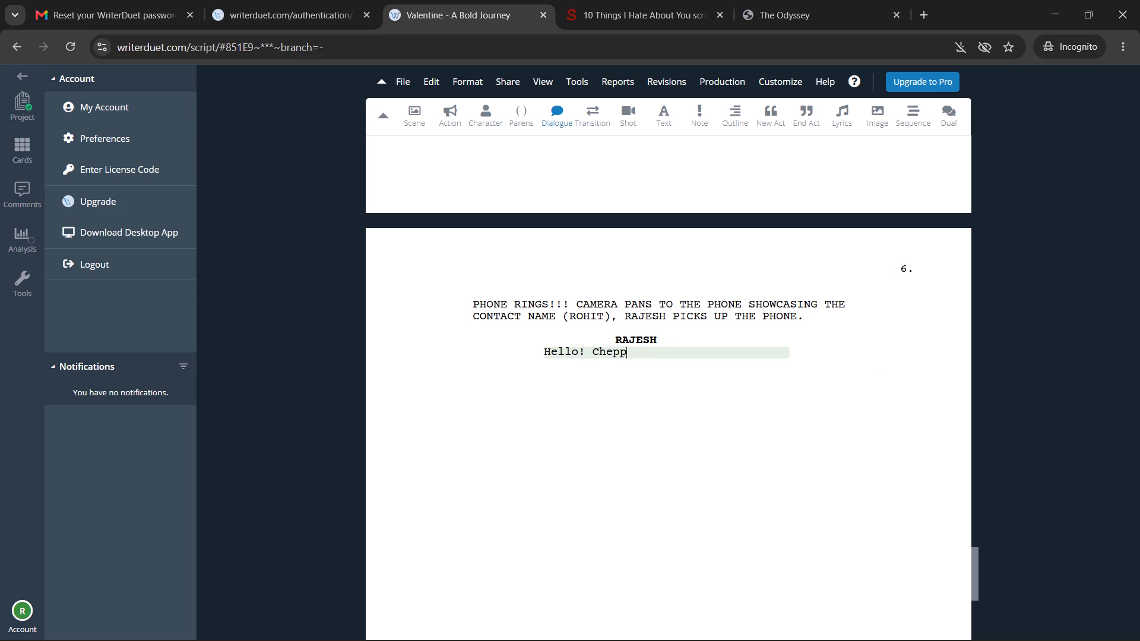
type("u ra ROhit")
key("BackSpace")
key("BackSpace")
key("BackSpace")
key("BackSpace")
type("io")
key("BackSpace")
key("BackSpace")
type("ohit")
key("shift+exclam")
key("period")
key("Return")
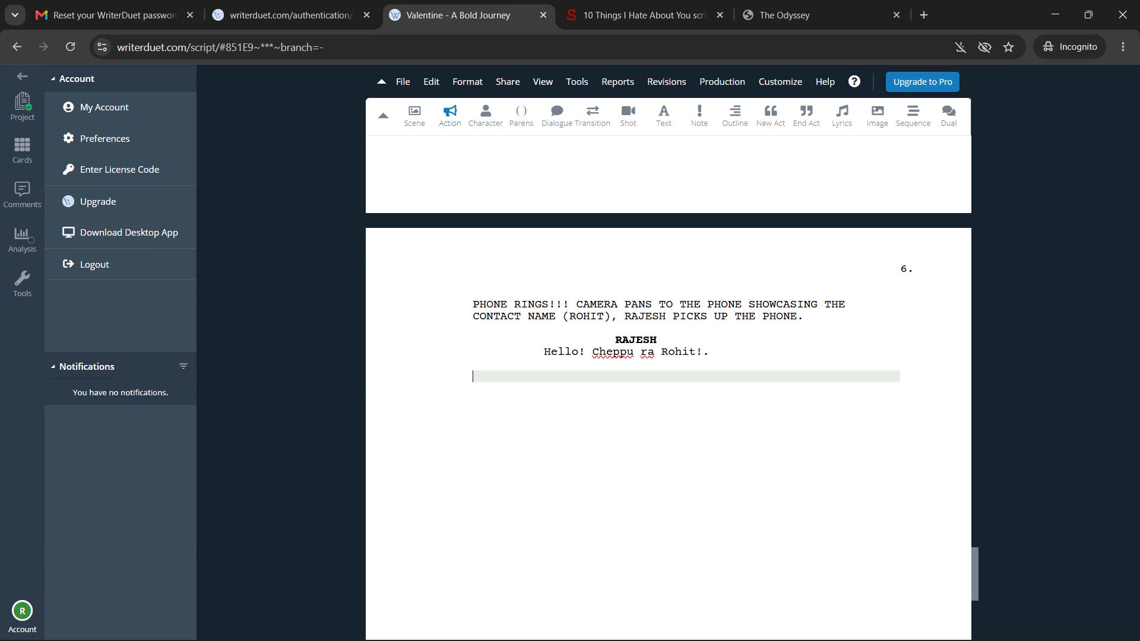
key("shift+numbersign")
key("BackSpace")
key("ctrl+3")
type("Rohit")
key("Return")
key("BackSpace")
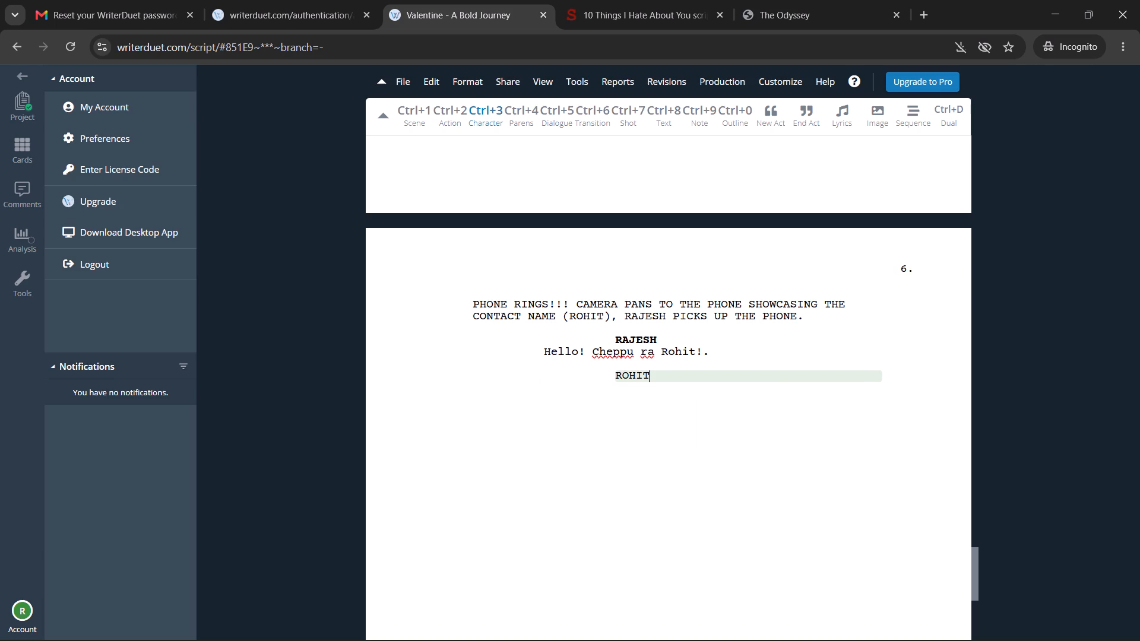
key("ctrl+shift+Down")
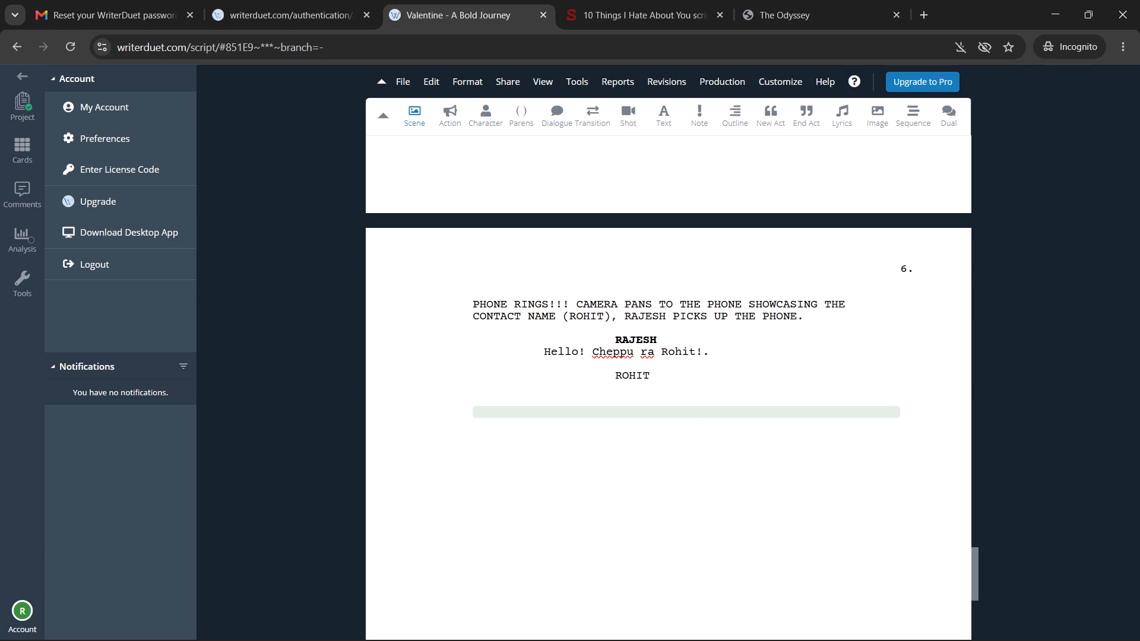
key("Up")
key("ctrl+shift+Right")
key("ctrl+b")
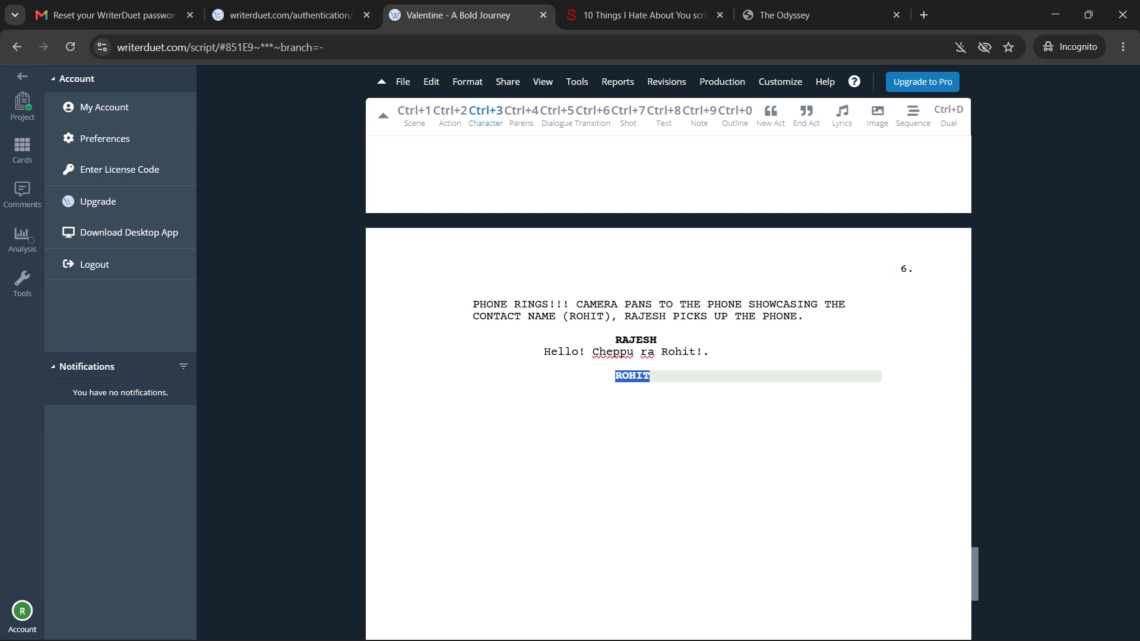
key("Right")
key("Down")
key("BackSpace")
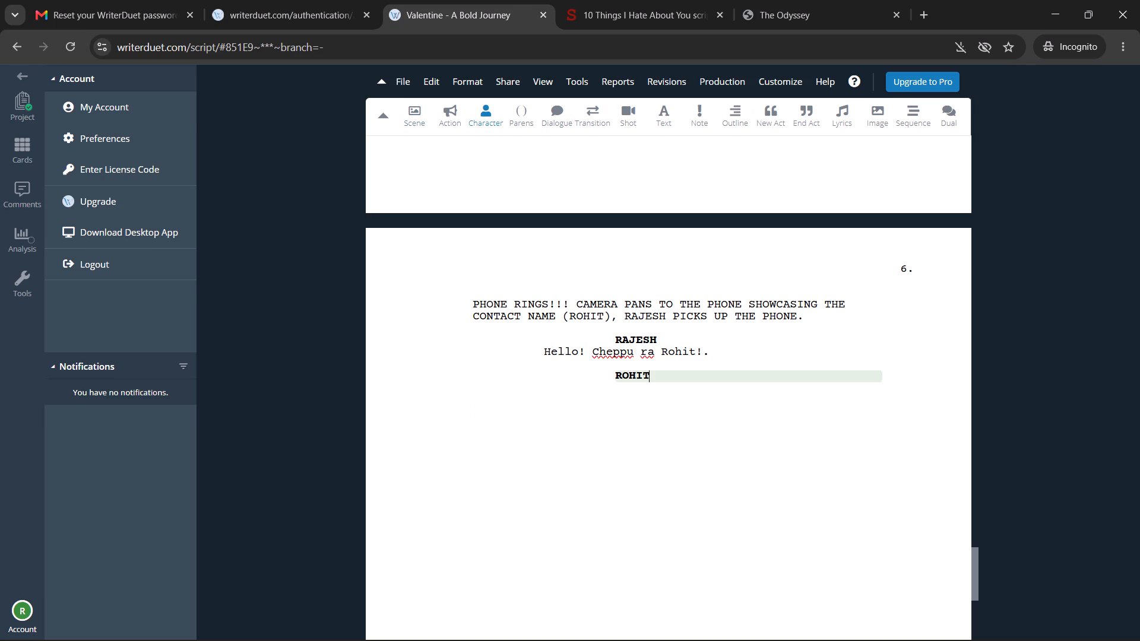
Write Rohit's dialogue under his cue: "Arey Maya Ee roju College Ledu ra!".
key("Return")
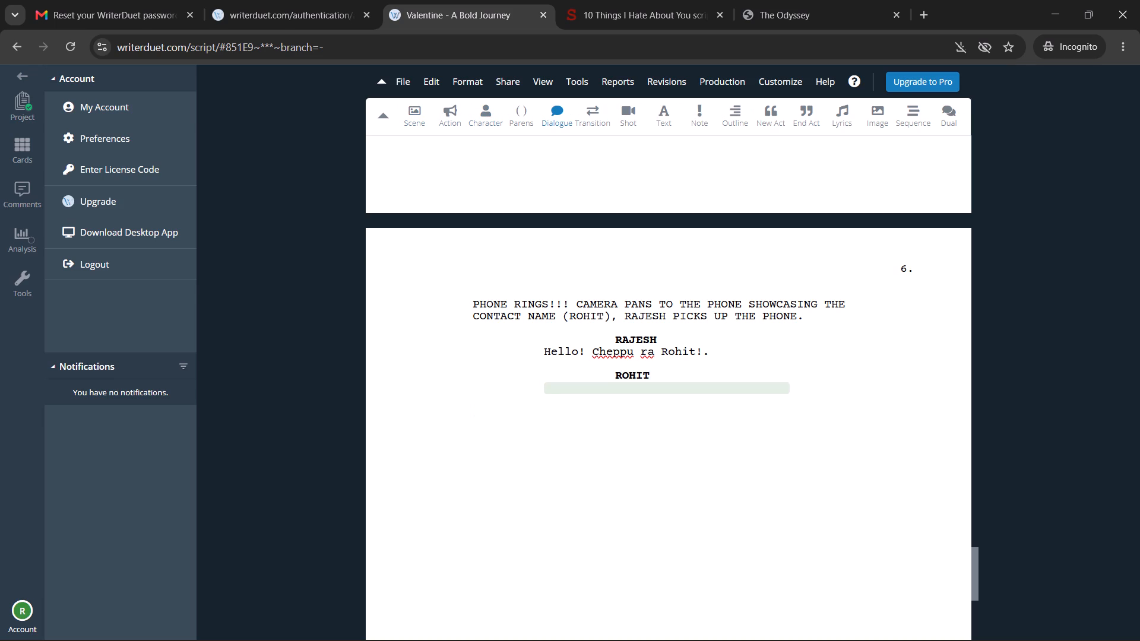
type("Arey Ma")
type("ya")
key("space")
key("shift+e")
type("e rok")
key("BackSpace")
type("ju College Ledy")
key("BackSpace")
type("u ra")
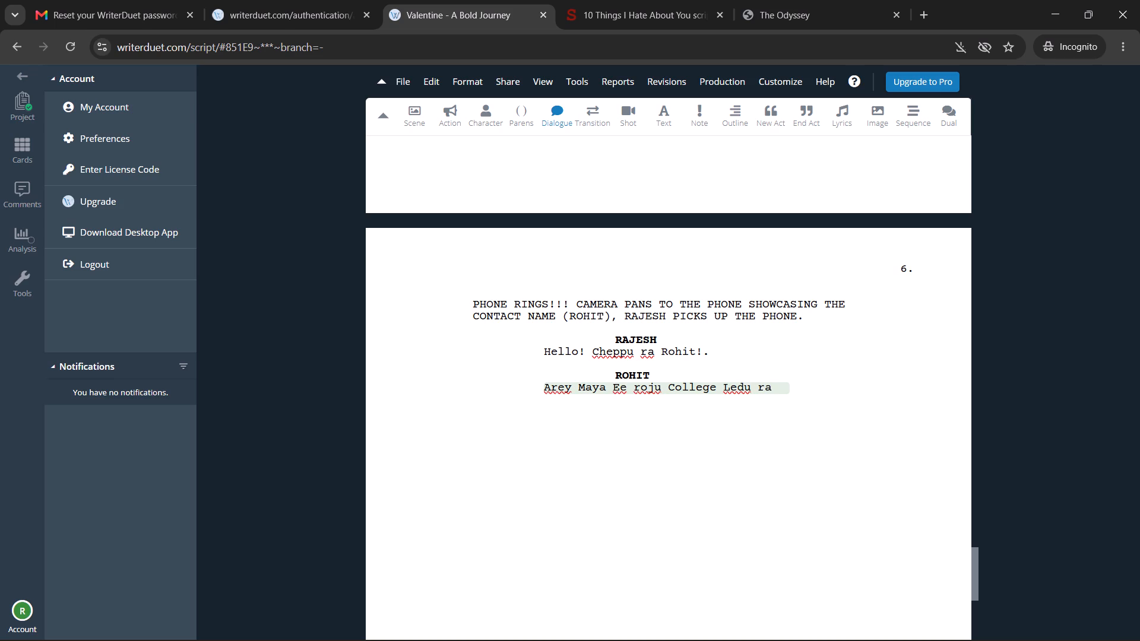
key("shift+exclam")
Correct the spelling of "Ledu" to "Ledhu" in Rohit's dialogue.
key("Left")
key("Left")
key("Left")
key("Left")
key("Left")
key("h")
key("Right")
key("Right")
key("Right")
key("Right")
key("Right")
Add a bold RAJESH character cue below Rohit's dialogue.
key("Return")
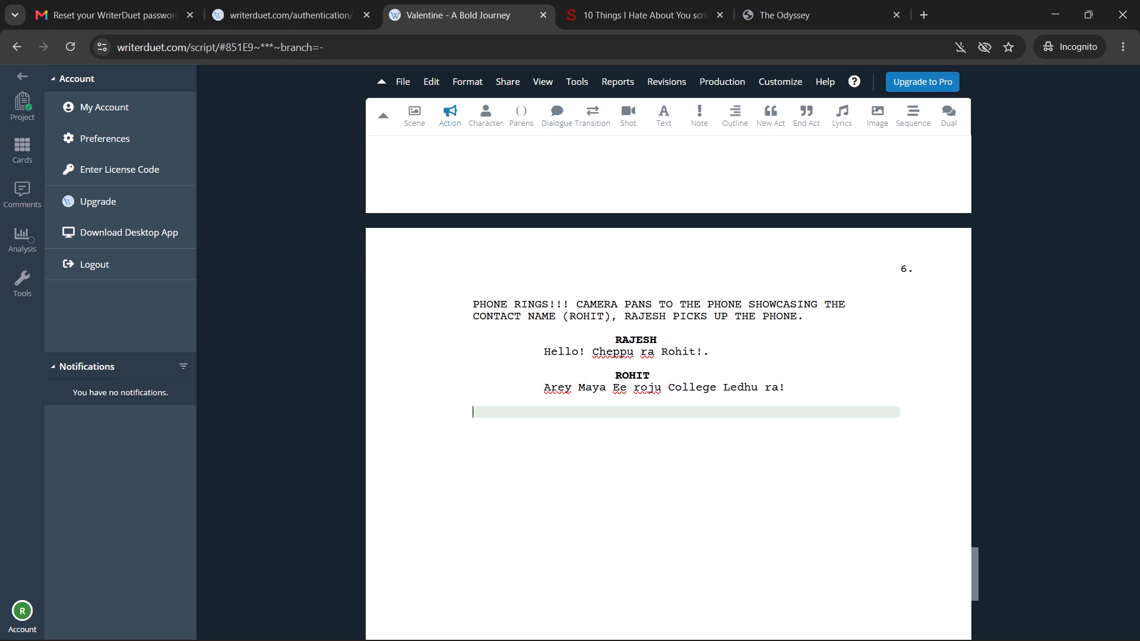
key("ctrl+3")
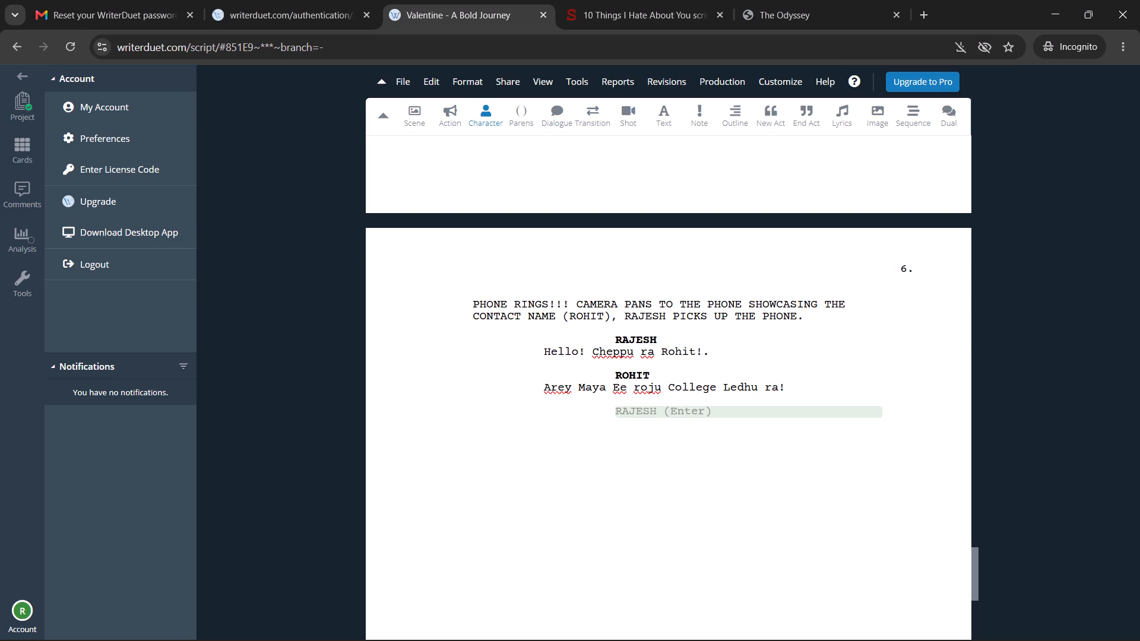
key("Return")
key("Up")
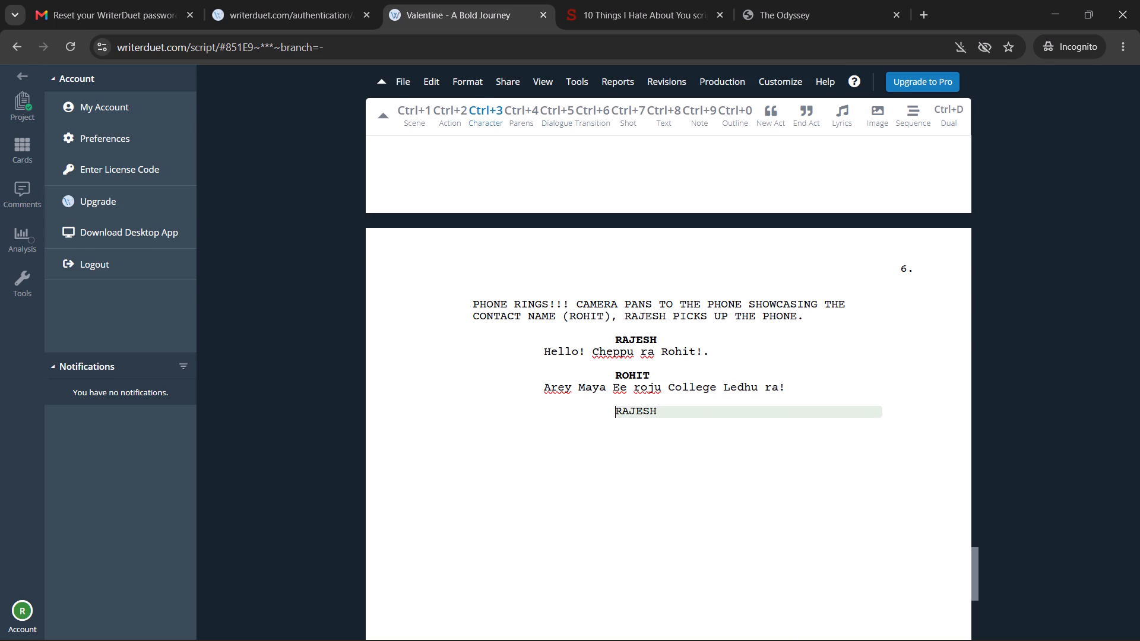
key("ctrl+shift+Right")
key("ctrl+b")
key("Right")
Write Rajesh's dialogue under his cue: "Ye ra?".
key("Down")
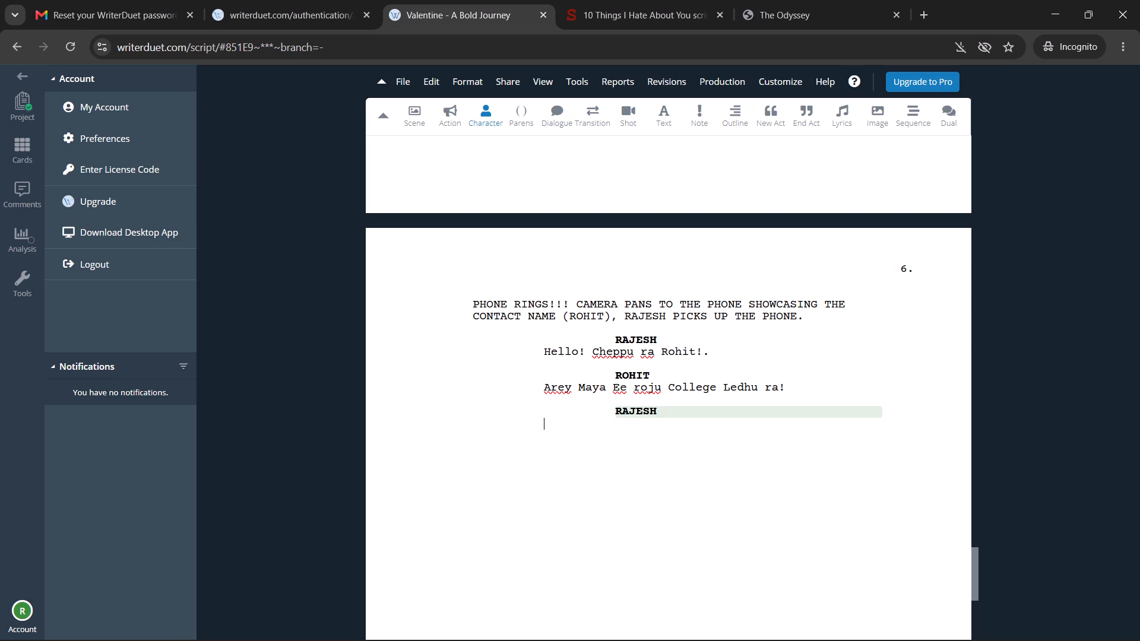
type("Ye ra?")
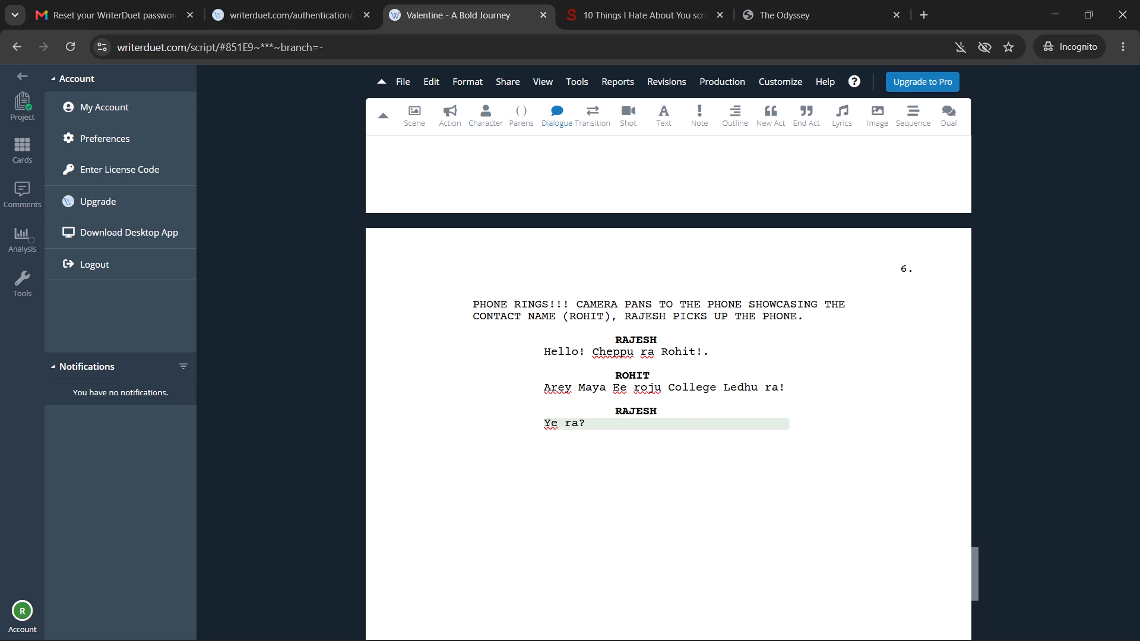
key("space")
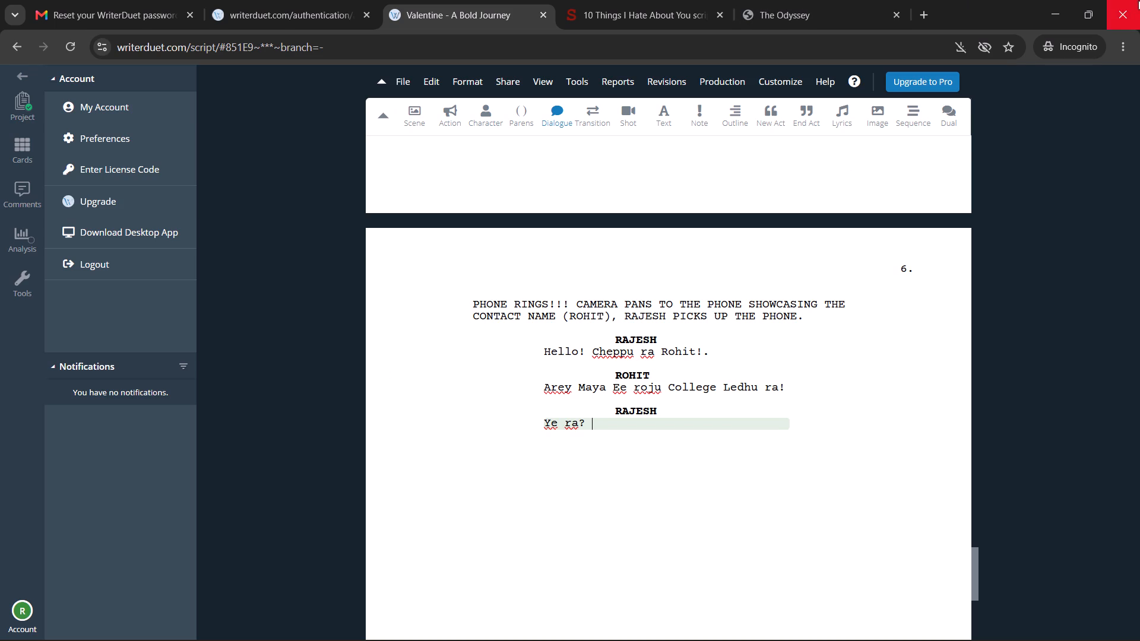
Review the preceding page of the script, covering the bottle-spinning game and the start of Scene 05.
scroll(724, 284, "up", 9)
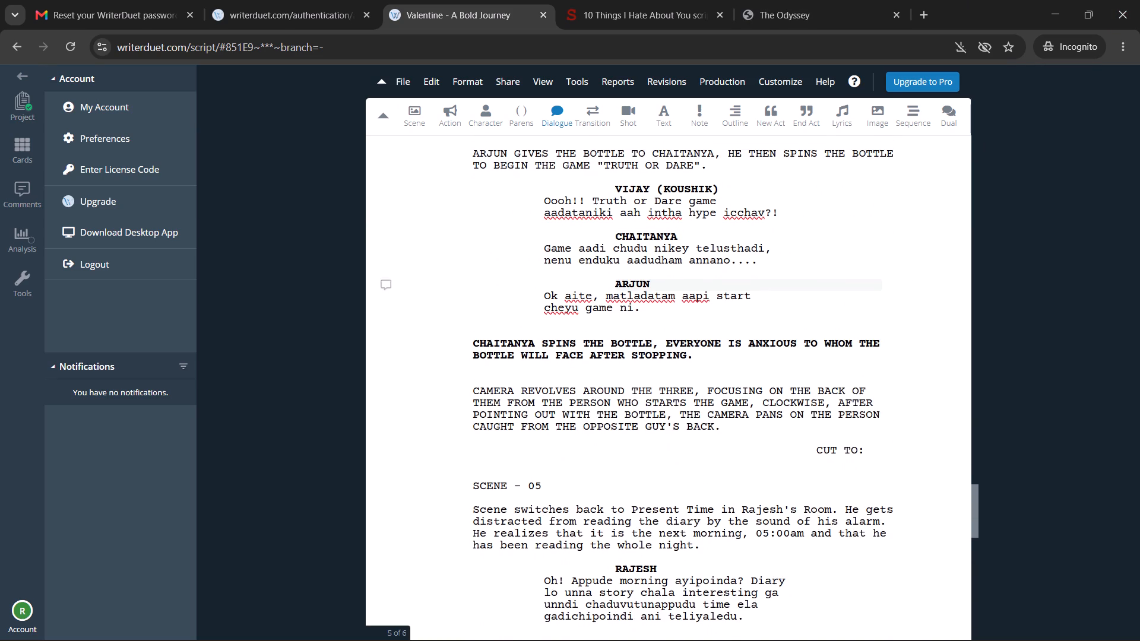
scroll(709, 274, "up", 2)
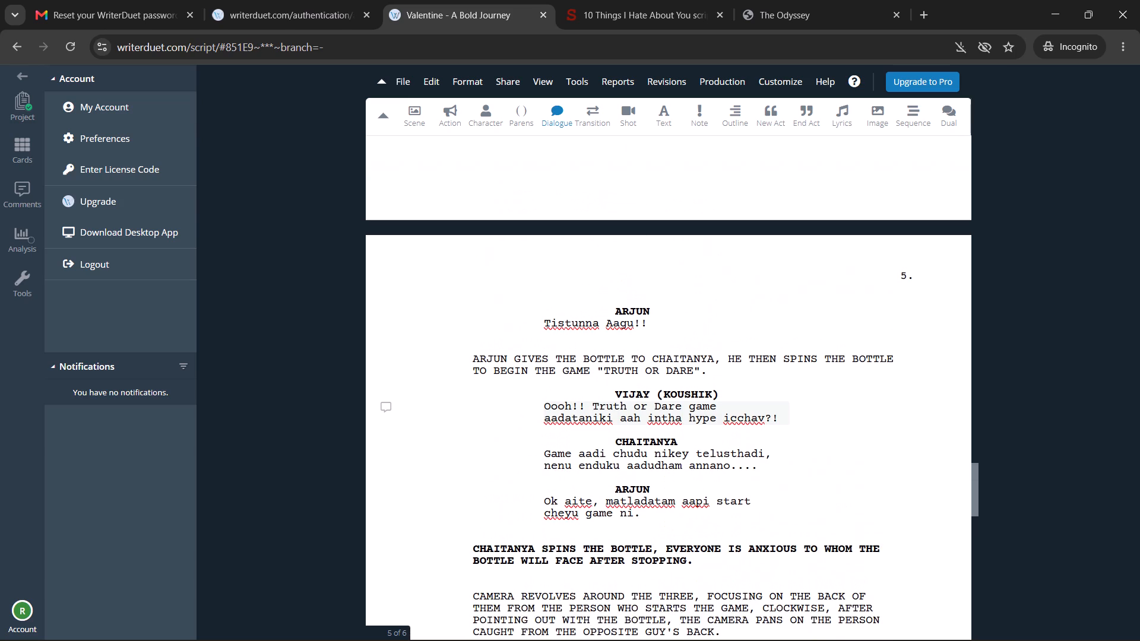
scroll(709, 274, "down", 1)
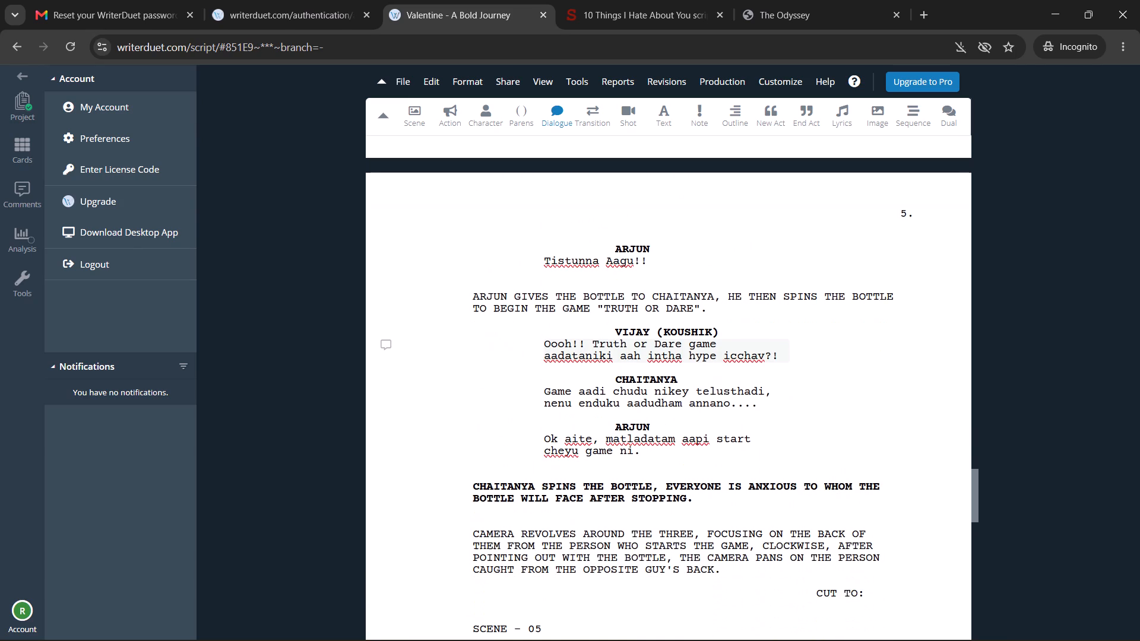
scroll(709, 274, "down", 9)
scroll(709, 274, "up", 1)
scroll(709, 274, "down", 2)
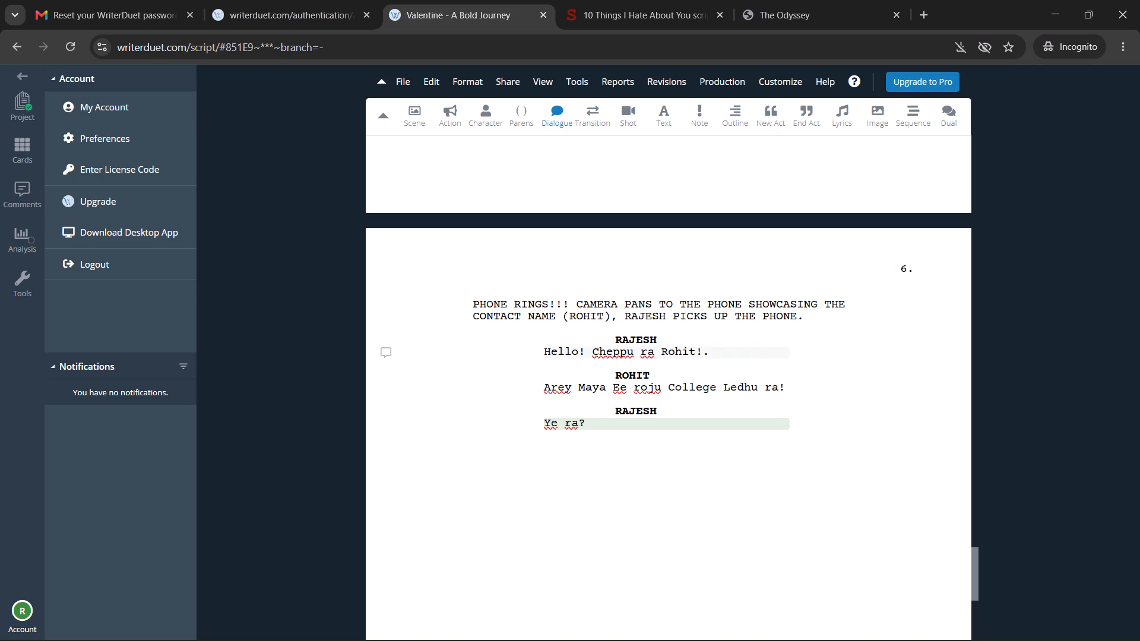
Add a bold ROHIT character cue below Rajesh's "Ye ra?" line.
key("Return")
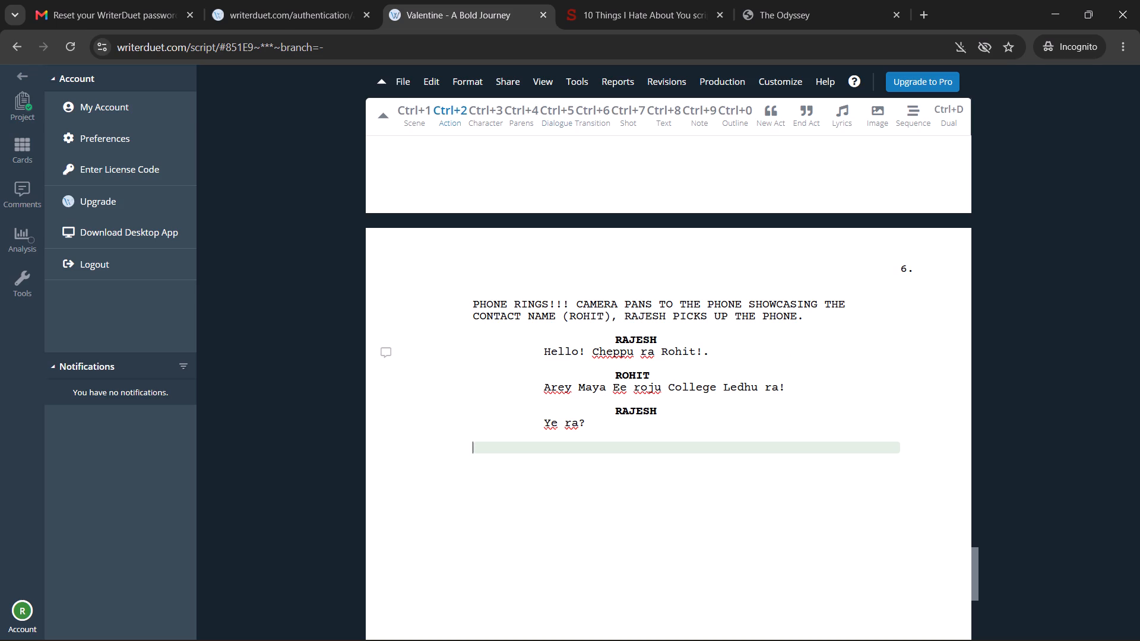
key("ctrl+3")
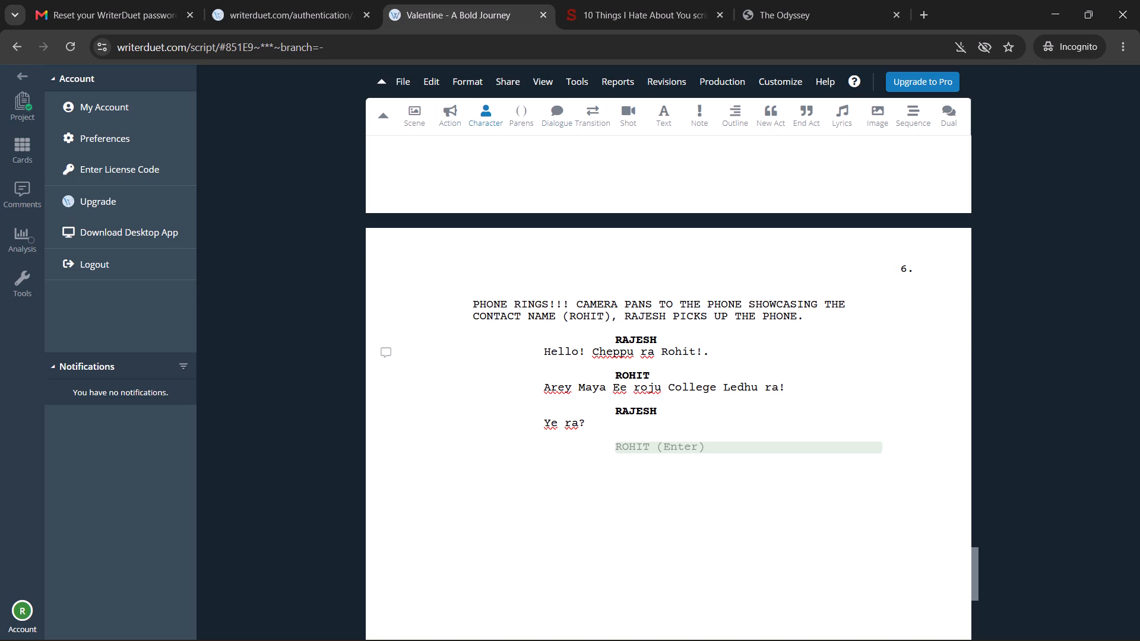
key("Return")
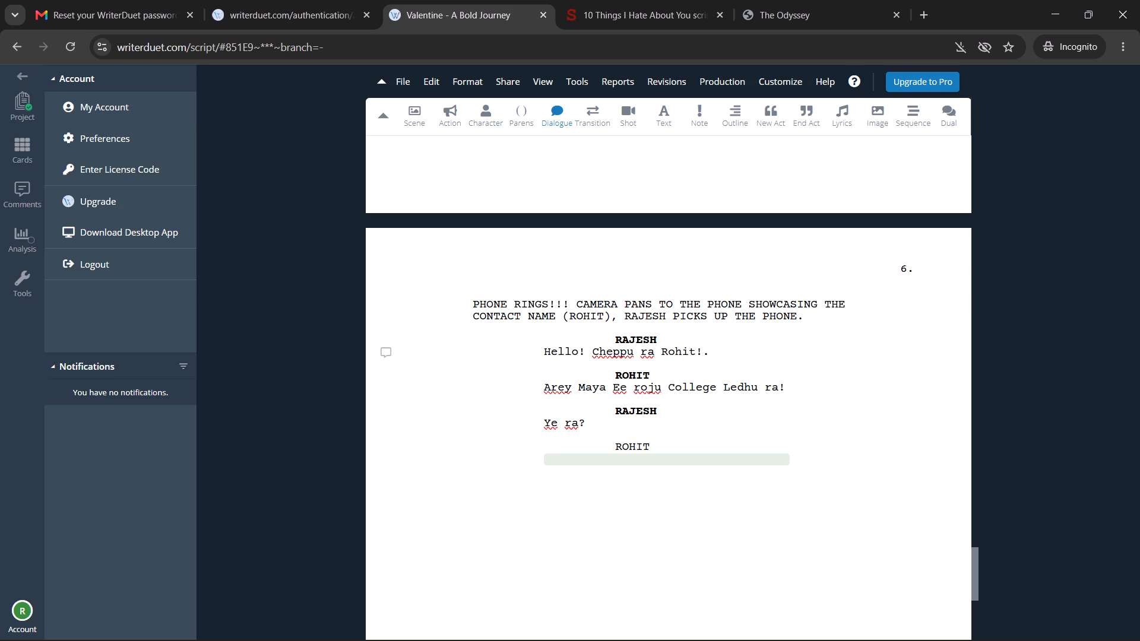
key("Up")
key("ctrl+shift+Right")
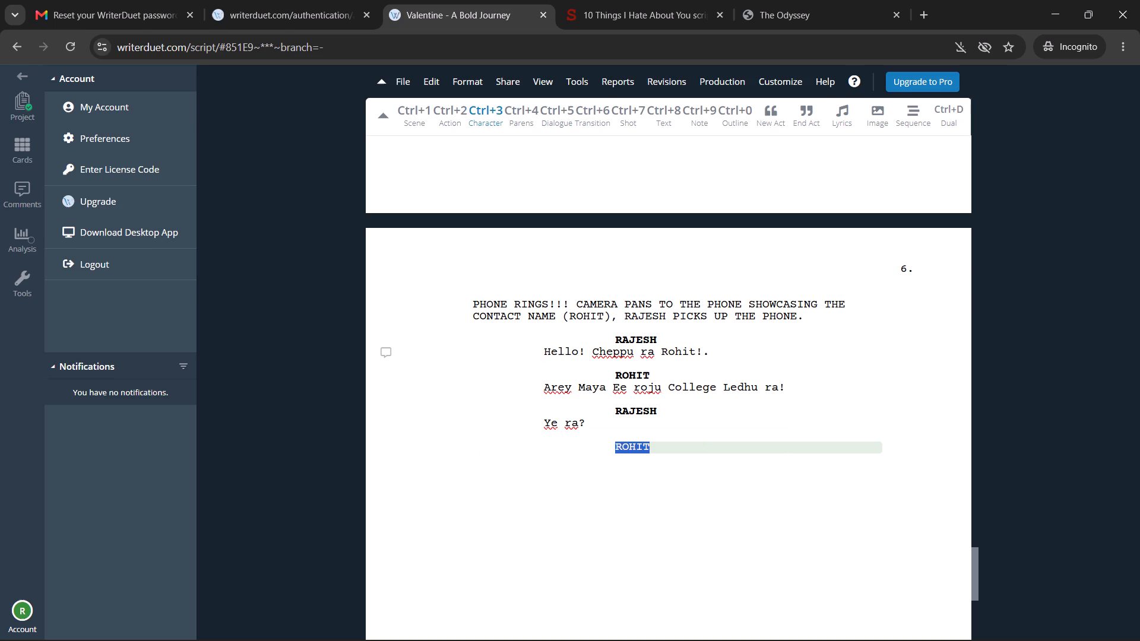
key("ctrl+b")
key("Right")
key("Return")
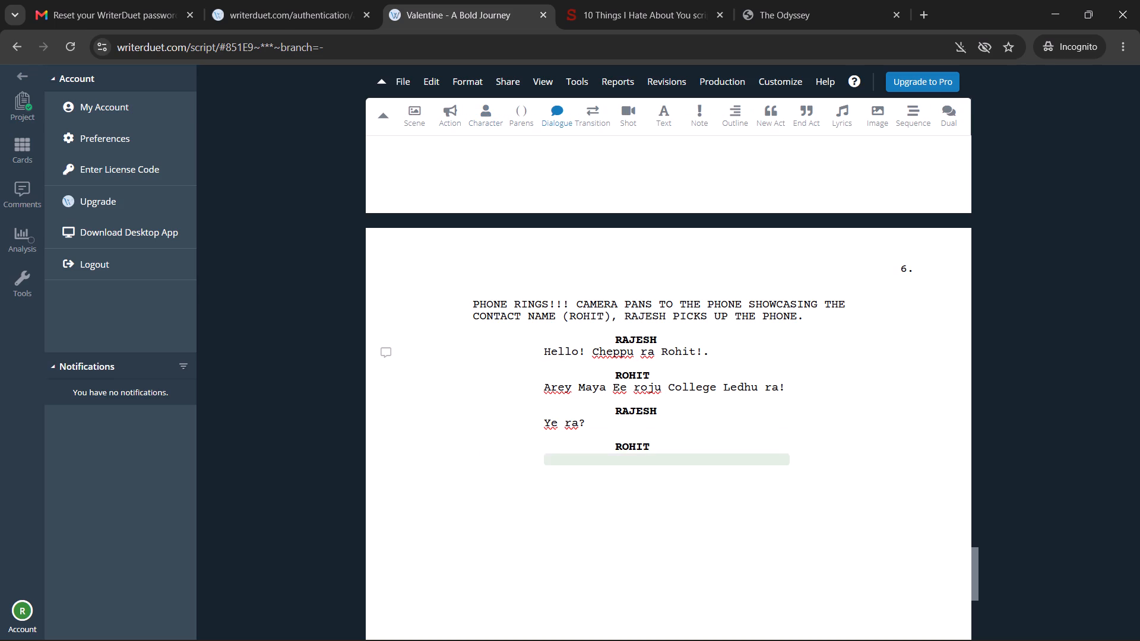
Write Rohit's dialogue under his cue: "Ee roju edo Bandh anta anduke College salavu icchesaru.".
key("shift+e")
type("e roju edo Bandh")
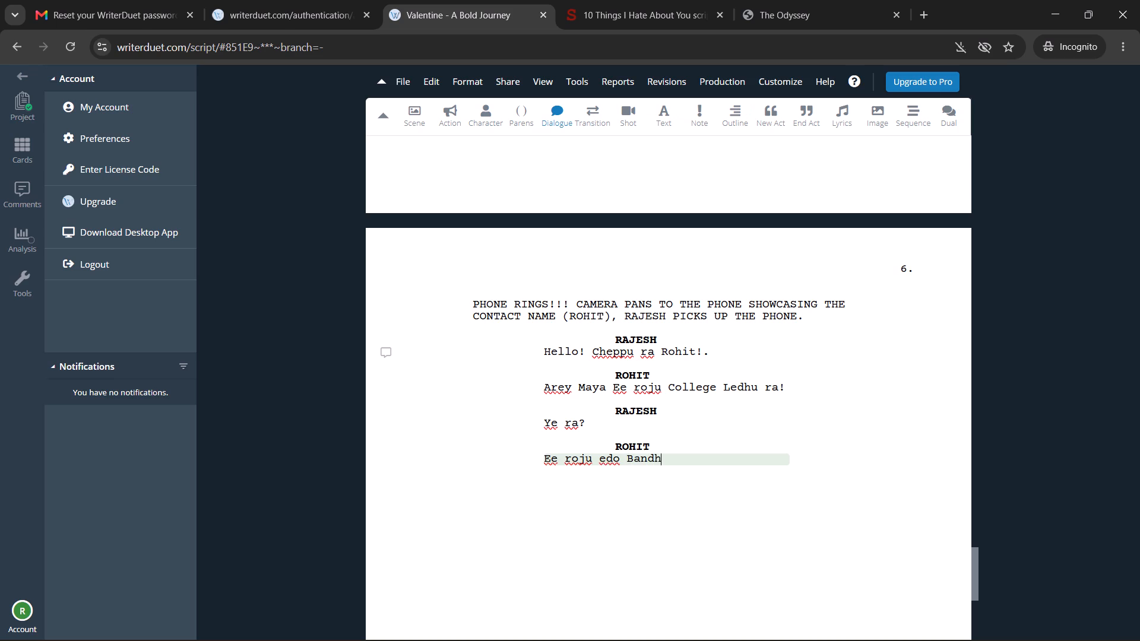
key("space")
type("anta")
key("space")
type("anduke c")
key("shift+BackSpace")
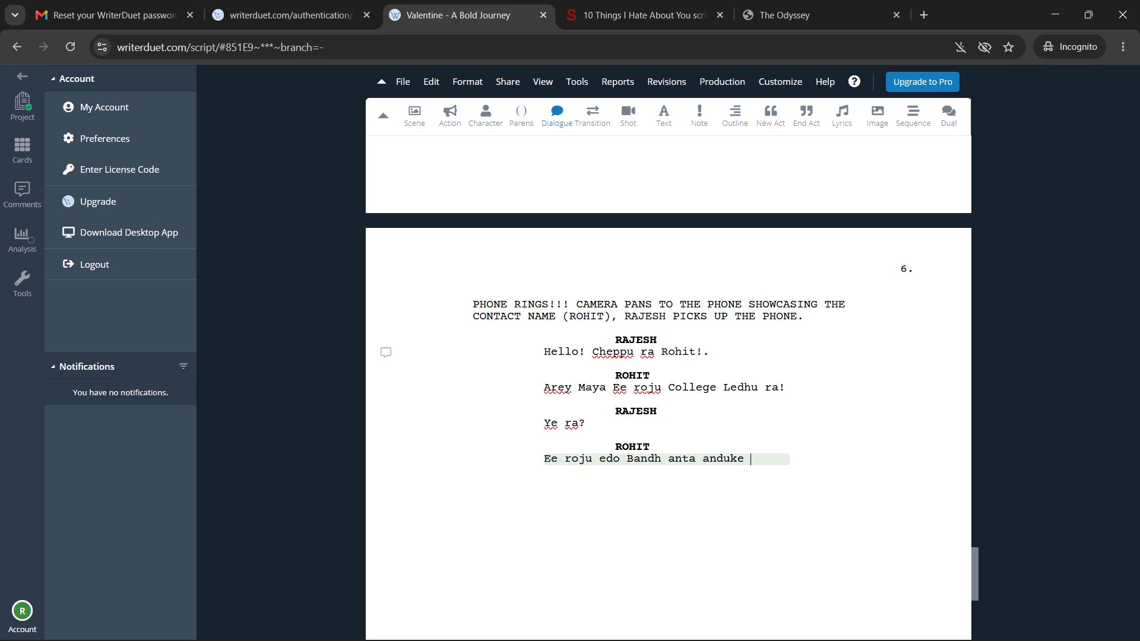
type("College l")
key("BackSpace")
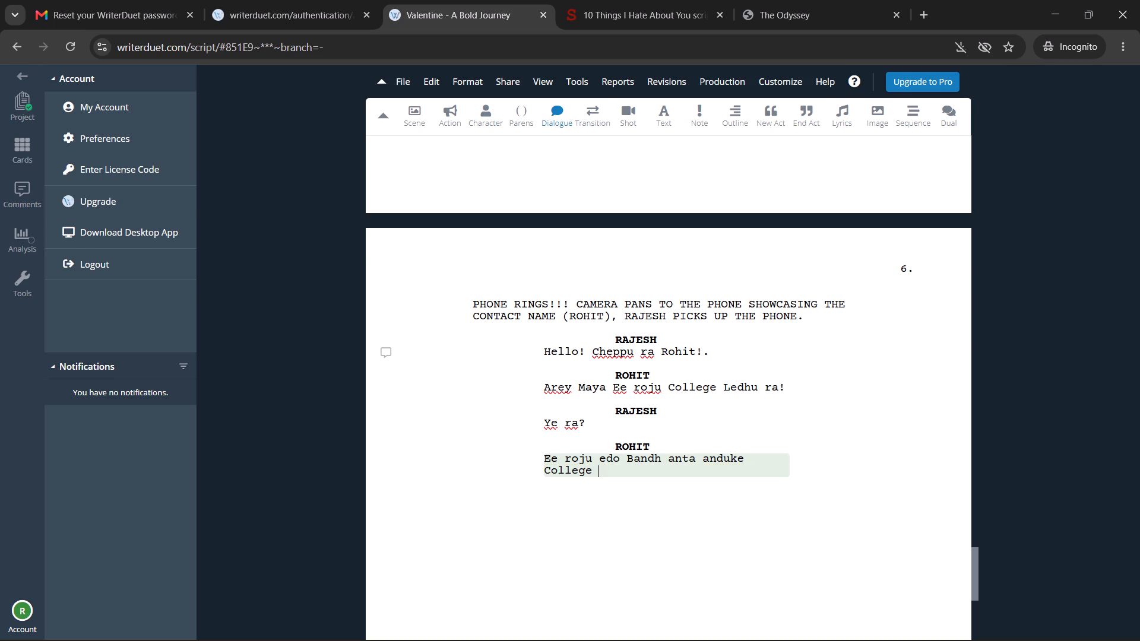
type("salavuy")
key("BackSpace")
key("space")
type("icchesaru")
key("slash")
key("BackSpace")
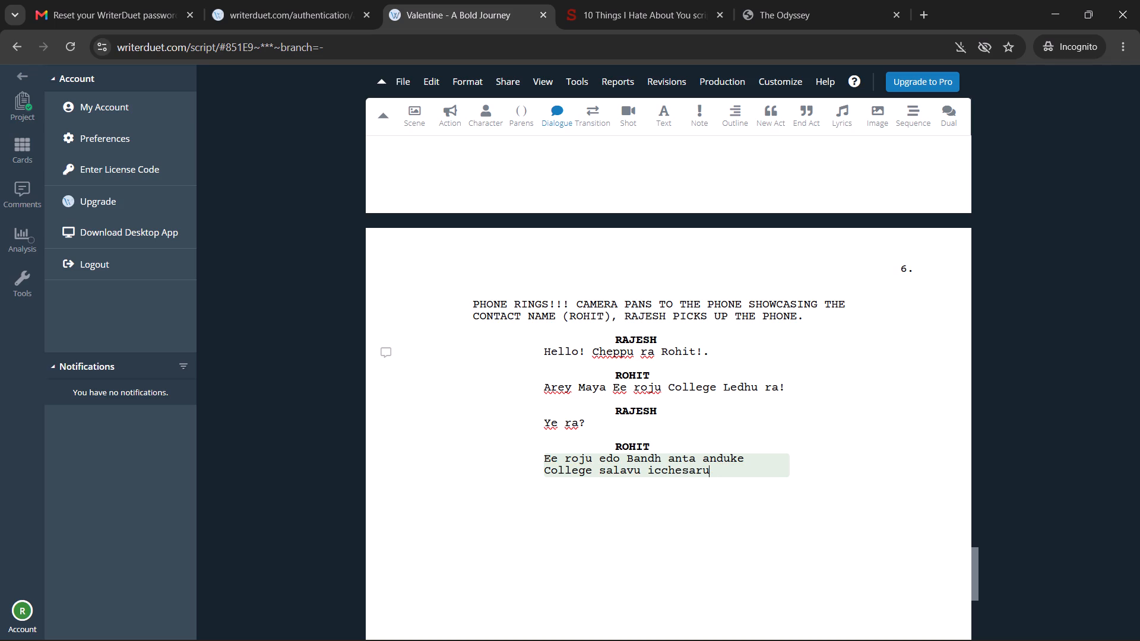
key("period")
Add a bold RAJESH character cue below Rohit's line about the Bandh.
key("Return")
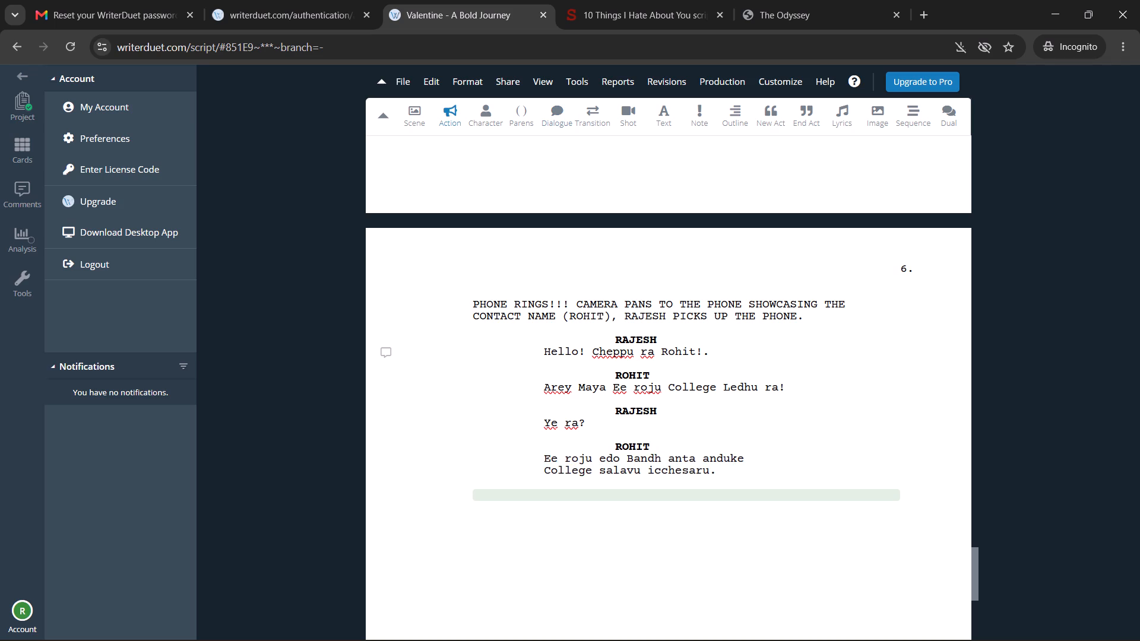
key("ctrl+3")
key("ctrl+r")
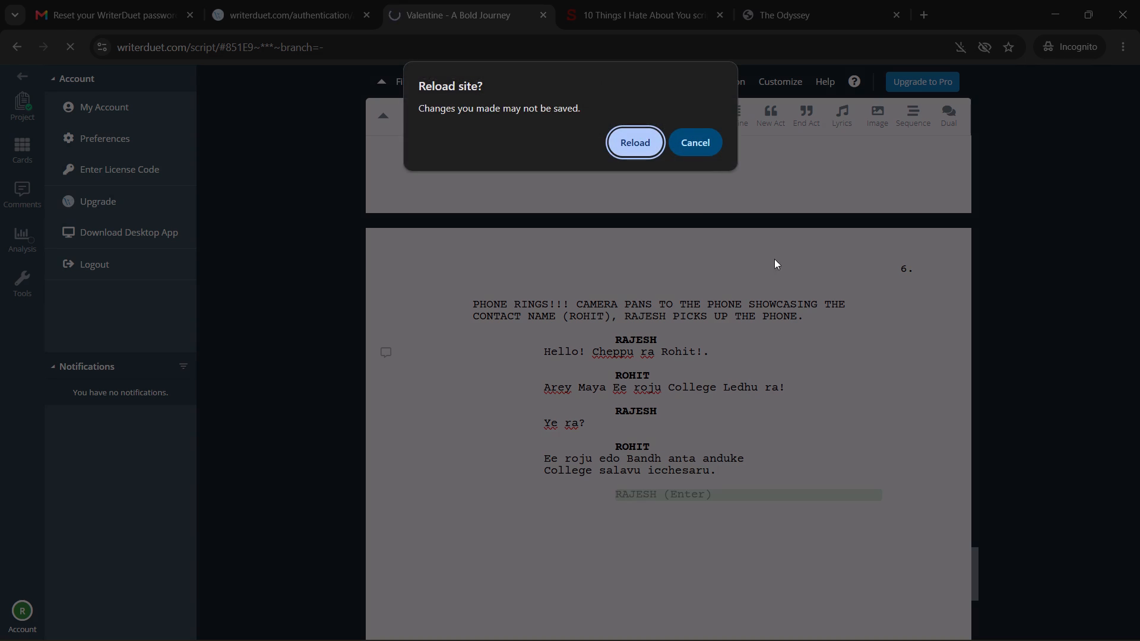
left_click(704, 146)
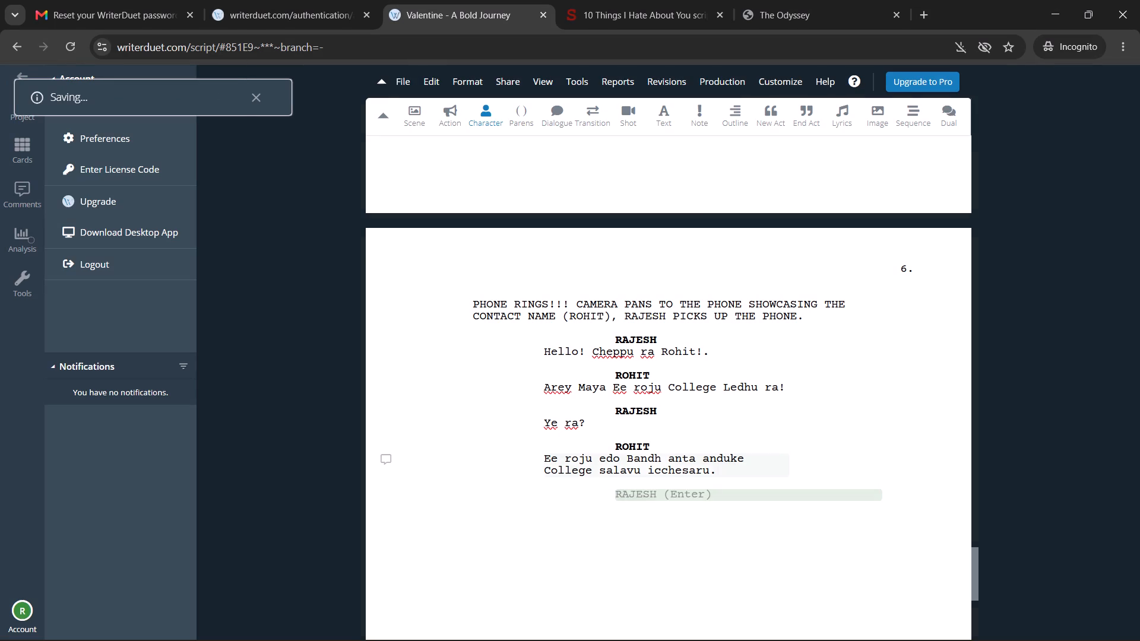
left_click(689, 496)
key("Return")
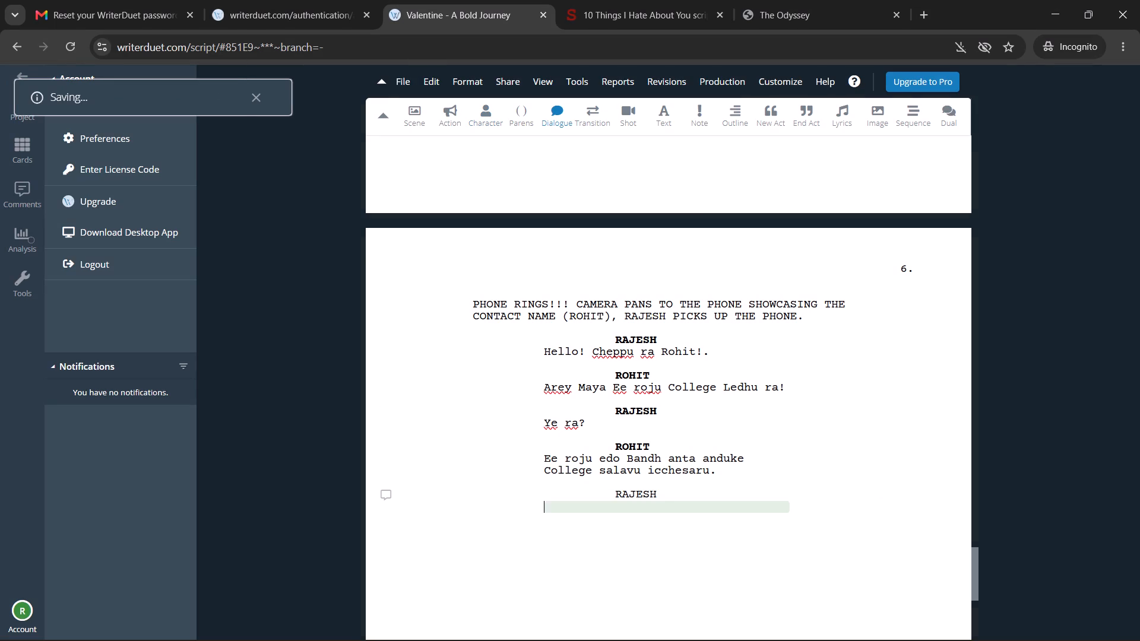
key("Up")
key("ctrl+shift+Right")
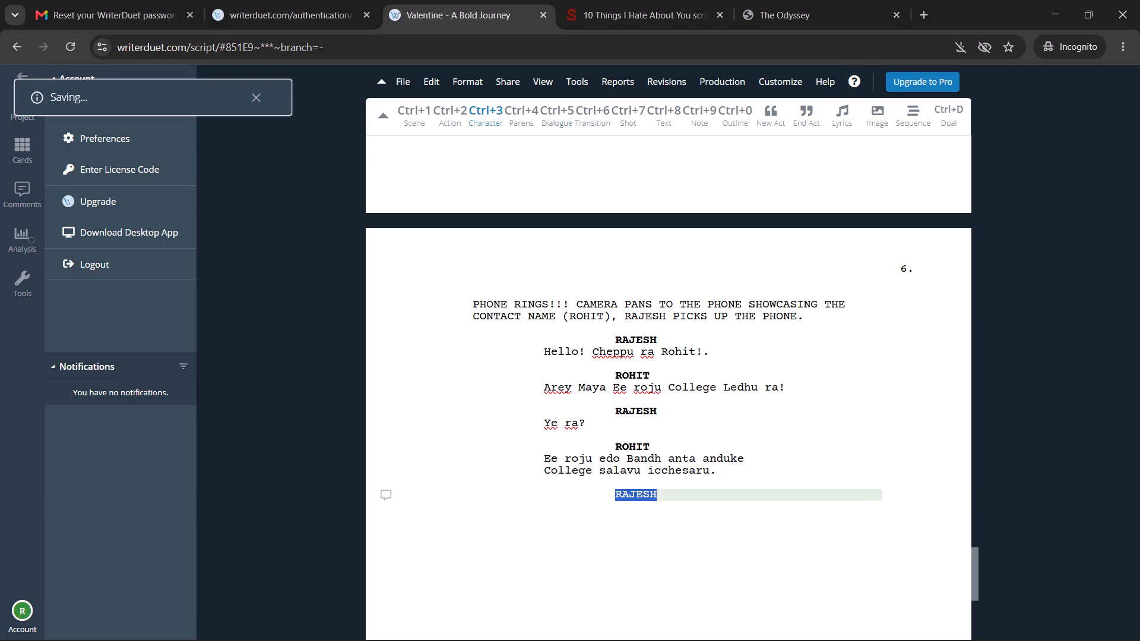
key("ctrl+b")
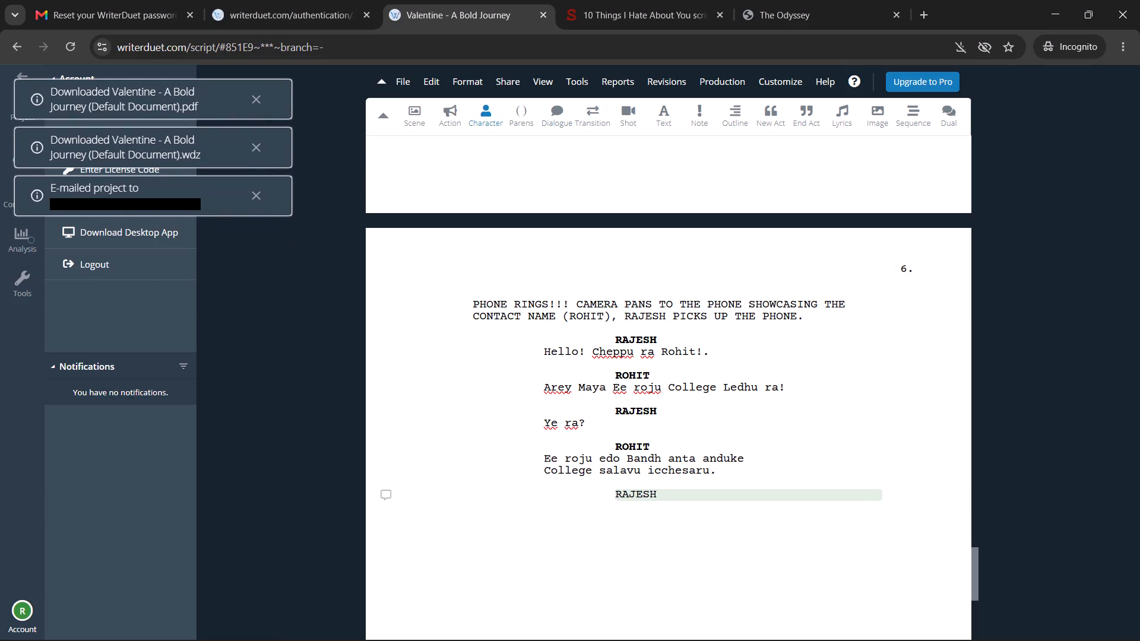
key("ctrl+shift+b")
key("ctrl+shift+Right")
key("ctrl+shift+b")
key("Right")
key("Return")
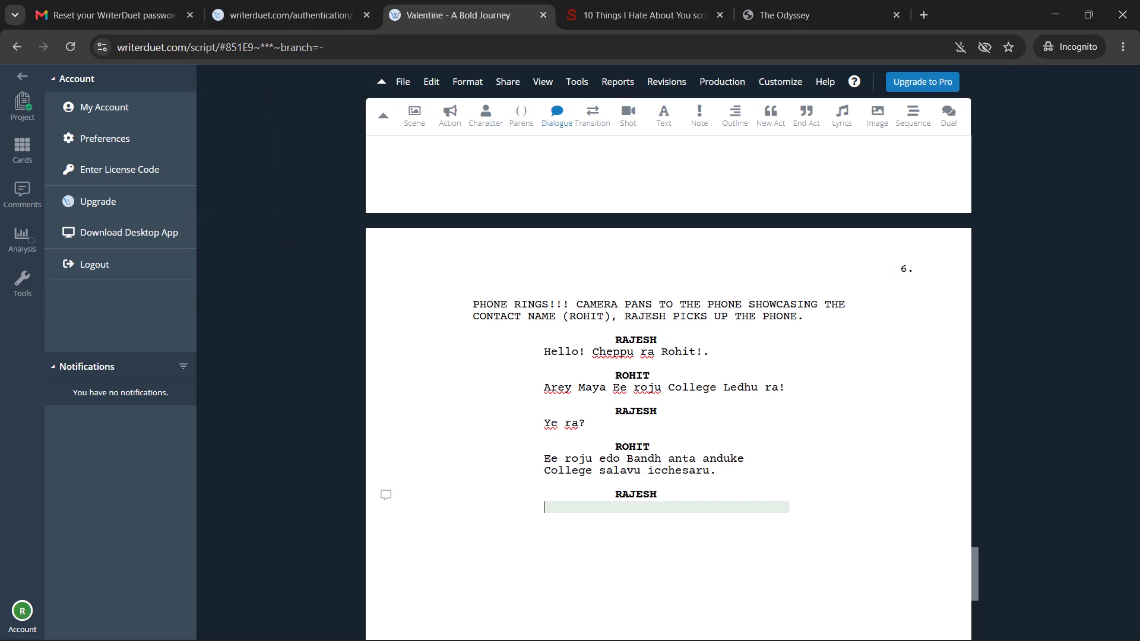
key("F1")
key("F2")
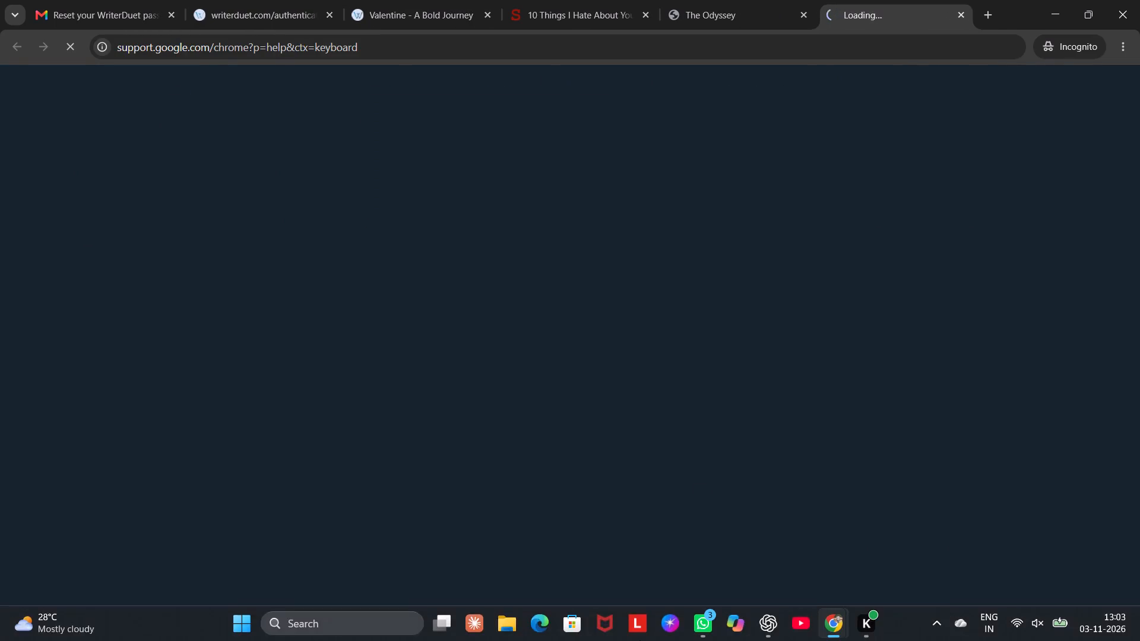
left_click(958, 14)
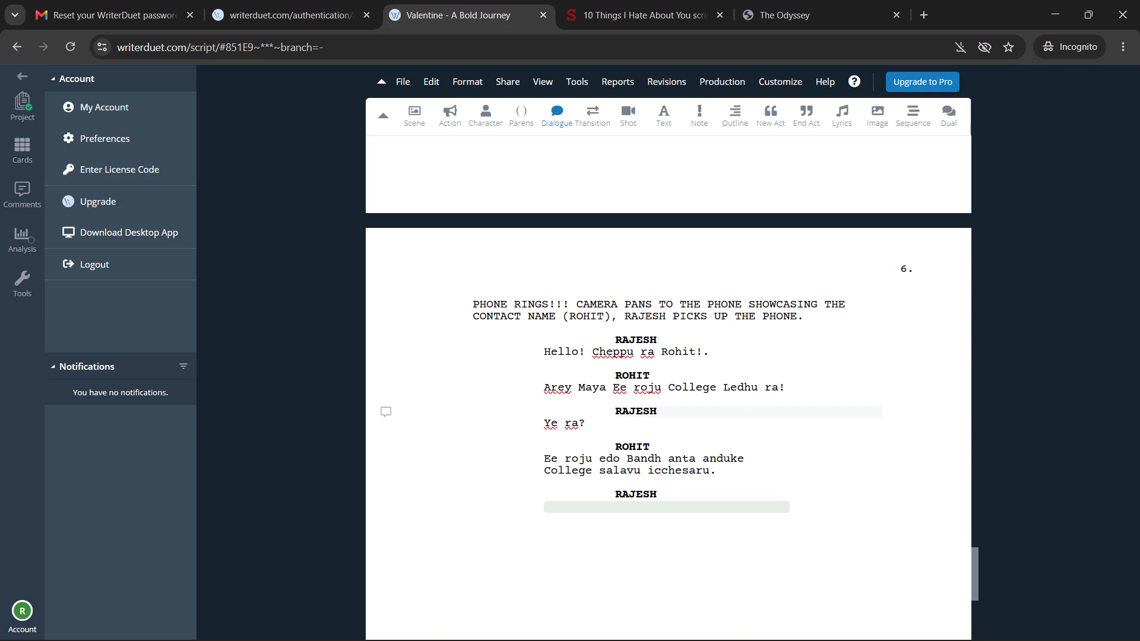
Add the (V.O.) extension to the last RAJESH character cue.
key("BackSpace")
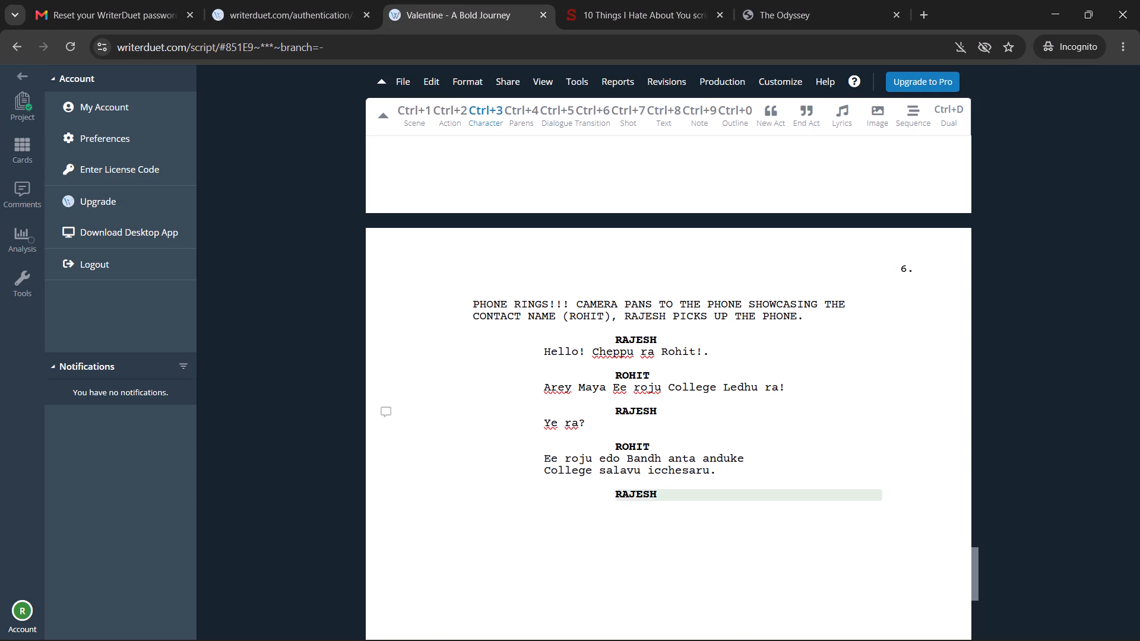
key("shift+parenleft")
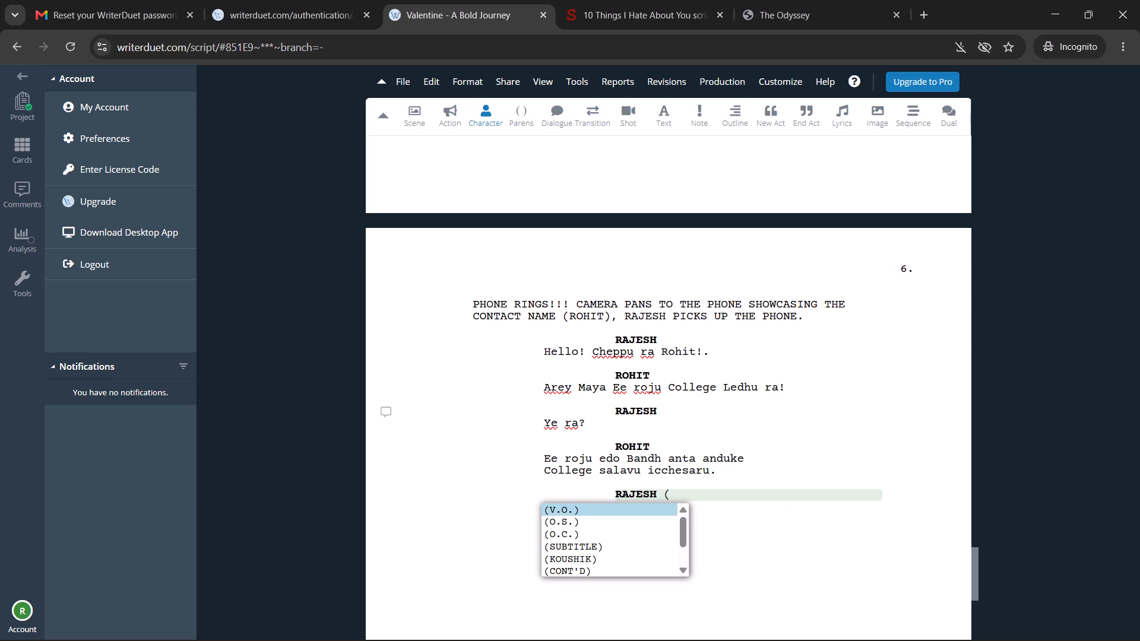
key("shift+v")
key("Tab")
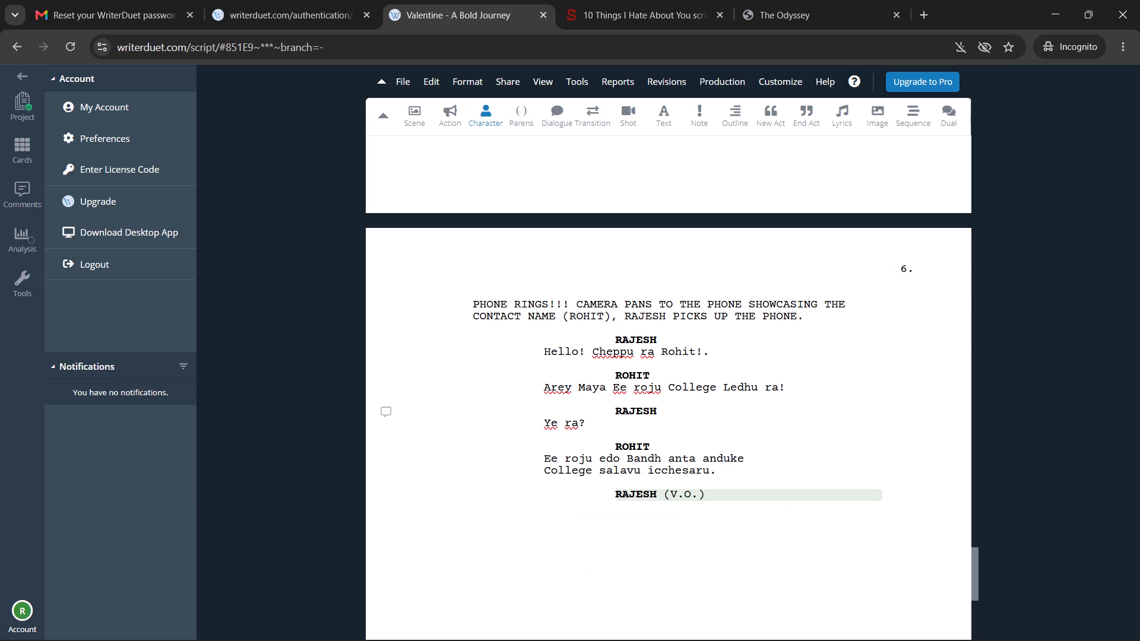
key("Return")
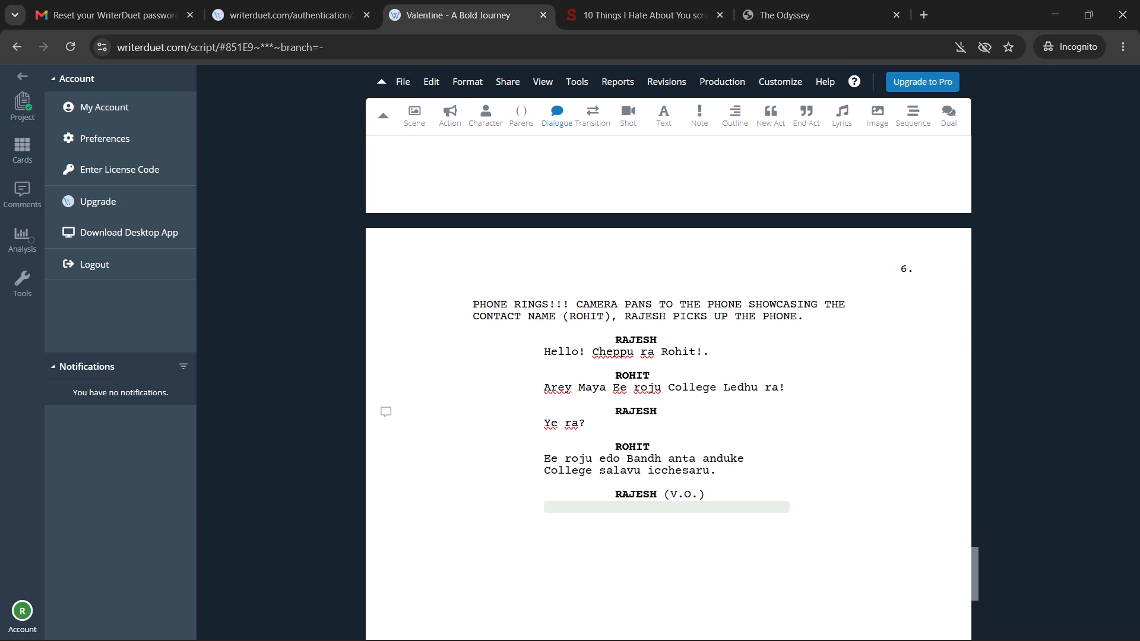
Write Rajesh's voice-over dialogue: "Hammaya!! Ee roju antha khali dorikindi, Happy ga Diary Chaduvuko ochu..".
key("a")
key("BackSpace")
type("hammaya!! ee roju antha khali dorikindi")
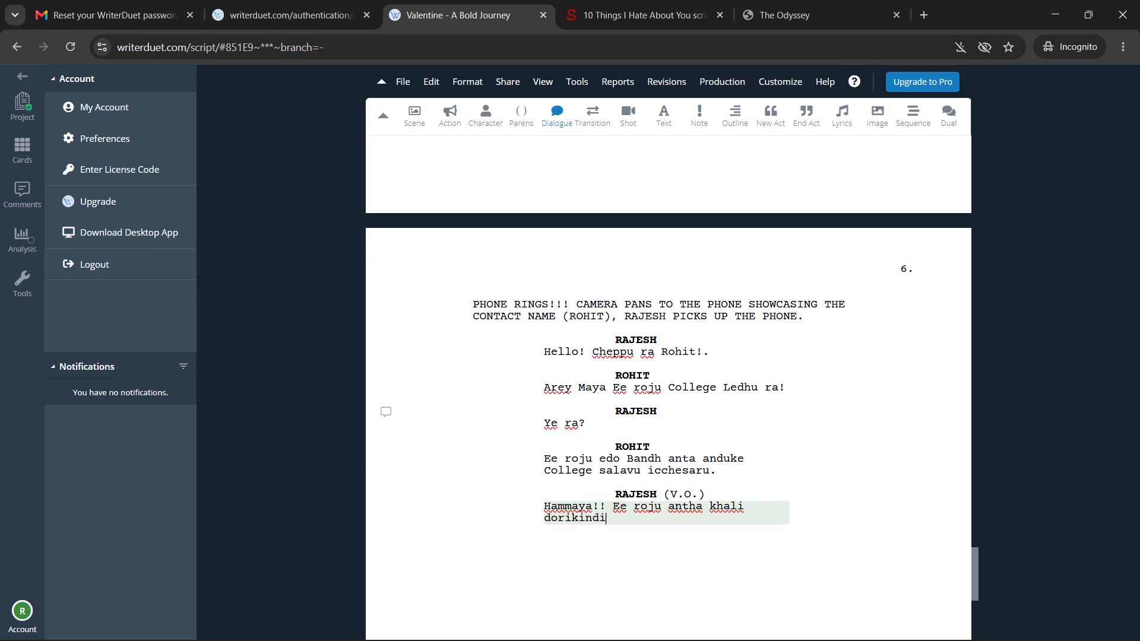
type(", Happy ga Diary Chaduvuko")
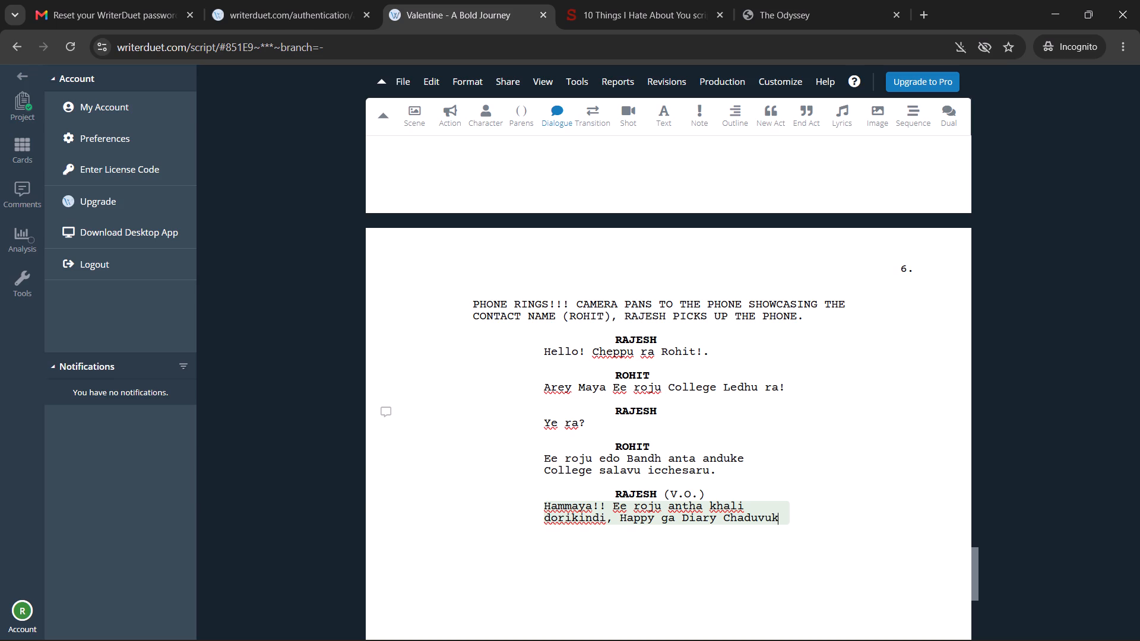
key("space")
type("ochu")
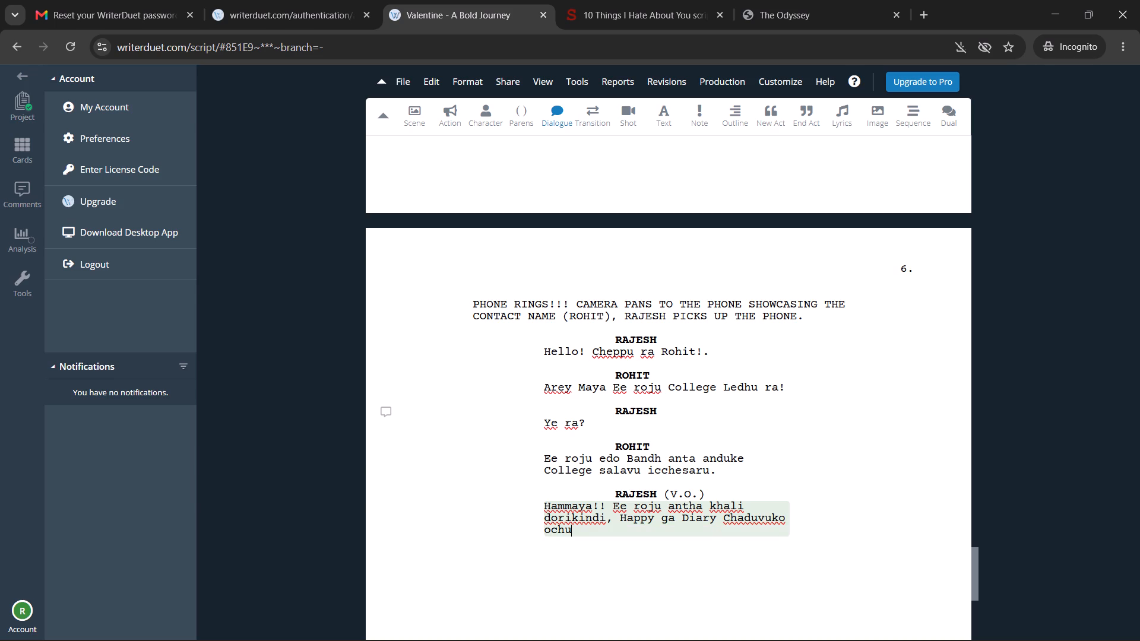
type("..")
Add a bold ROHIT character cue below Rajesh's voice-over dialogue.
key("Return")
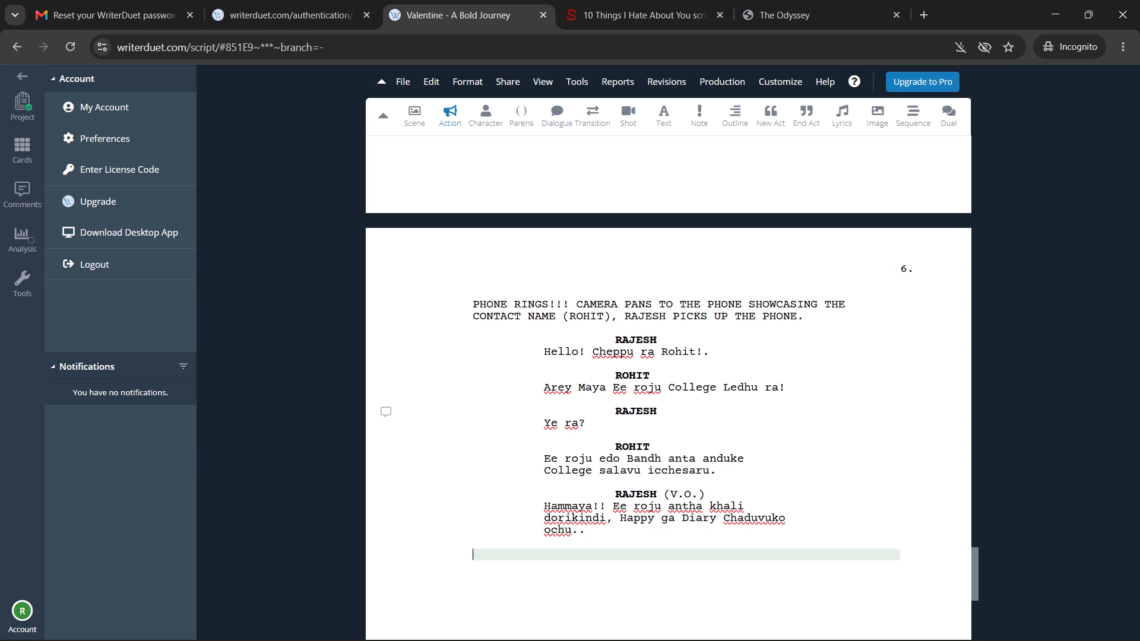
key("ctrl+3")
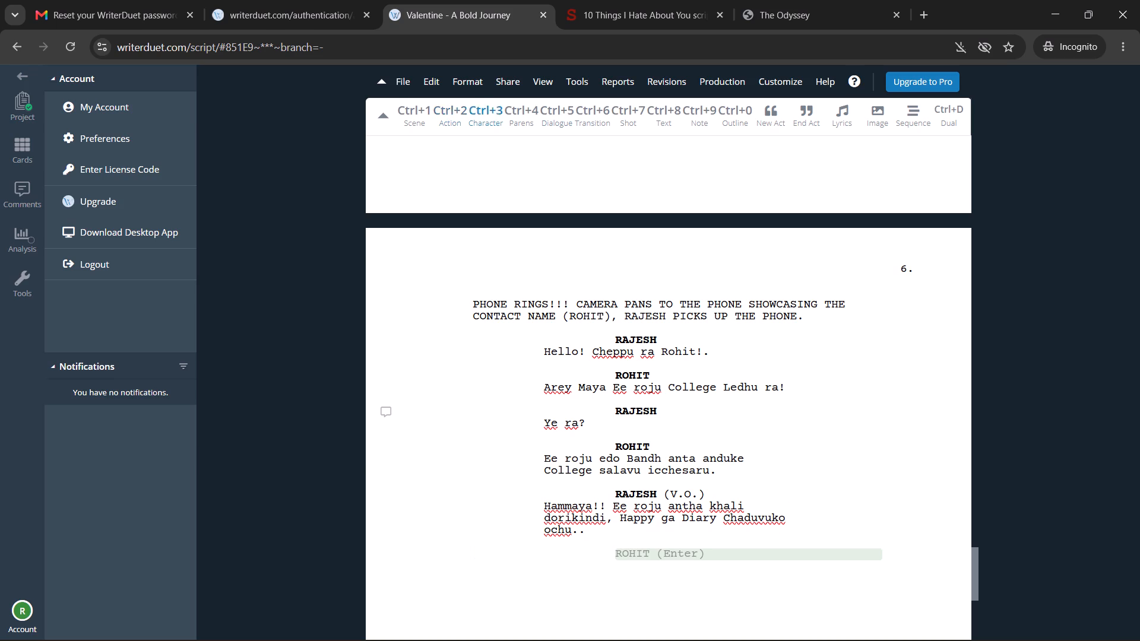
key("Return")
key("Up")
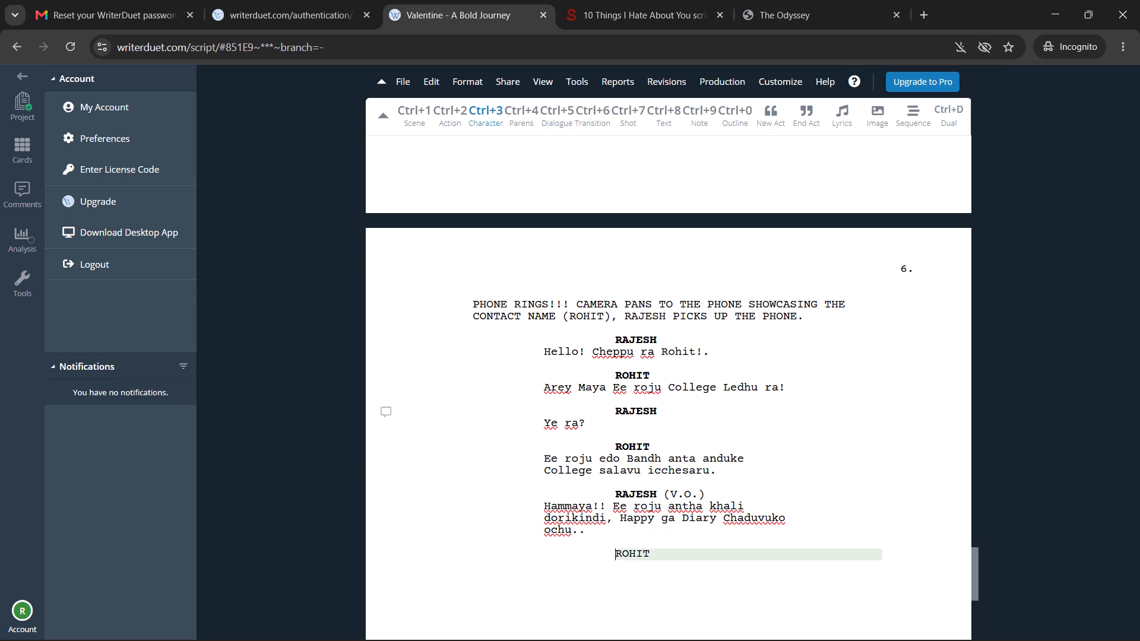
key("ctrl+shift+Right")
key("ctrl+b")
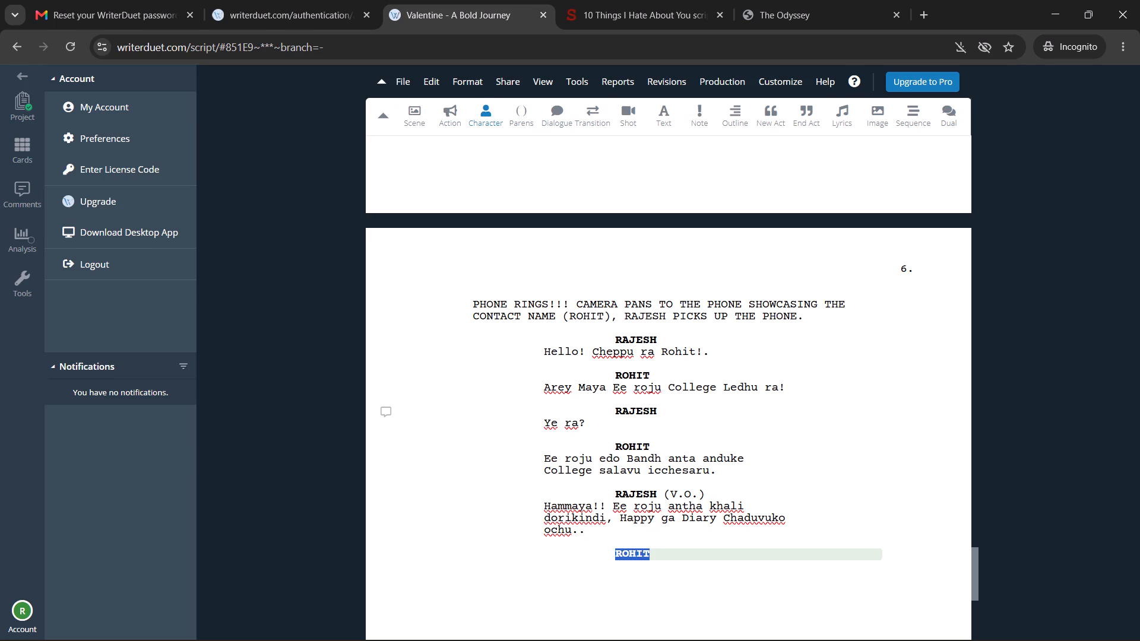
key("Right")
Write Rohit's dialogue under the new cue: "Hello?! Em ra emm matladatledhu??".
key("Return")
type("Hello")
type("?! Em ra em")
key("space")
key("BackSpace")
type("m matladatledhu")
type("??")
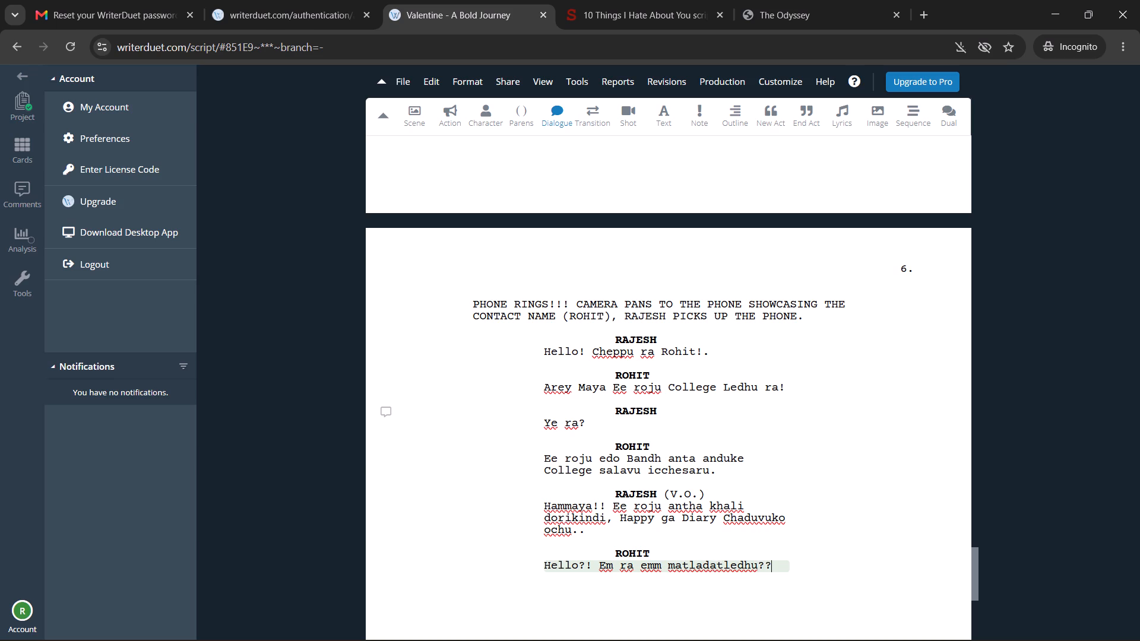
Add a bold RAJESH character cue below Rohit's "Hello?!" line.
key("shift+Return")
key("Return")
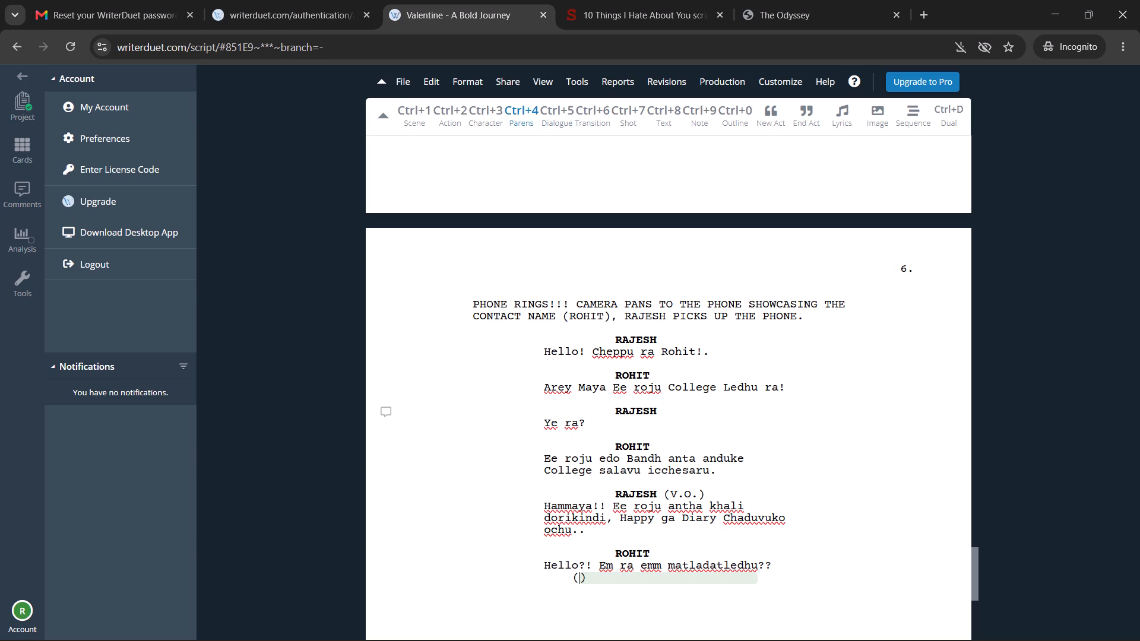
key("ctrl+3")
type("Ra")
key("Tab")
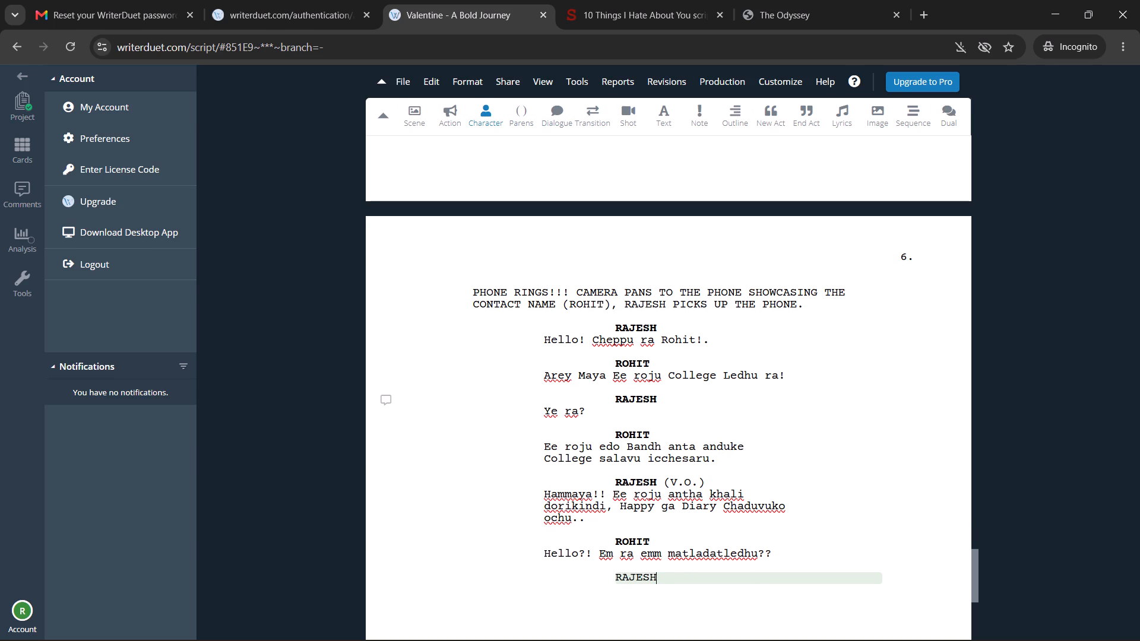
key("ctrl+shift+Left")
key("ctrl+b")
key("Right")
Write Rajesh's reply under his cue: "Ha em ledu le, nenu tarvata matladuthanu".
key("Return")
type("ha")
key("space")
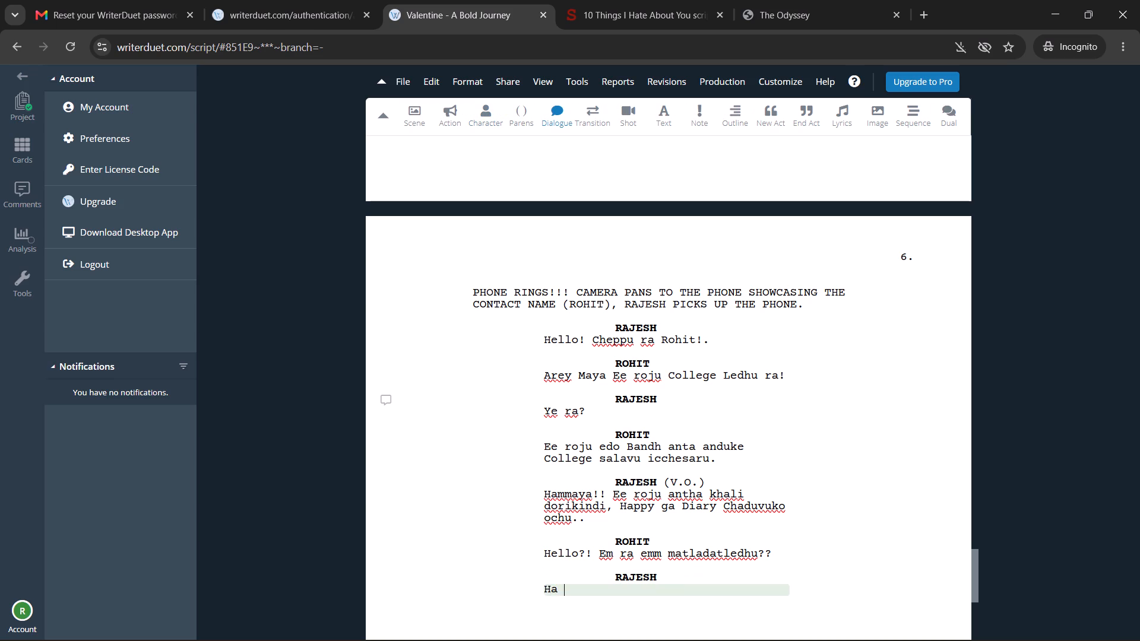
type("em le")
type("du le")
type(", naku")
key("BackSpace")
key("BackSpace")
key("BackSpace")
type("enu tarvata na")
key("BackSpace")
key("BackSpace")
type("matla")
type("dutha")
type("nu")
key("space")
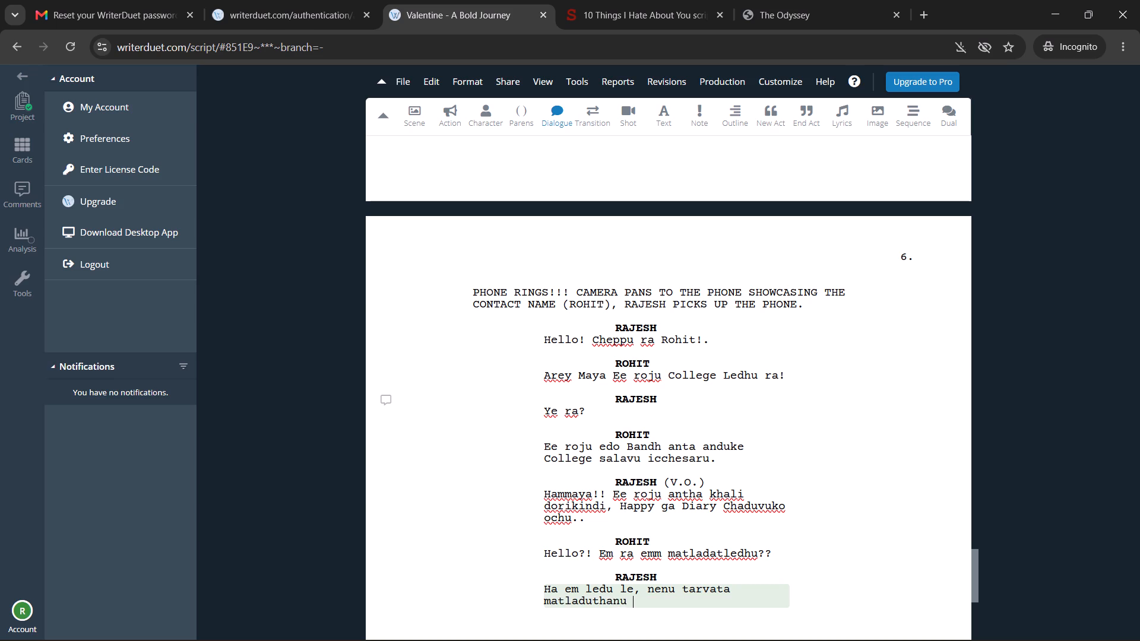
Replace "matladuthanu" at the end of Rajesh's reply with "call chestanu Bye!".
key("ctrl+BackSpace")
type("call chestanu")
key("space")
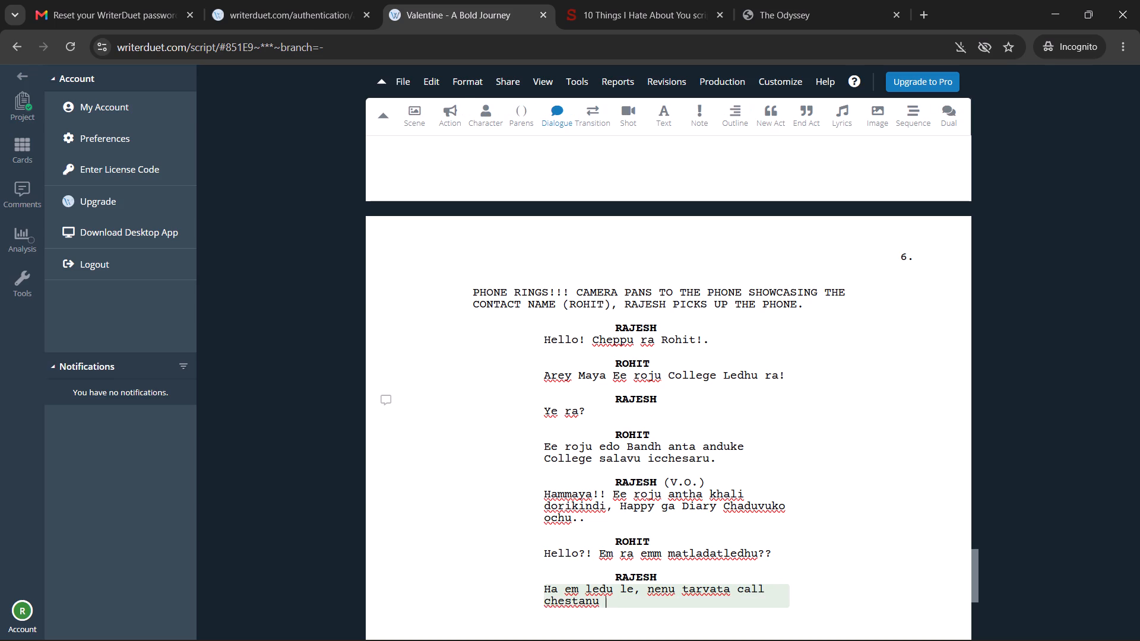
type("Bye")
key("shift+exclam")
Start a Scene-format line below Rajesh's reply reading "RAJESH GETS FREHEN UP, WHILE EATING FOOD HE".
key("Return")
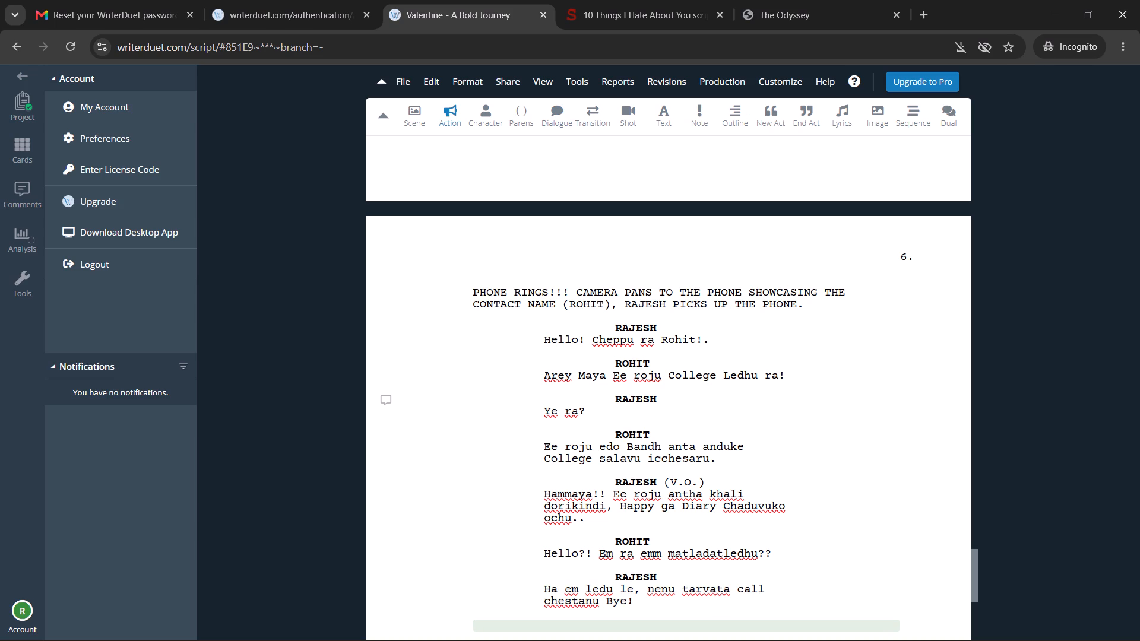
key("ctrl+1")
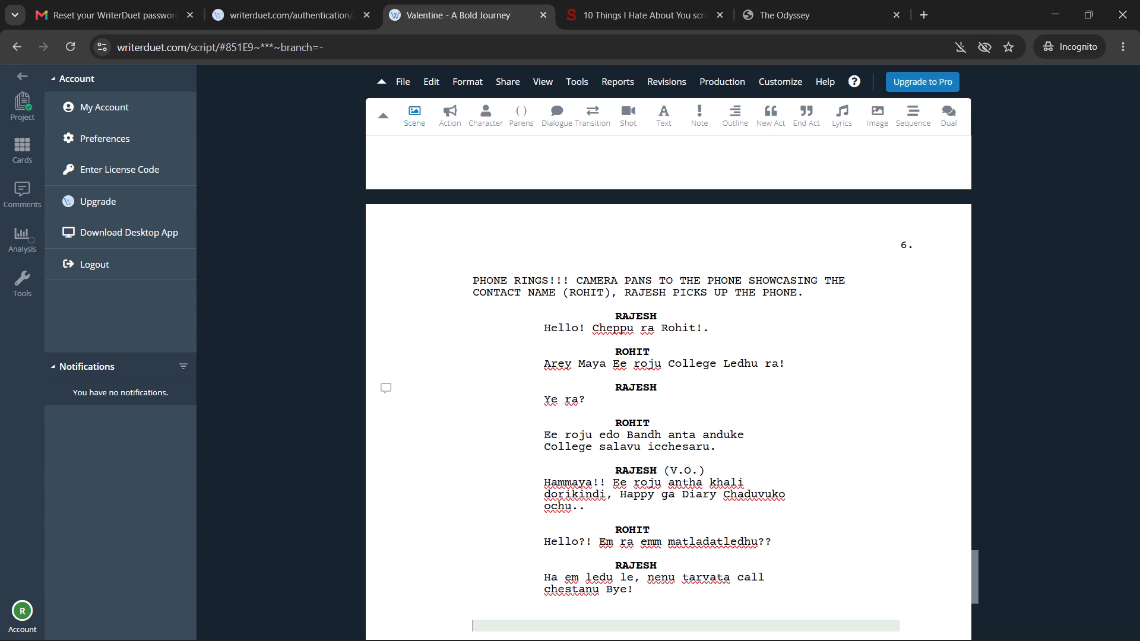
type("Rajesh gets frehen up")
key("space")
key("BackSpace")
type(",")
key("space")
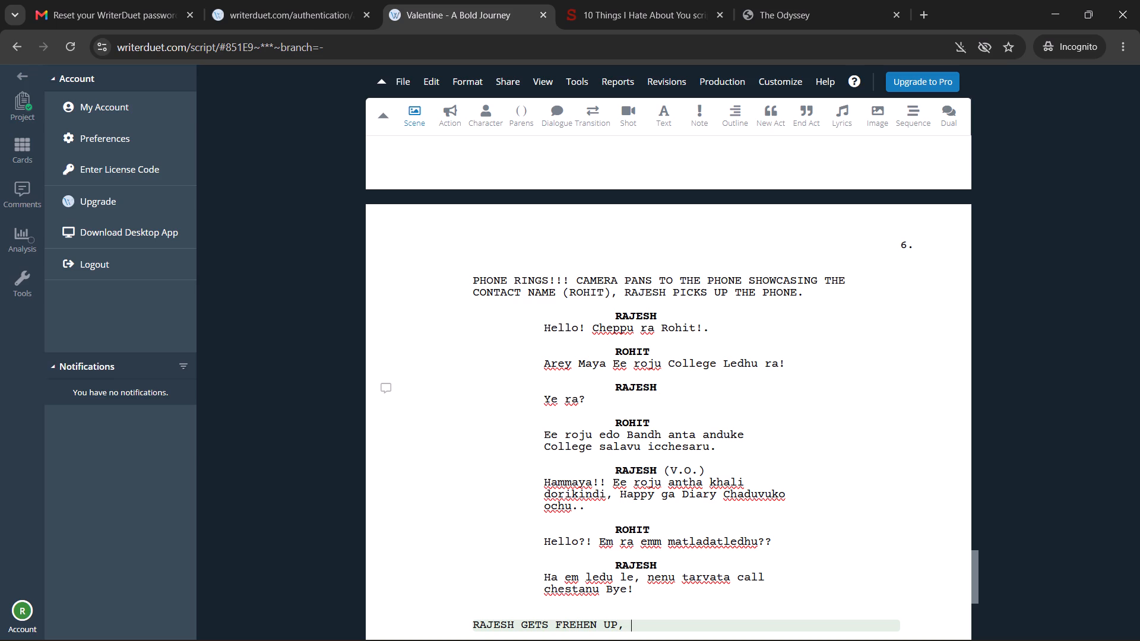
key("w")
type("hile eating")
key("space")
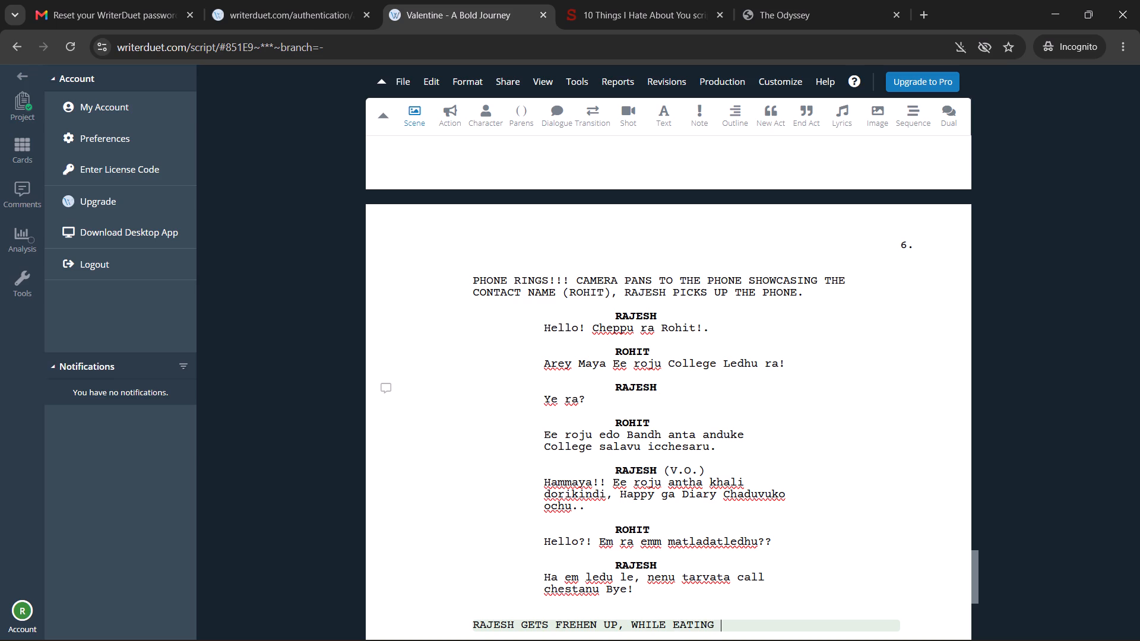
type("food he")
key("space")
Review the preceding Scene 05 text and the phone conversation.
scroll(612, 497, "up", 3)
scroll(711, 445, "up", 7)
scroll(712, 445, "down", 5)
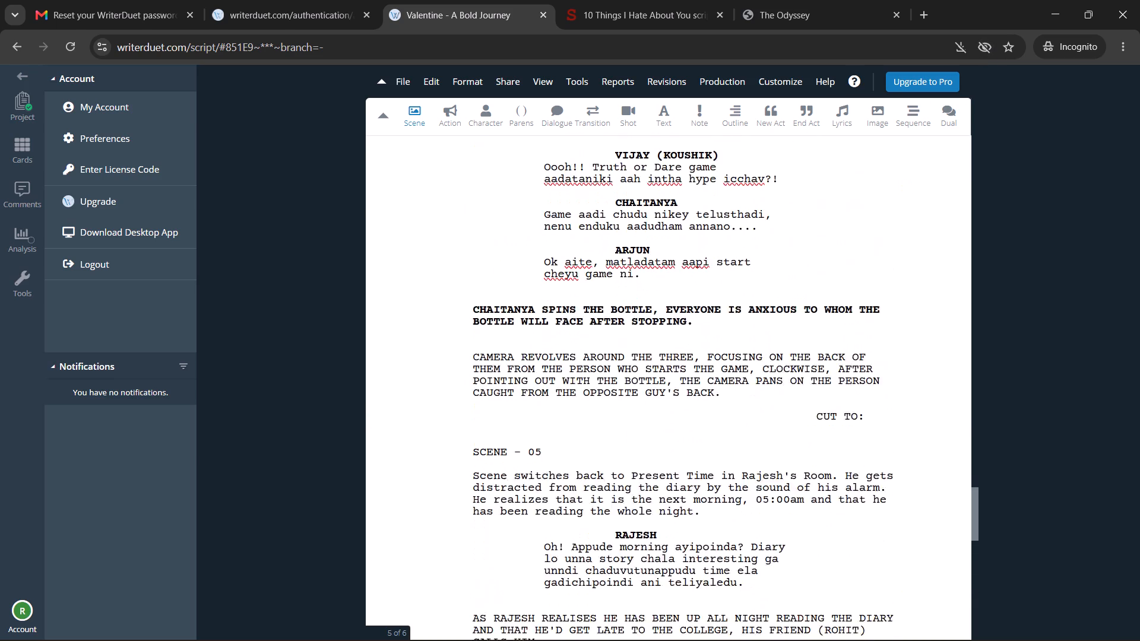
scroll(712, 445, "down", 8)
scroll(728, 420, "up", 1)
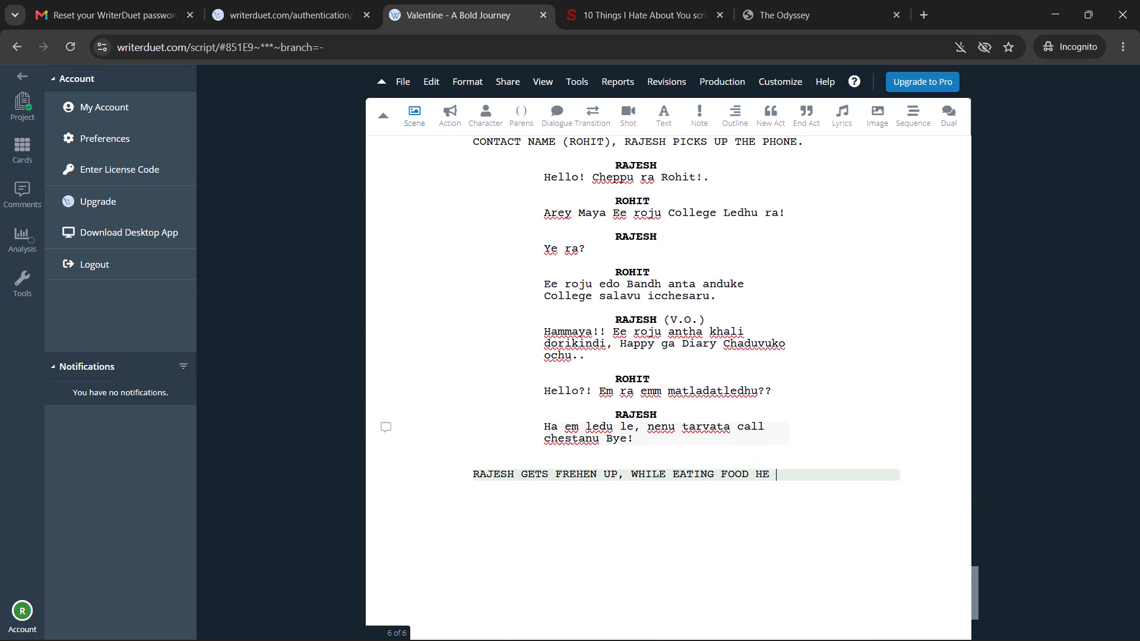
scroll(766, 469, "up", 6)
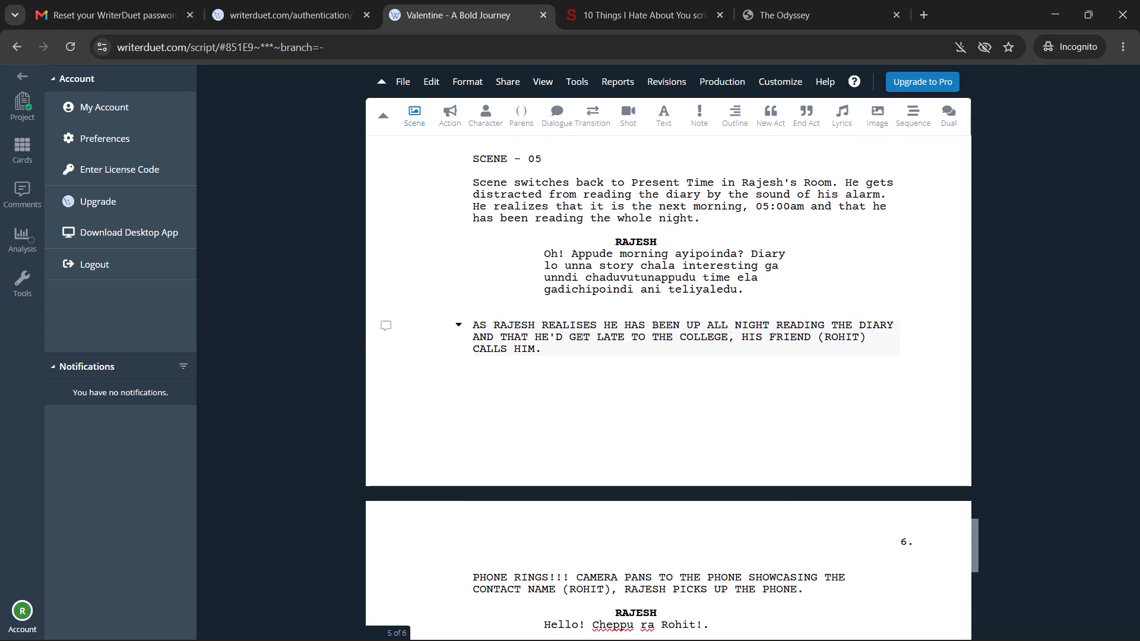
scroll(577, 350, "down", 8)
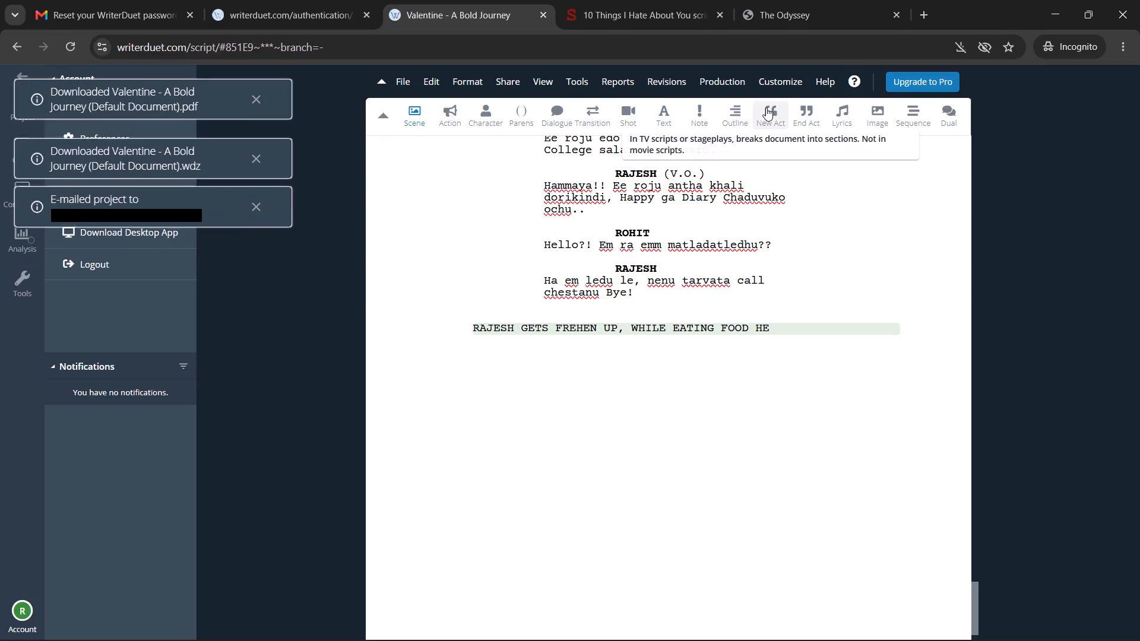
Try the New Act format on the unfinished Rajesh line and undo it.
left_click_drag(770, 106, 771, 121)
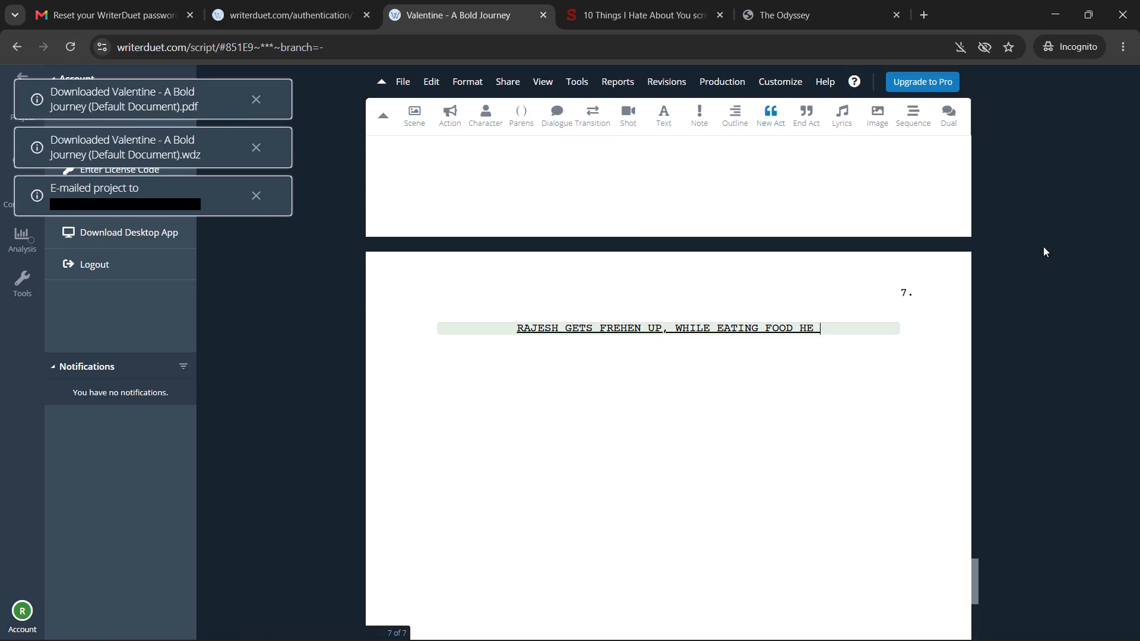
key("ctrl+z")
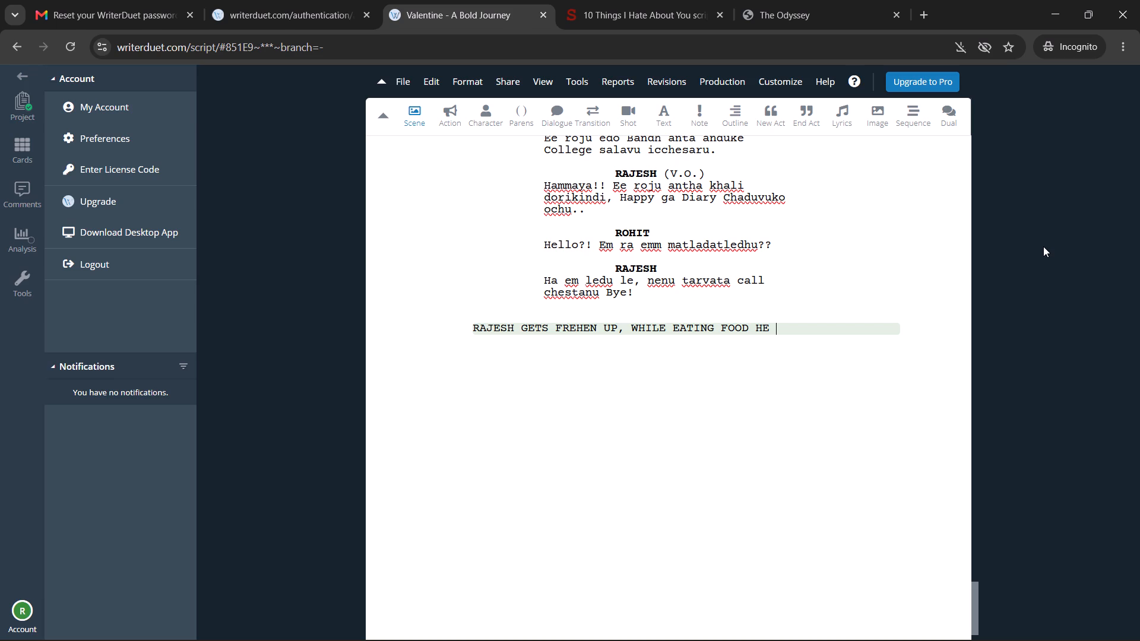
Continue the unfinished Rajesh line with "BIRNGS UP THE DIARY TO CONTINUE READING AGAIN.".
type("birngh")
key("BackSpace")
type("s up the diary")
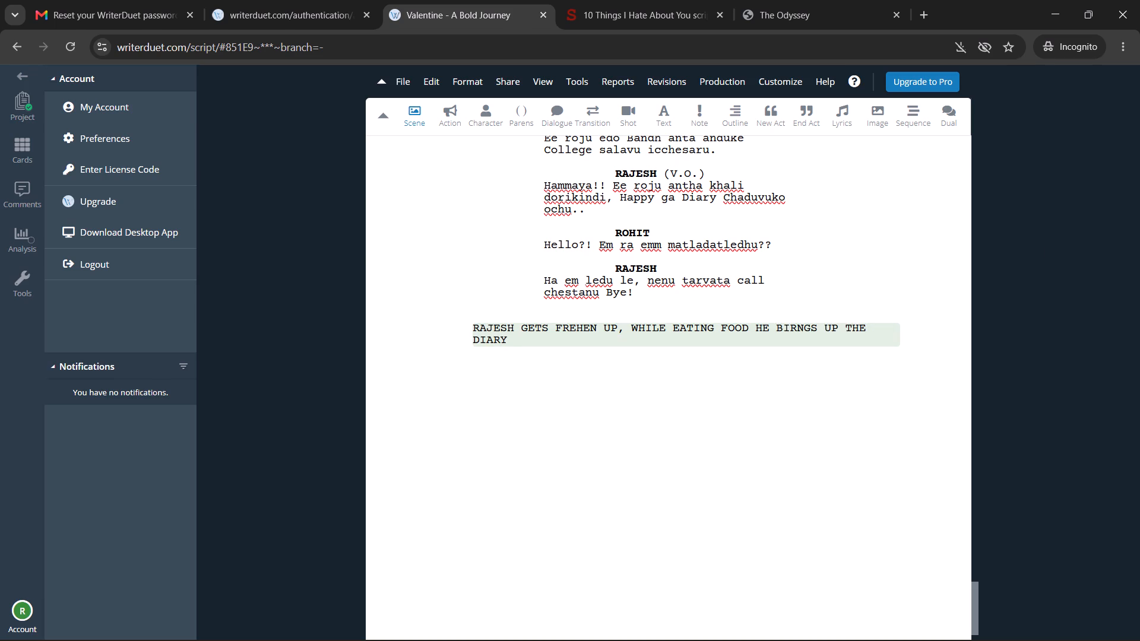
key("space")
type("to re")
key("BackSpace")
key("BackSpace")
type("contui")
key("BackSpace")
key("BackSpace")
type("inue reading again")
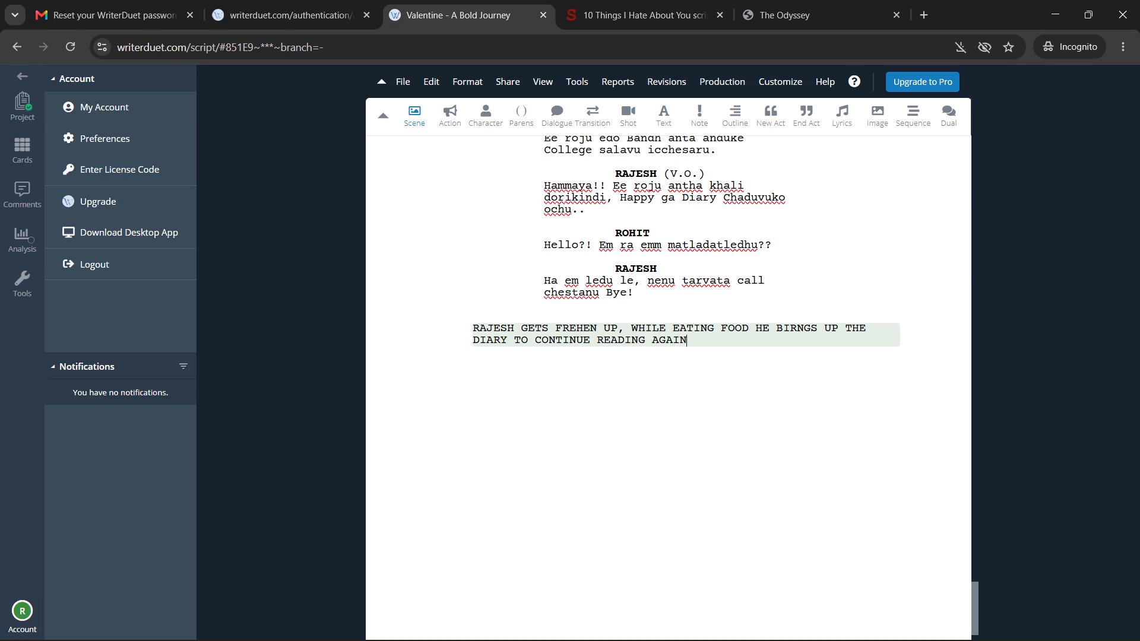
key("period")
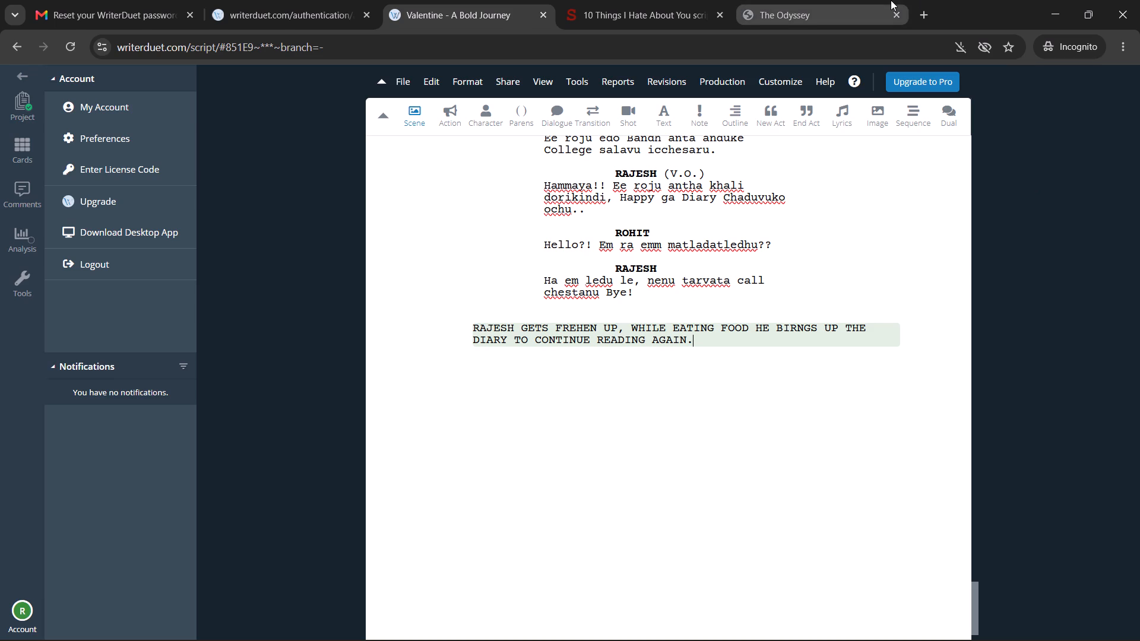
key("Return")
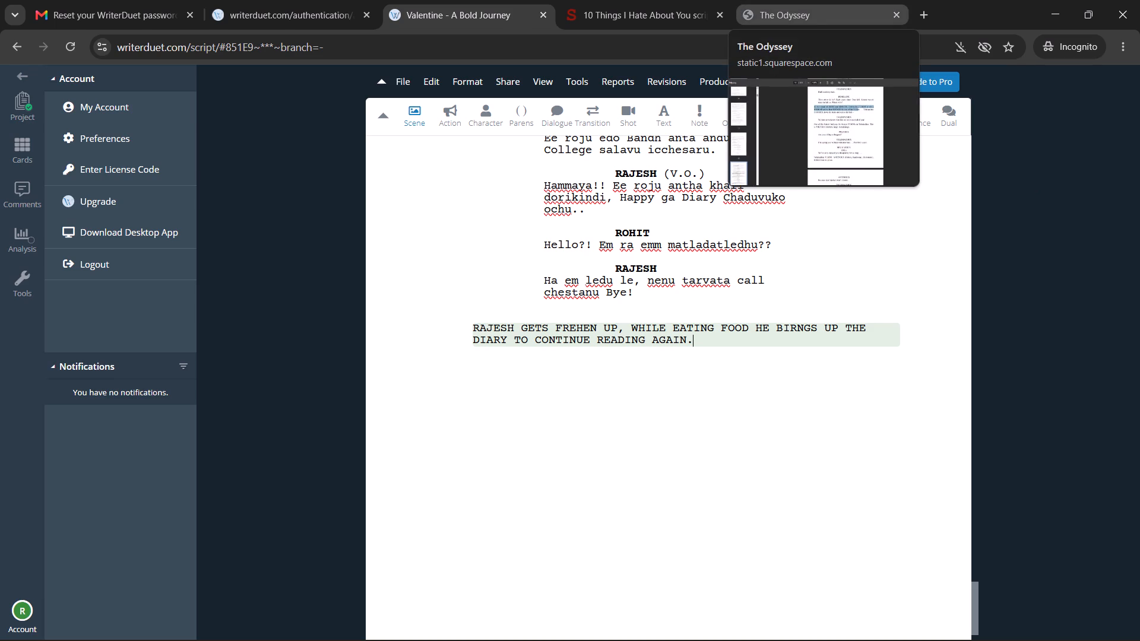
key("BackSpace")
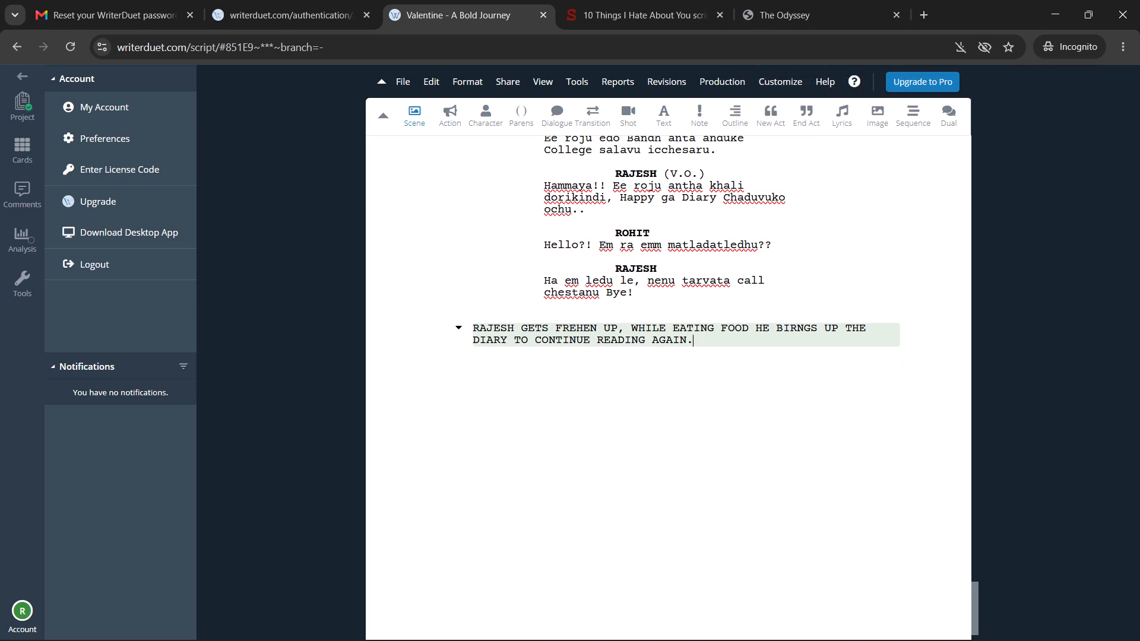
Replace the final period of the diary line with ", WITH CURIOSITY." and start a new line below.
key("BackSpace")
type(", with")
key("space")
type("curiou")
key("BackSpace")
type("situ")
key("BackSpace")
key("y")
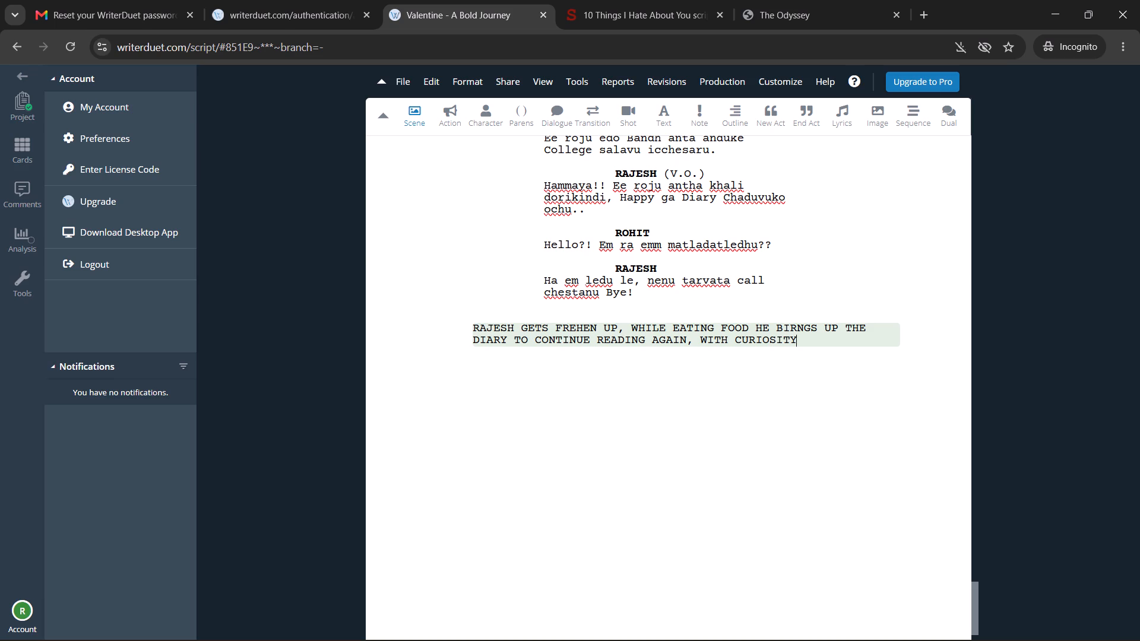
key("period")
key("Return")
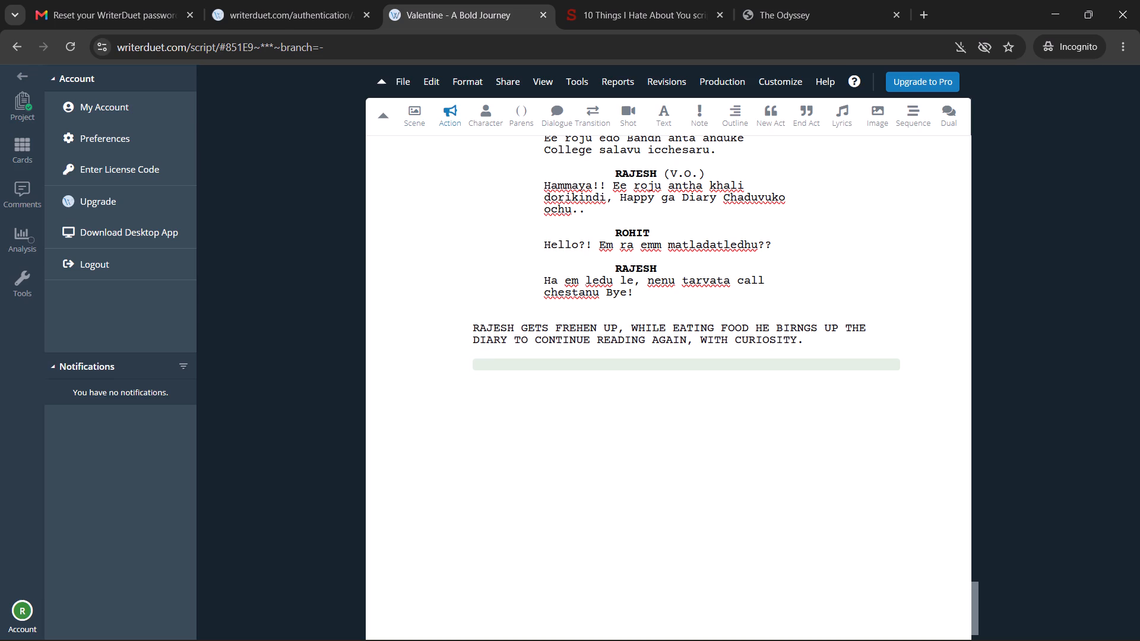
End Scene 05 with a "CUT TO:" transition below the diary-reading line.
type("cut t")
key("o")
key("shift+colon")
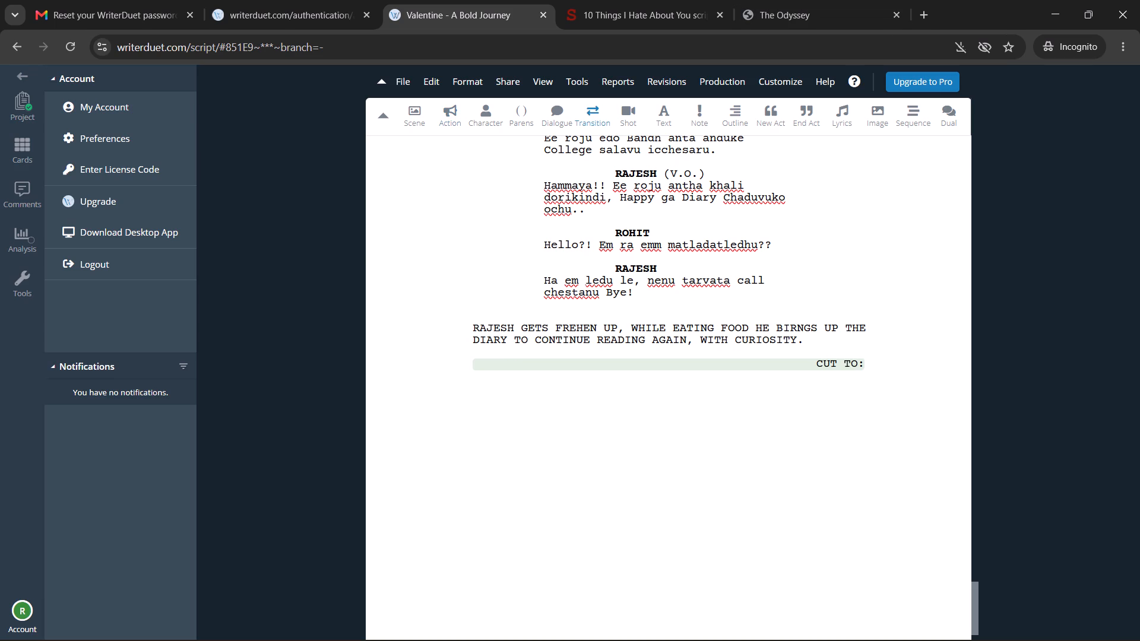
key("Return")
Add the scene heading "SCENE - 06" below the transition and start a new line under it.
type("scen")
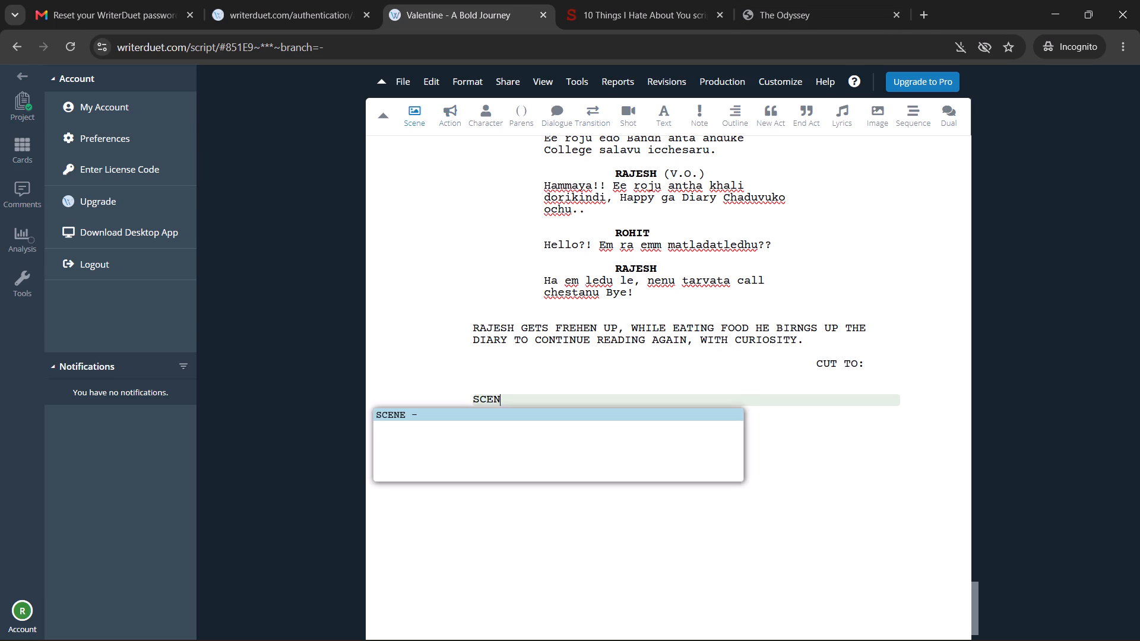
key("Tab")
key("space")
key("0")
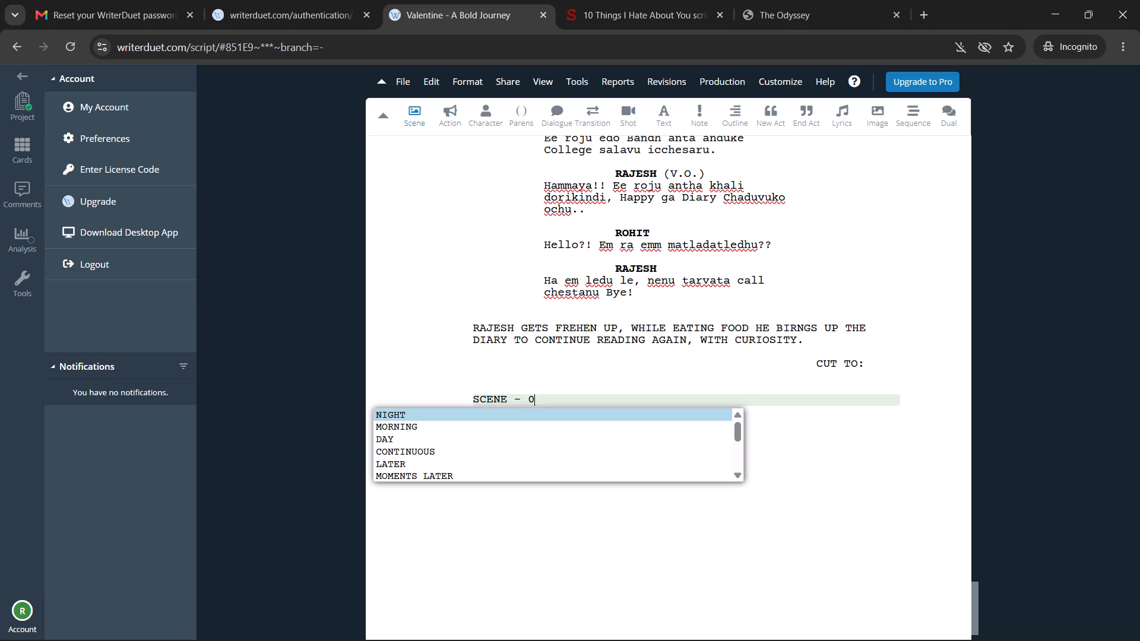
key("6")
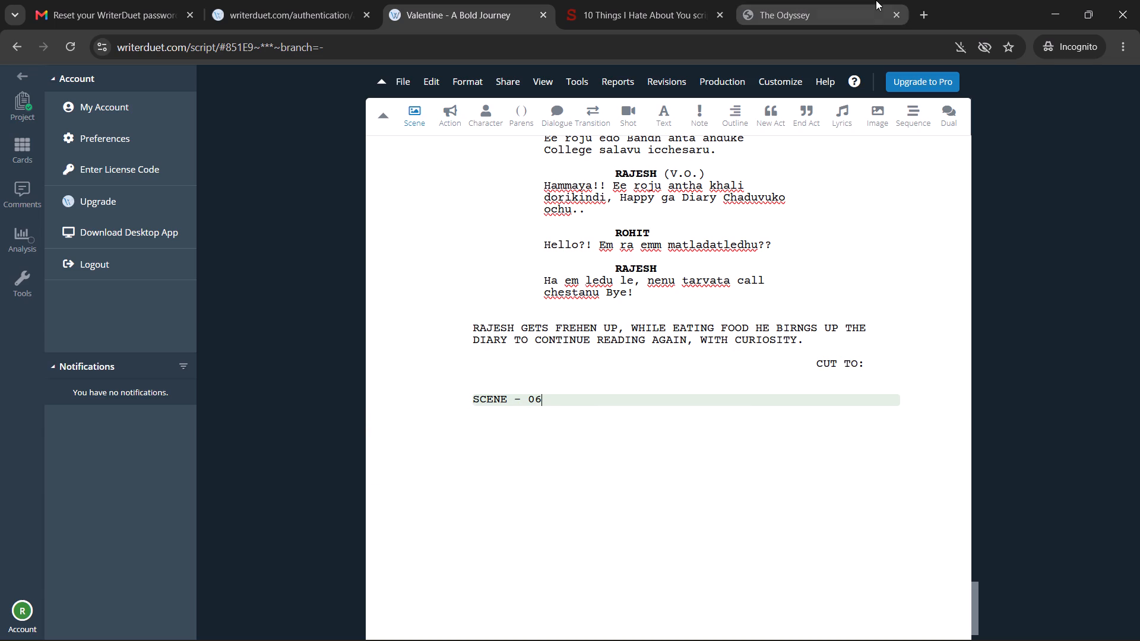
scroll(837, 120, "up", 4)
scroll(824, 167, "up", 7)
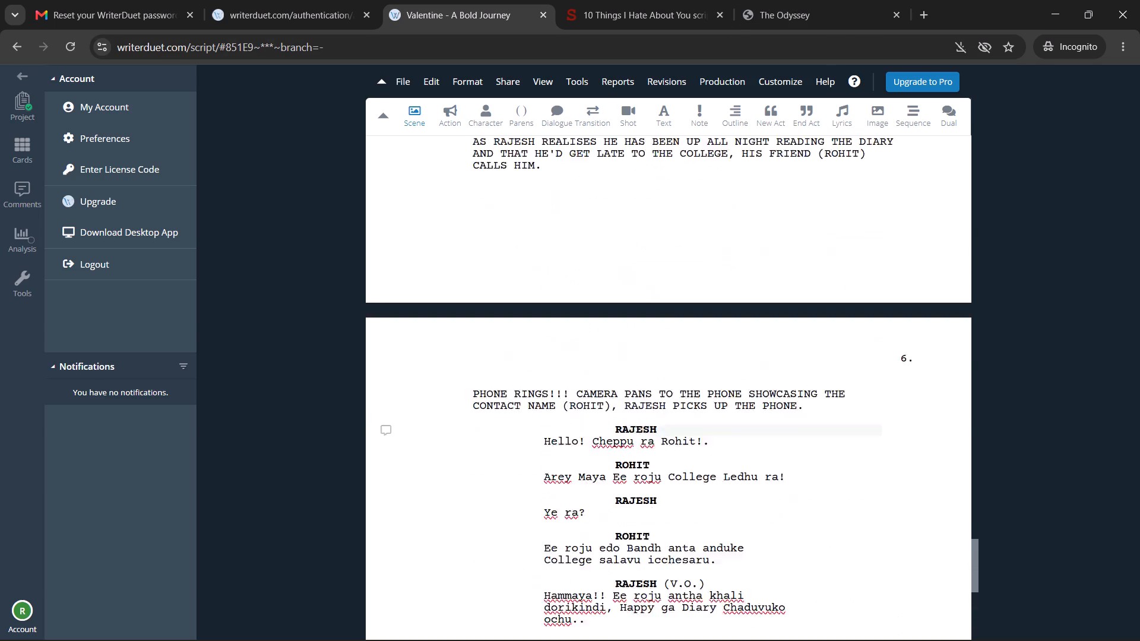
scroll(812, 181, "up", 2)
scroll(812, 181, "down", 9)
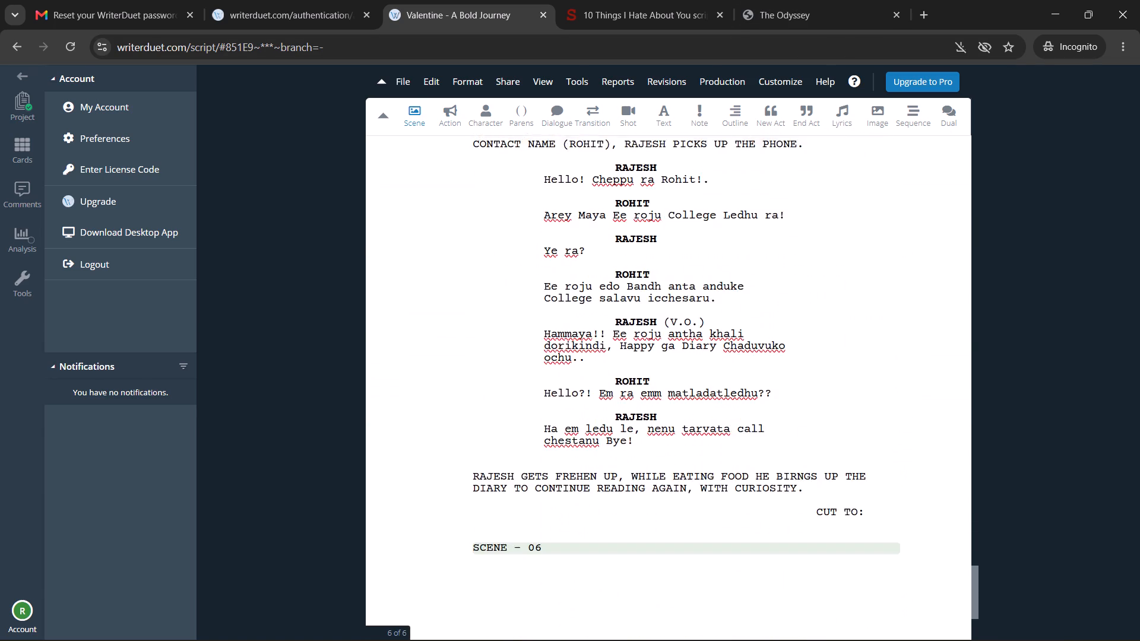
scroll(812, 183, "down", 1)
key("Return")
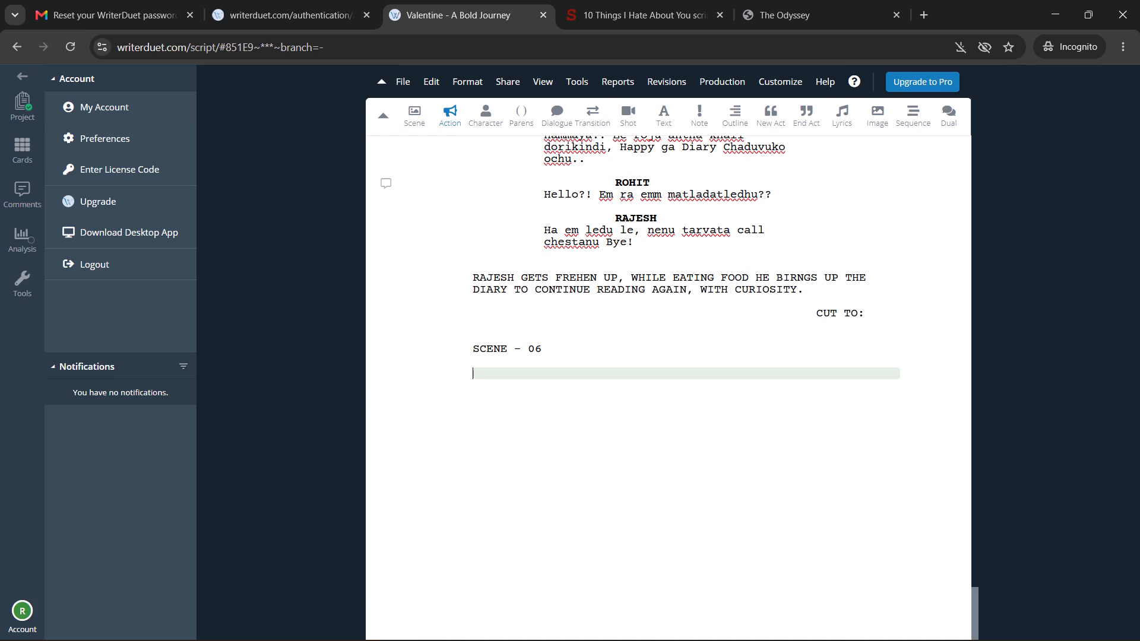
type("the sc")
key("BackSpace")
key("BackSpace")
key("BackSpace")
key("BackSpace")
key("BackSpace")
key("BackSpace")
Begin a Scene-format line under the SCENE - 06 heading with "THE SCENE CONTINUES".
key("ctrl+1")
type("the scene contui")
key("BackSpace")
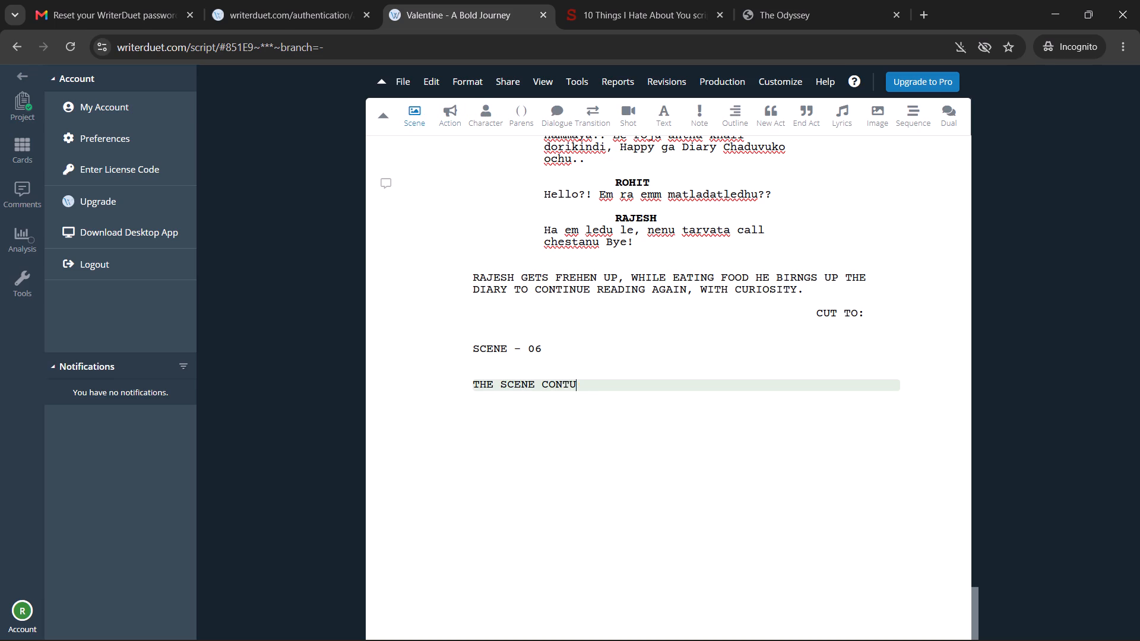
key("BackSpace")
type("int")
key("BackSpace")
type("ues")
key("space")
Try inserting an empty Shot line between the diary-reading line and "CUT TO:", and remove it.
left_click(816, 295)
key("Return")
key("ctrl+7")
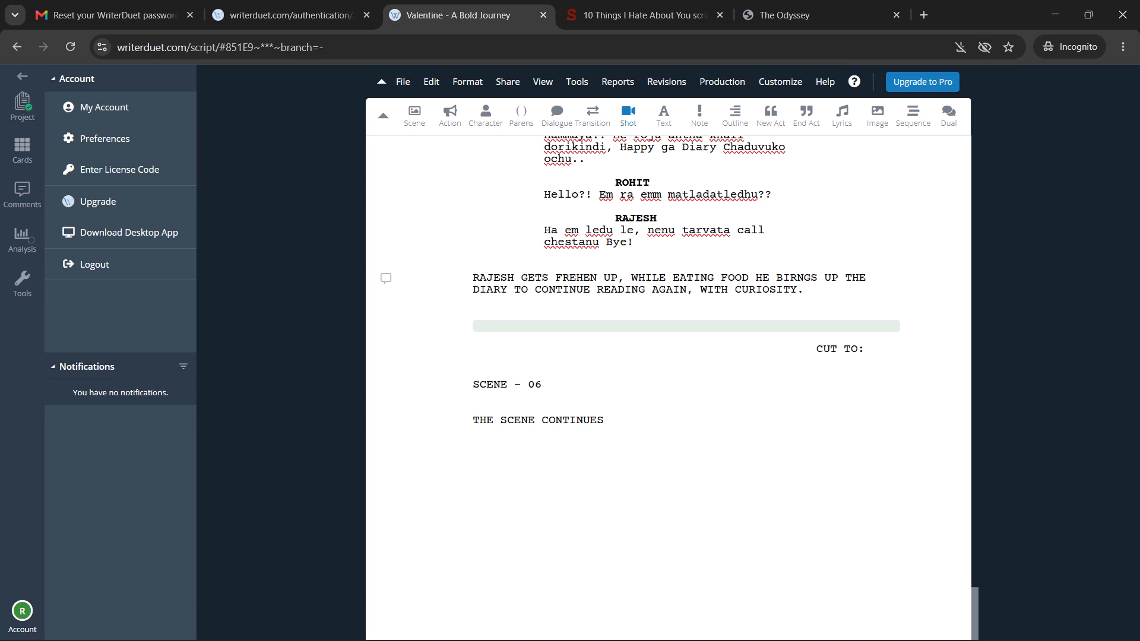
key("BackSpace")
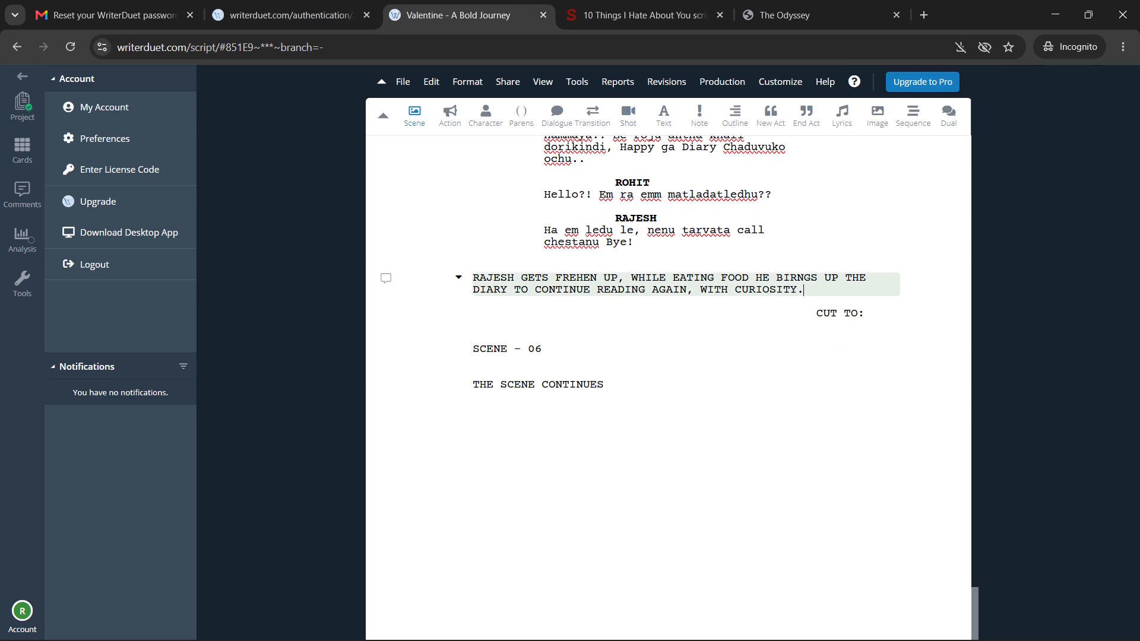
Continue the Scene 06 opening line with "TO THE PAST IN THE COLLEGE, WHILE THE BOTTLE WAS STILL SPINNING.".
left_click(619, 403)
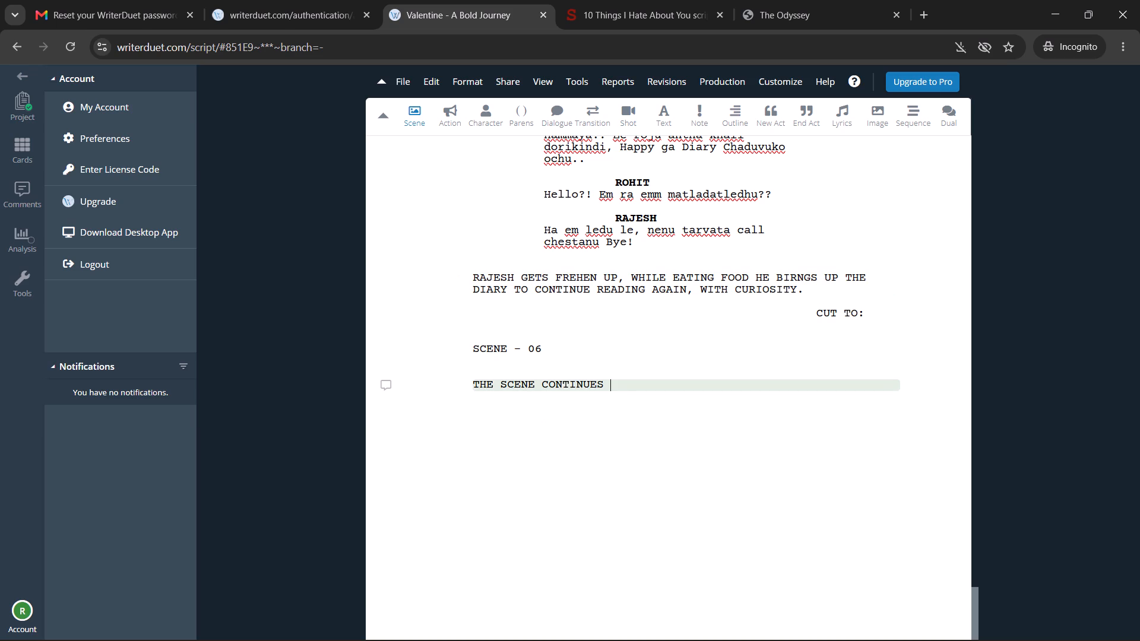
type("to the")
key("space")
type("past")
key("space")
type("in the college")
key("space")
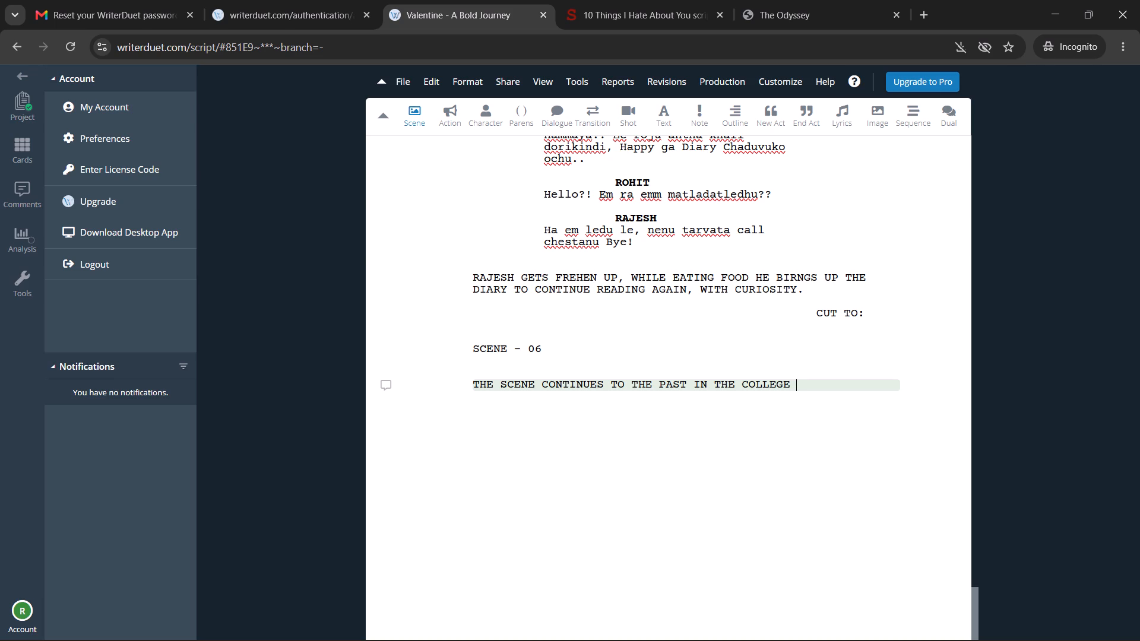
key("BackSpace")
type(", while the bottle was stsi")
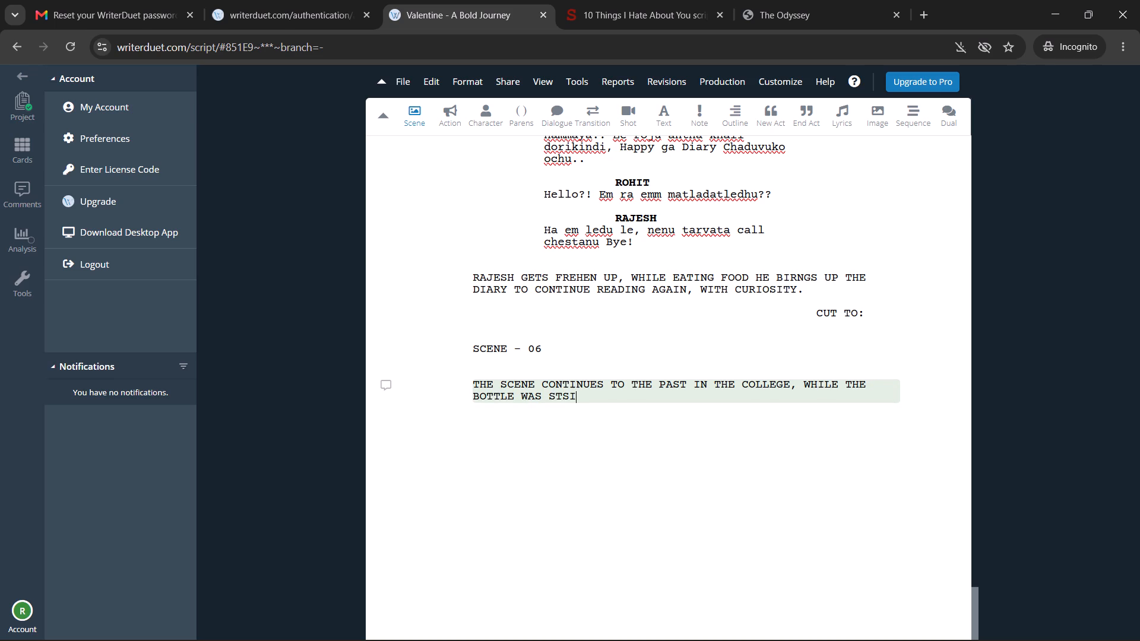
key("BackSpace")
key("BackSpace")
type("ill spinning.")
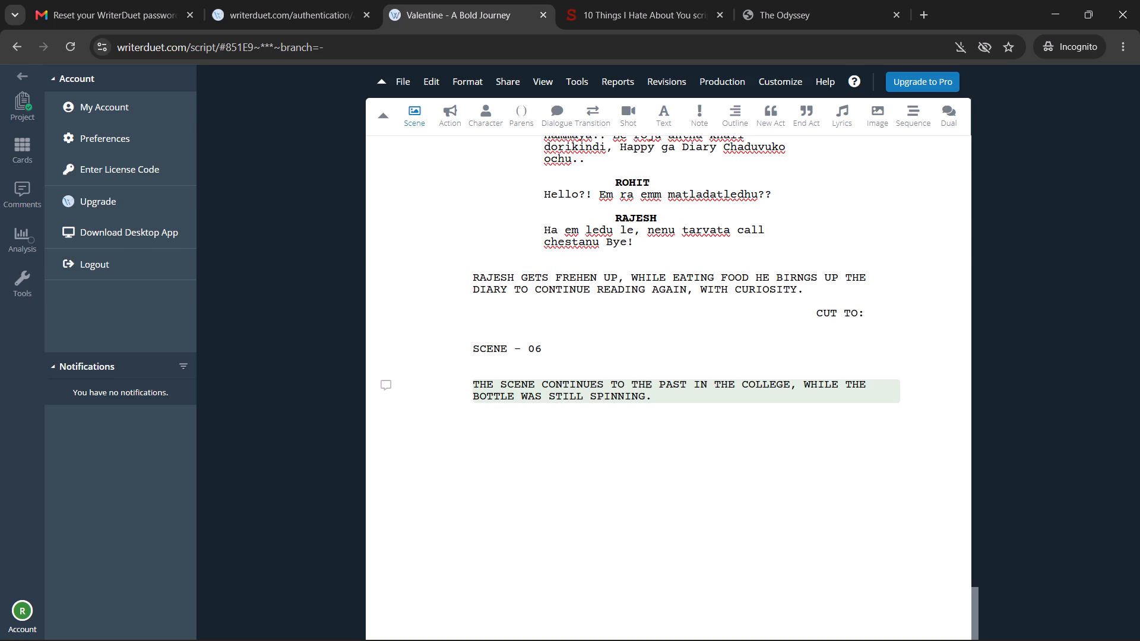
Add the sentence "IT STOPPED SPINNING WHILE FACING TOWARDS VIJAY(KOUSHIK)." to the opening paragraph and start a new line below.
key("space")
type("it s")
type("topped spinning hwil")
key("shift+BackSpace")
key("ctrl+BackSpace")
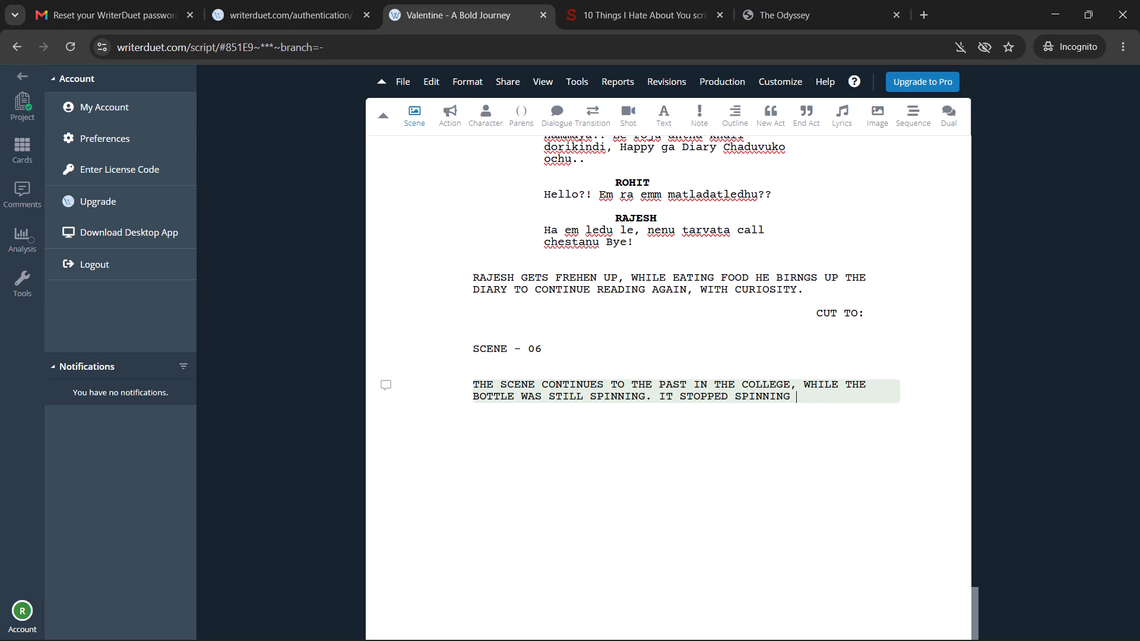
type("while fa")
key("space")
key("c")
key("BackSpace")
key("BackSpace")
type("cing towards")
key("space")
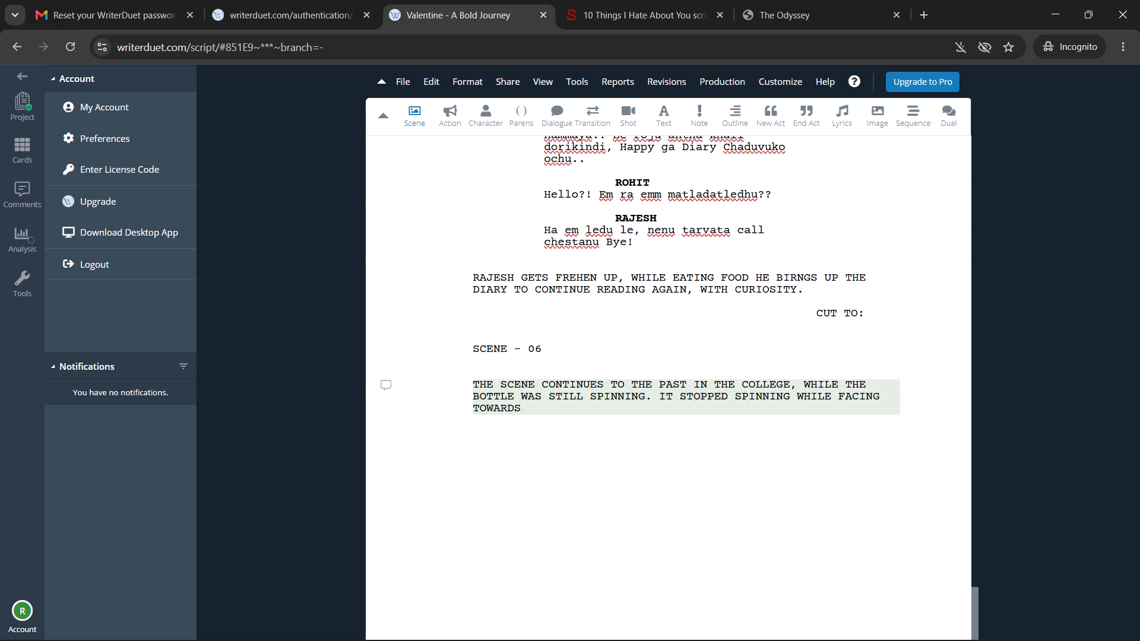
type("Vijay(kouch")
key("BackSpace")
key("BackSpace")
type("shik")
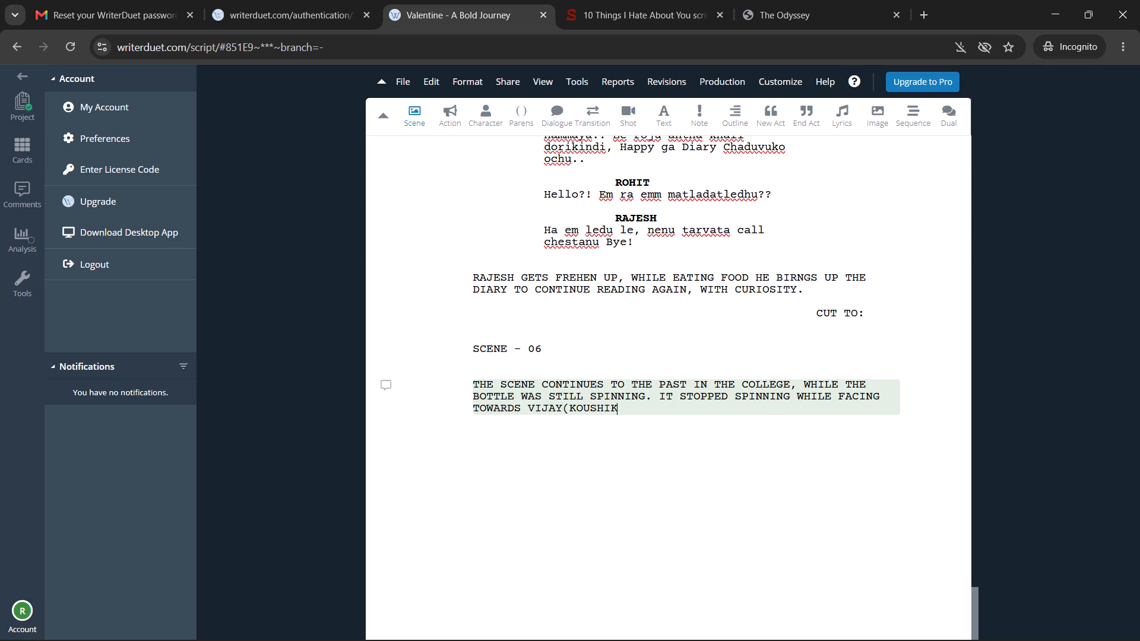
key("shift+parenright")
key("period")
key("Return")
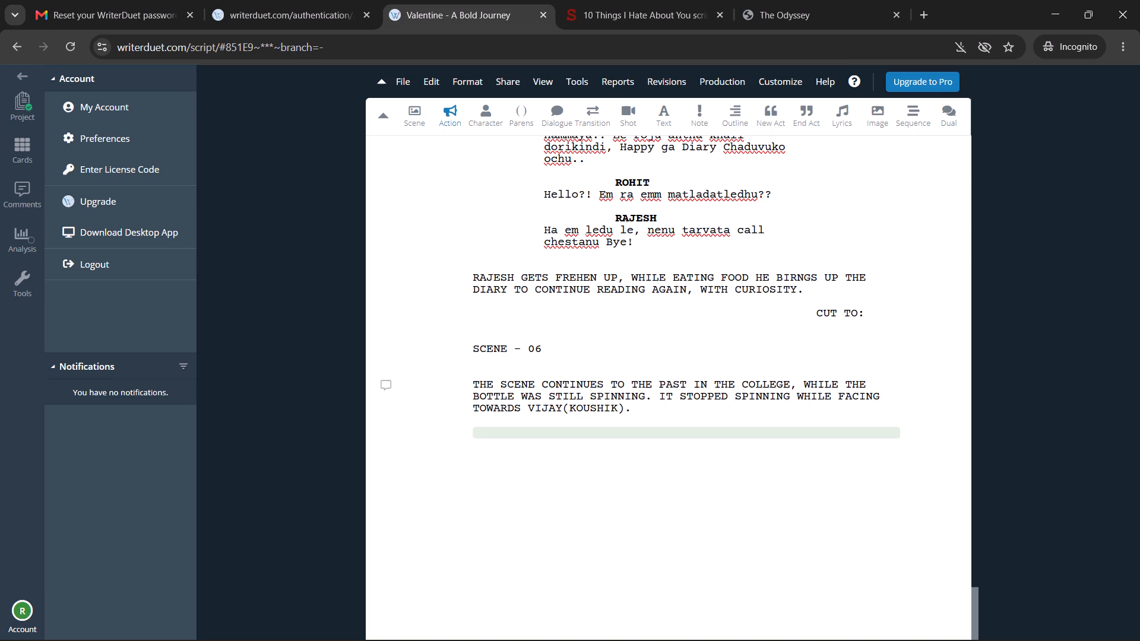
Add a CHAITANYA character cue below the opening paragraph, with an empty dialogue line under it.
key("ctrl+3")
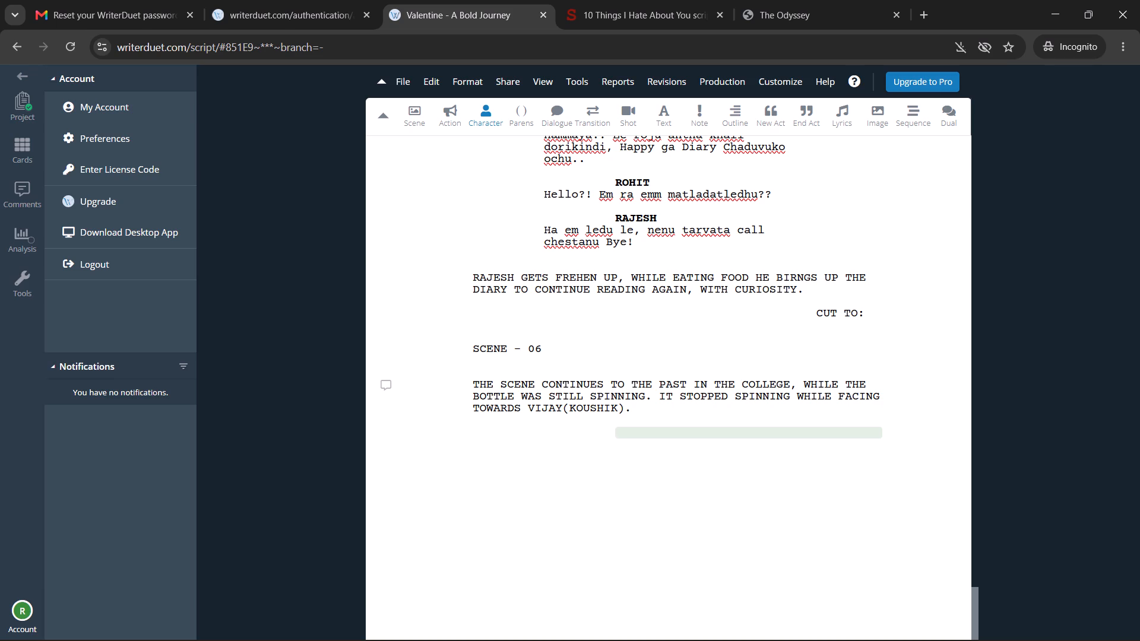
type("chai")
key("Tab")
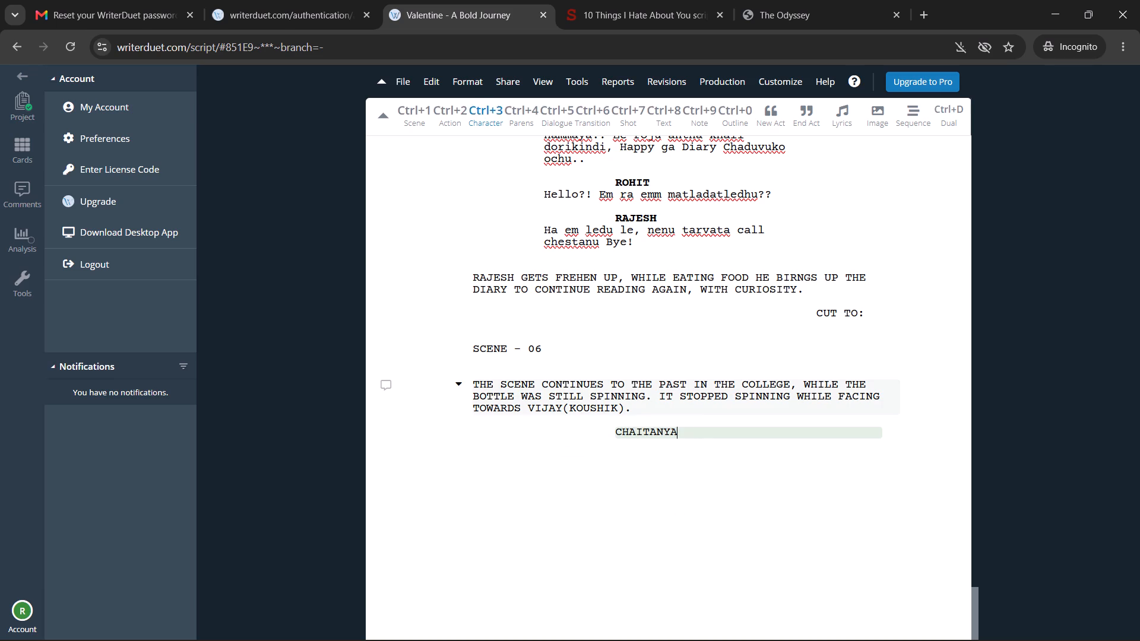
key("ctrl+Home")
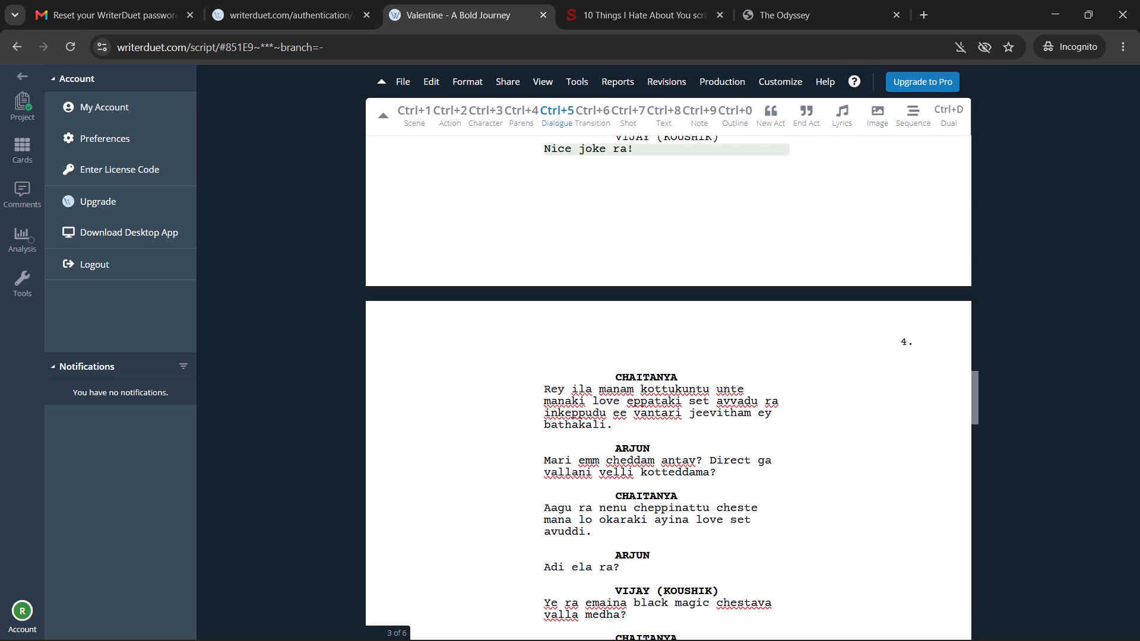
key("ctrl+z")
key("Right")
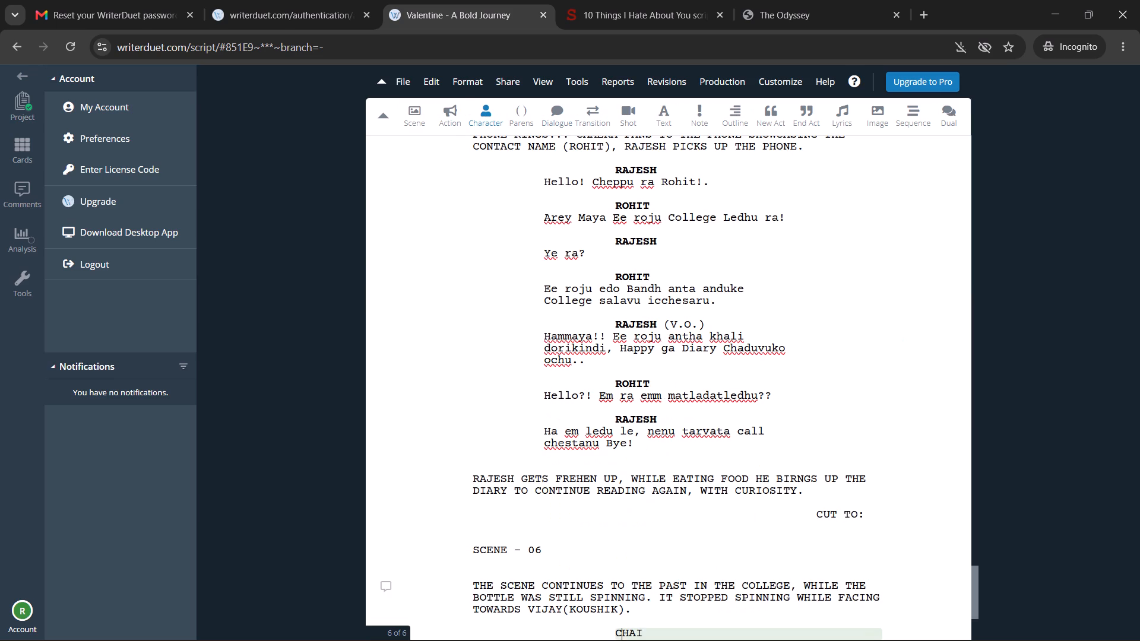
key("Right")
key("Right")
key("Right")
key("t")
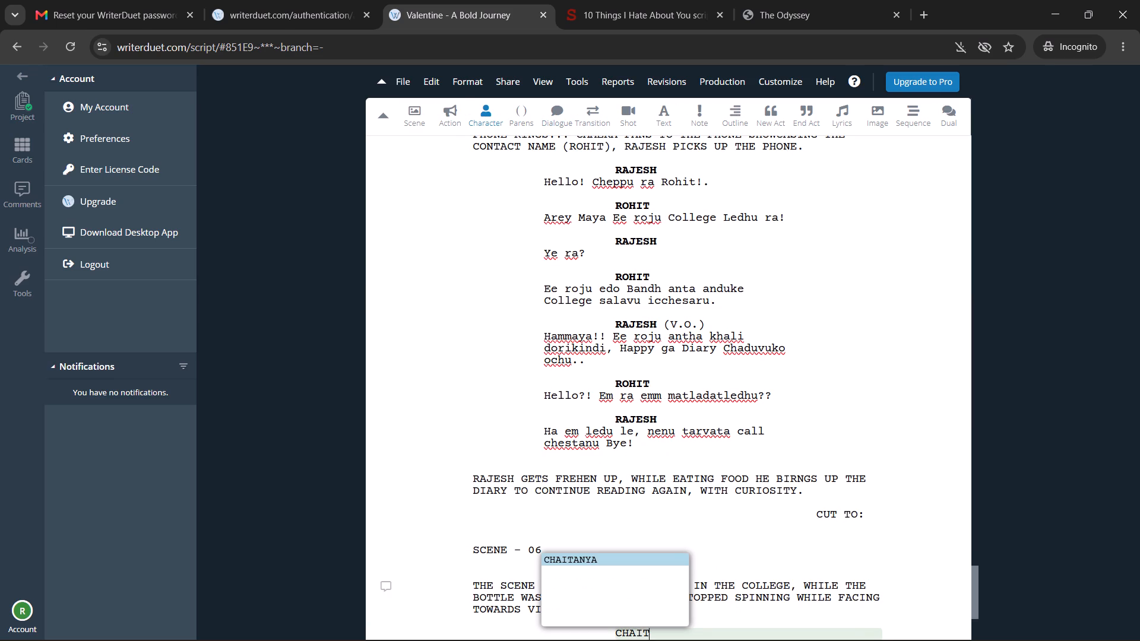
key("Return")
Make the CHAITANYA cue bold and return to the empty dialogue line under it.
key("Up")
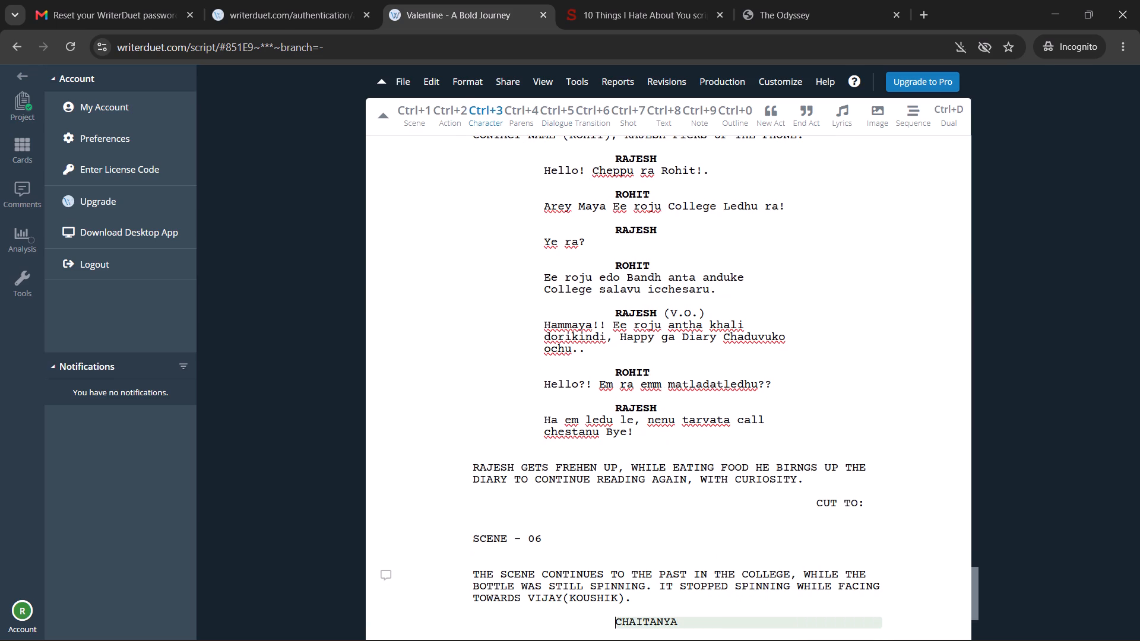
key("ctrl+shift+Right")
key("ctrl+b")
key("Down")
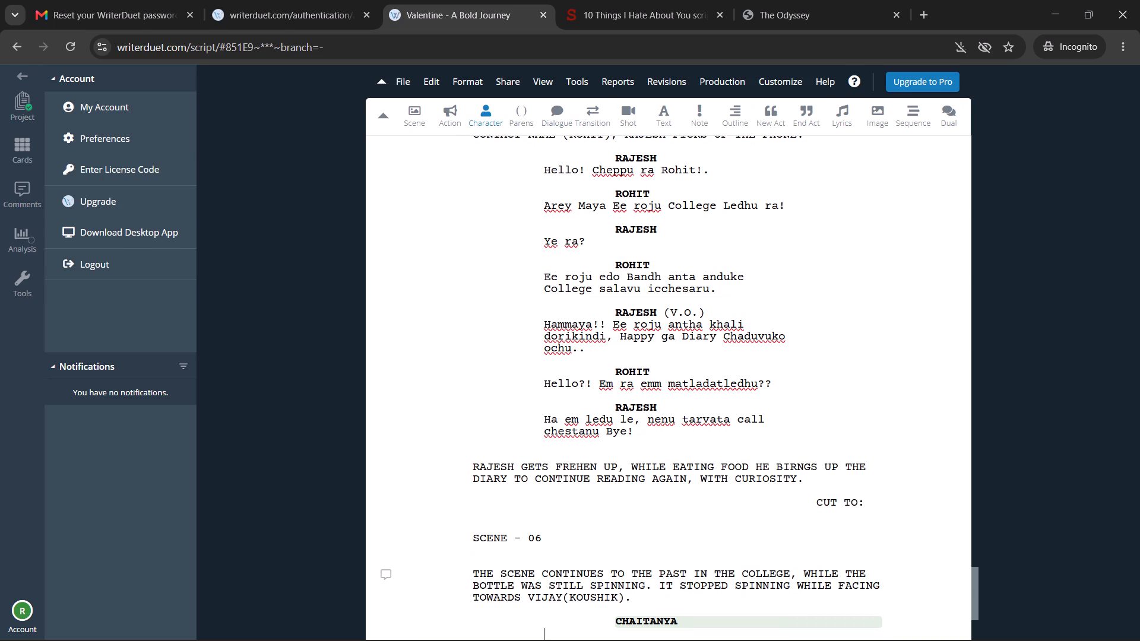
key("Up")
key("Down")
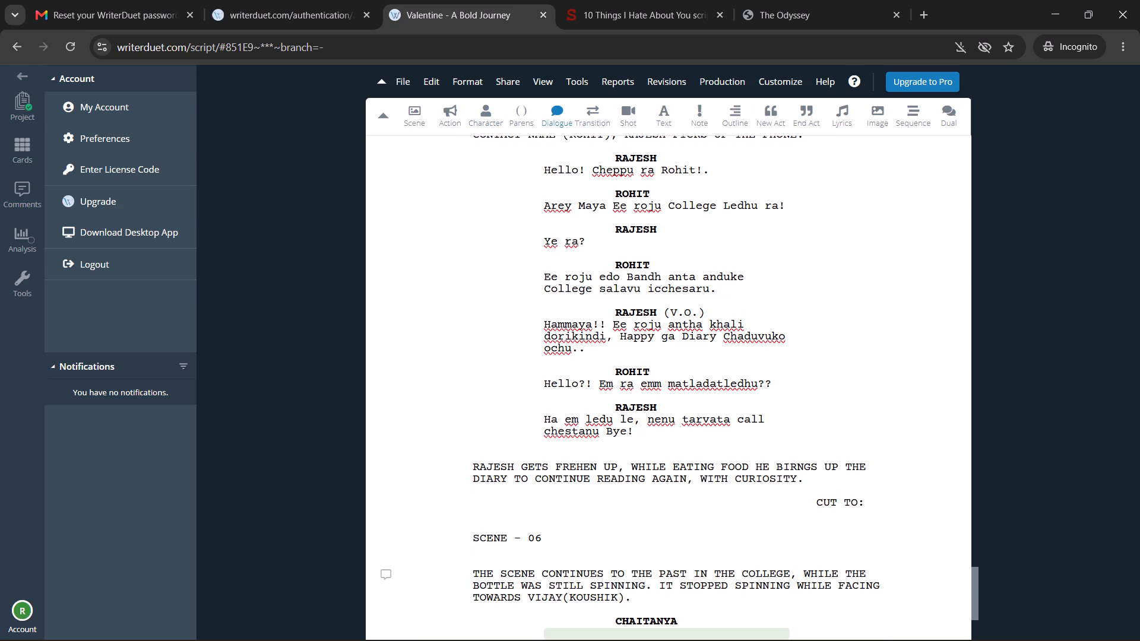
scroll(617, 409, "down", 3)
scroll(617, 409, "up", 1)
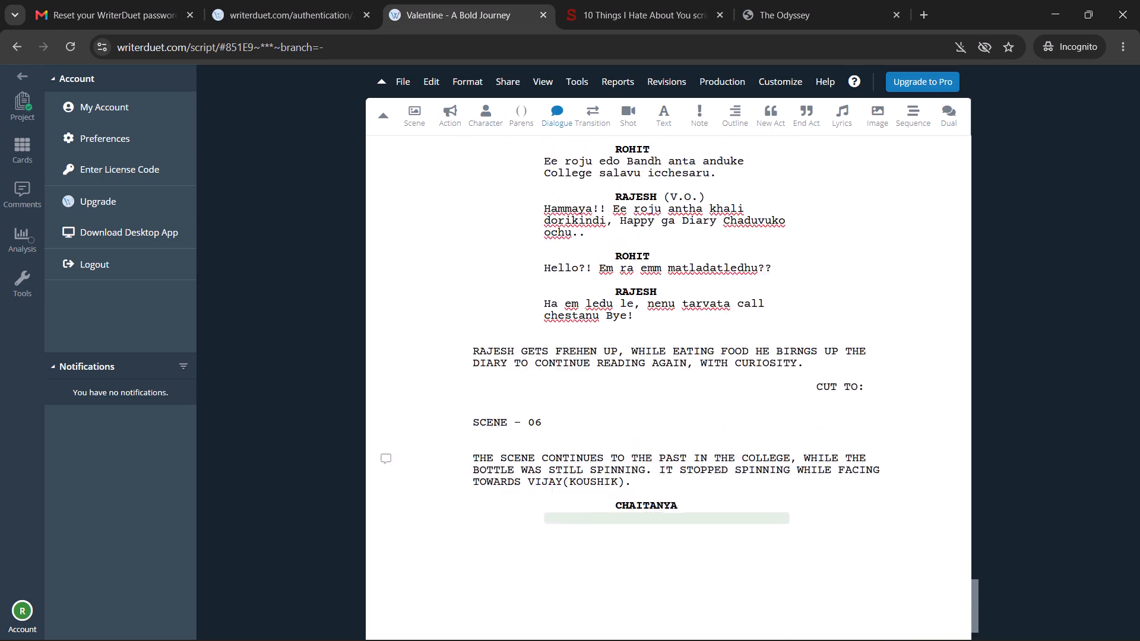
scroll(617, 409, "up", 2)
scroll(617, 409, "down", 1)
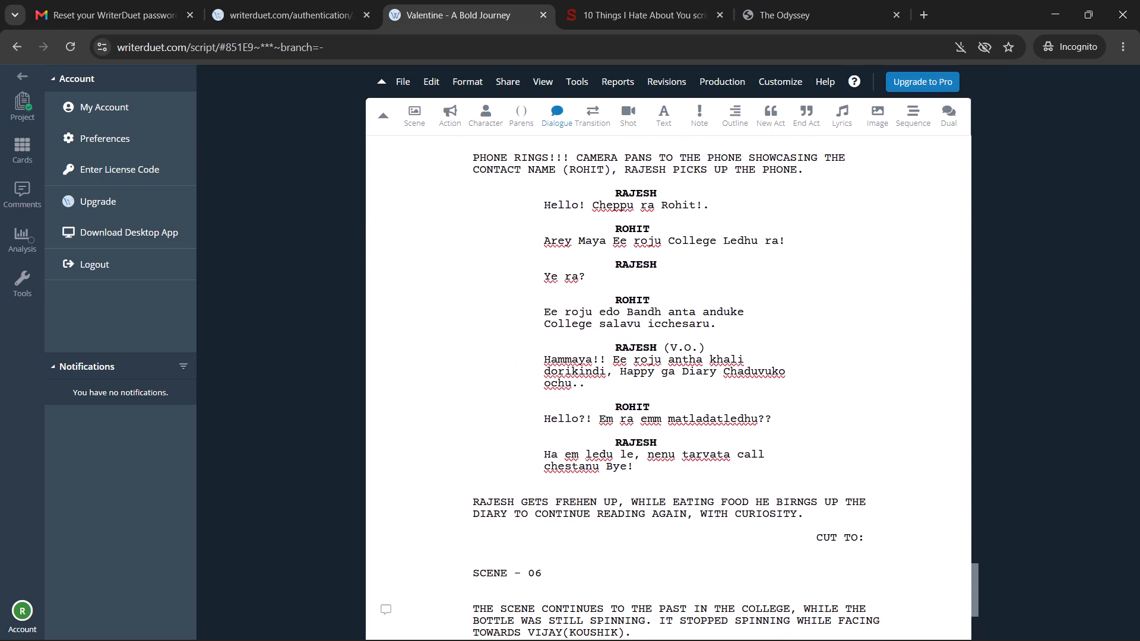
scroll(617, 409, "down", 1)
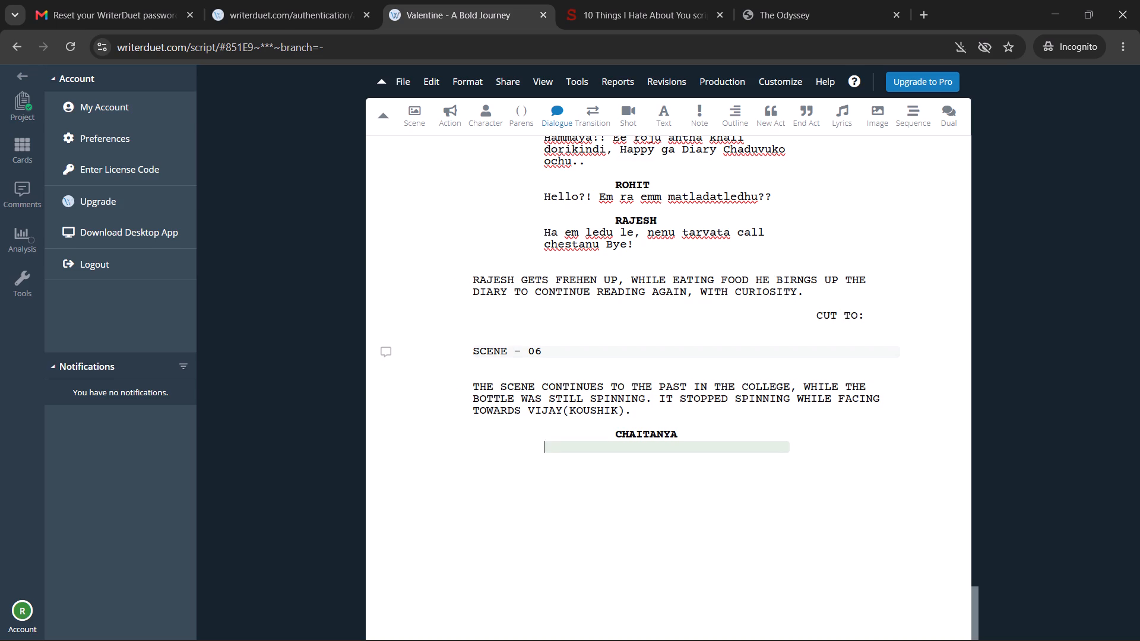
Look back through the earlier scenes to Scene 01 to check how the camera directions are formatted.
scroll(510, 307, "up", 4)
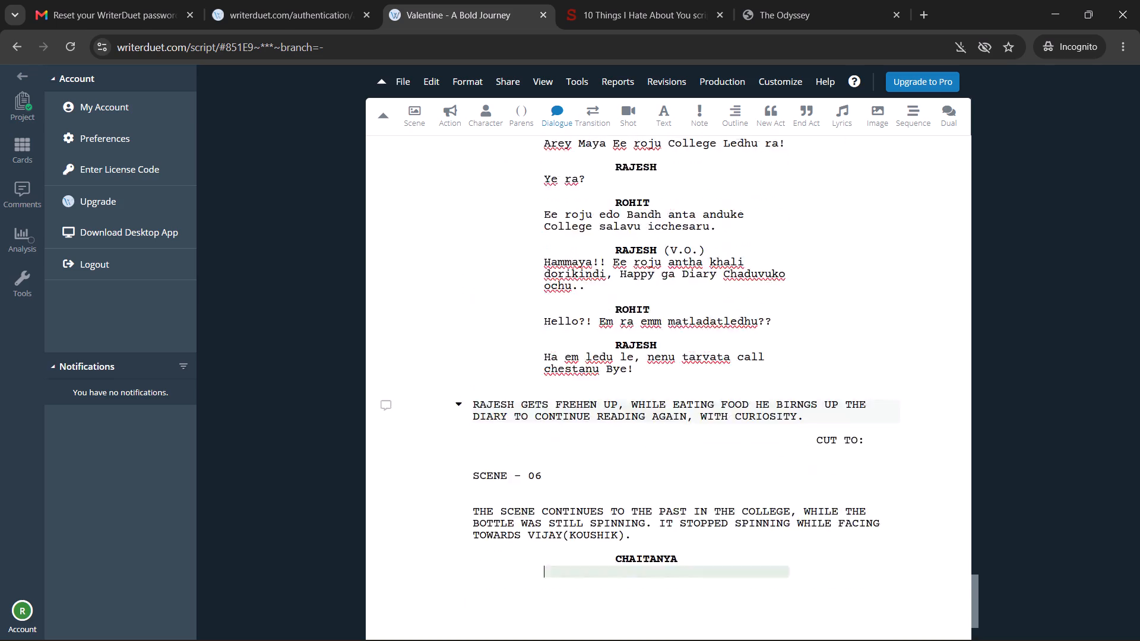
scroll(510, 307, "up", 20)
scroll(510, 307, "up", 20)
scroll(510, 307, "up", 1)
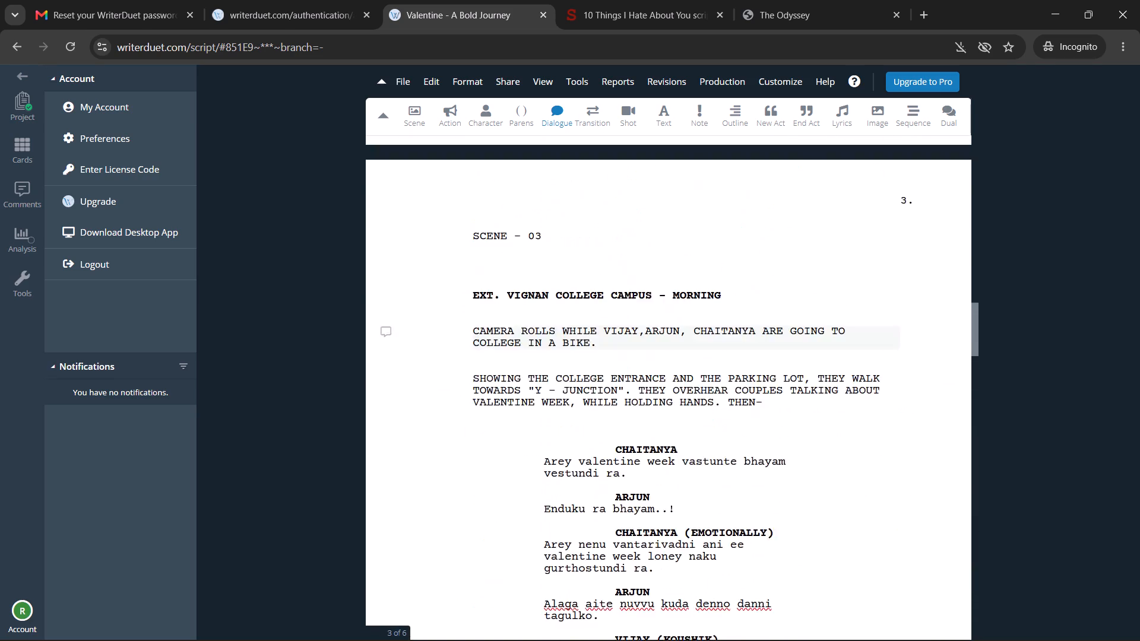
scroll(510, 307, "up", 20)
scroll(510, 307, "up", 4)
scroll(510, 308, "down", 4)
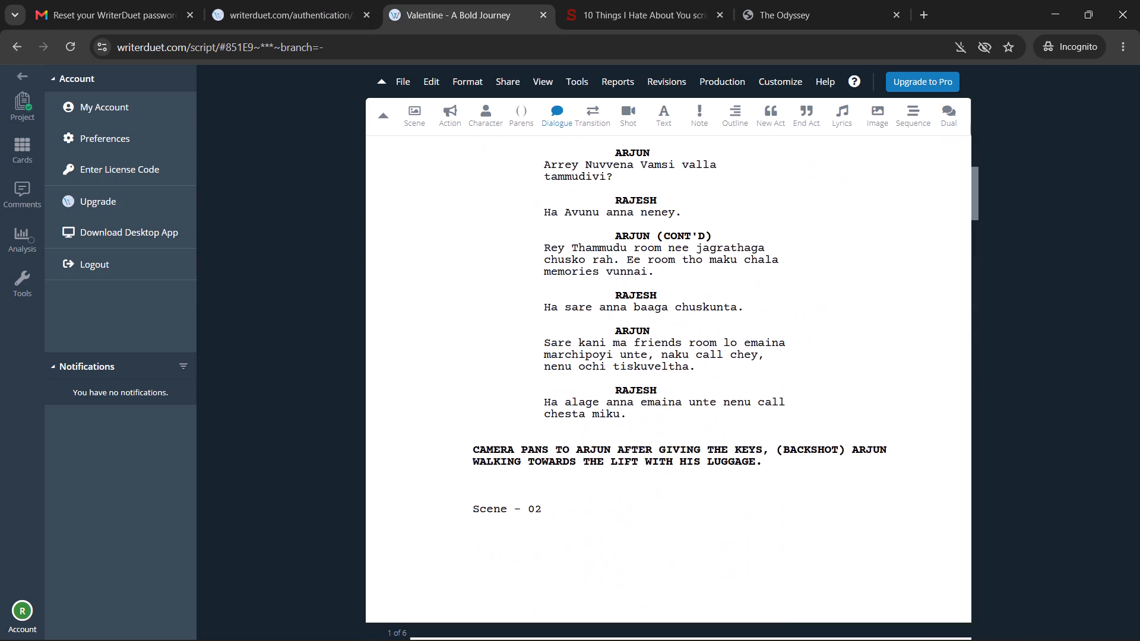
scroll(495, 358, "down", 3)
scroll(495, 359, "up", 13)
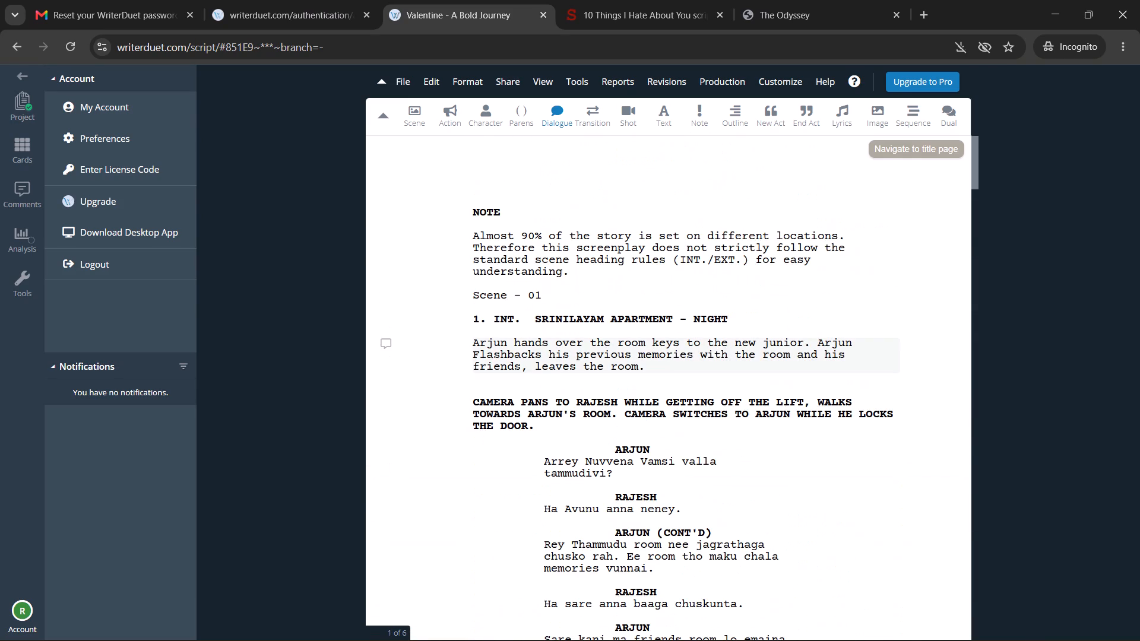
scroll(439, 326, "down", 4)
scroll(439, 326, "up", 4)
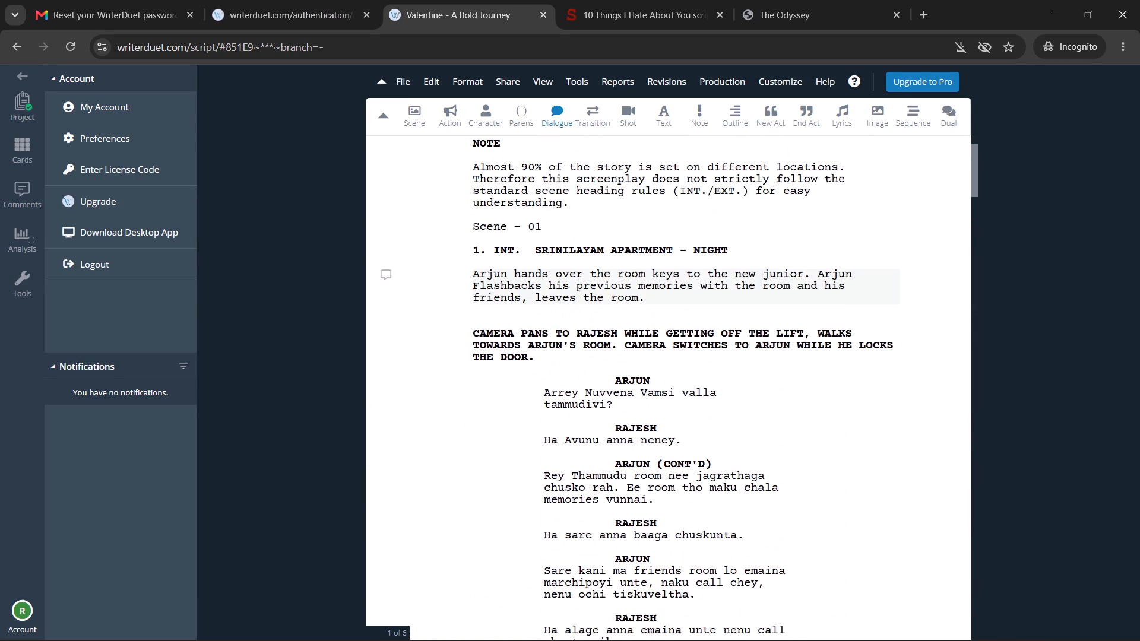
scroll(439, 326, "up", 1)
Make the Scene 03 direction "CAMERA ROLLS WHILE VIJAY,ARJUN, CHAITANYA ARE GOING TO COLLEGE IN A BIKE." bold.
scroll(439, 326, "down", 15)
scroll(439, 326, "down", 6)
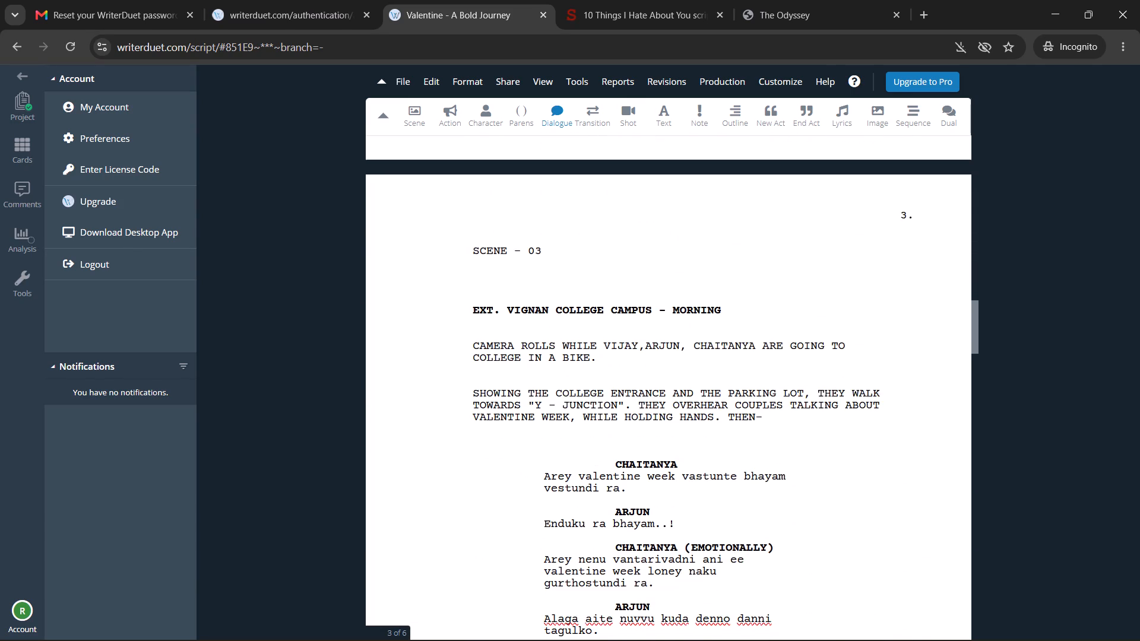
scroll(439, 326, "down", 1)
left_click_drag(596, 285, 467, 268)
key("ctrl+b")
left_click(486, 356)
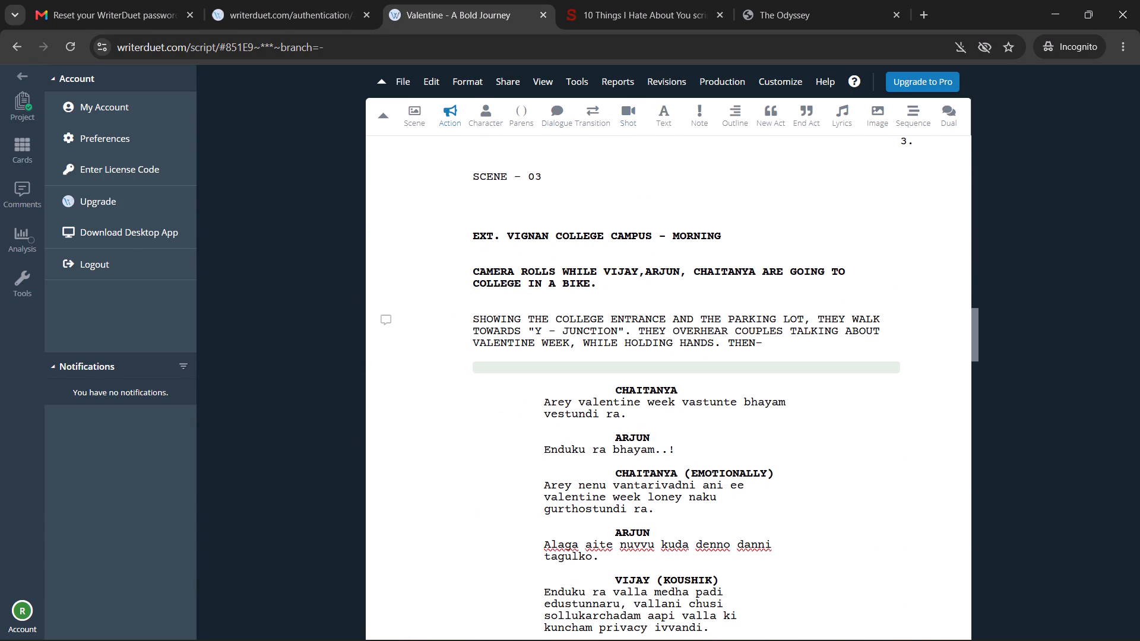
Make the "CAMERA REVOLVES AROUND THE THREE" paragraph before Scene 05 bold.
scroll(528, 358, "down", 10)
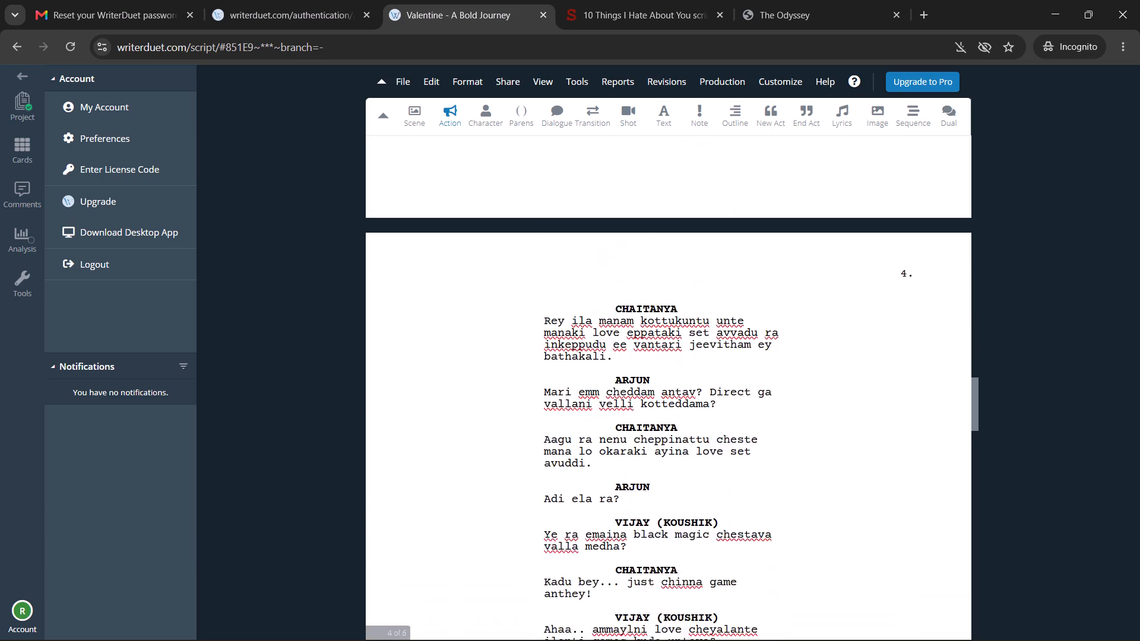
scroll(518, 357, "down", 13)
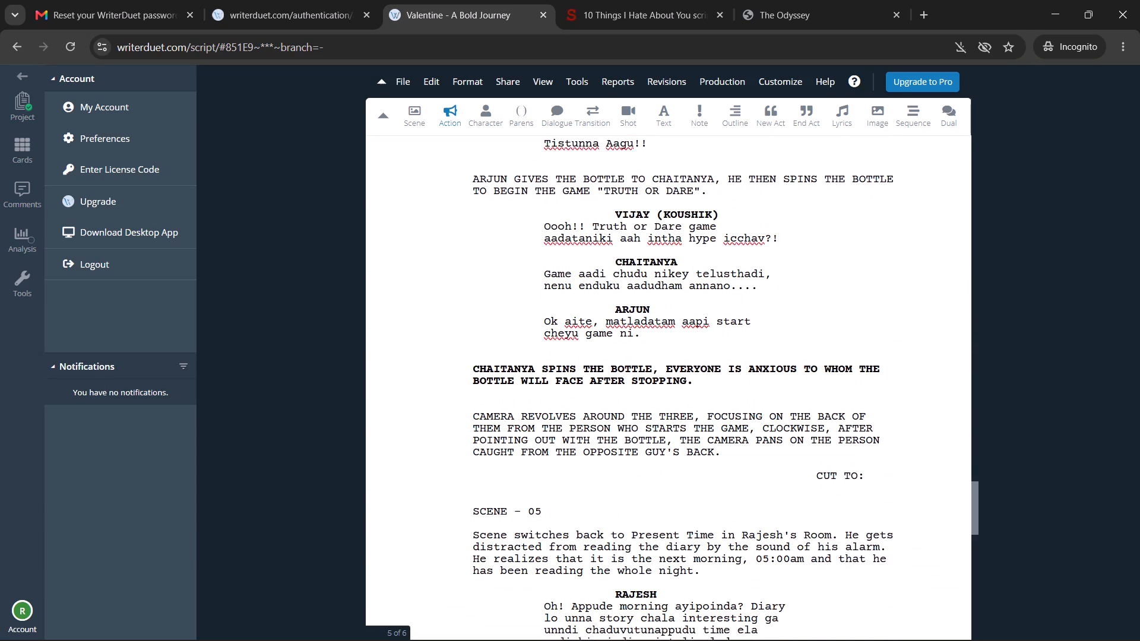
left_click_drag(725, 389, 339, 330)
key("ctrl+b")
left_click(469, 413)
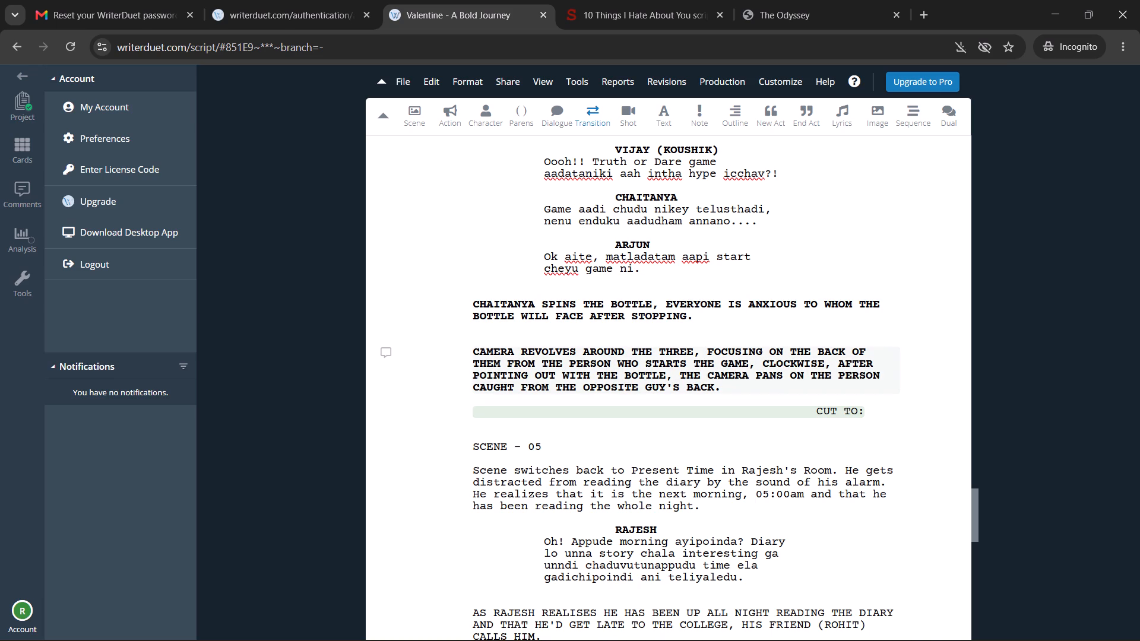
Remove the bold from the "CHAITANYA SPINS THE BOTTLE" paragraph above the camera direction.
left_click_drag(706, 315, 456, 297)
key("ctrl+b")
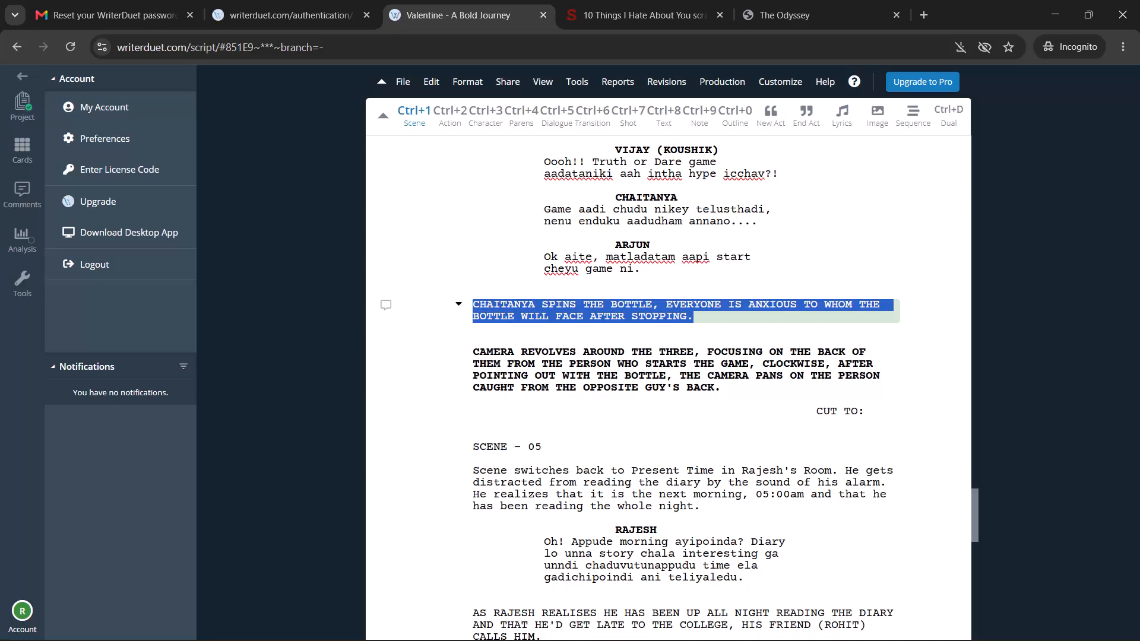
left_click(674, 388)
Write the dialogue "Arre!! Dorikadu ra vidu!" under the CHAITANYA cue at the end of Scene 06.
scroll(671, 420, "down", 4)
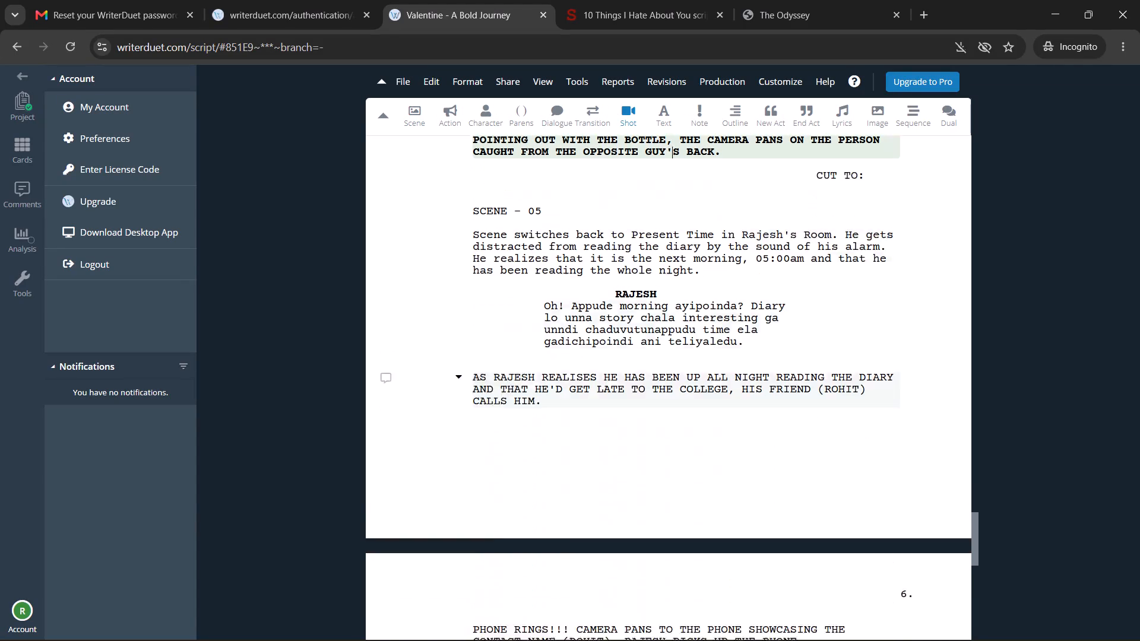
scroll(616, 366, "up", 2)
scroll(587, 437, "down", 1)
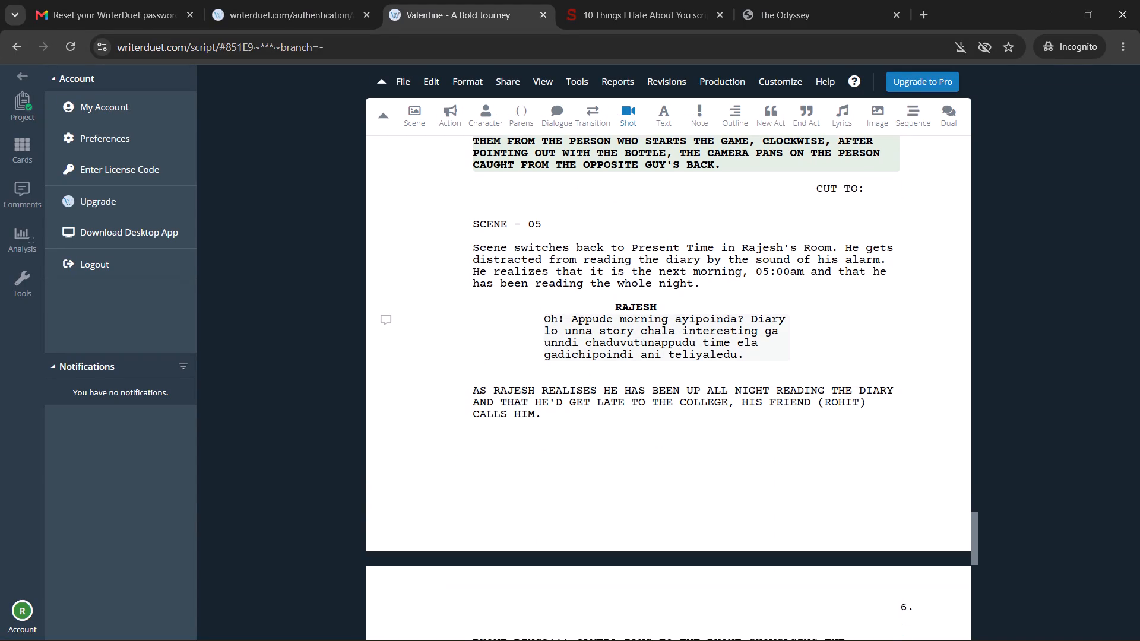
scroll(635, 353, "down", 3)
scroll(584, 373, "down", 5)
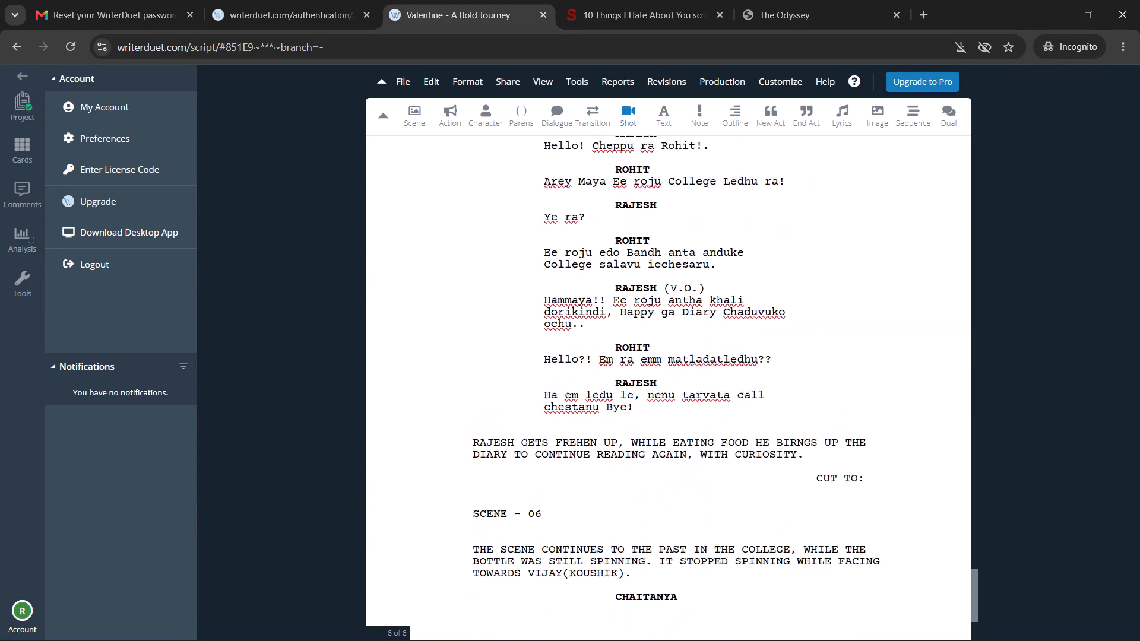
scroll(559, 383, "down", 3)
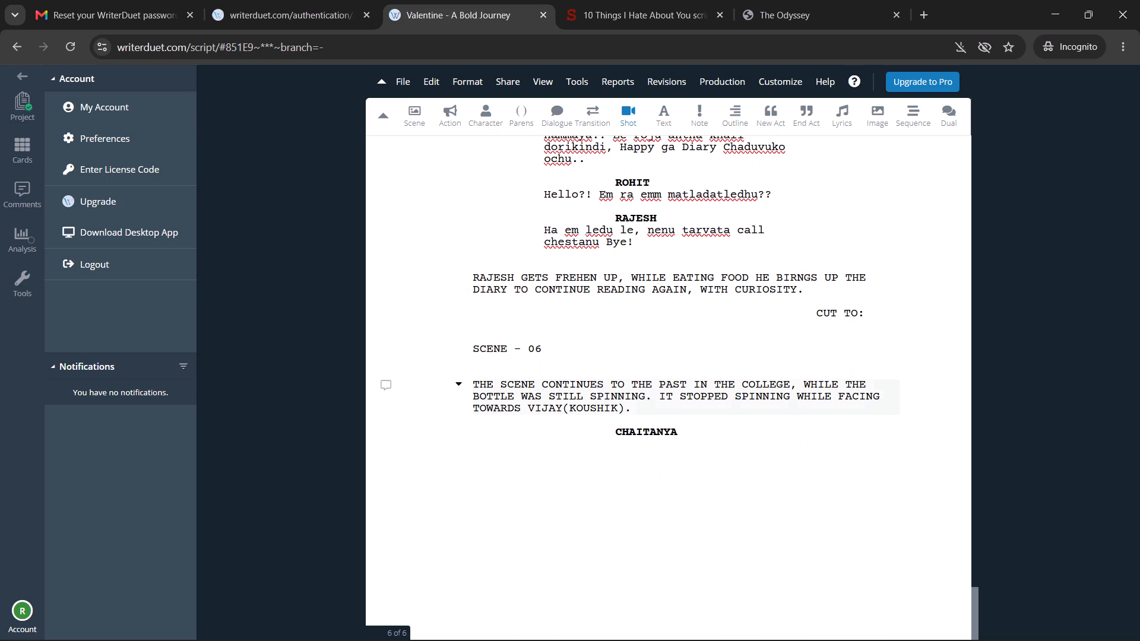
left_click_drag(638, 440, 667, 383)
left_click(699, 436)
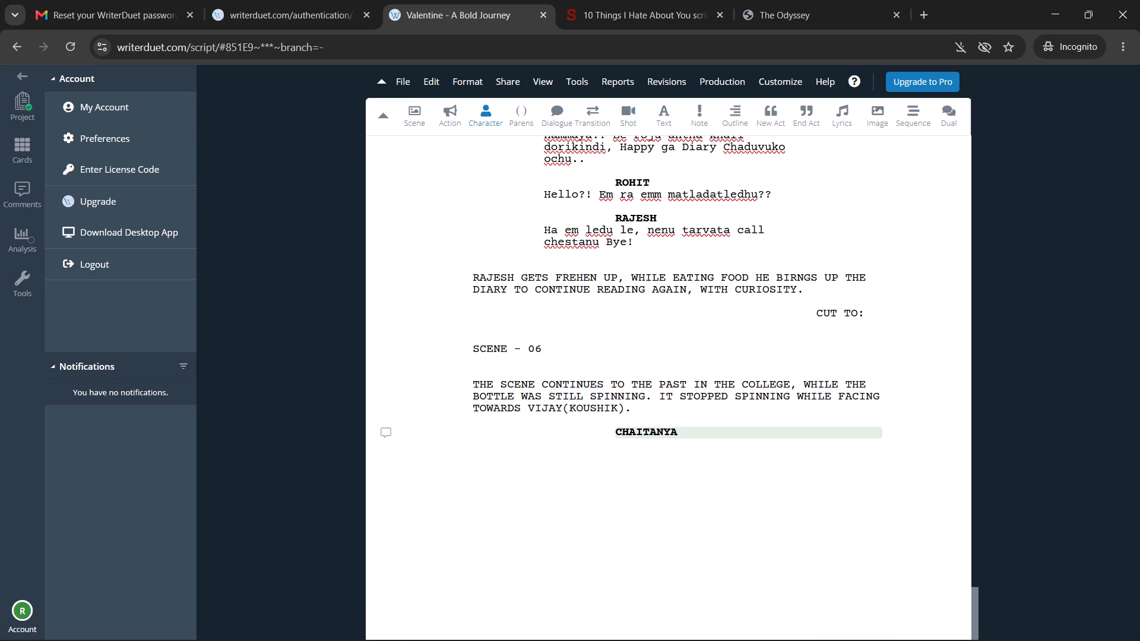
key("Return")
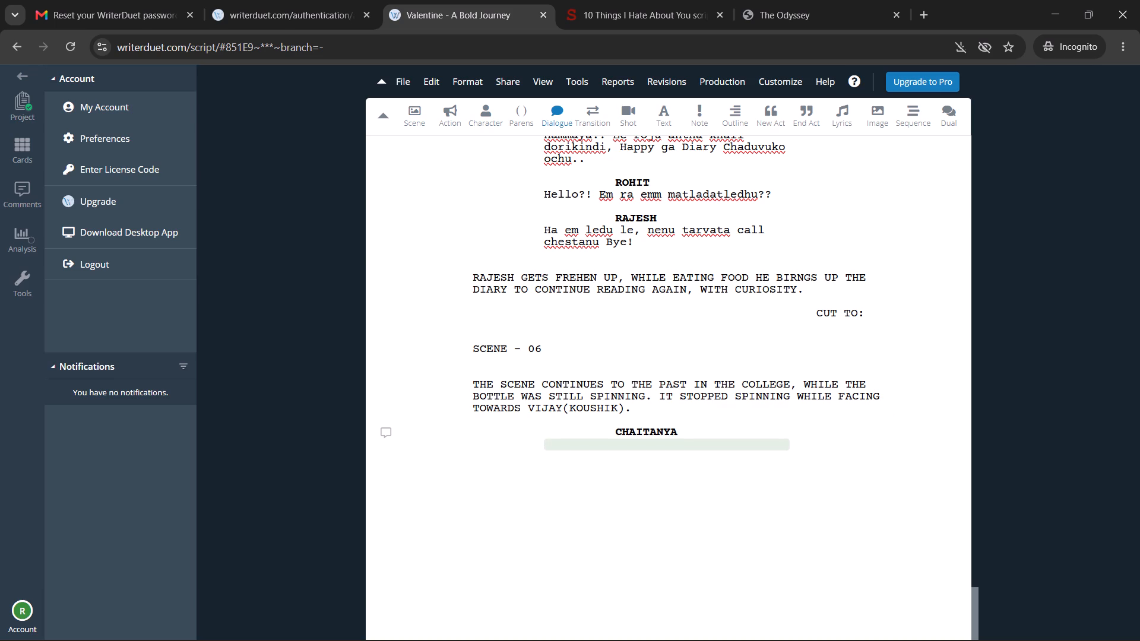
type("Arr")
type("ey")
key("BackSpace")
type("!! Dorikadu")
key("space")
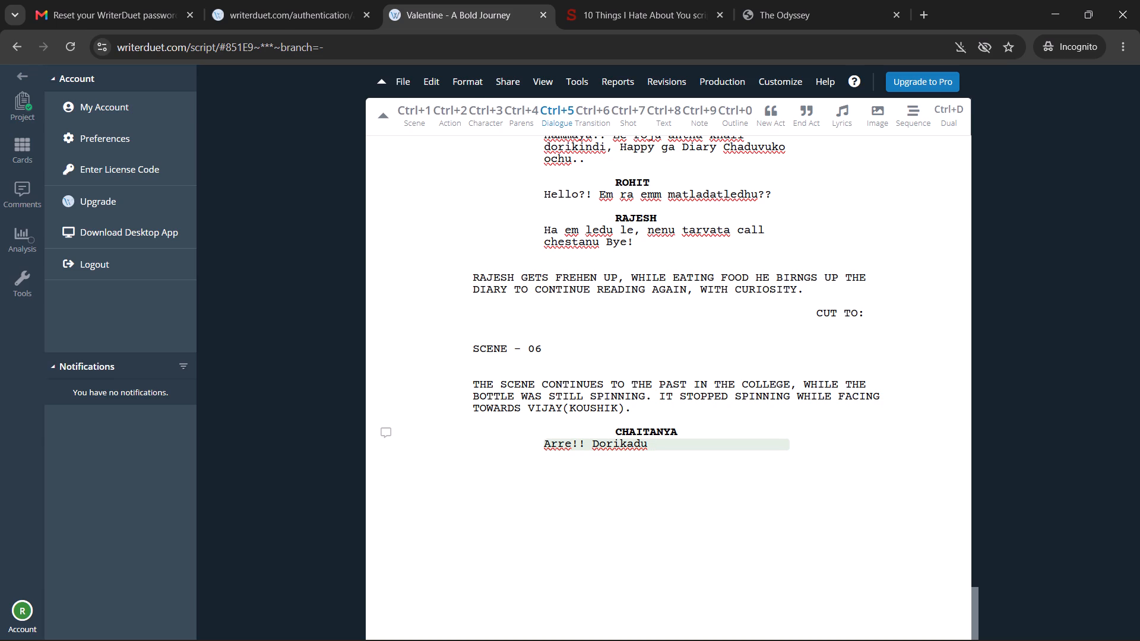
type("ra")
key("space")
type("vidu")
key("shift+exclam")
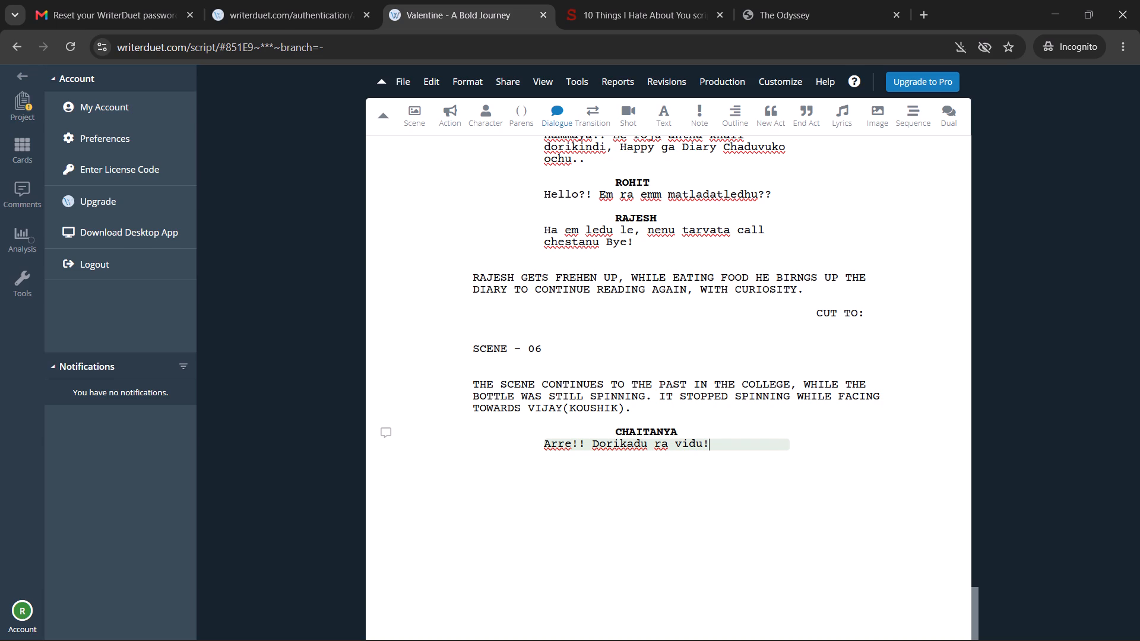
Add a character cue for Vijay below CHAITANYA's dialogue.
key("Return")
key("ctrl+3")
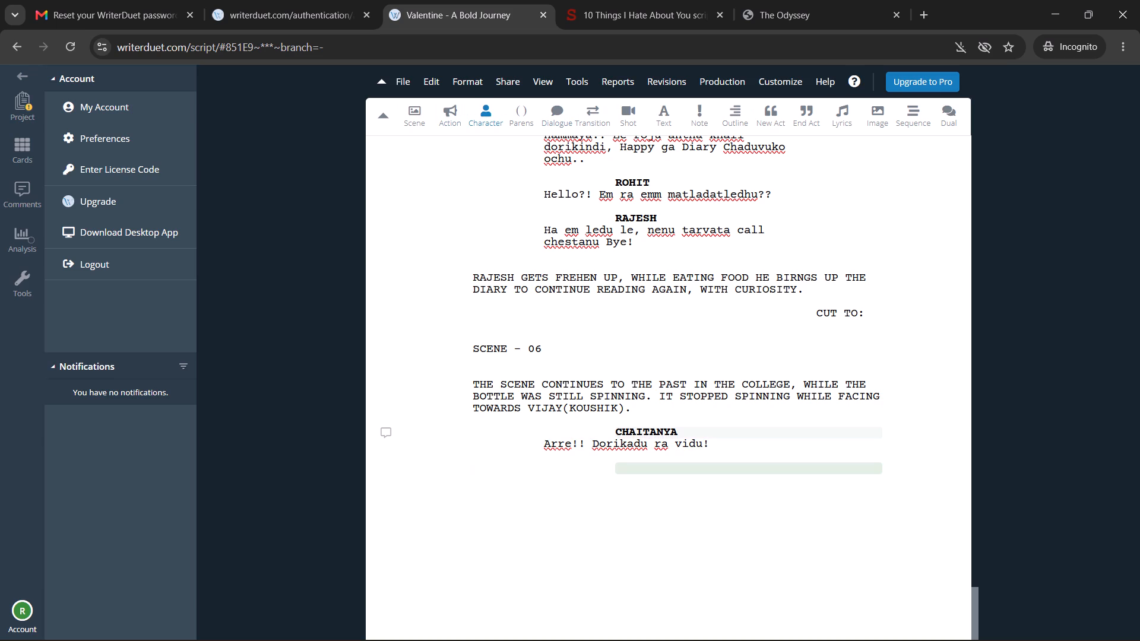
type("Vij")
key("Tab")
key("ctrl+BackSpace")
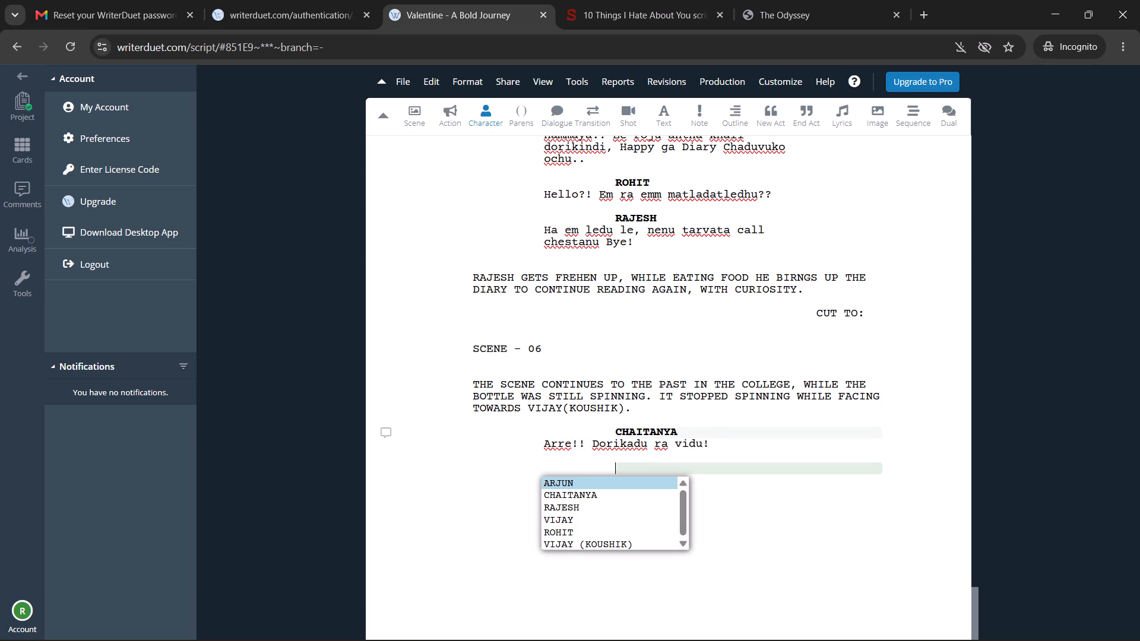
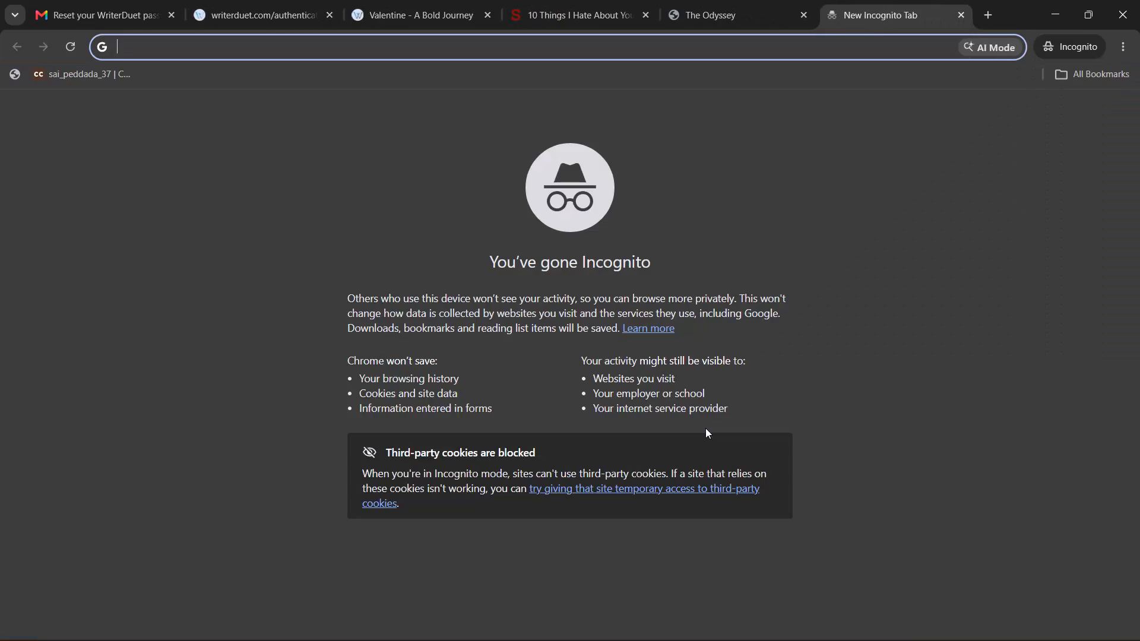
Search the web for nptel in the new tab and open the Swayam NPTEL Online Certificate result.
type("nptel")
key("Return")
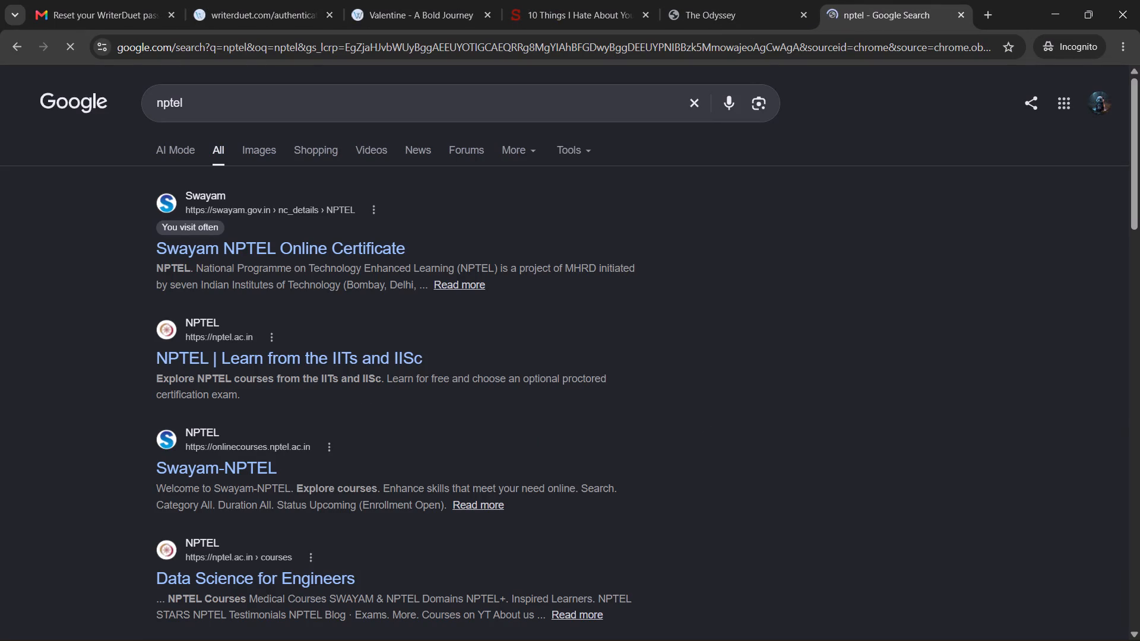
left_click(311, 249)
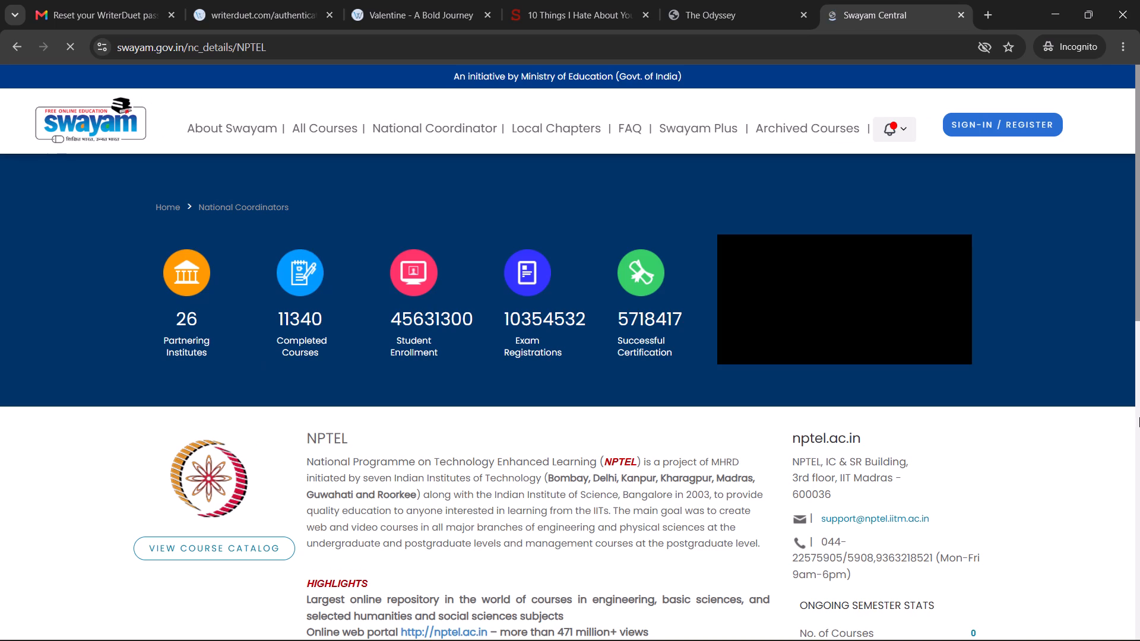
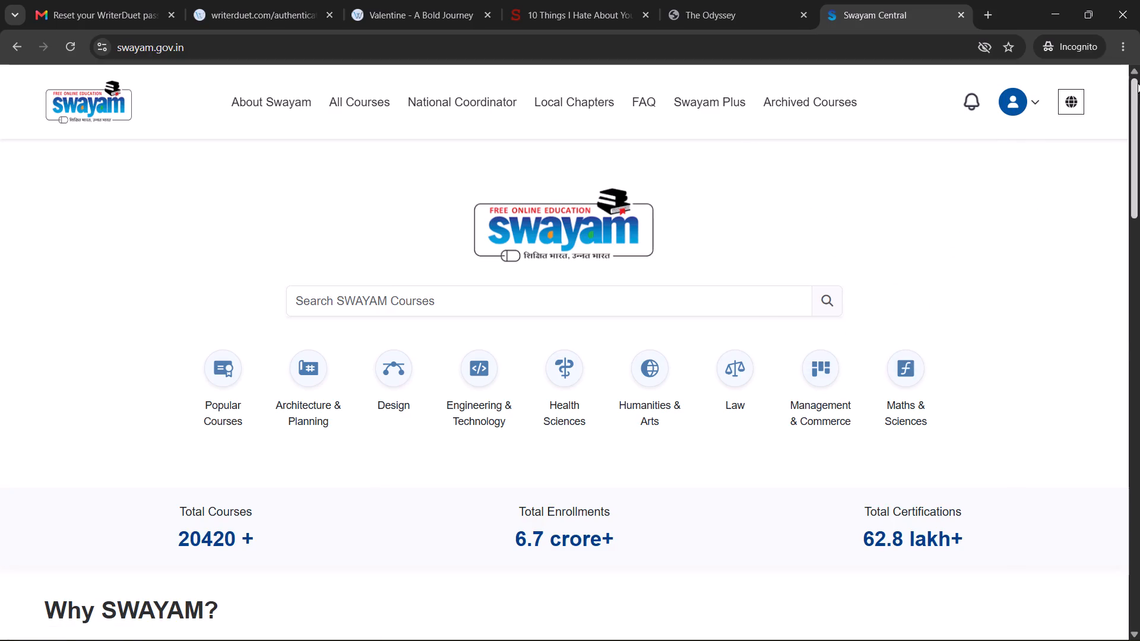
Open the account's My Courses page and look through the completed and the ongoing courses.
left_click(1029, 115)
left_click(1022, 186)
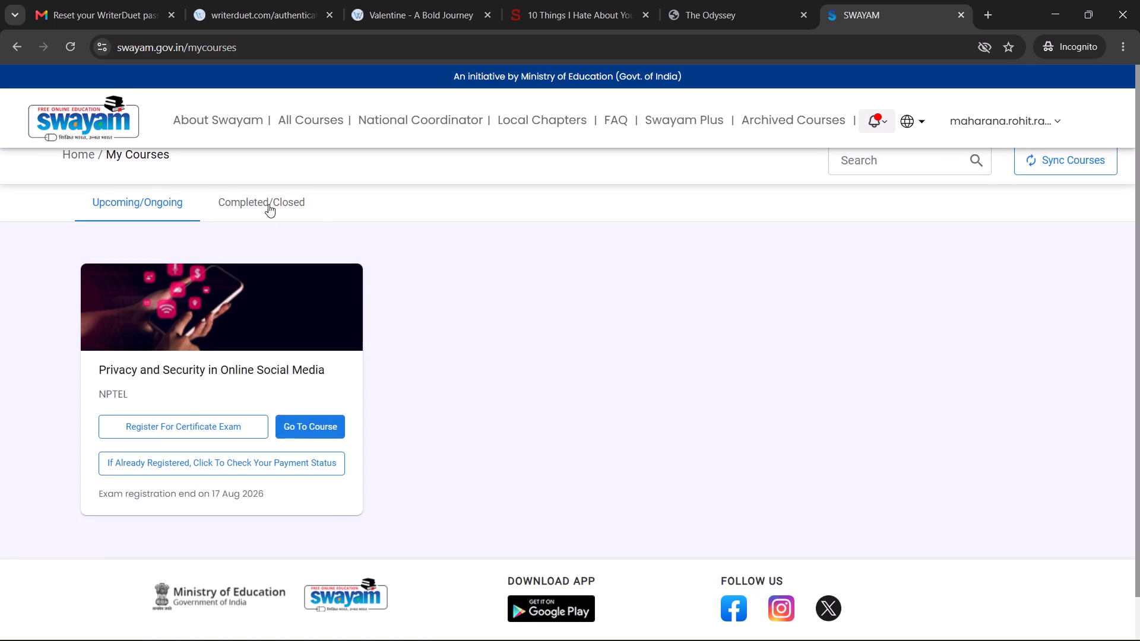
left_click(268, 199)
left_click(142, 207)
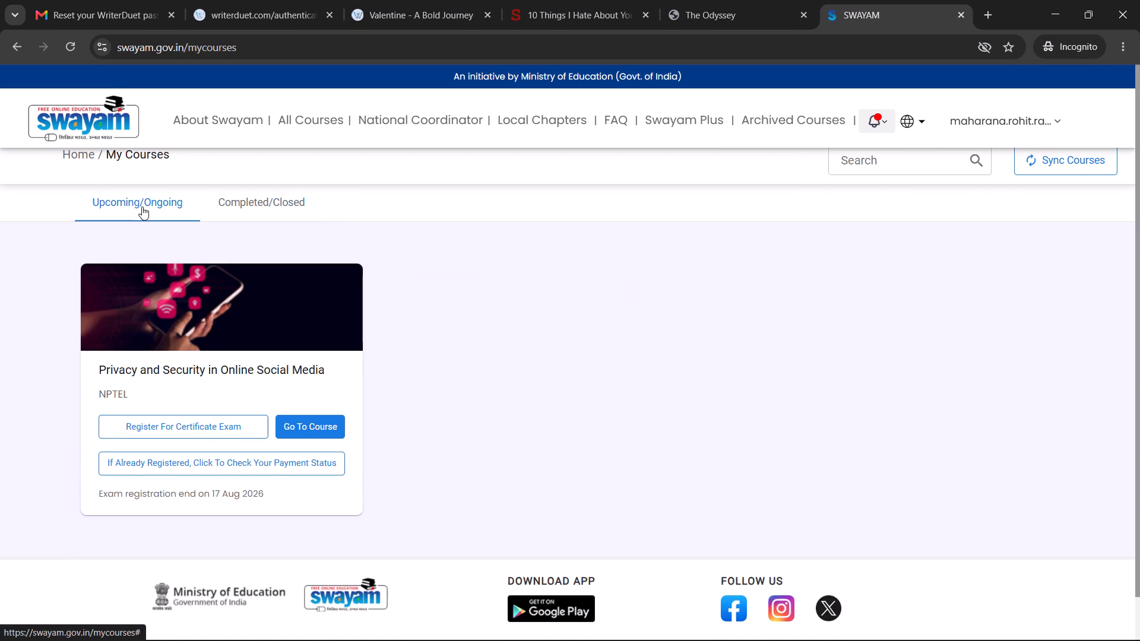
Check the exam registration payment status of the Privacy and Security in Online Social Media course, and close it.
scroll(90, 297, "down", 4)
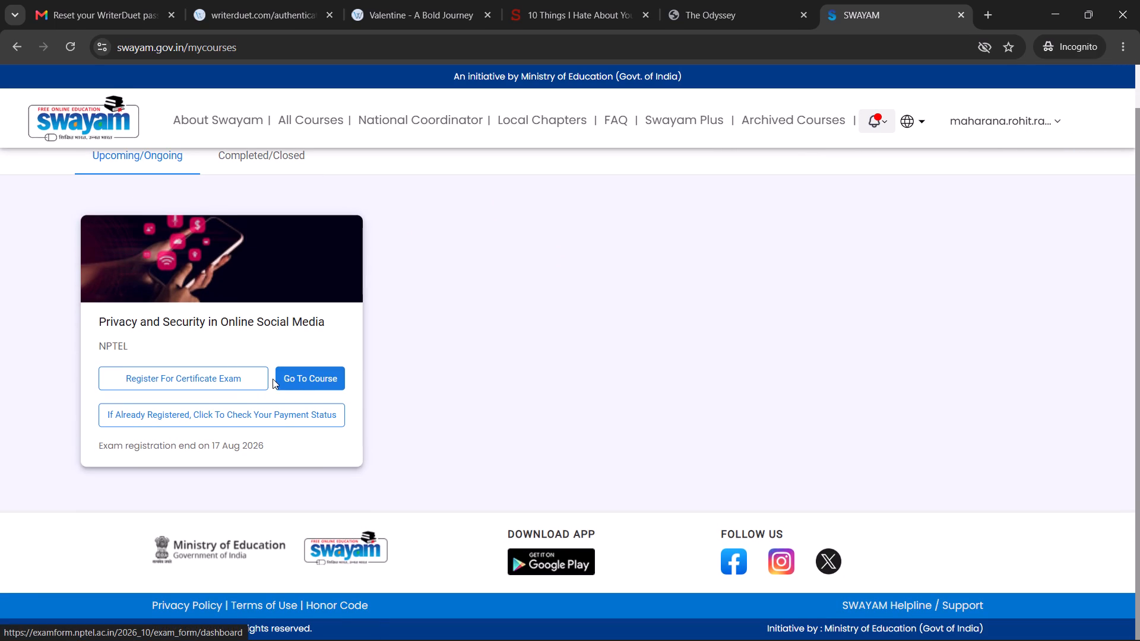
left_click(267, 417)
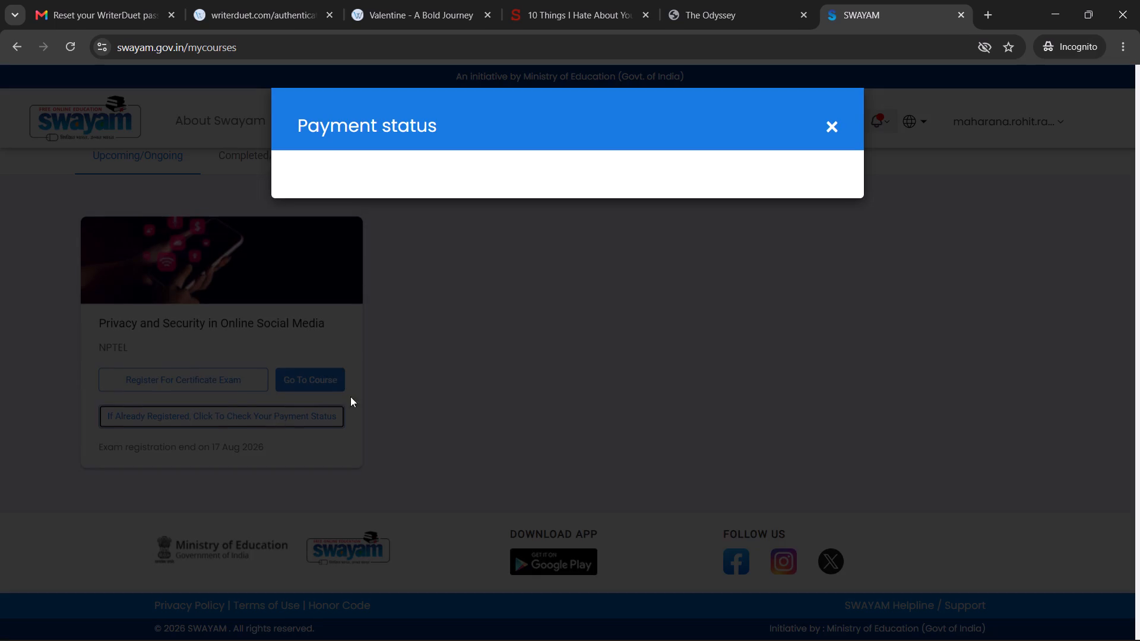
left_click(836, 129)
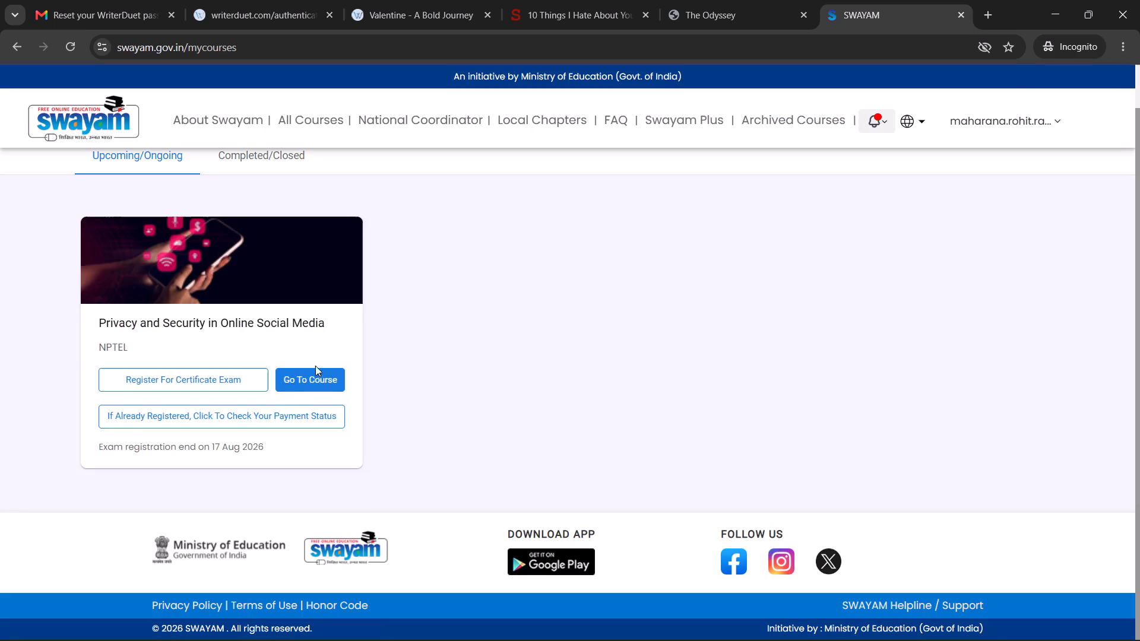